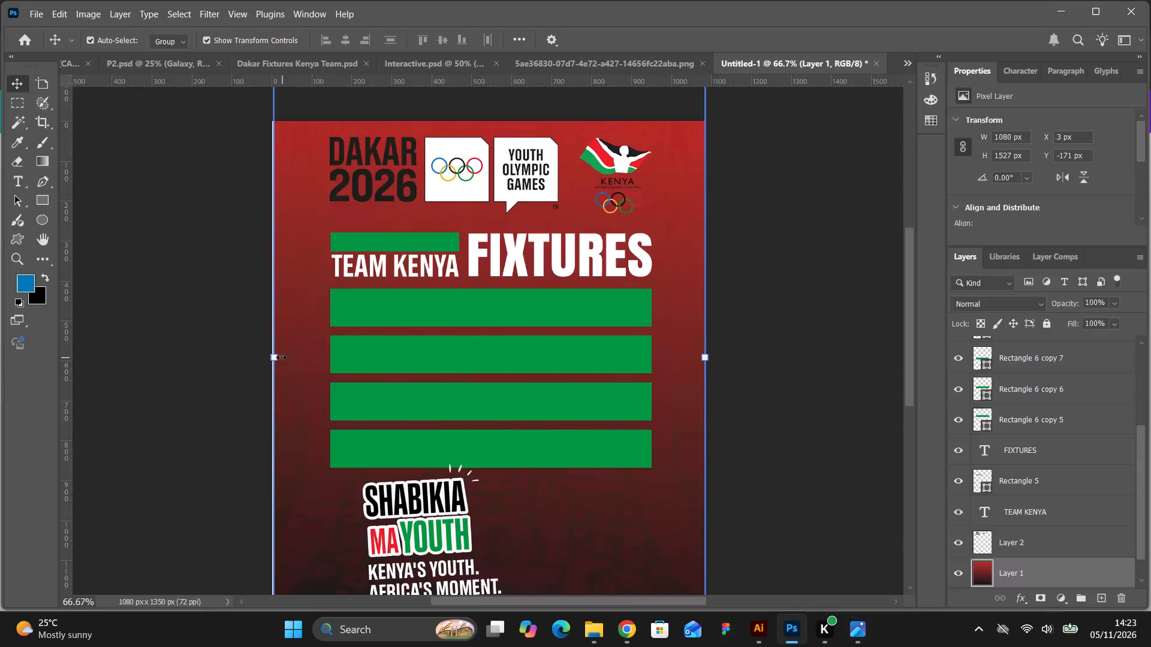
Enlarge the background gradient layer beyond the poster's left edge to about 1110 × 1569 px.
{"action": "left_click_drag", "start_coordinate": [277, 355], "coordinate": [265, 356]}
{"action": "left_click", "coordinate": [739, 37]}
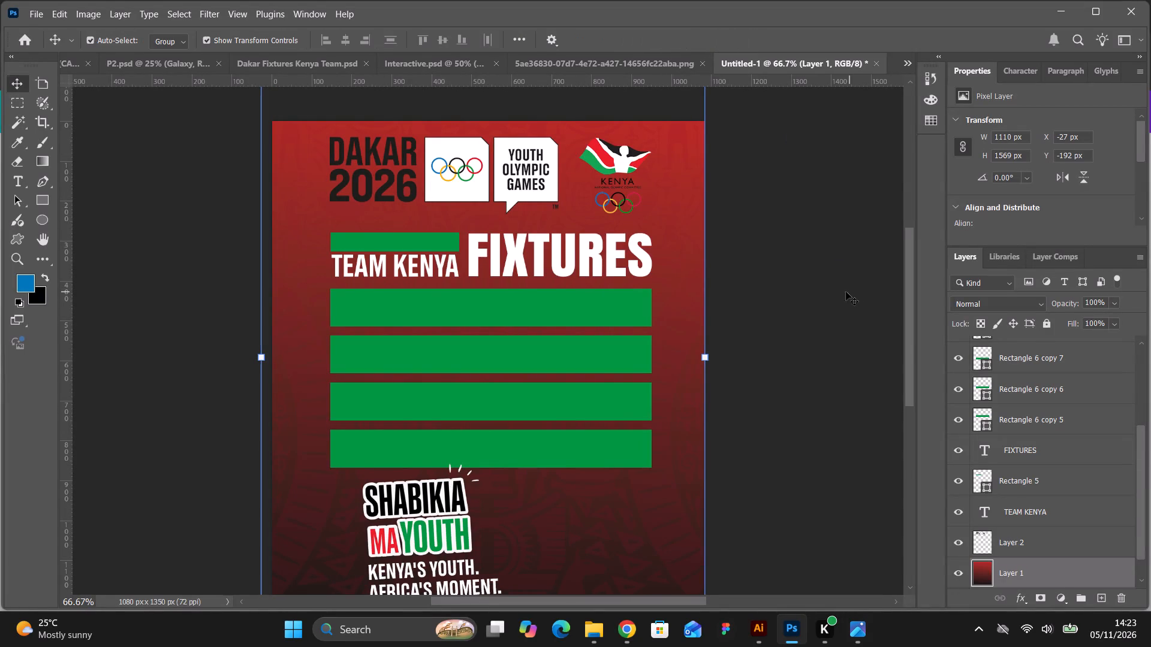
Nudge the background gradient layer right to about X -16 px so it overlaps both sides of the poster.
{"action": "scroll", "coordinate": [848, 292], "scroll_direction": "down", "scroll_amount": 3}
{"action": "key", "text": "Right"}
{"action": "key", "text": "Right"}
{"action": "key", "text": "Right"}
{"action": "key", "text": "Right"}
{"action": "key", "text": "Right"}
{"action": "key", "text": "Right"}
{"action": "key", "text": "Right"}
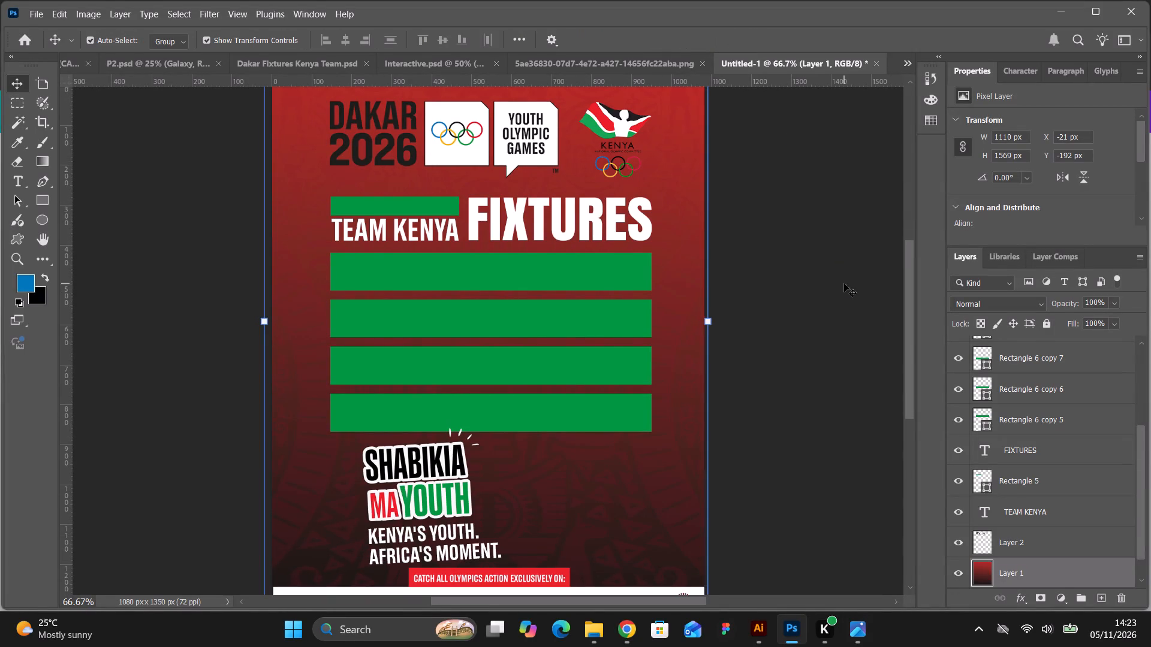
{"action": "key", "text": "Right"}
{"action": "key", "text": "Right"}
{"action": "key", "text": "Right"}
{"action": "key", "text": "Right"}
Shorten the background gradient layer from its top edge to about 1398 px high, keeping the 1110 px width.
{"action": "scroll", "coordinate": [828, 295], "scroll_direction": "up", "scroll_amount": 10}
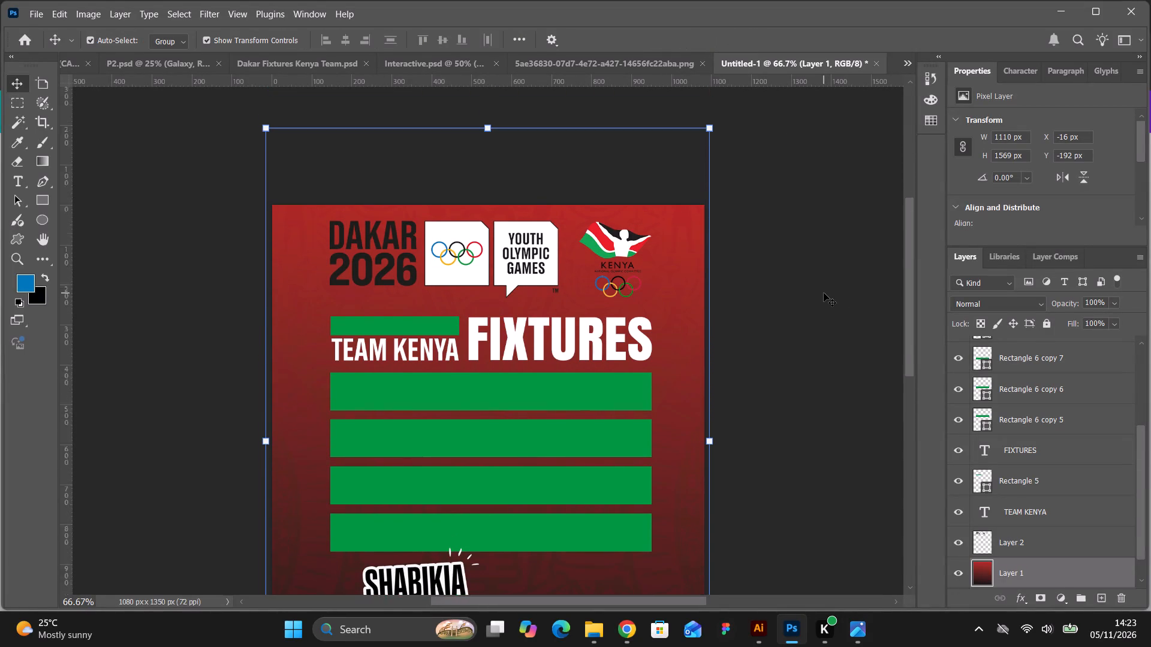
{"action": "scroll", "coordinate": [824, 293], "scroll_direction": "up", "scroll_amount": 5}
{"action": "left_click_drag", "start_coordinate": [488, 189], "coordinate": [481, 257]}
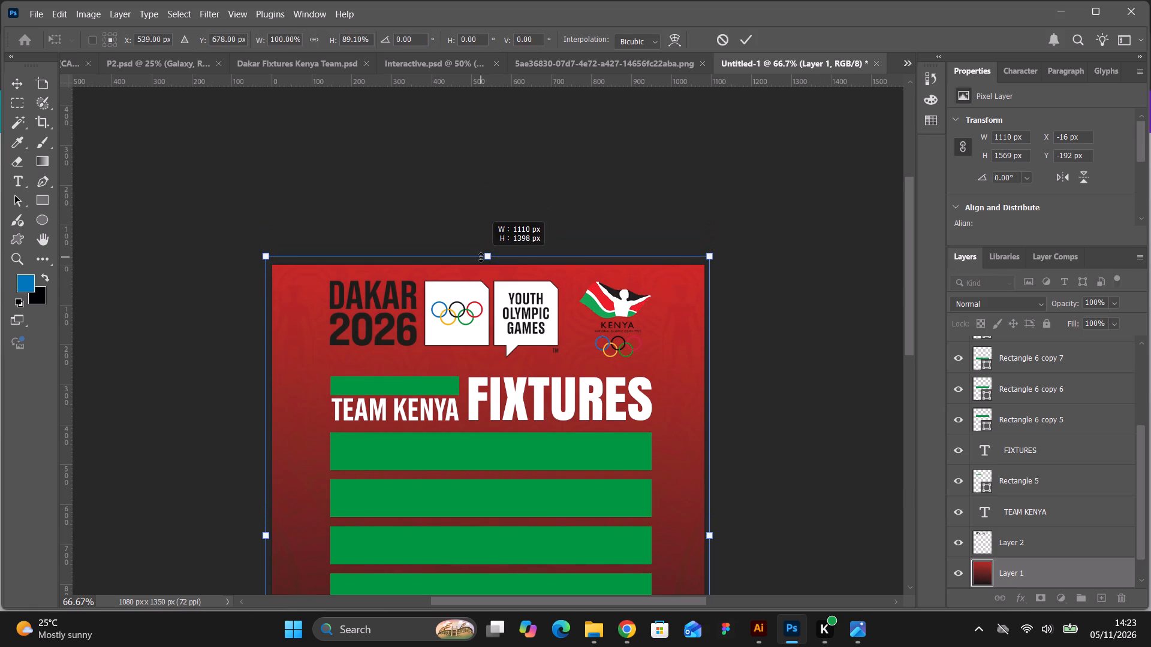
{"action": "left_click_drag", "start_coordinate": [481, 257], "coordinate": [481, 256]}
{"action": "left_click", "coordinate": [743, 32]}
{"action": "left_click", "coordinate": [779, 208]}
Examine the poster from the header down to the logo strip to check the background coverage.
{"action": "scroll", "coordinate": [779, 210], "scroll_direction": "down", "scroll_amount": 18}
{"action": "left_click", "coordinate": [782, 261]}
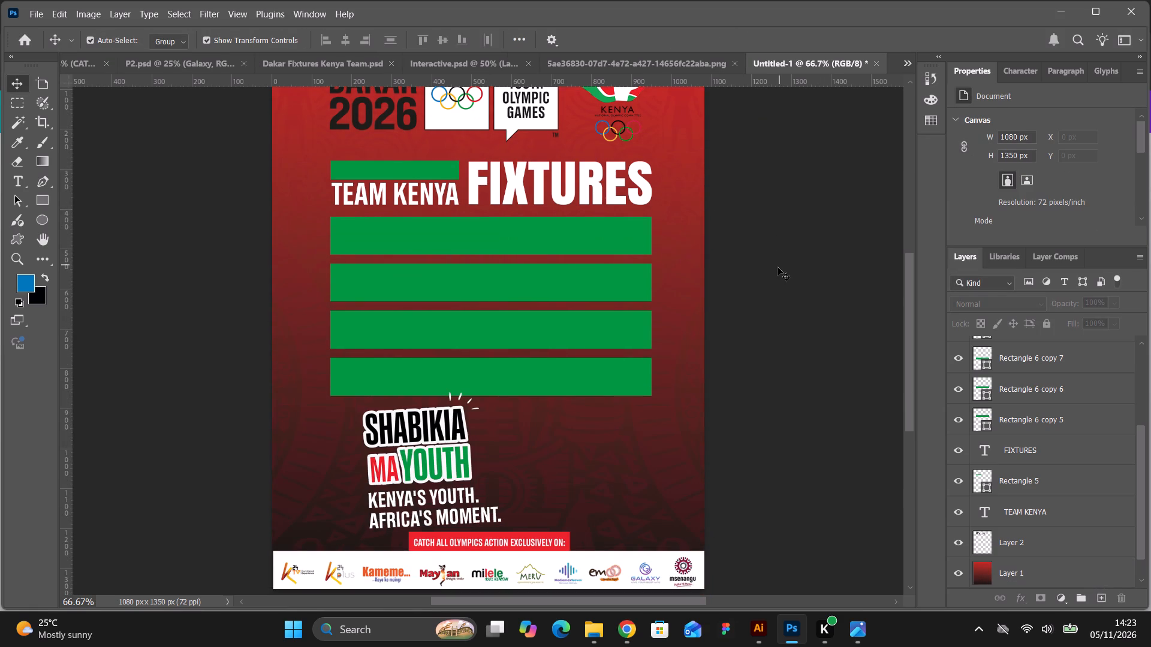
{"action": "scroll", "coordinate": [777, 268], "scroll_direction": "down", "scroll_amount": 6}
{"action": "left_click", "coordinate": [664, 359]}
{"action": "left_click", "coordinate": [772, 369]}
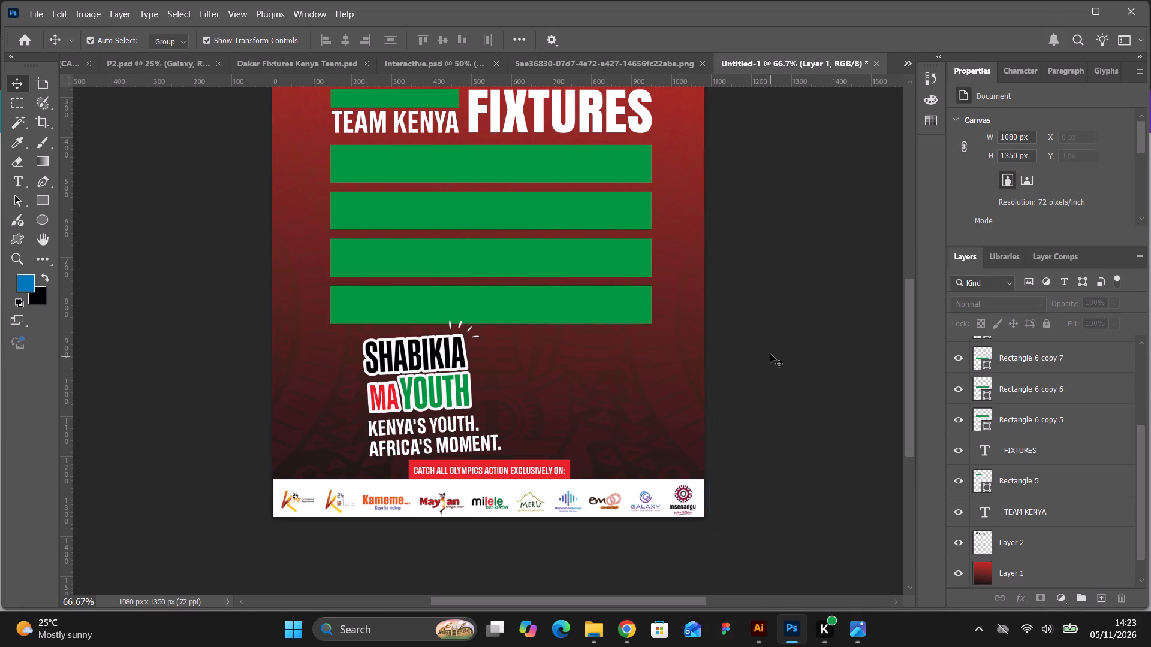
{"action": "scroll", "coordinate": [770, 337], "scroll_direction": "up", "scroll_amount": 11}
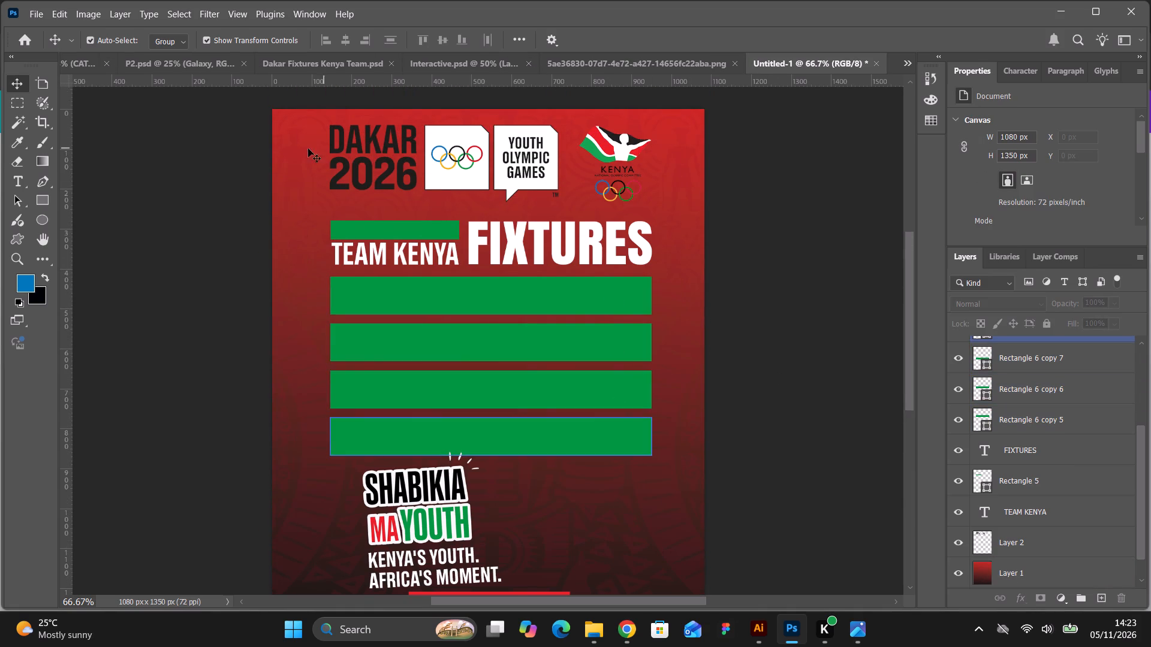
Export the poster as a 1080 × 1350 px PNG to the Dakar folder, reusing the existing file name background 4.
{"action": "left_click", "coordinate": [38, 16]}
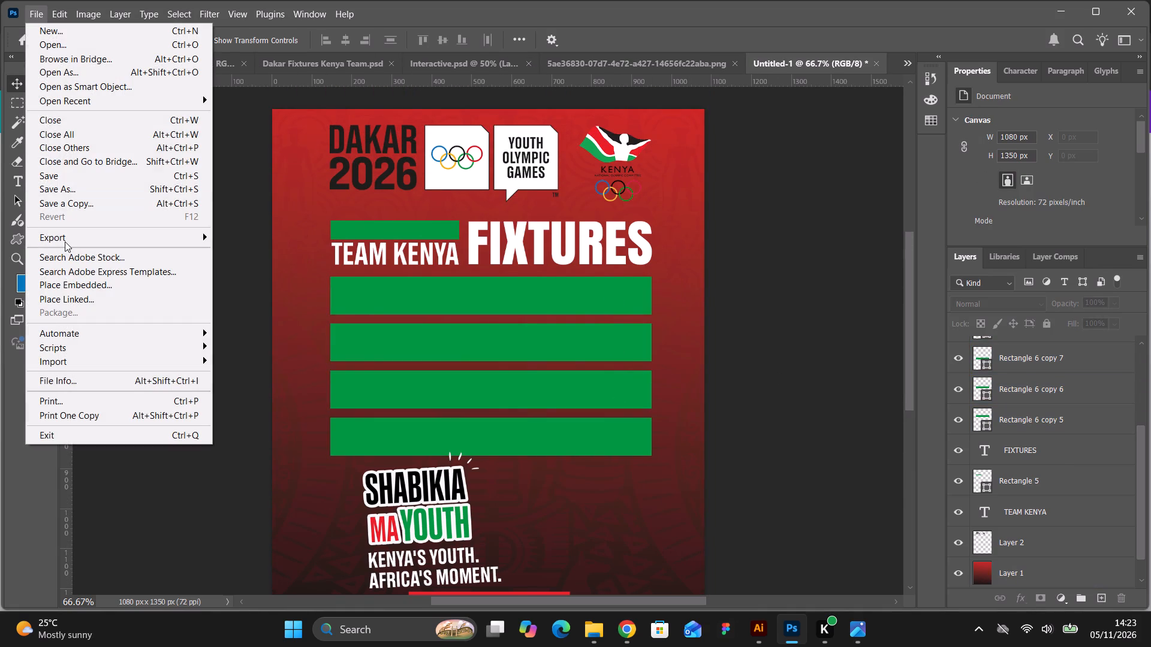
{"action": "left_click", "coordinate": [234, 255]}
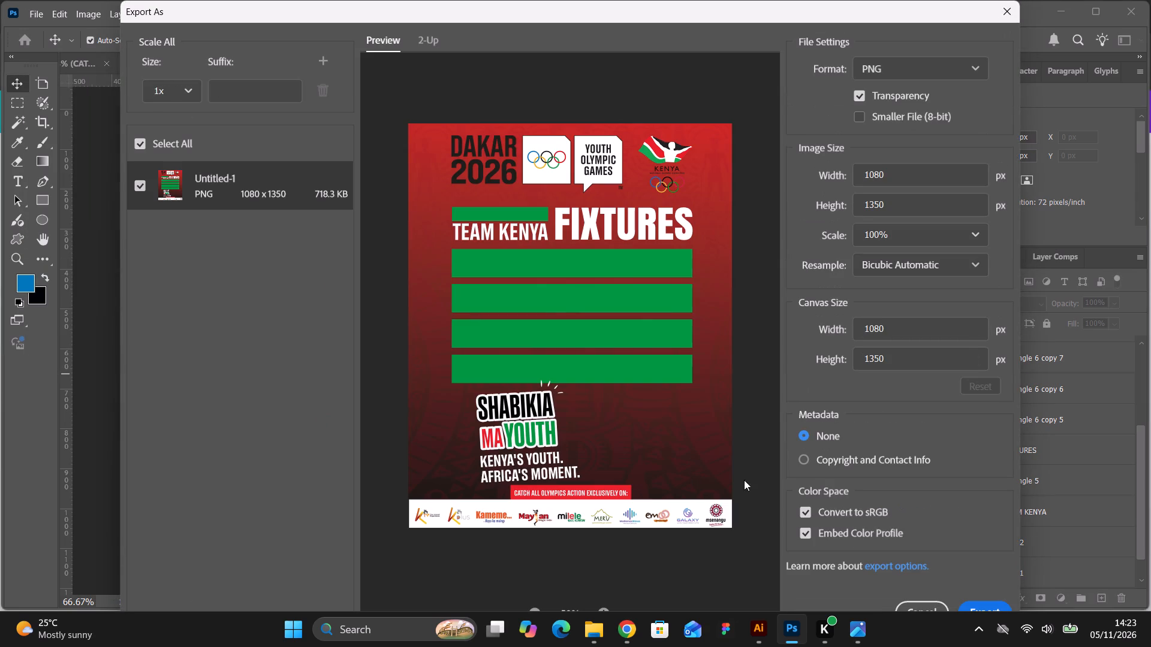
{"action": "left_click", "coordinate": [975, 604]}
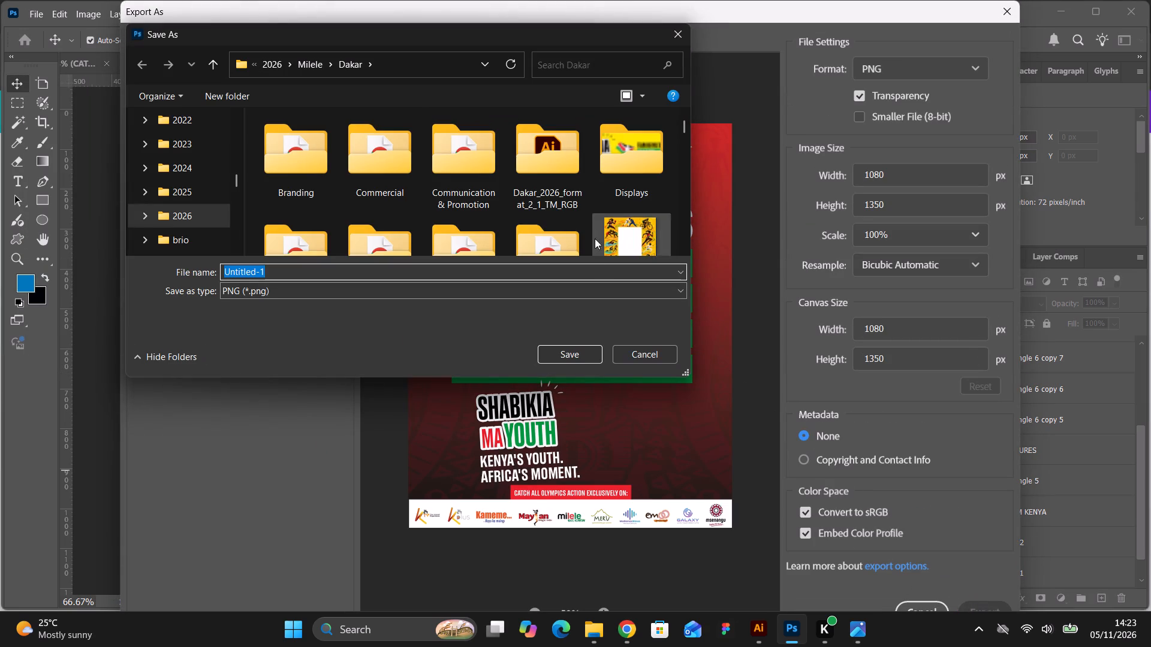
{"action": "scroll", "coordinate": [595, 230], "scroll_direction": "down", "scroll_amount": 7}
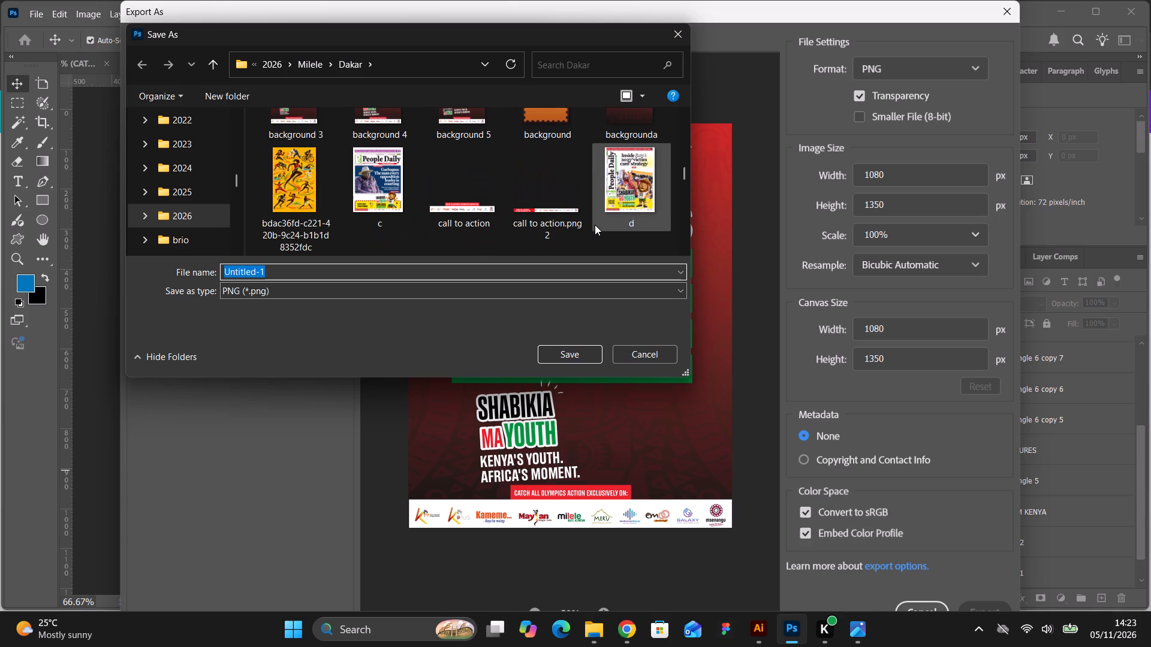
{"action": "scroll", "coordinate": [595, 225], "scroll_direction": "down", "scroll_amount": 5}
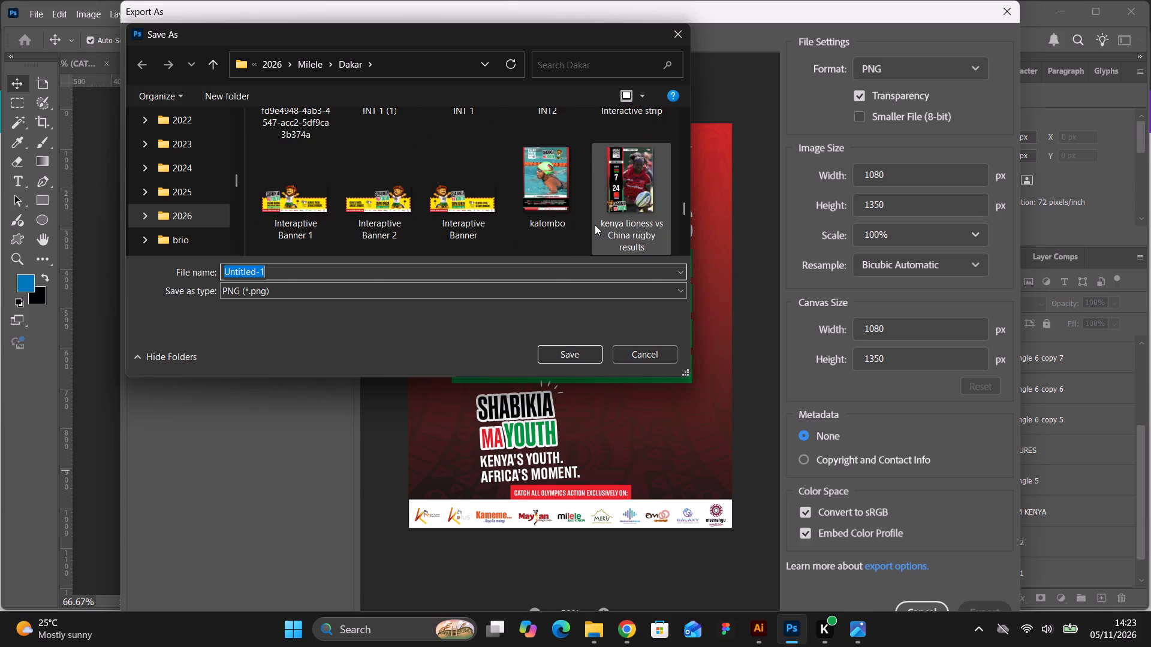
{"action": "scroll", "coordinate": [595, 225], "scroll_direction": "down", "scroll_amount": 5}
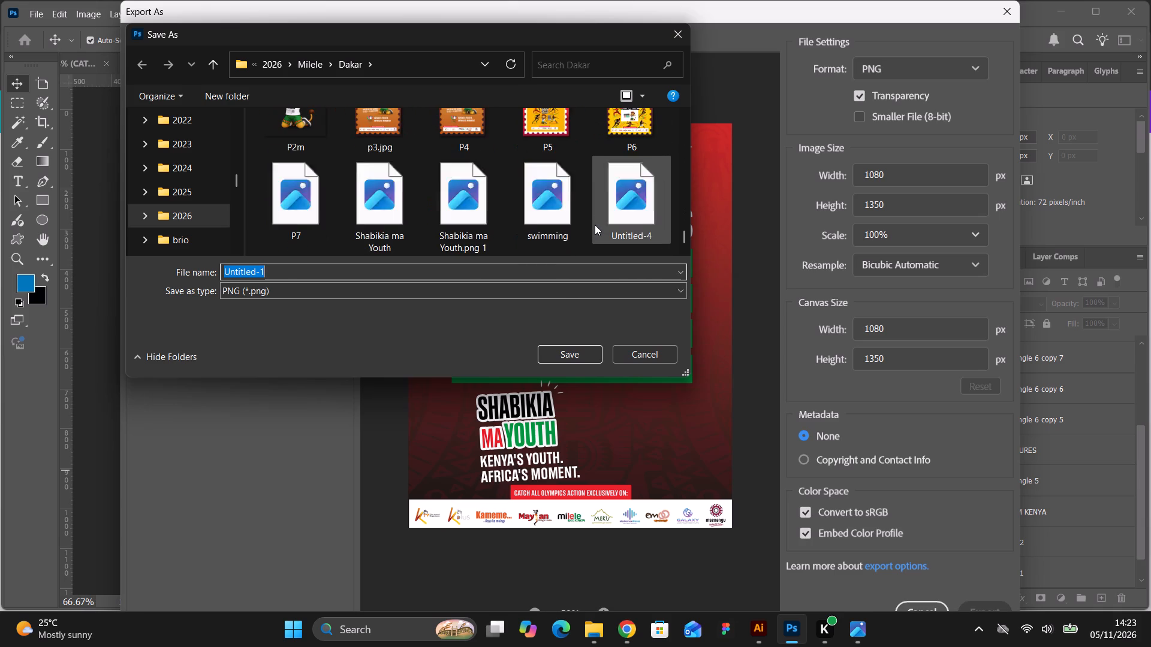
{"action": "scroll", "coordinate": [595, 225], "scroll_direction": "down", "scroll_amount": 2}
{"action": "scroll", "coordinate": [595, 225], "scroll_direction": "up", "scroll_amount": 1}
{"action": "scroll", "coordinate": [595, 225], "scroll_direction": "down", "scroll_amount": 1}
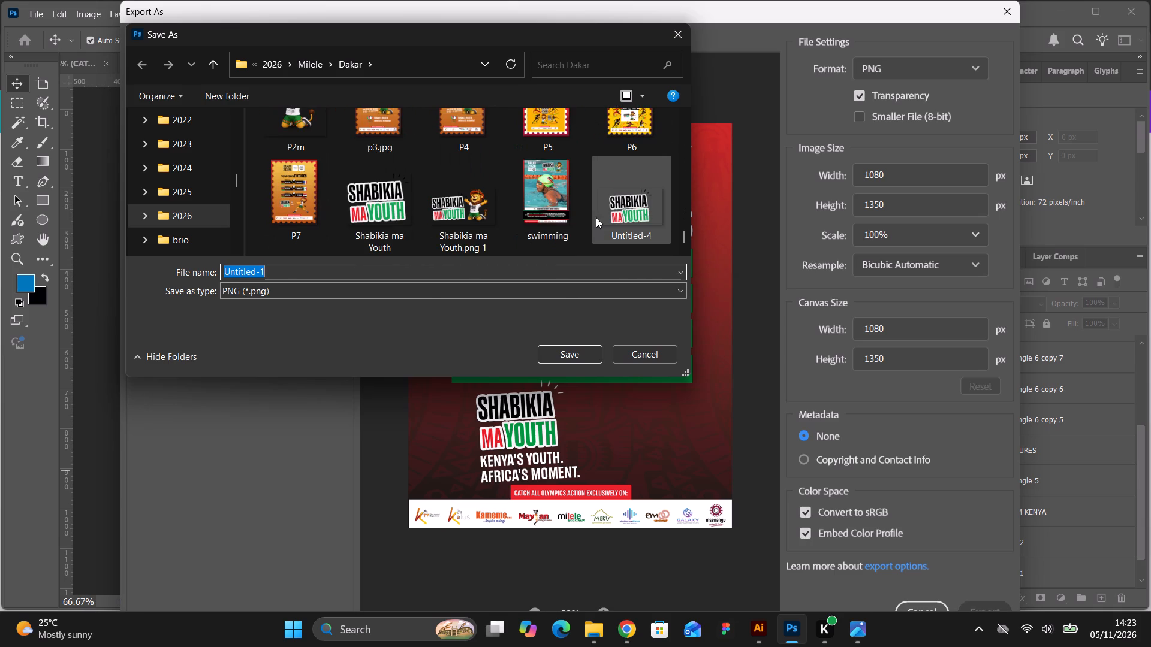
{"action": "scroll", "coordinate": [487, 141], "scroll_direction": "up", "scroll_amount": 1}
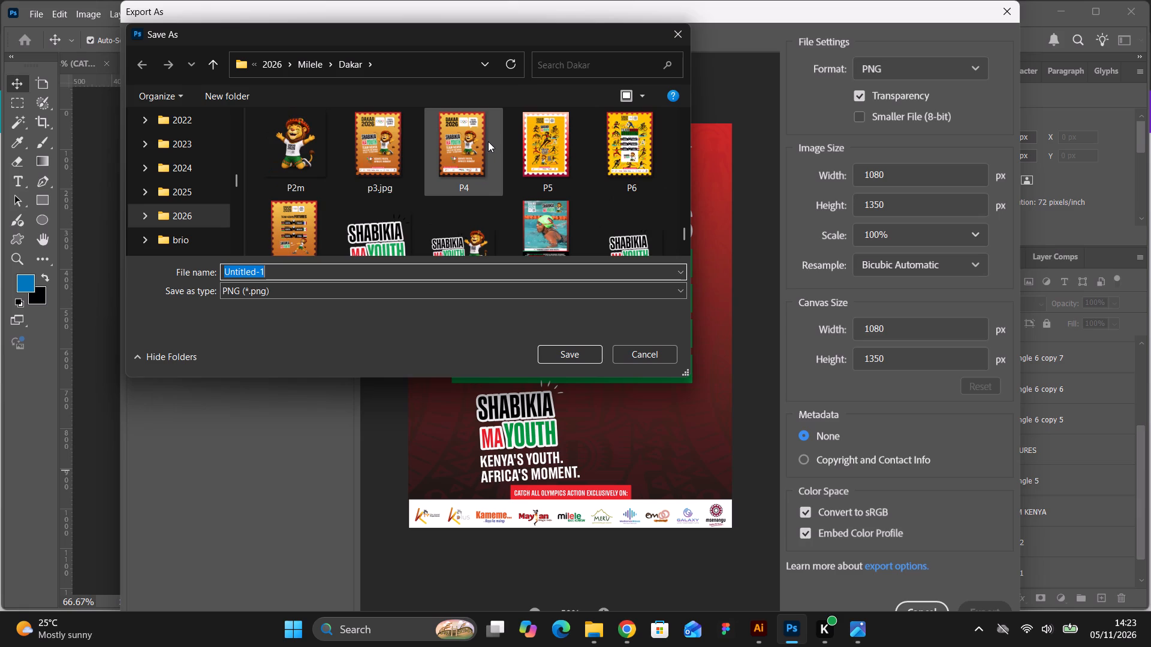
{"action": "scroll", "coordinate": [488, 141], "scroll_direction": "down", "scroll_amount": 2}
{"action": "scroll", "coordinate": [488, 141], "scroll_direction": "up", "scroll_amount": 10}
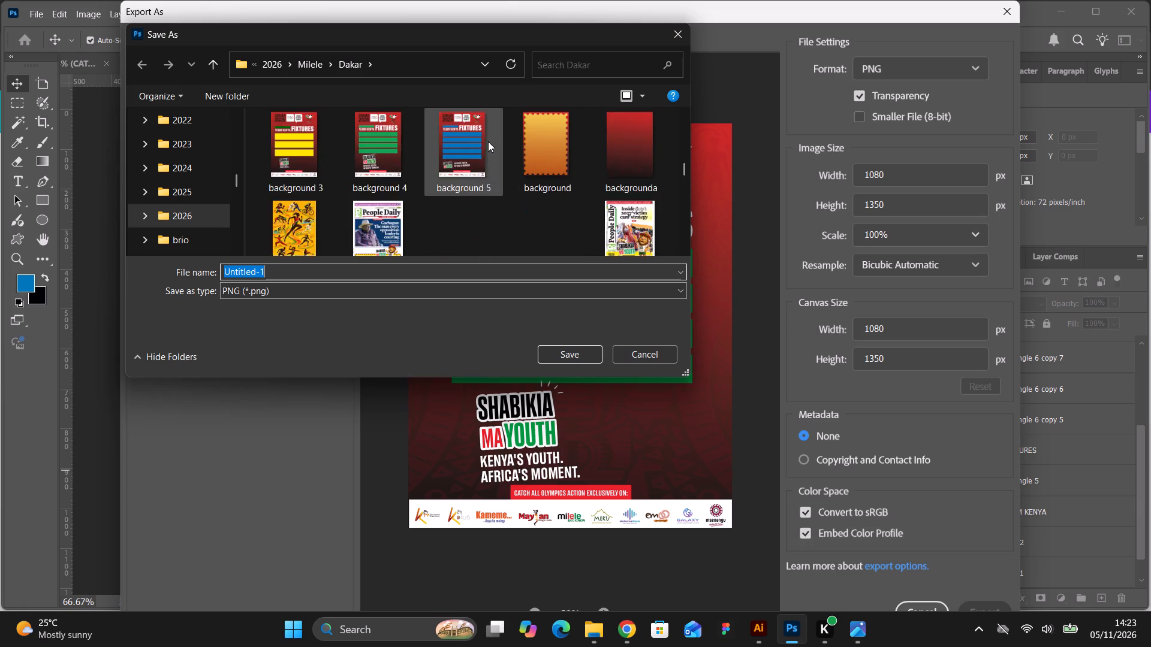
{"action": "scroll", "coordinate": [488, 141], "scroll_direction": "up", "scroll_amount": 2}
{"action": "scroll", "coordinate": [488, 141], "scroll_direction": "down", "scroll_amount": 3}
{"action": "scroll", "coordinate": [488, 141], "scroll_direction": "up", "scroll_amount": 1}
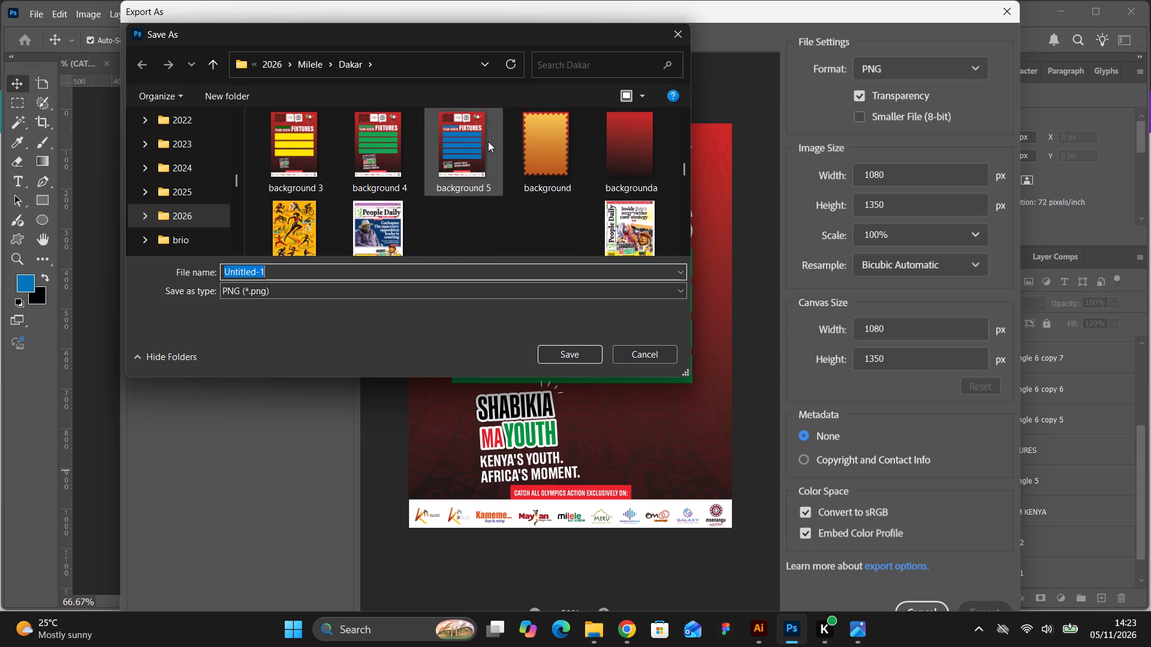
{"action": "left_click", "coordinate": [381, 145]}
{"action": "left_click", "coordinate": [574, 353]}
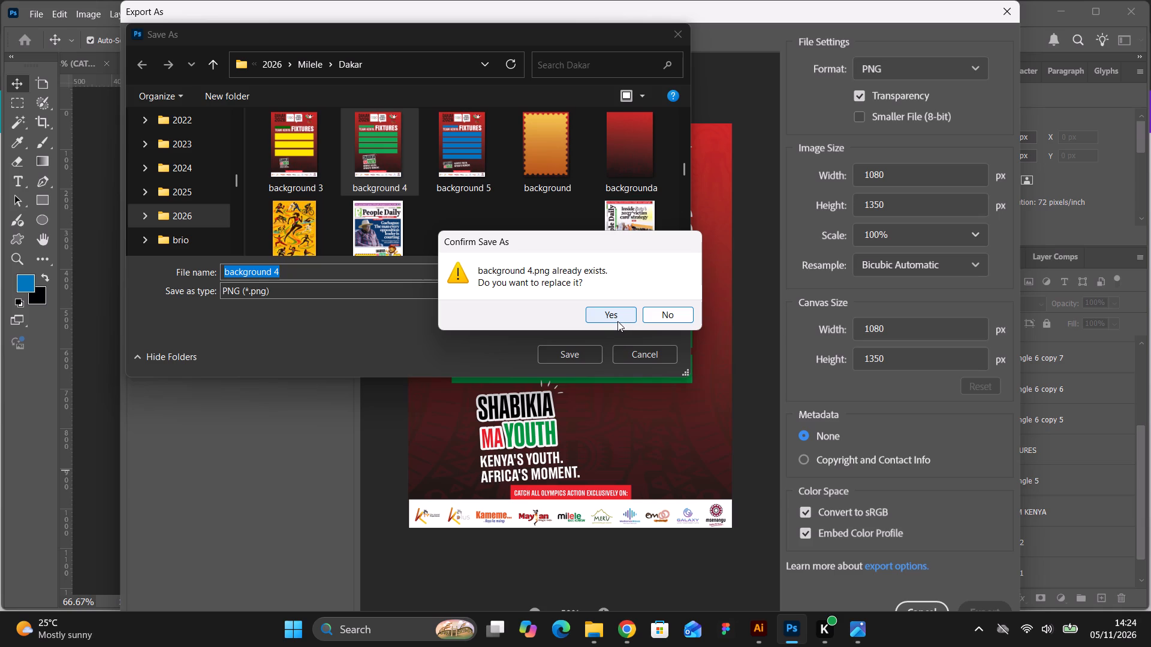
Replace the existing background 4 PNG in the Dakar folder with the new export.
{"action": "left_click", "coordinate": [617, 321]}
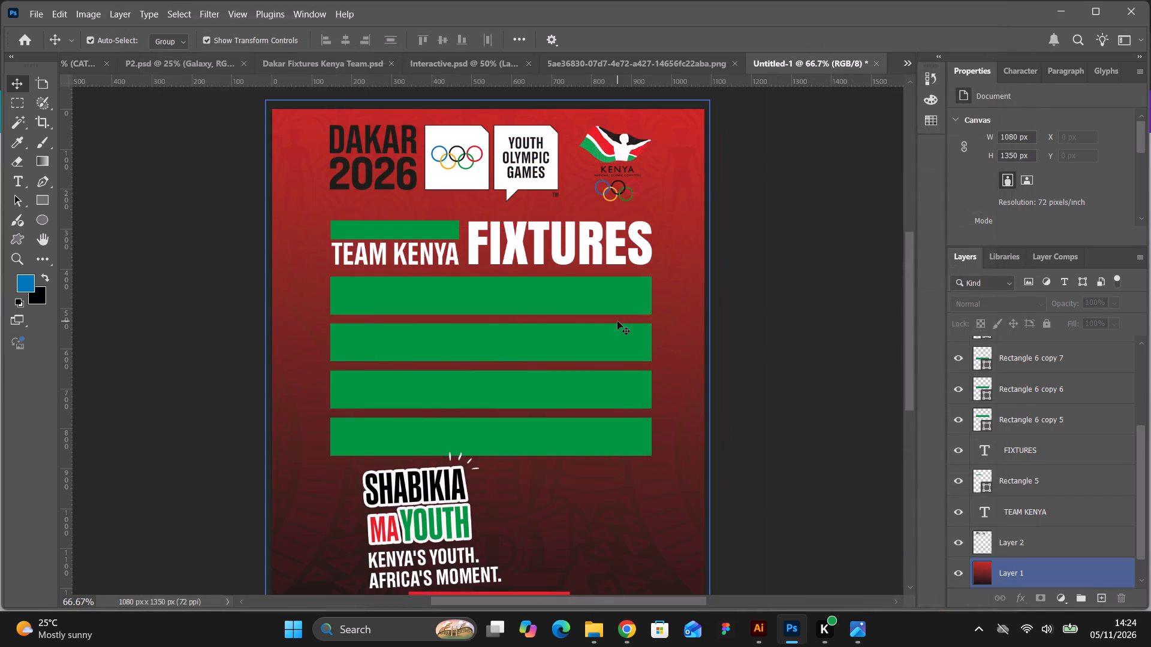
Select the lowest of the four wide green bars below the TEAM KENYA FIXTURES heading.
{"action": "left_click", "coordinate": [782, 262]}
{"action": "scroll", "coordinate": [788, 322], "scroll_direction": "down", "scroll_amount": 5}
{"action": "scroll", "coordinate": [797, 322], "scroll_direction": "up", "scroll_amount": 4}
{"action": "left_click", "coordinate": [574, 420]}
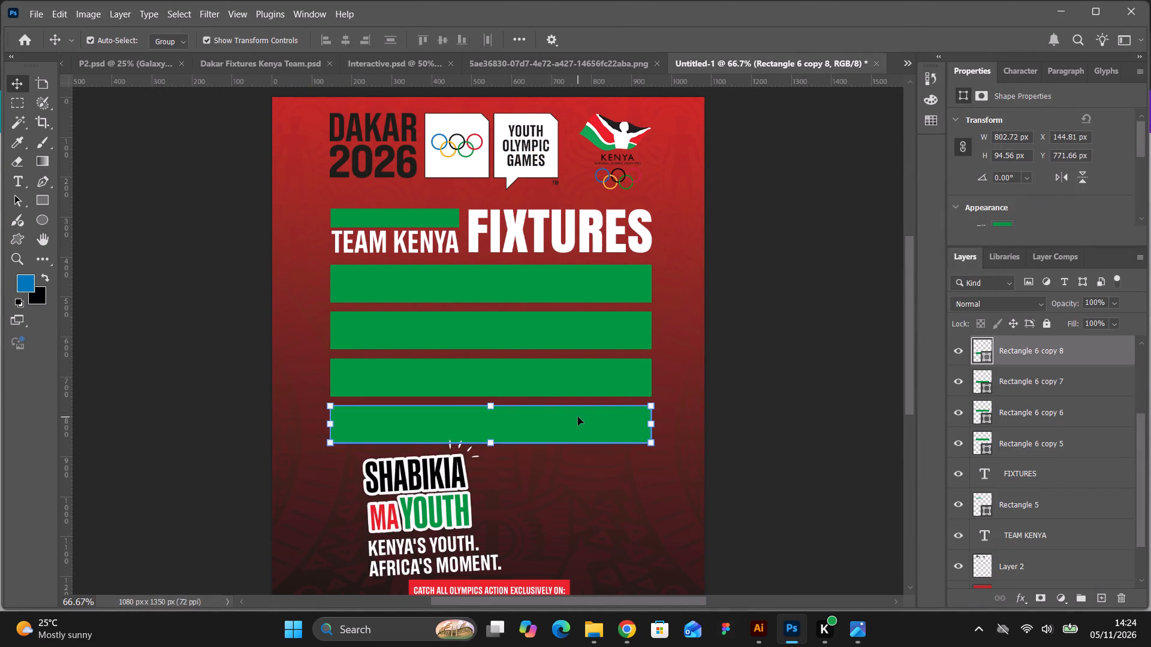
Switch to Illustrator, sample the yellow Olympic ring's fill in the Dakar 2026 logo, and open its hex colour code.
{"action": "left_click", "coordinate": [623, 628]}
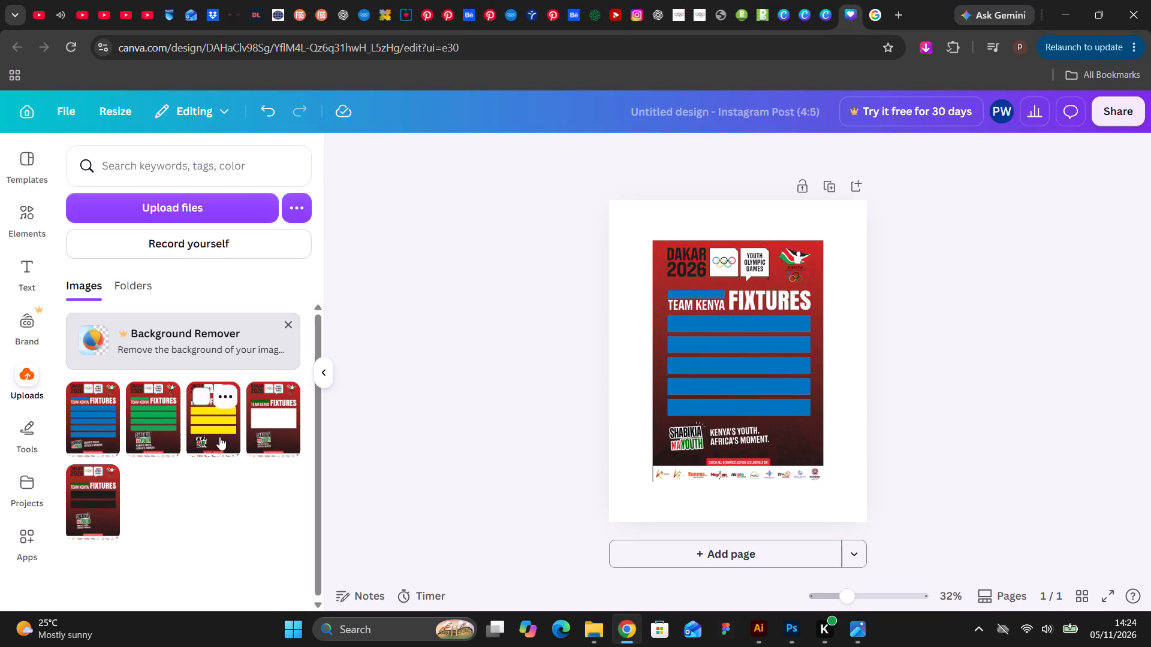
{"action": "left_click", "coordinate": [761, 625]}
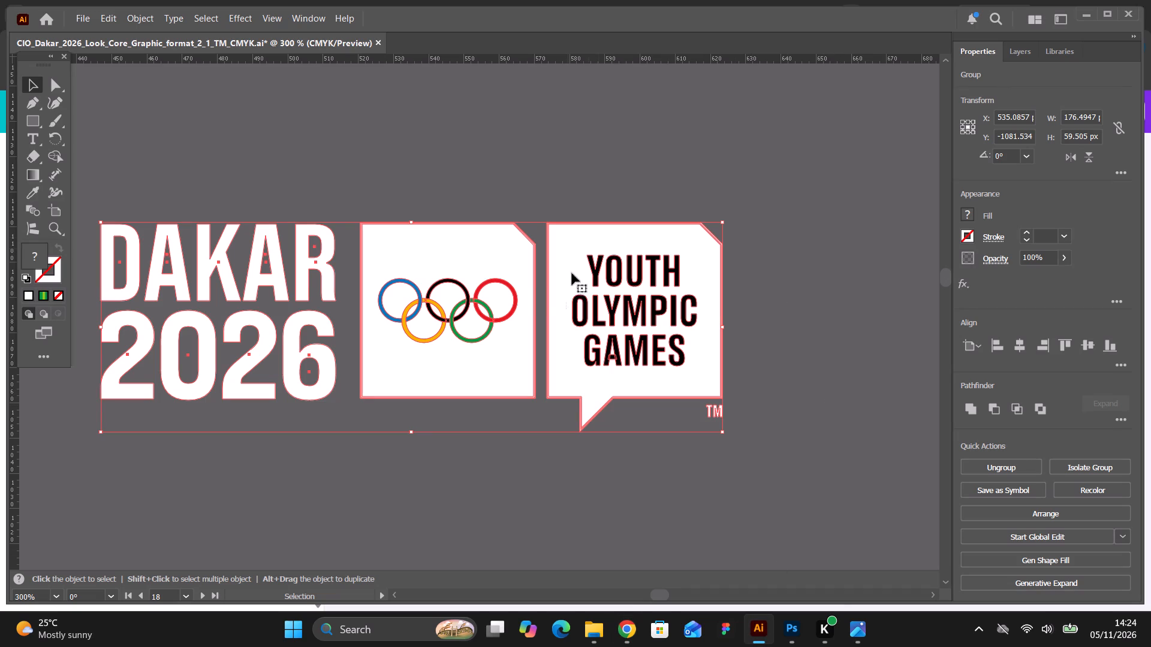
{"action": "scroll", "coordinate": [540, 300], "scroll_direction": "down", "scroll_amount": 1}
{"action": "left_click", "coordinate": [504, 444]}
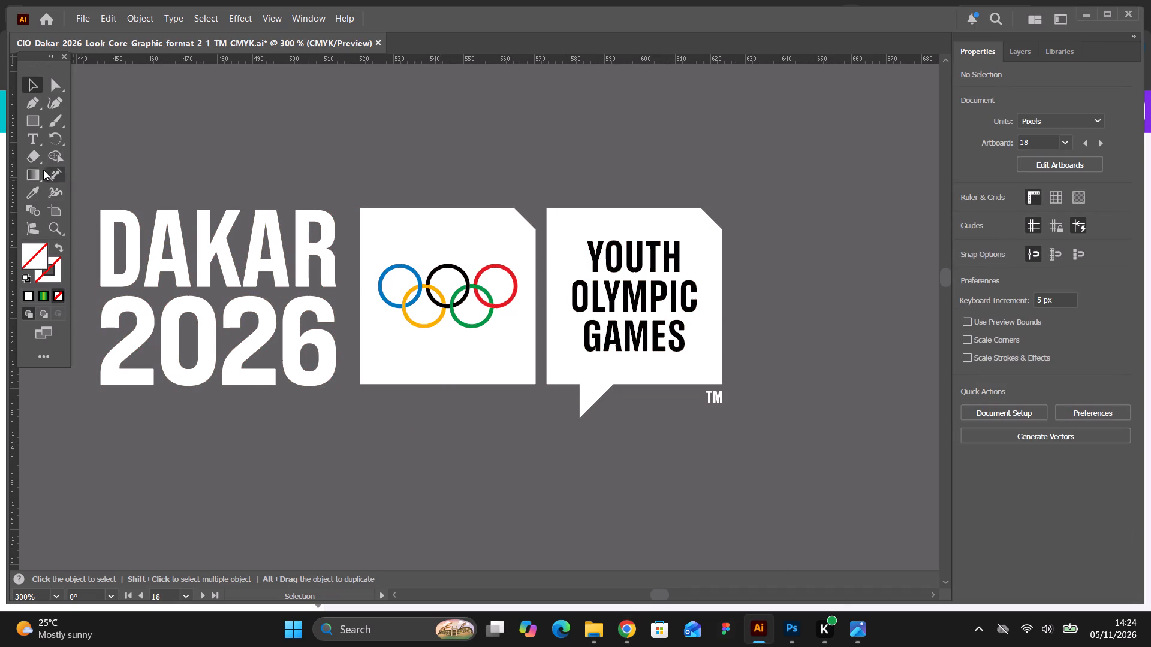
{"action": "left_click", "coordinate": [33, 188]}
{"action": "left_click", "coordinate": [412, 323]}
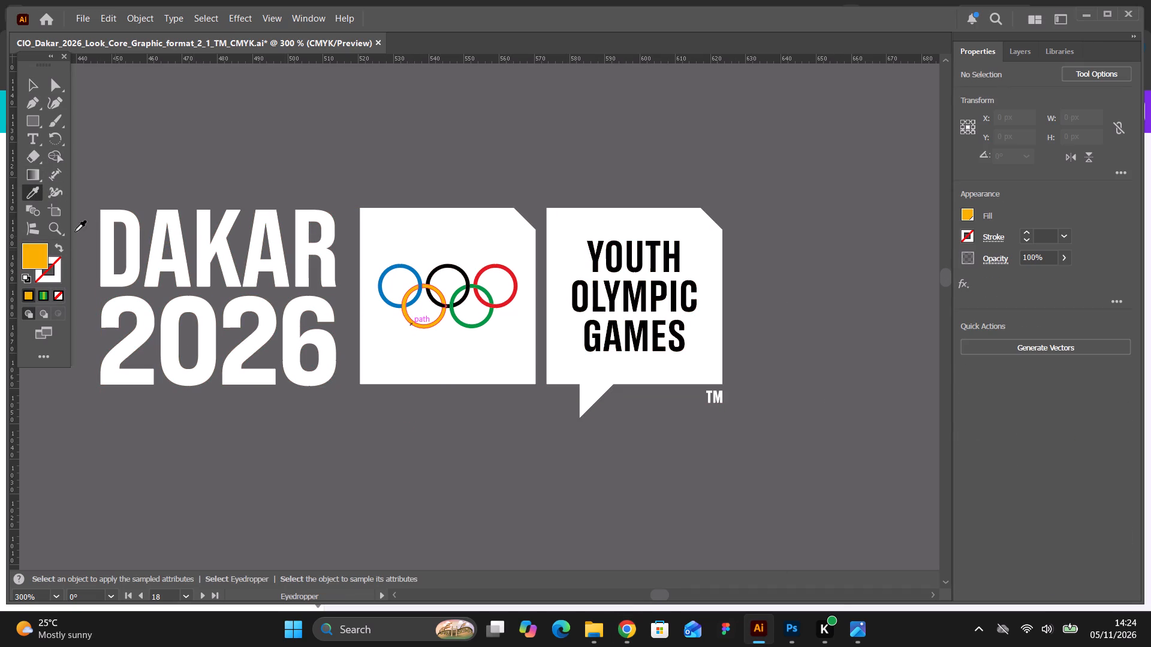
{"action": "double_click", "coordinate": [43, 252]}
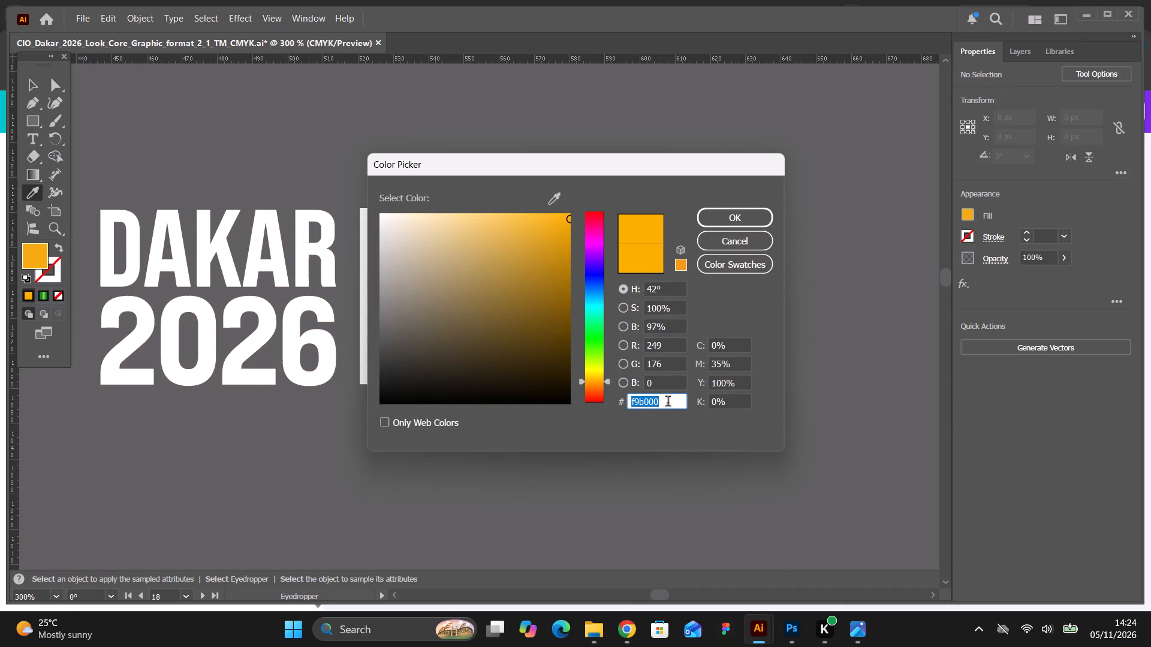
Copy the orange fill's hex code f9b000 from Illustrator's Color Picker.
{"action": "left_click_drag", "start_coordinate": [665, 402], "coordinate": [574, 401]}
{"action": "key", "text": "ctrl+c"}
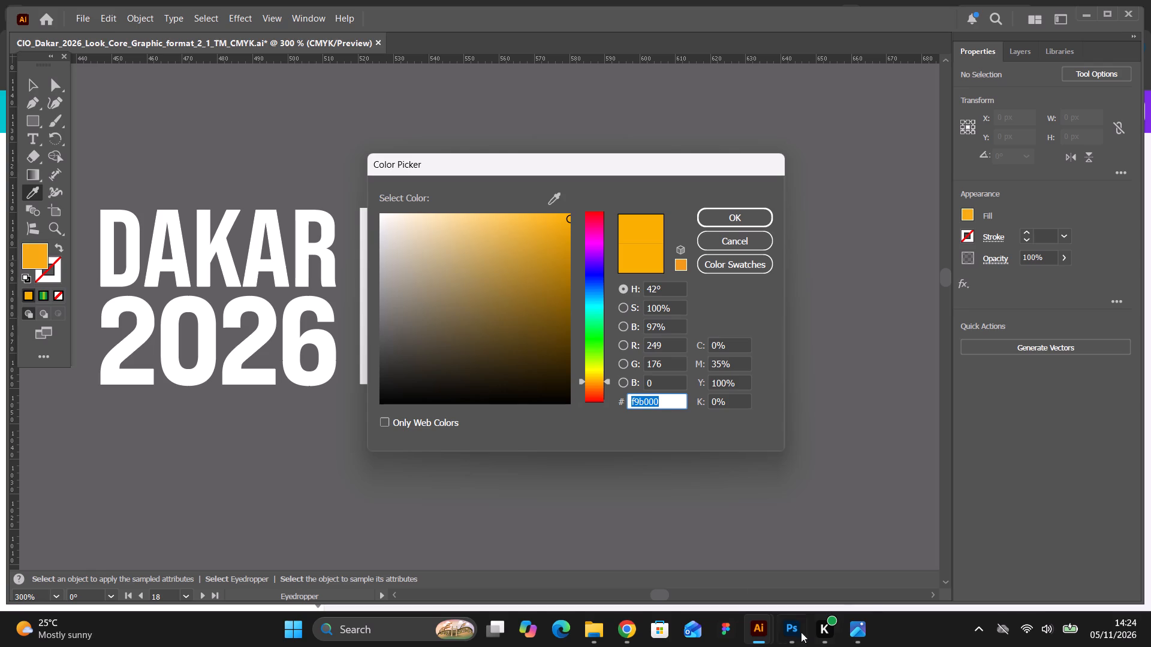
Switch to Photoshop and set the third full-width fixture bar's fill colour to f9b000.
{"action": "left_click", "coordinate": [791, 633]}
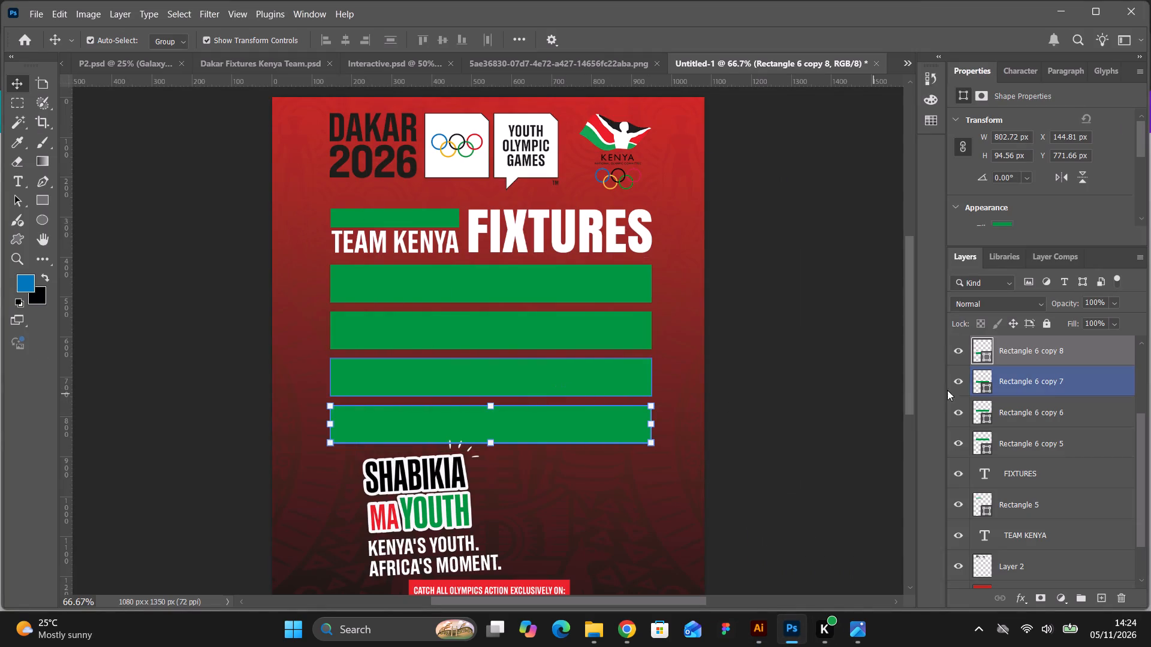
{"action": "double_click", "coordinate": [986, 387]}
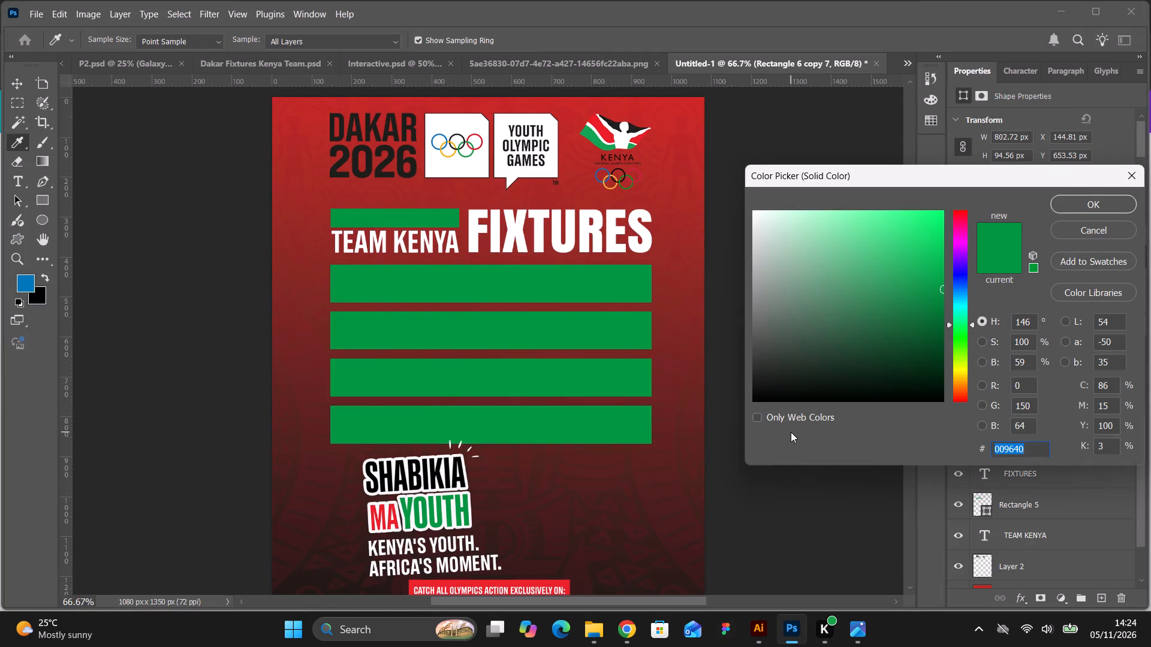
{"action": "key", "text": "ctrl+v"}
{"action": "left_click", "coordinate": [1077, 207]}
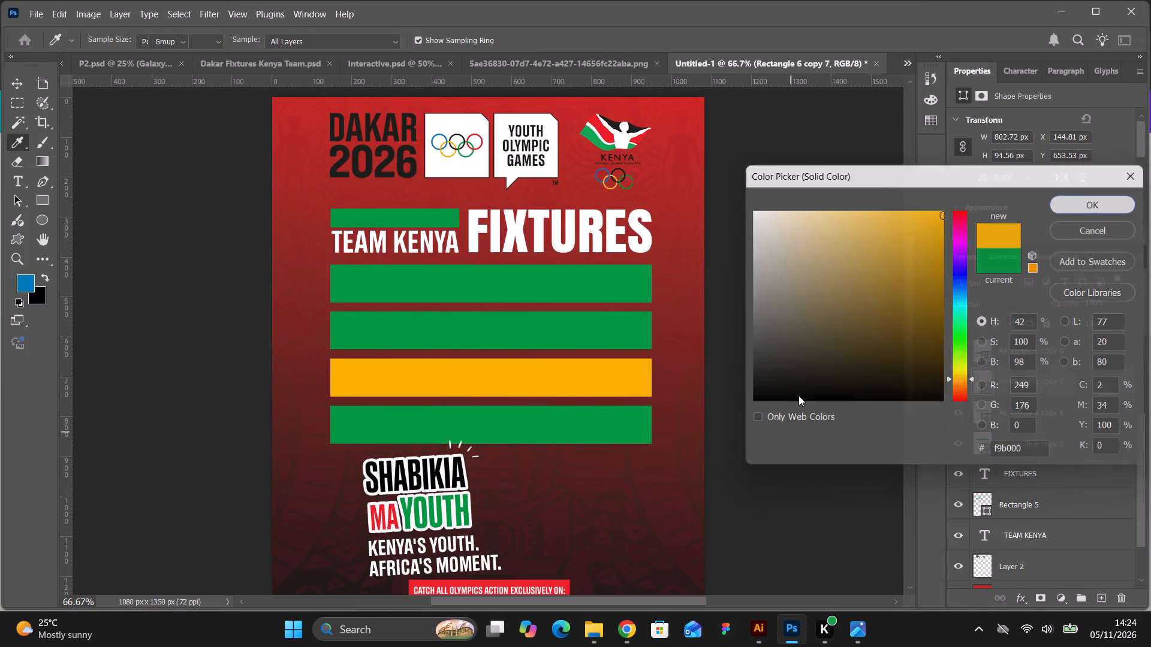
{"action": "left_click", "coordinate": [727, 410]}
Delete the three full-width green fixture bars, keeping only the orange one.
{"action": "left_click", "coordinate": [602, 413]}
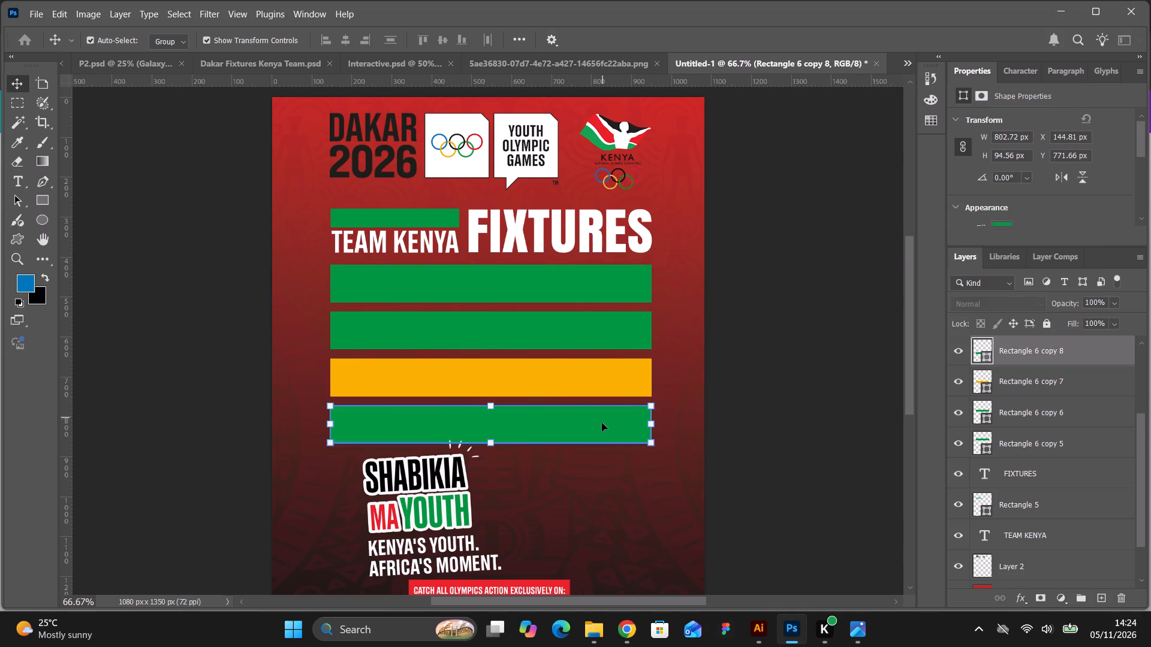
{"action": "left_click", "coordinate": [602, 424]}
{"action": "key", "text": "BackSpace"}
{"action": "left_click", "coordinate": [602, 342]}
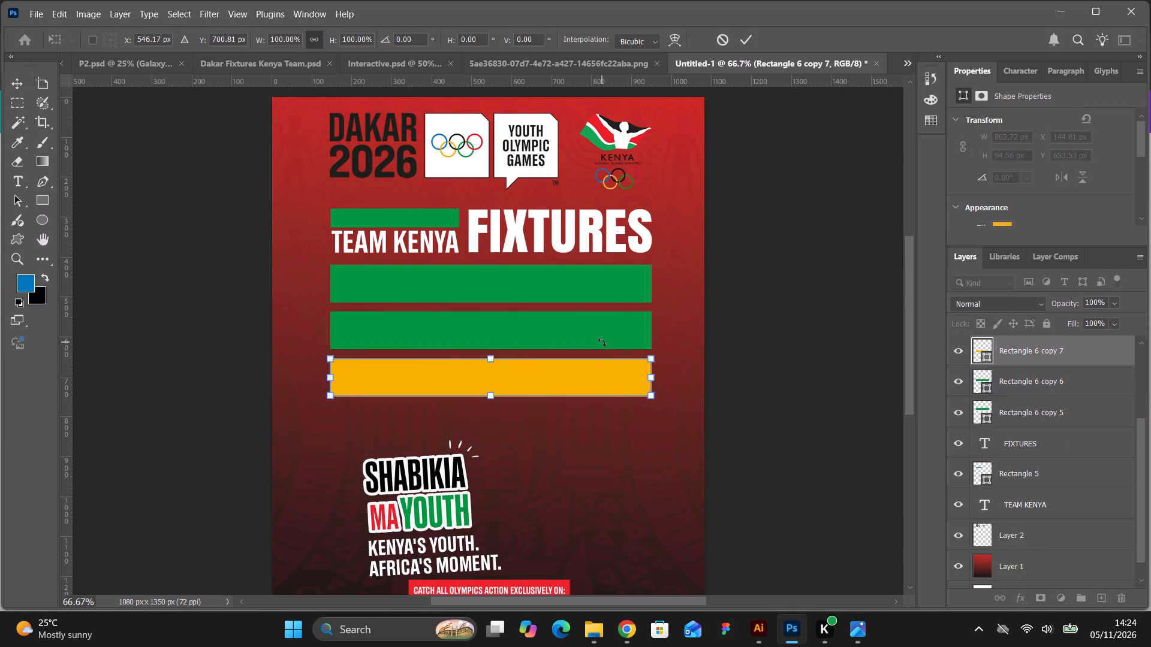
{"action": "left_click", "coordinate": [724, 41]}
{"action": "left_click", "coordinate": [836, 297]}
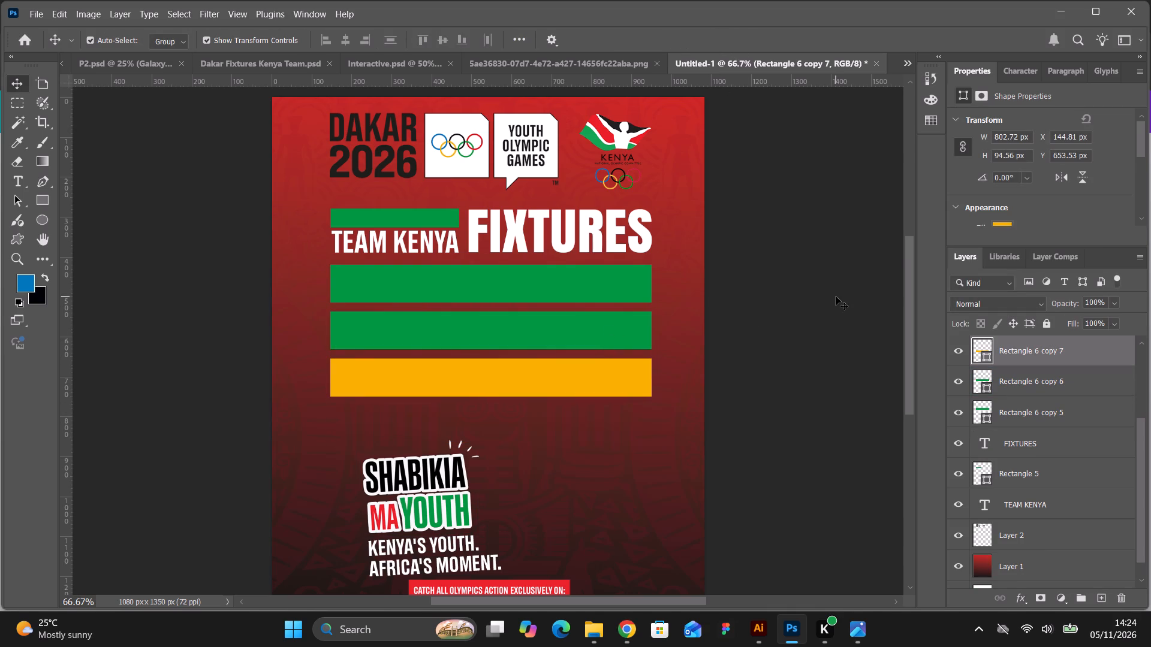
{"action": "left_click", "coordinate": [601, 330]}
{"action": "key", "text": "BackSpace"}
{"action": "left_click", "coordinate": [587, 293]}
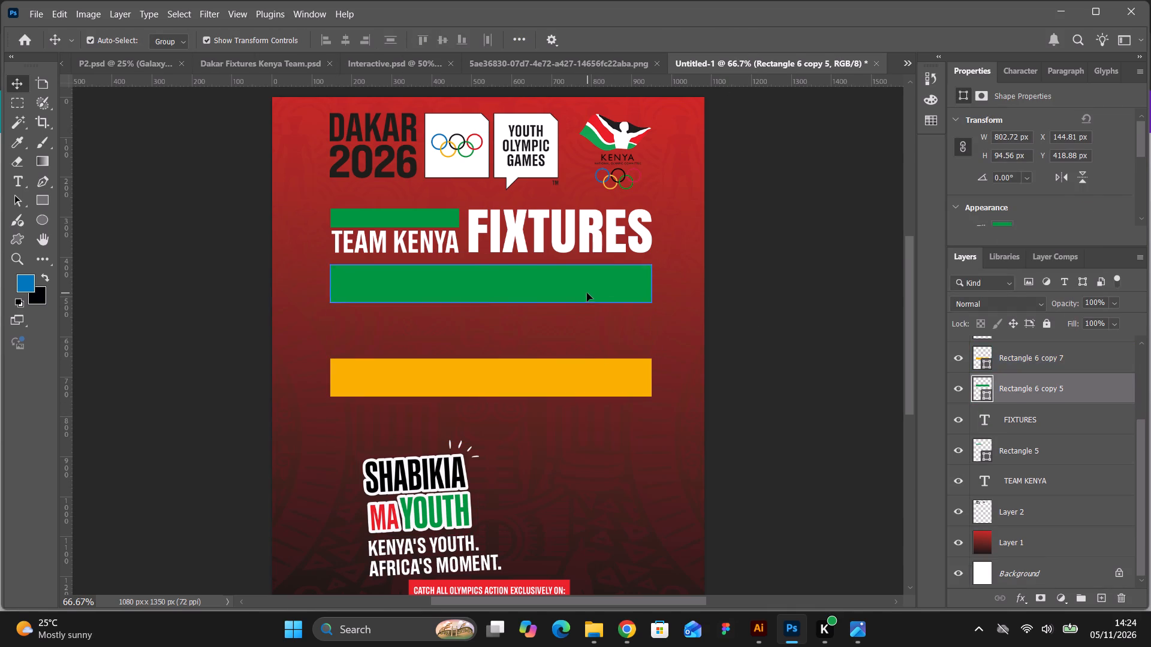
{"action": "key", "text": "BackSpace"}
Duplicate the orange bar and place the copy just below the TEAM KENYA FIXTURES heading, at about Y 437 px.
{"action": "left_click", "coordinate": [580, 379]}
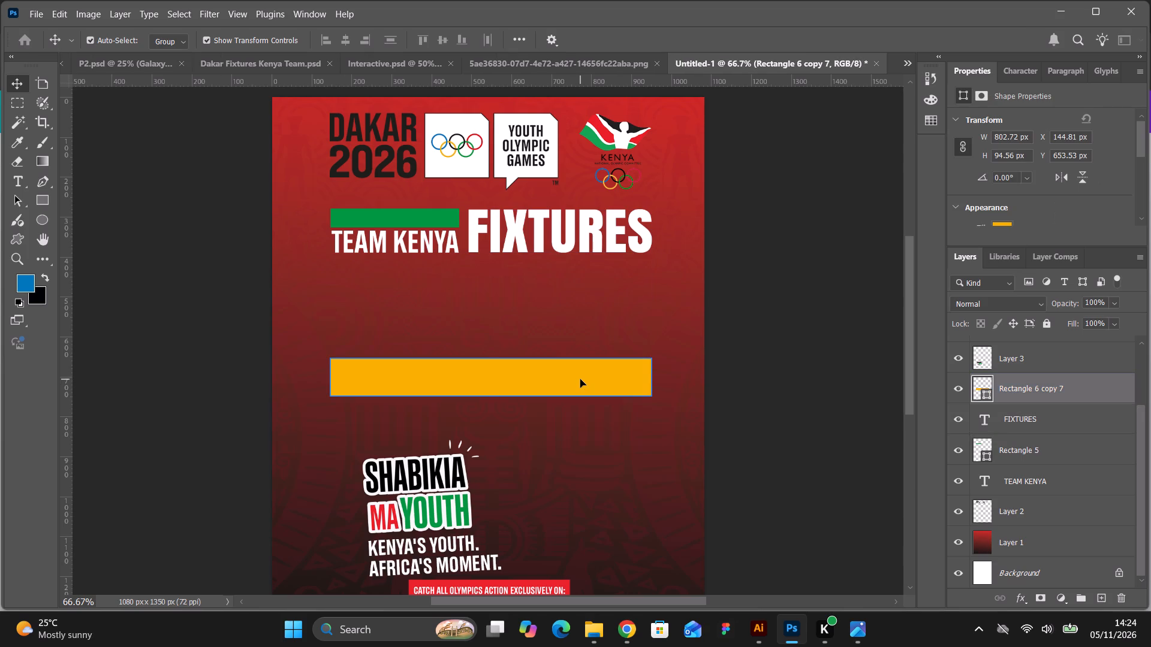
{"action": "key", "text": "ctrl+j"}
{"action": "left_click_drag", "start_coordinate": [580, 379], "coordinate": [579, 357]}
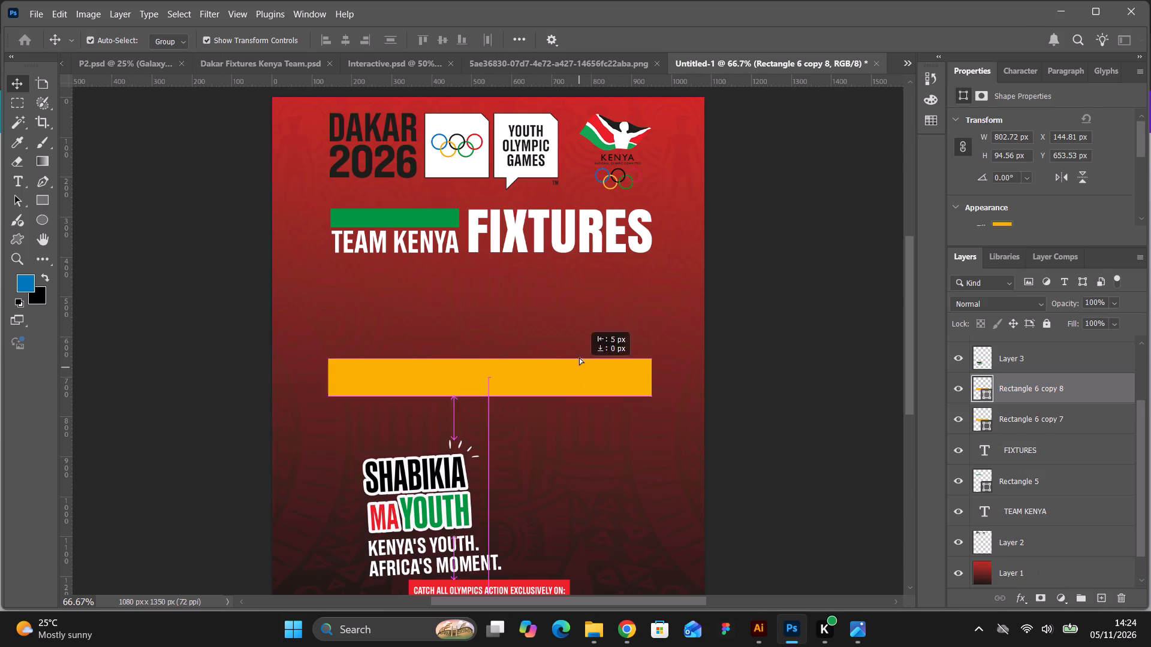
{"action": "left_click_drag", "start_coordinate": [579, 357], "coordinate": [578, 292]}
Stretch the upper orange bar downward to about 116 px high.
{"action": "left_click_drag", "start_coordinate": [493, 311], "coordinate": [493, 319]}
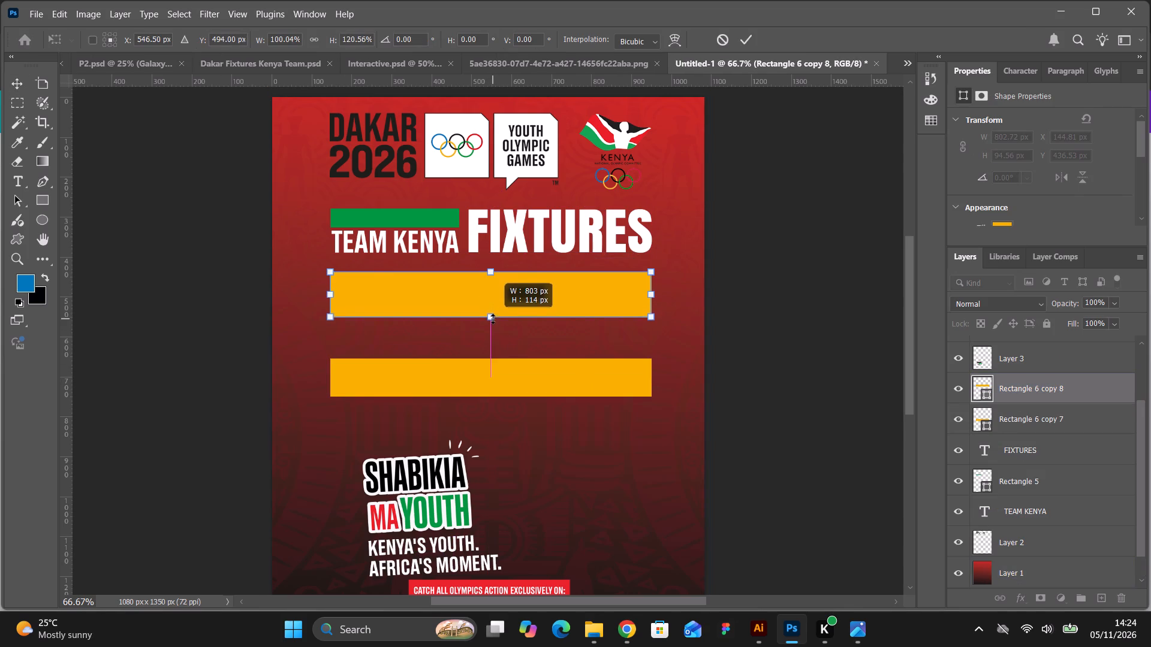
{"action": "left_click_drag", "start_coordinate": [493, 319], "coordinate": [493, 319]}
{"action": "left_click", "coordinate": [742, 41]}
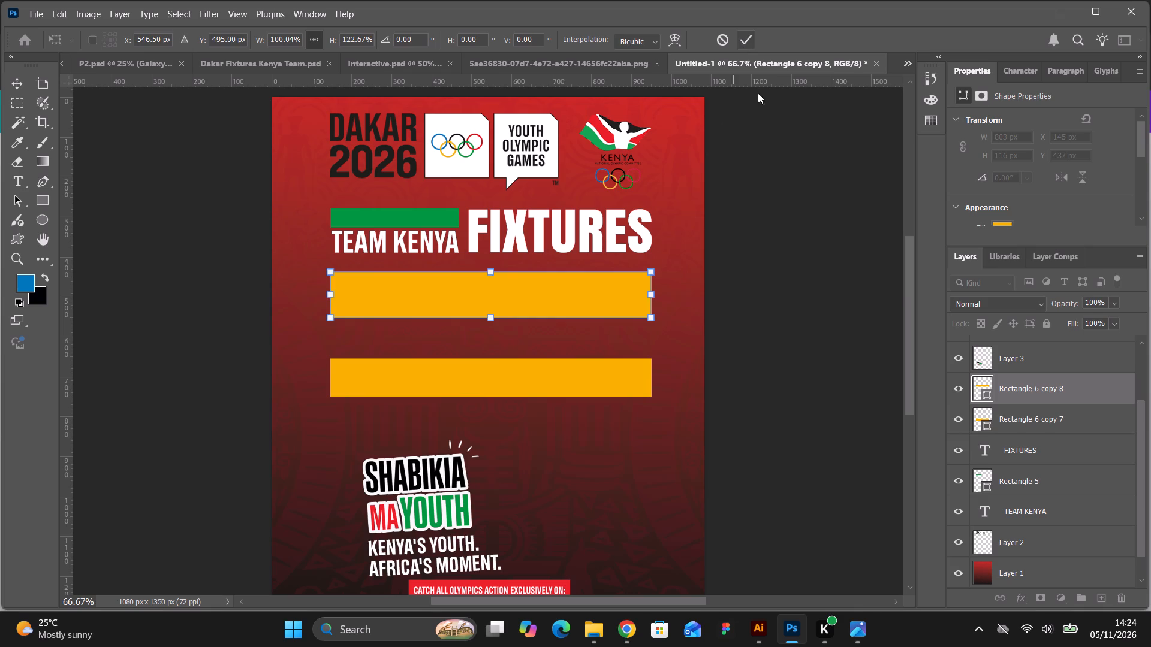
{"action": "left_click", "coordinate": [773, 214]}
Delete the original, thinner orange bar in the middle of the poster.
{"action": "left_click", "coordinate": [524, 379]}
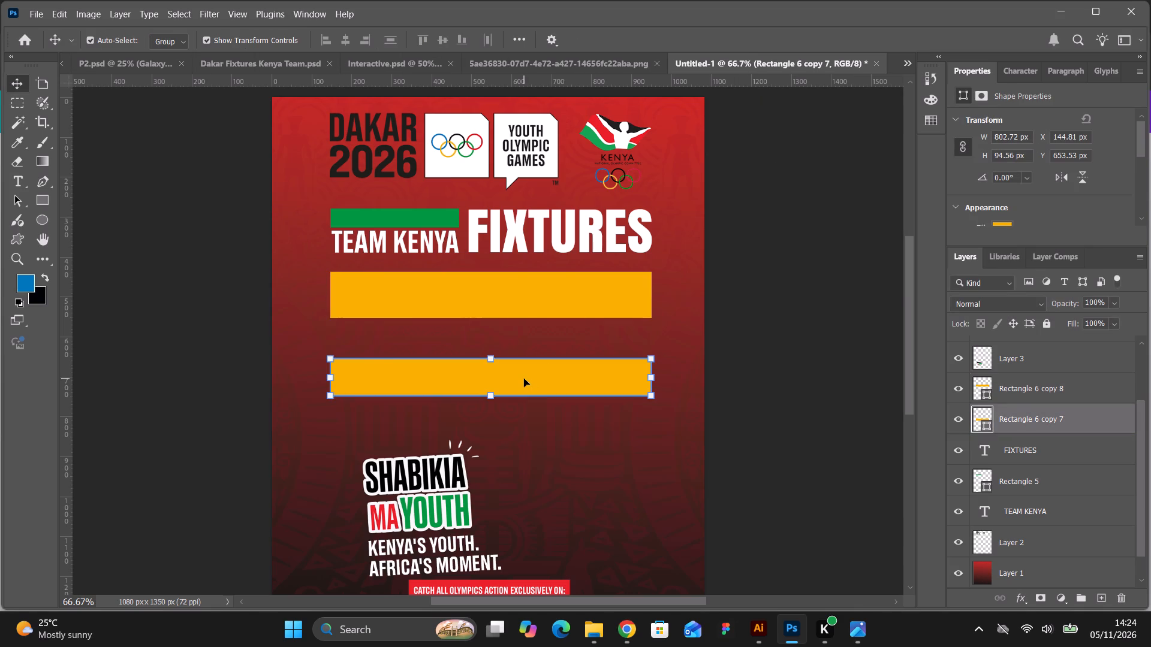
{"action": "key", "text": "BackSpace"}
Duplicate the 116 px high orange bar twice, stacking the evenly spaced copies below it at about Y 580 and 723 px.
{"action": "left_click", "coordinate": [510, 305]}
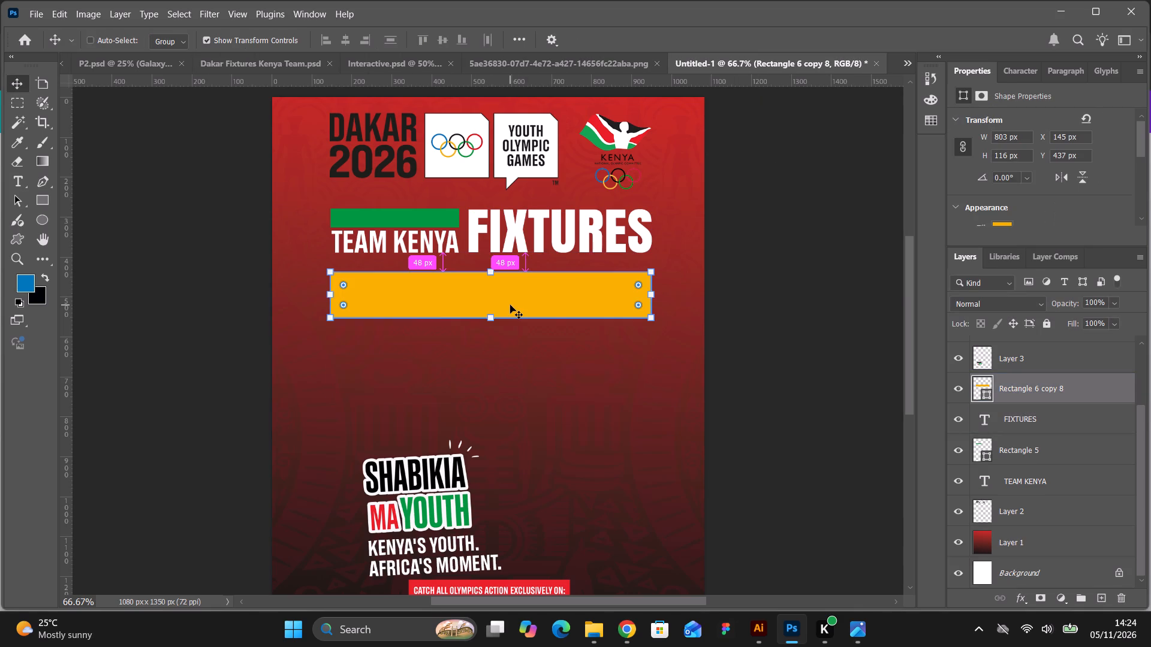
{"action": "key", "text": "ctrl+j"}
{"action": "left_click_drag", "start_coordinate": [505, 305], "coordinate": [511, 358]}
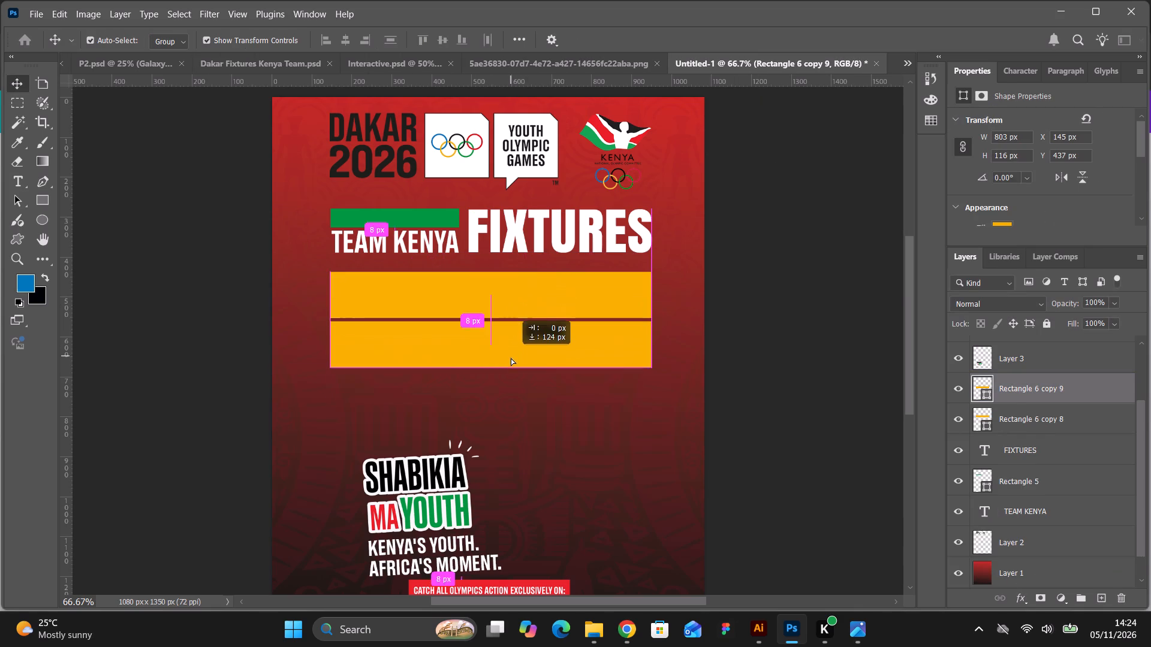
{"action": "left_click_drag", "start_coordinate": [511, 358], "coordinate": [511, 362]}
{"action": "key", "text": "ctrl+j"}
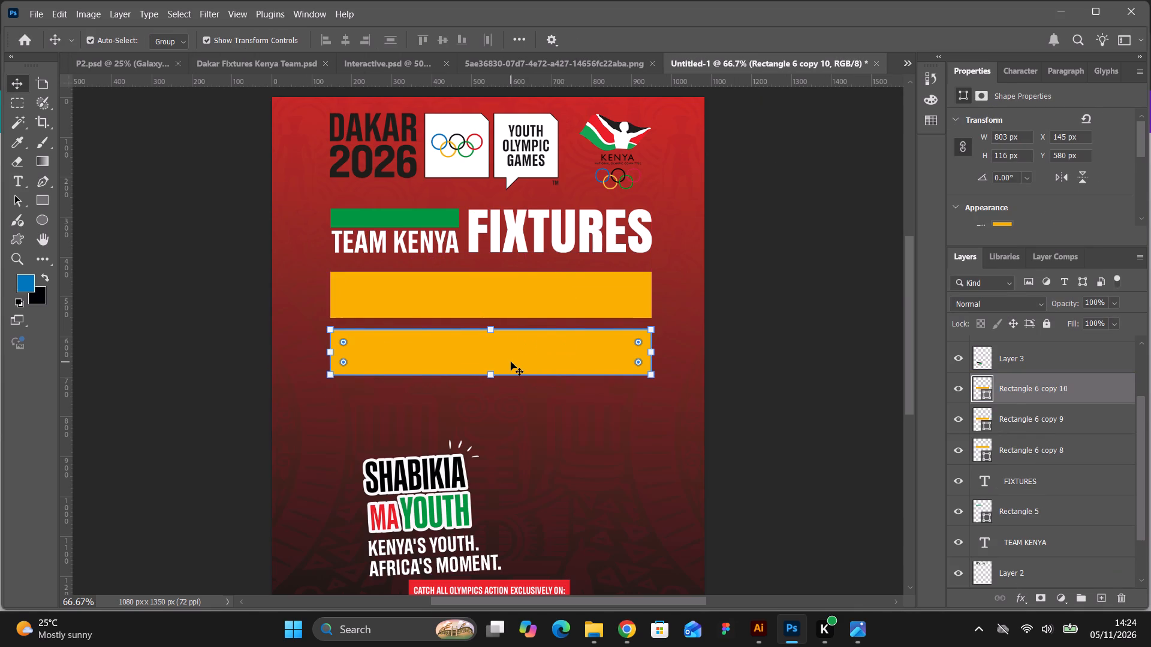
{"action": "left_click_drag", "start_coordinate": [511, 362], "coordinate": [518, 419]}
Select all three orange bars and distribute them evenly in the vertical direction.
{"action": "left_click", "coordinate": [545, 355], "text": "ctrl"}
{"action": "left_click", "coordinate": [560, 288], "text": "ctrl"}
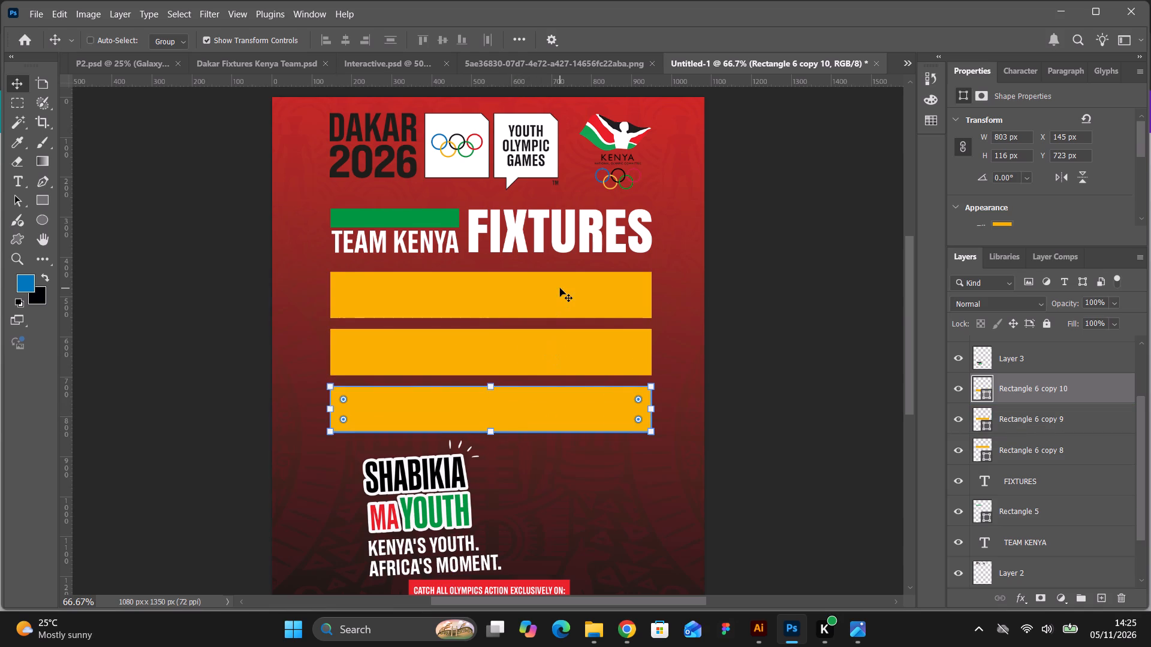
{"action": "left_click", "coordinate": [528, 349], "text": "ctrl"}
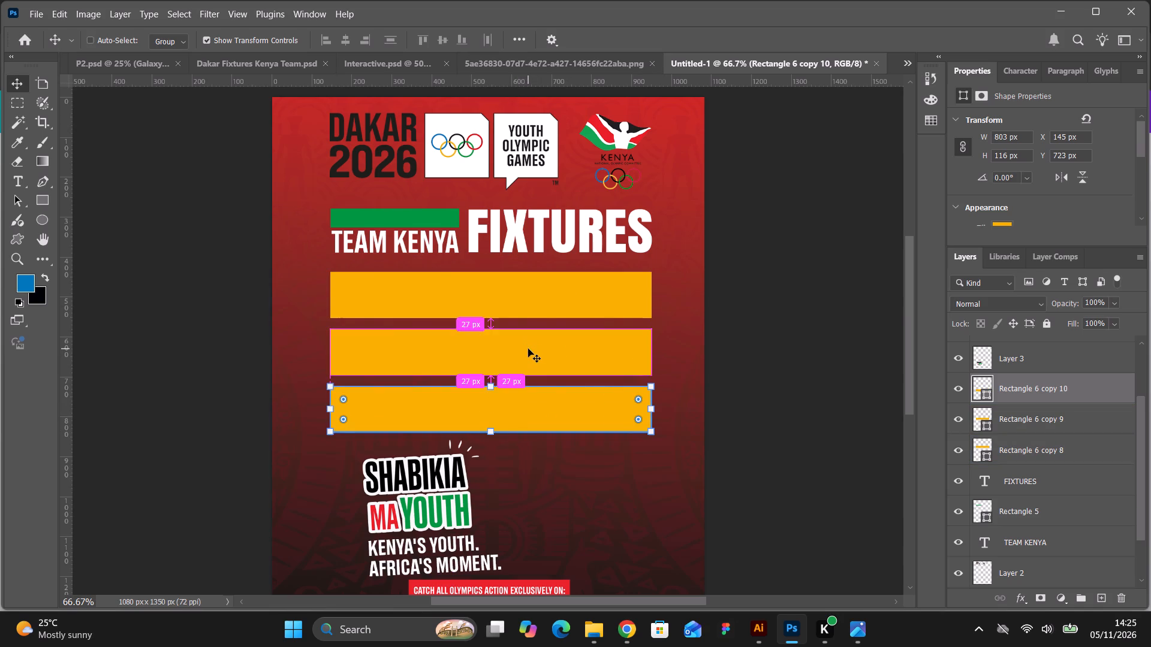
{"action": "left_click", "coordinate": [538, 334], "text": "shift"}
{"action": "left_click", "coordinate": [558, 300], "text": "shift"}
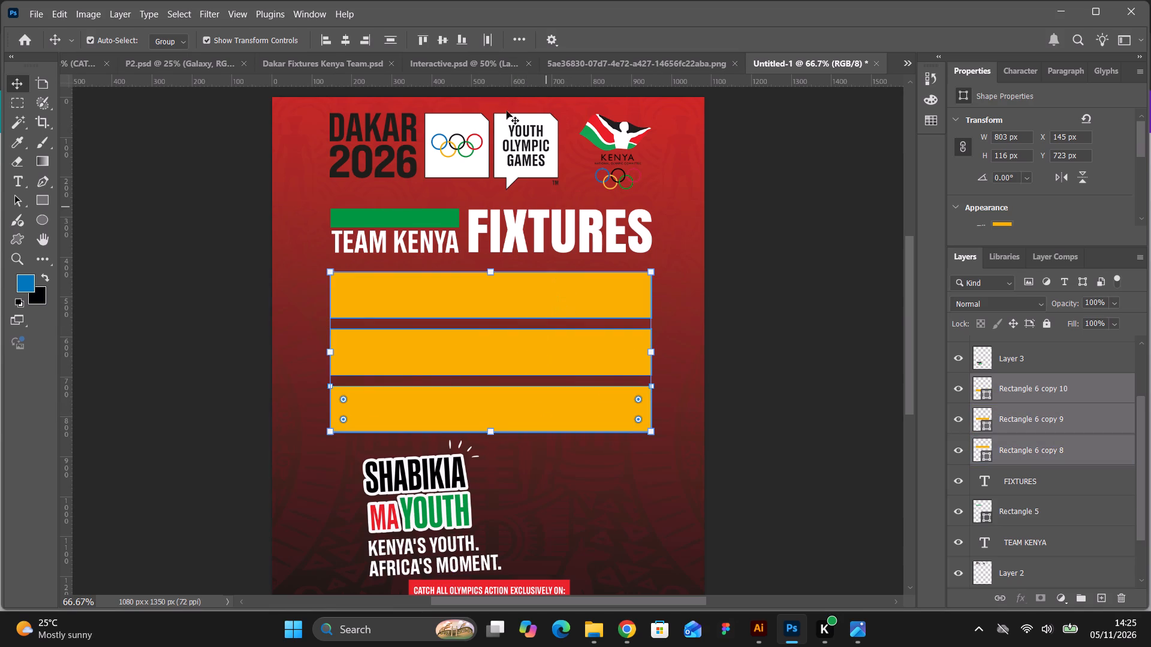
{"action": "left_click", "coordinate": [386, 38]}
{"action": "left_click", "coordinate": [812, 362]}
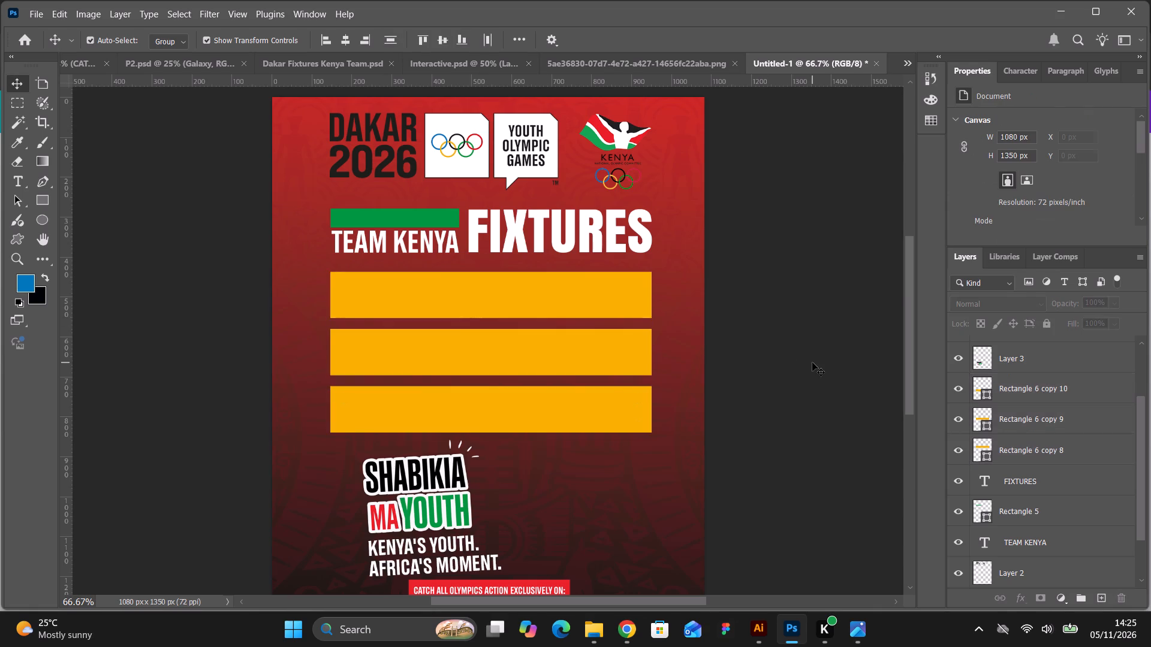
Nudge the three orange bars up together so the top one sits at about Y 422 px.
{"action": "left_click", "coordinate": [639, 303]}
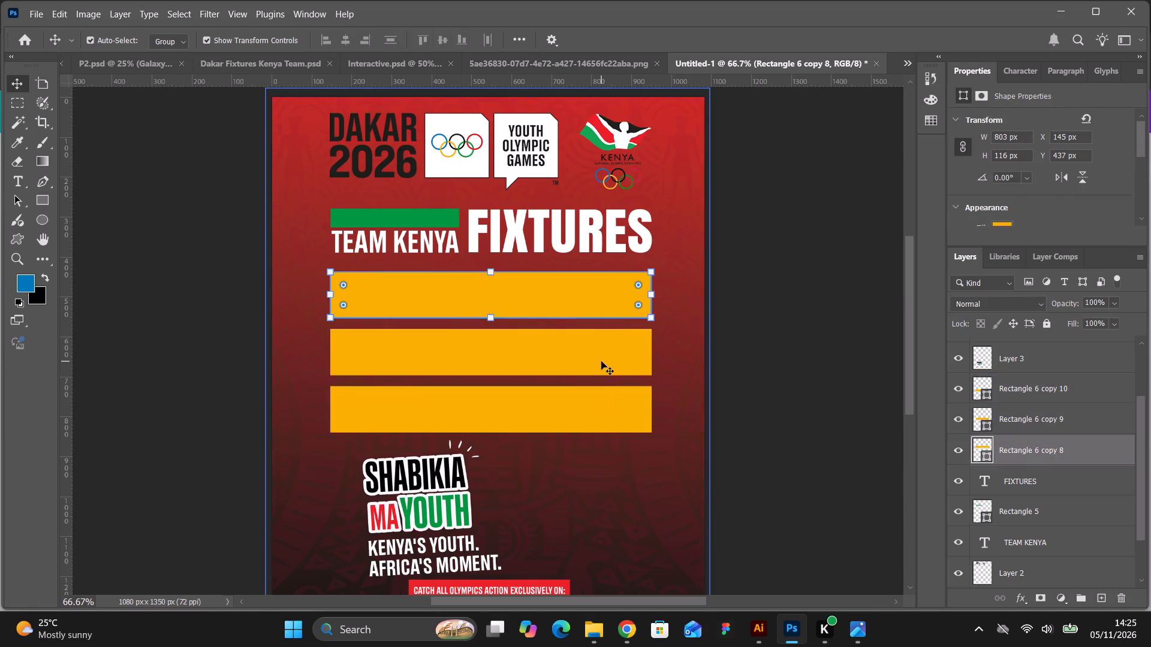
{"action": "left_click", "coordinate": [601, 361], "text": "shift"}
{"action": "left_click", "coordinate": [608, 411], "text": "shift"}
{"action": "key", "text": "Up"}
{"action": "key", "text": "Up"}
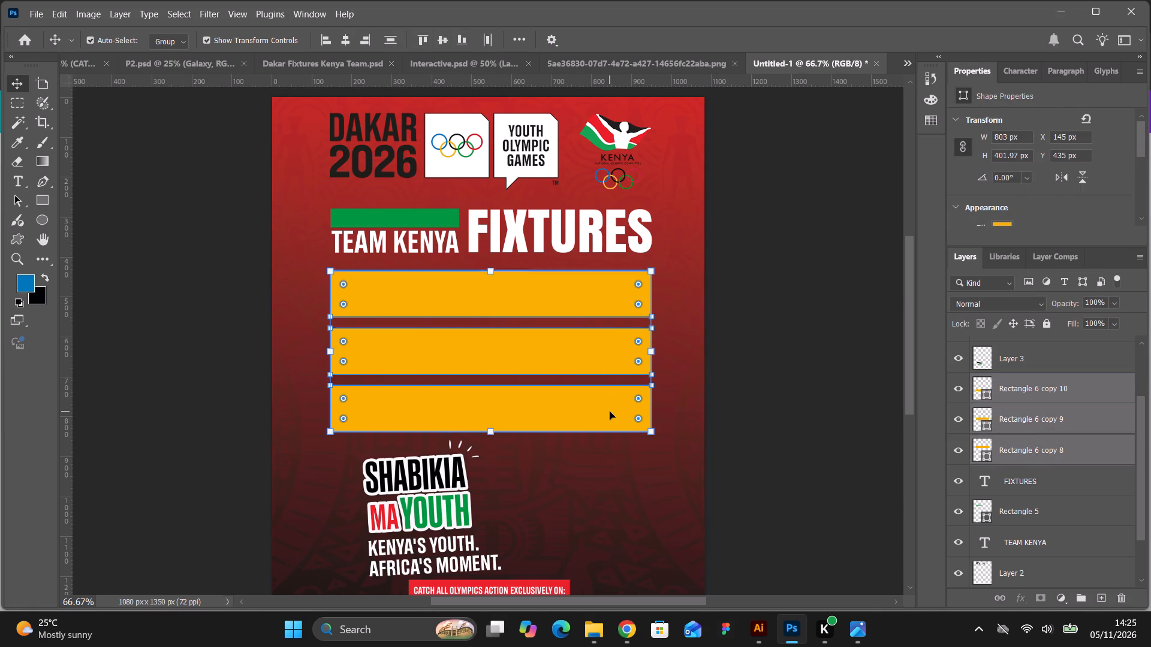
{"action": "key", "text": "Up"}
{"action": "key", "text": "Up"}
{"action": "key", "text": "Up"}
{"action": "key", "text": "Up"}
{"action": "key", "text": "Up"}
{"action": "key", "text": "Up"}
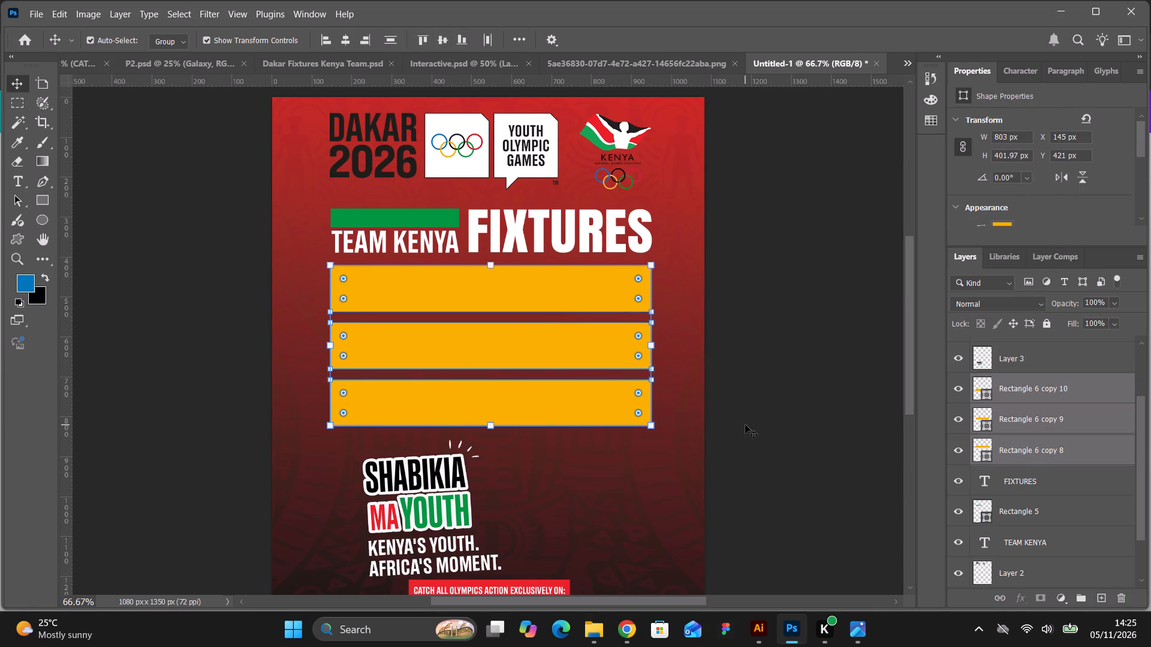
{"action": "key", "text": "Down"}
{"action": "left_click", "coordinate": [745, 425]}
Nudge the SHABIKIA MA YOUTH logo and its KENYA'S YOUTH tagline up together, leaving a small gap below the lowest bar.
{"action": "left_click", "coordinate": [458, 497]}
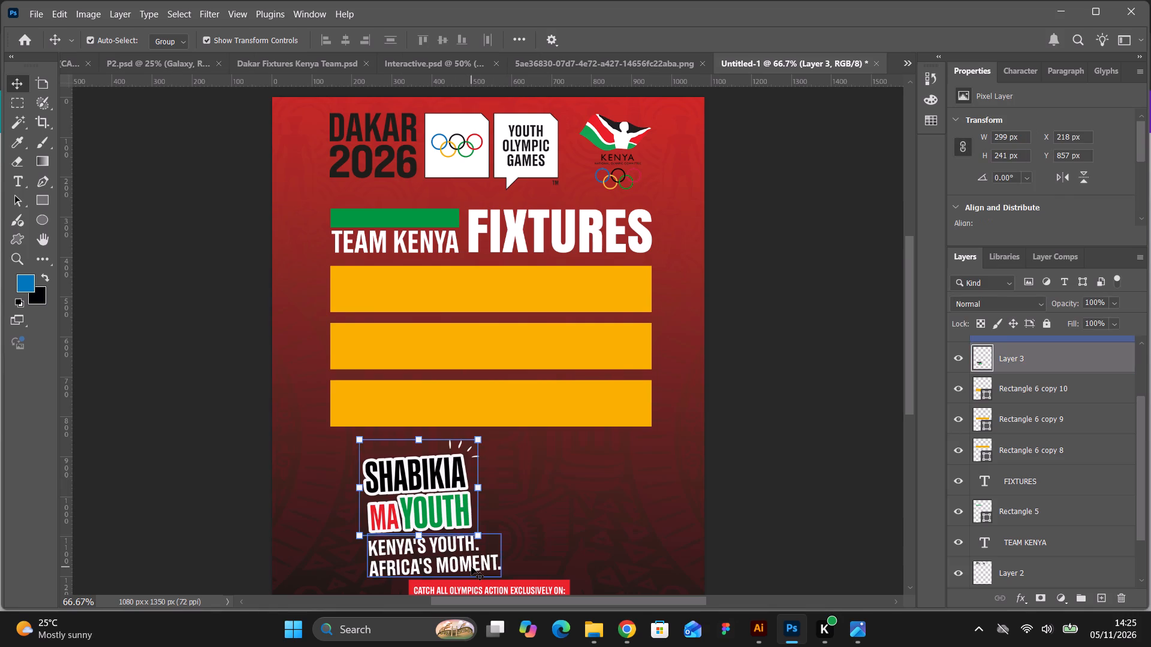
{"action": "left_click", "coordinate": [471, 567], "text": "shift"}
{"action": "key", "text": "Up"}
{"action": "key", "text": "Up"}
{"action": "key", "text": "Up"}
{"action": "key", "text": "Up"}
{"action": "key", "text": "Up"}
{"action": "key", "text": "Up"}
{"action": "key", "text": "Up"}
{"action": "key", "text": "Up"}
{"action": "key", "text": "Up"}
{"action": "key", "text": "Up"}
{"action": "key", "text": "Up"}
{"action": "key", "text": "Up"}
{"action": "key", "text": "Up"}
{"action": "key", "text": "Up"}
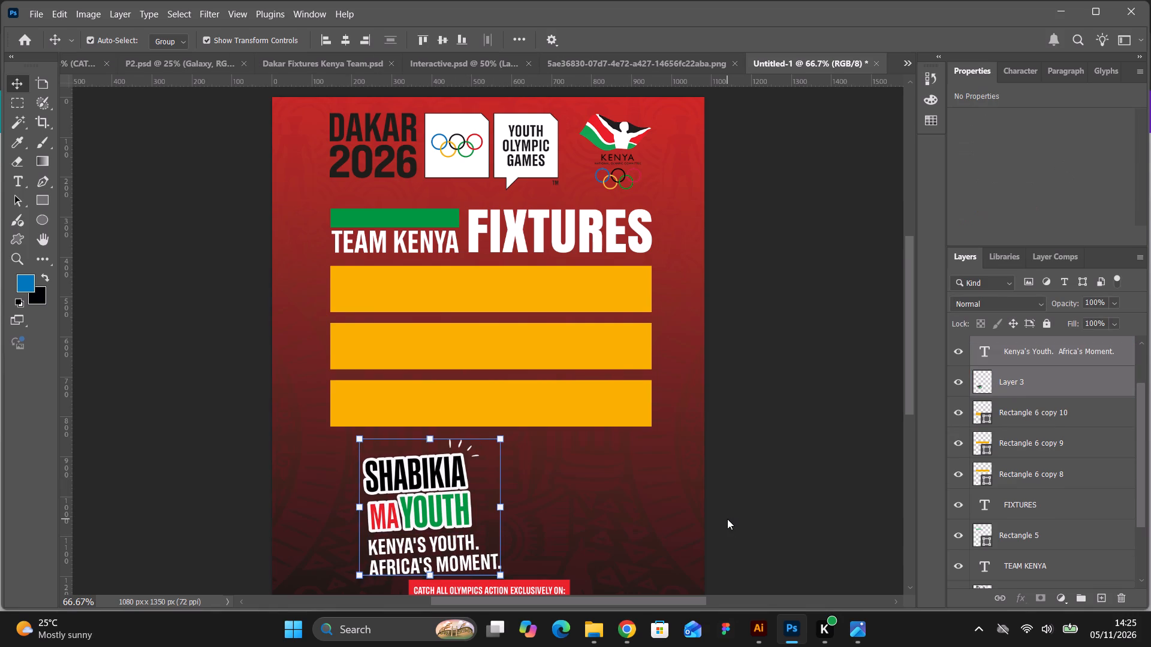
{"action": "key", "text": "Up"}
{"action": "key", "text": "Up"}
{"action": "key", "text": "Up"}
{"action": "key", "text": "Up"}
{"action": "key", "text": "Up"}
{"action": "key", "text": "Up"}
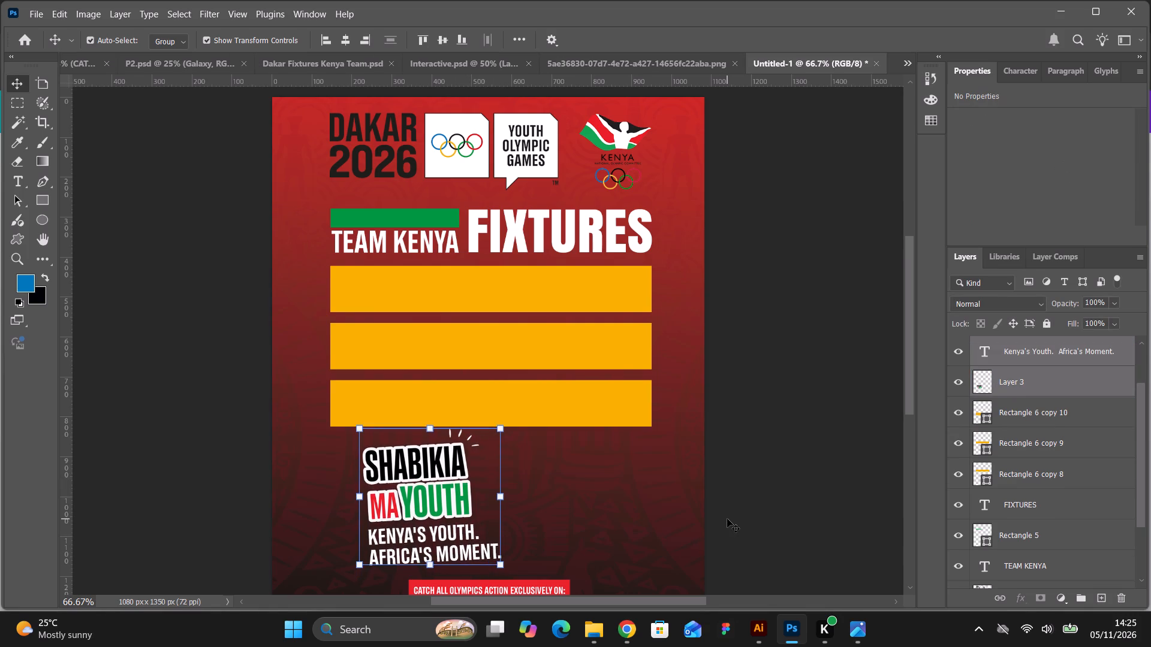
{"action": "key", "text": "Up"}
{"action": "key", "text": "Up"}
{"action": "key", "text": "Down"}
{"action": "key", "text": "Down"}
{"action": "key", "text": "Down"}
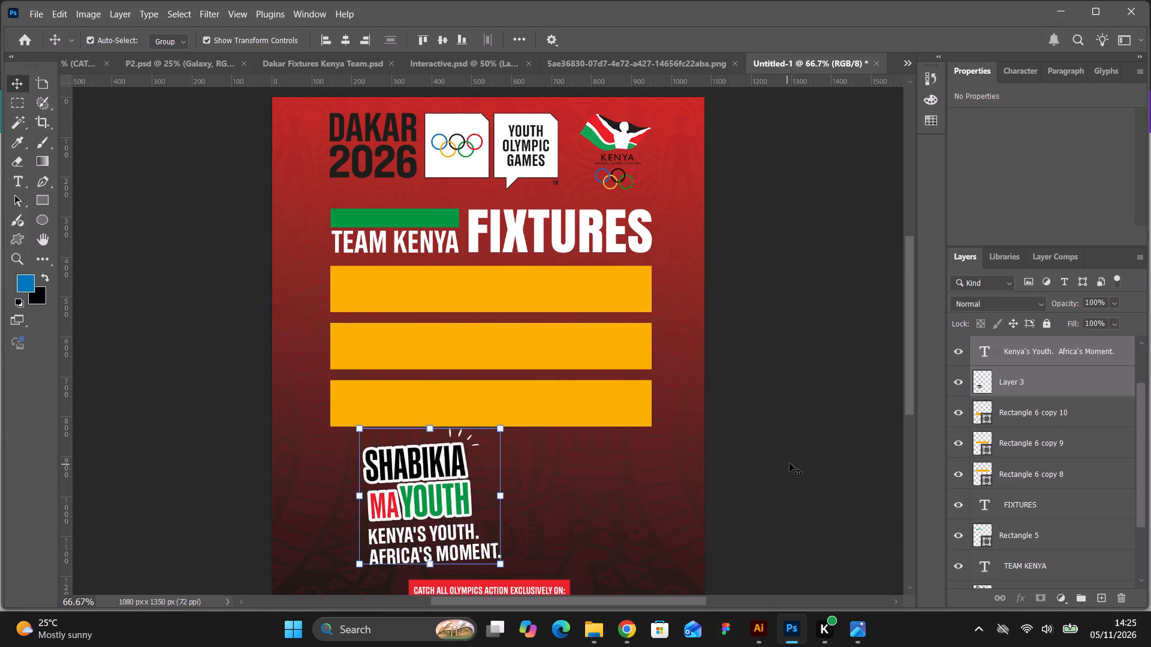
{"action": "key", "text": "Down"}
{"action": "key", "text": "Down"}
{"action": "key", "text": "Down"}
{"action": "key", "text": "Down"}
{"action": "key", "text": "Down"}
{"action": "key", "text": "Down"}
{"action": "key", "text": "Down"}
{"action": "key", "text": "Down"}
{"action": "key", "text": "Down"}
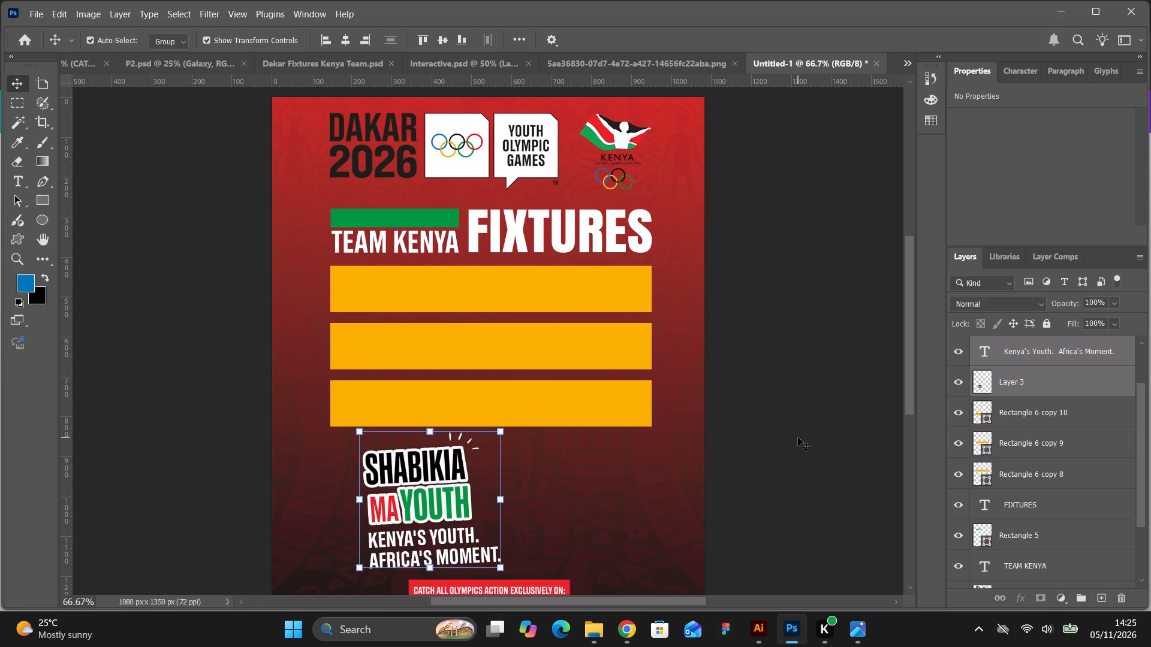
{"action": "left_click", "coordinate": [798, 437]}
Recolour the small green bar above TEAM KENYA with the orange f9b000 of the large bars.
{"action": "scroll", "coordinate": [358, 195], "scroll_direction": "up", "scroll_amount": 1}
{"action": "left_click", "coordinate": [396, 228]}
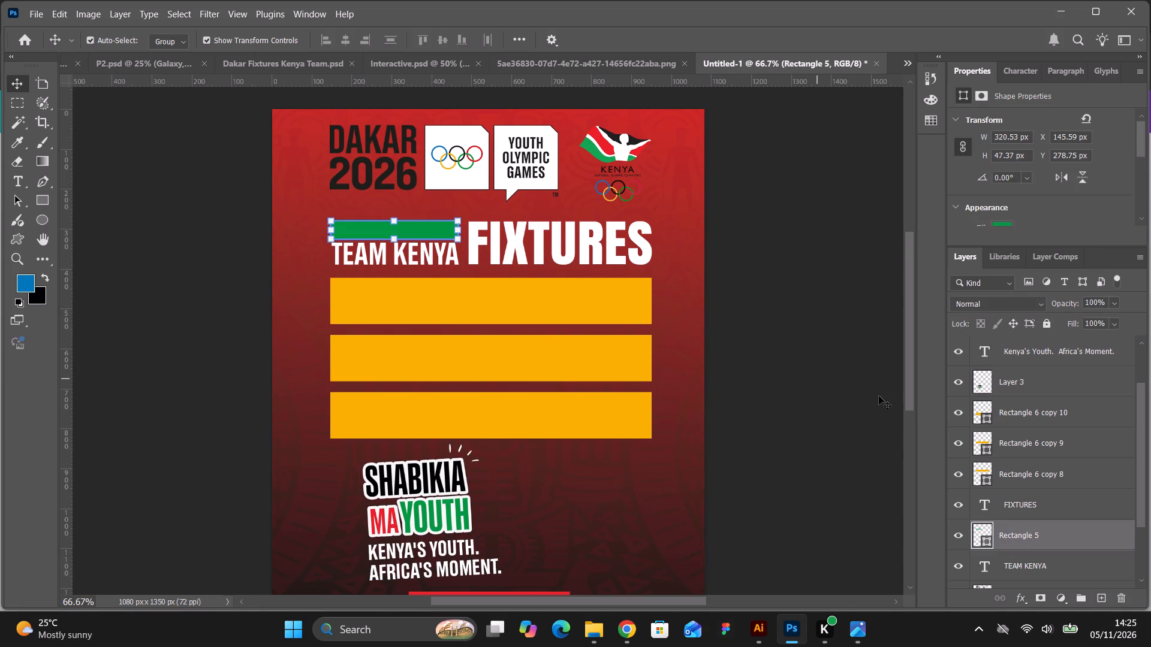
{"action": "double_click", "coordinate": [987, 543]}
{"action": "left_click", "coordinate": [546, 294]}
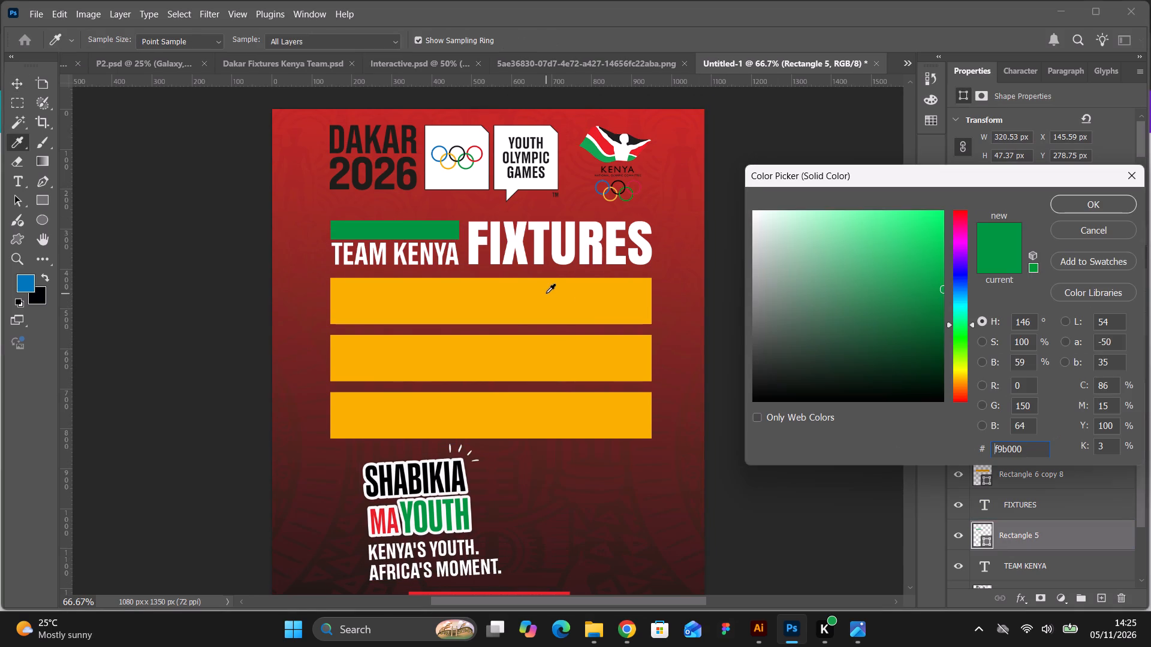
{"action": "left_click", "coordinate": [1066, 200]}
{"action": "left_click", "coordinate": [792, 201]}
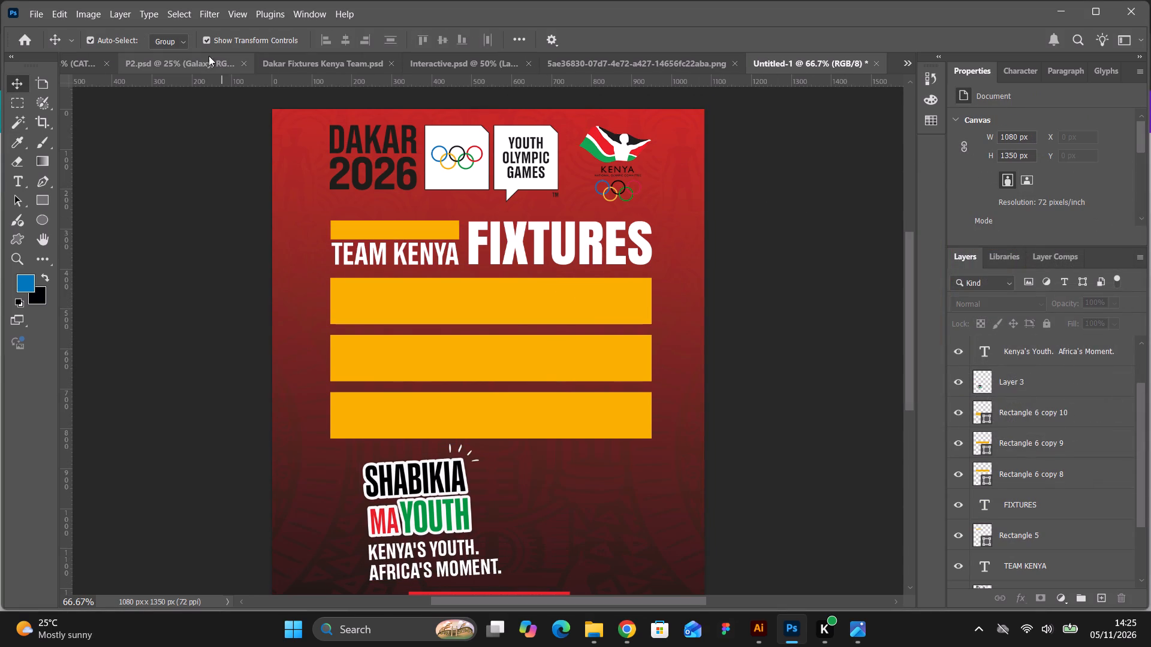
Export the orange poster as a 1080 x 1350 PNG to the Dakar folder, replacing the existing background 3 file.
{"action": "left_click", "coordinate": [39, 8]}
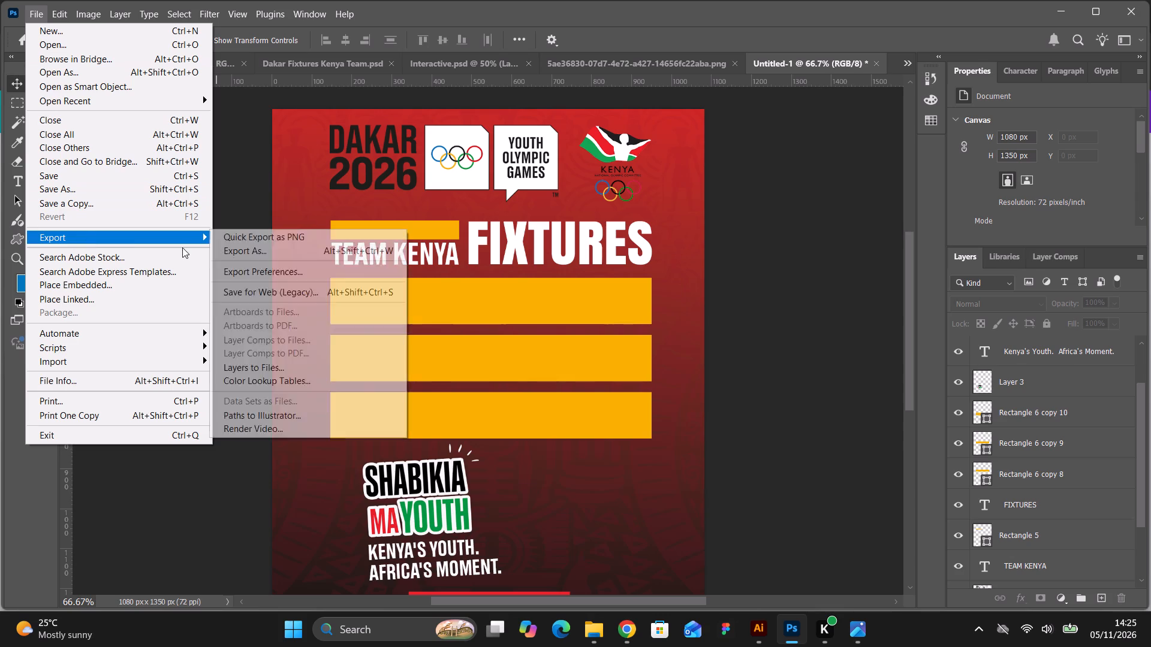
{"action": "left_click", "coordinate": [225, 249]}
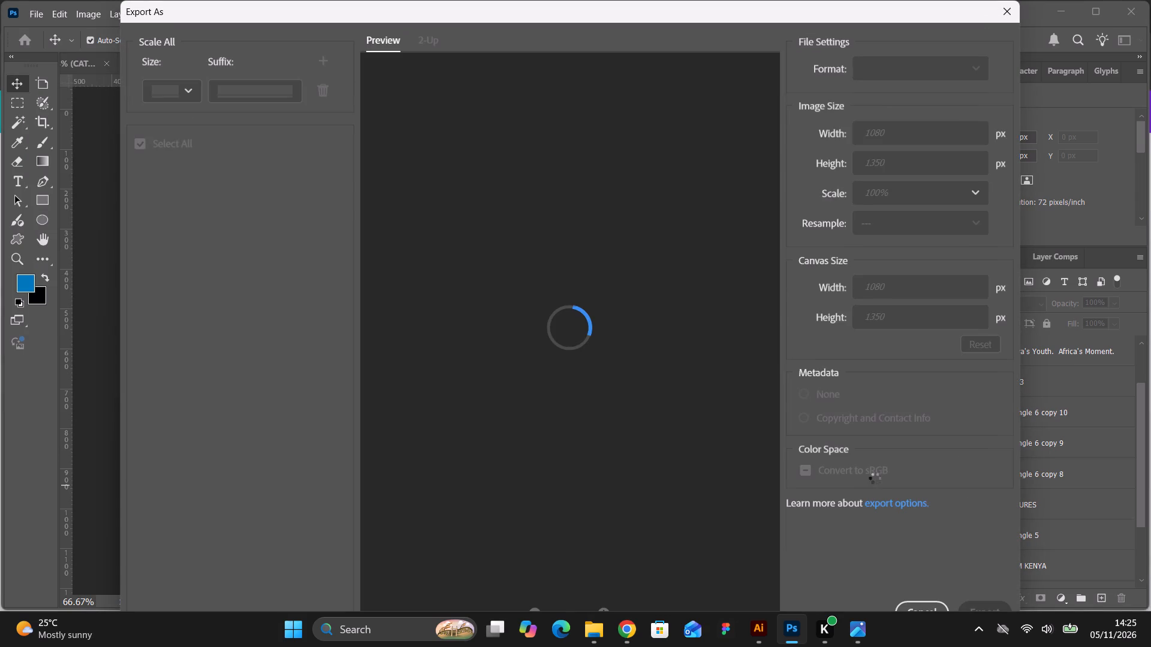
{"action": "left_click", "coordinate": [983, 600]}
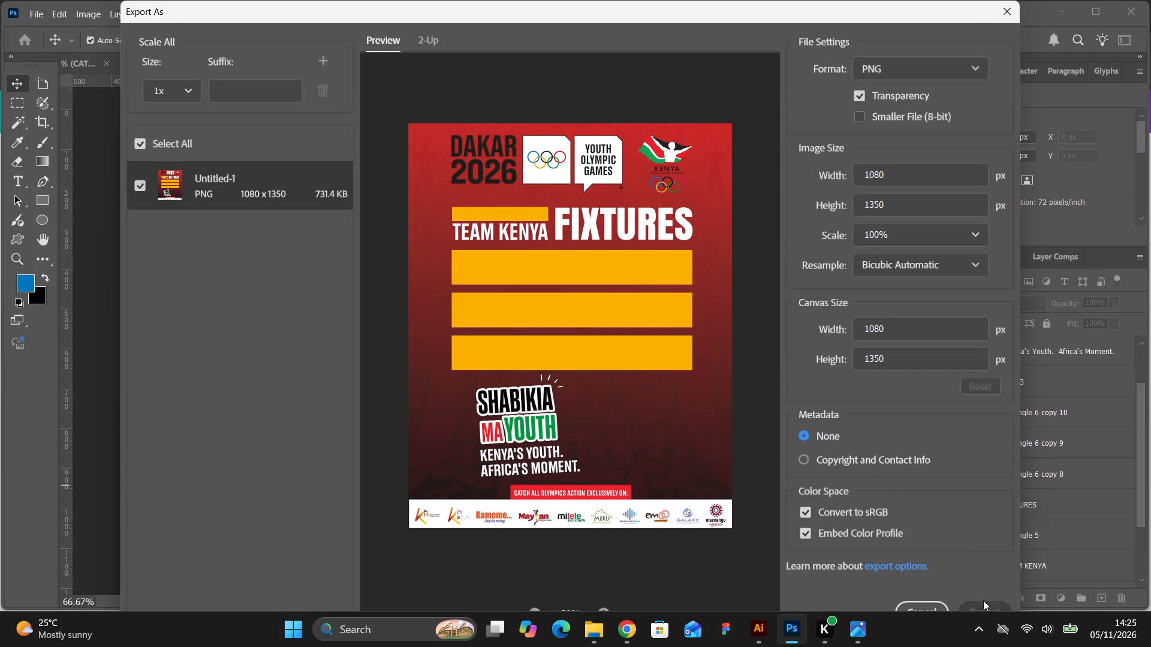
{"action": "scroll", "coordinate": [495, 205], "scroll_direction": "down", "scroll_amount": 2}
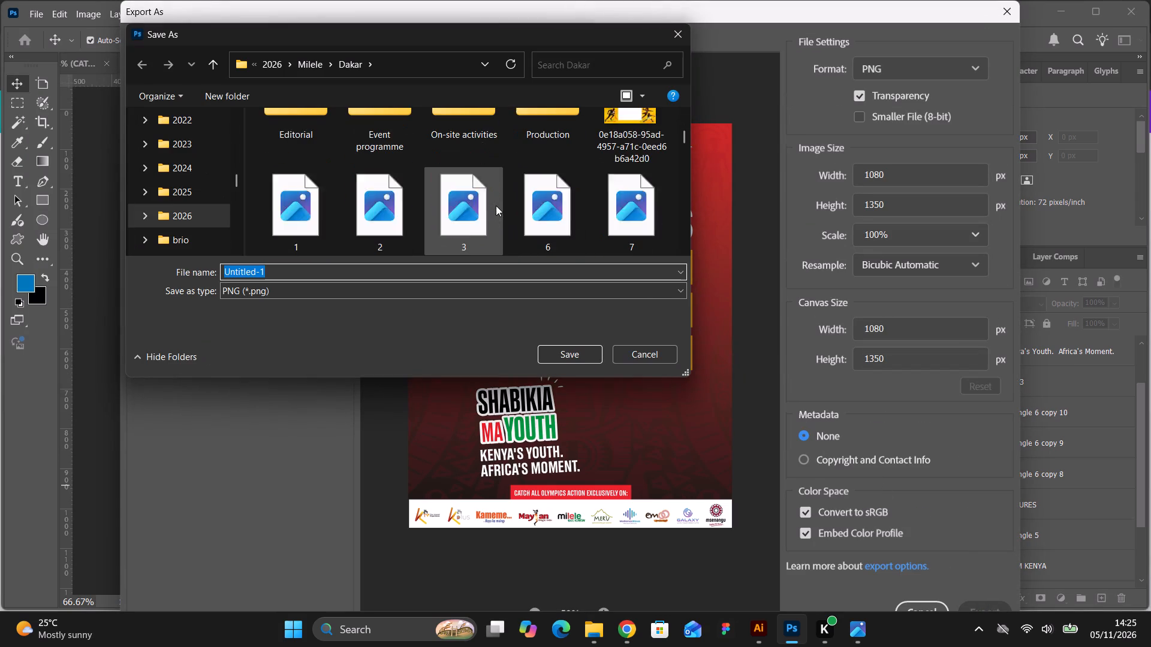
{"action": "scroll", "coordinate": [496, 205], "scroll_direction": "down", "scroll_amount": 4}
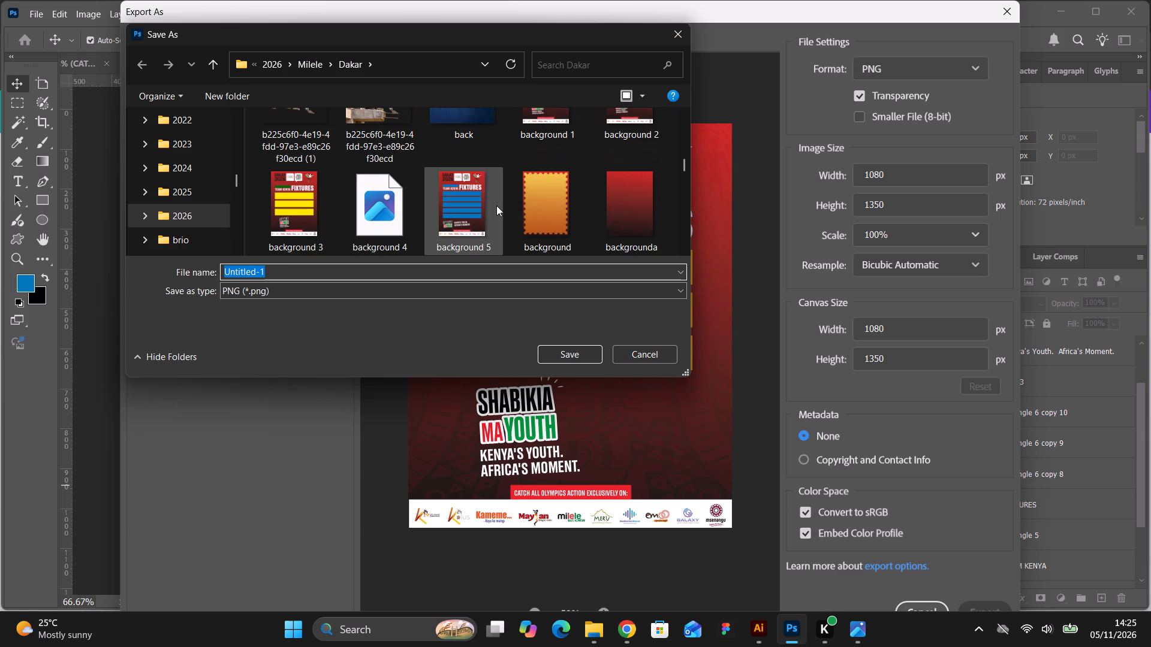
{"action": "scroll", "coordinate": [498, 205], "scroll_direction": "up", "scroll_amount": 2}
{"action": "scroll", "coordinate": [498, 205], "scroll_direction": "down", "scroll_amount": 3}
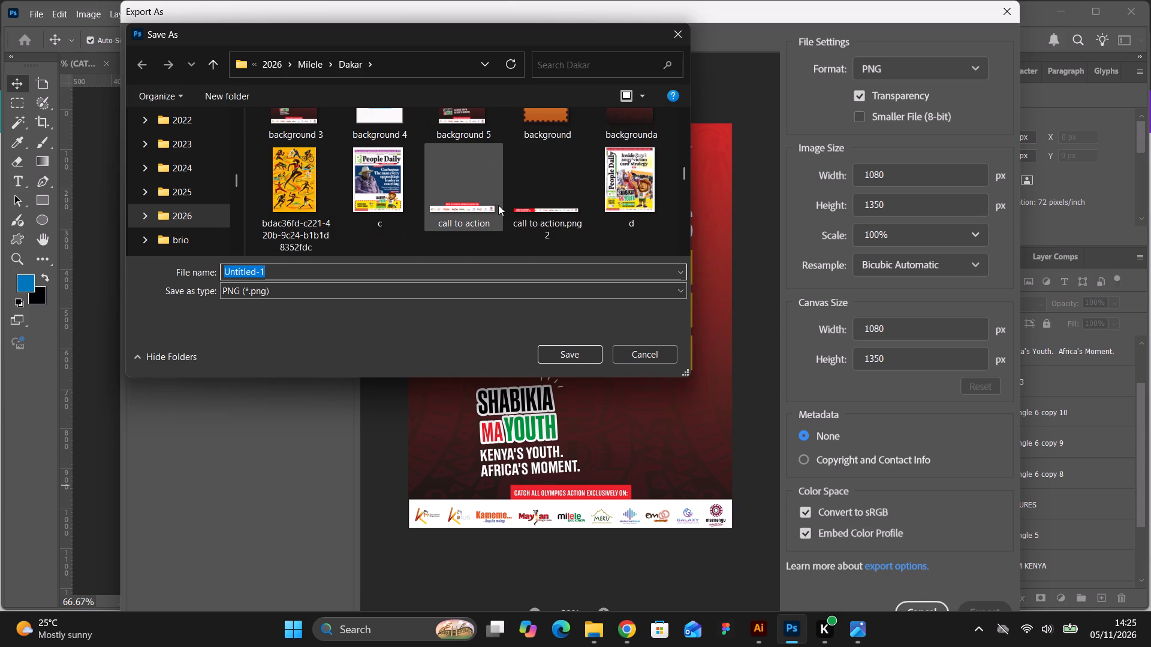
{"action": "scroll", "coordinate": [498, 205], "scroll_direction": "down", "scroll_amount": 1}
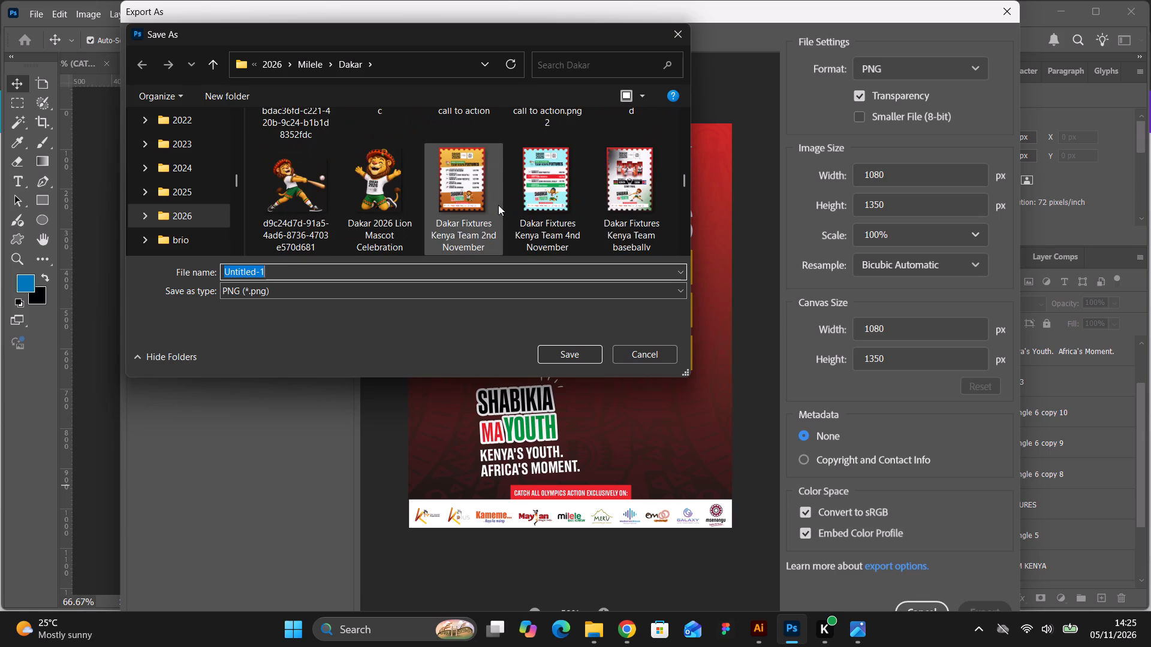
{"action": "scroll", "coordinate": [498, 205], "scroll_direction": "up", "scroll_amount": 2}
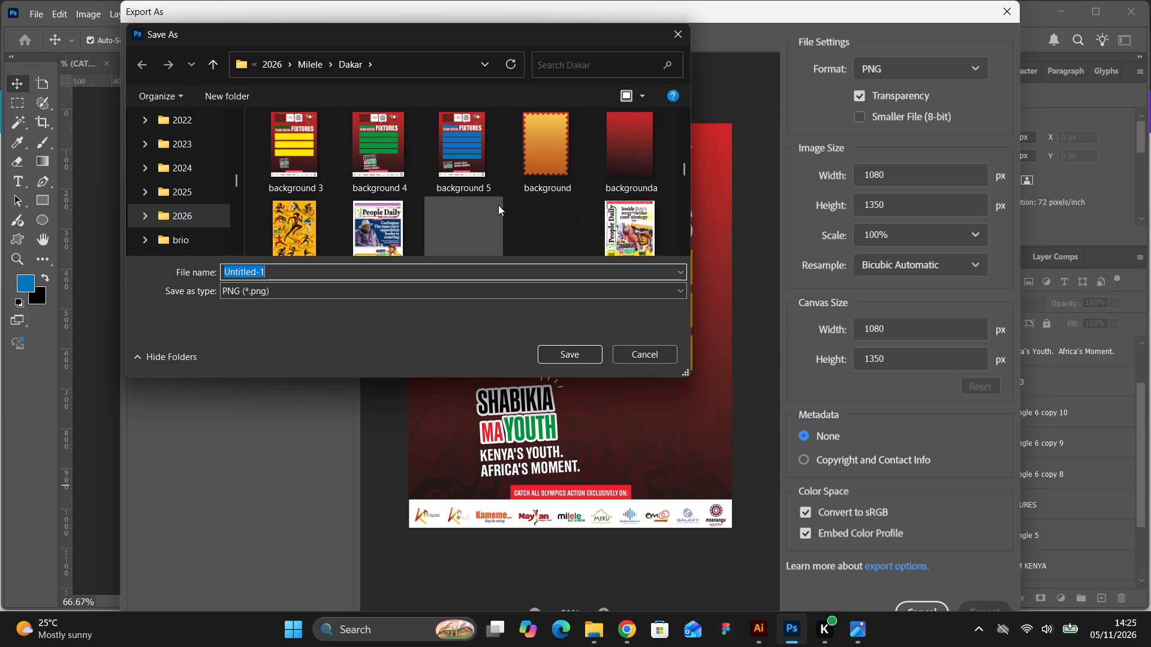
{"action": "left_click", "coordinate": [314, 170]}
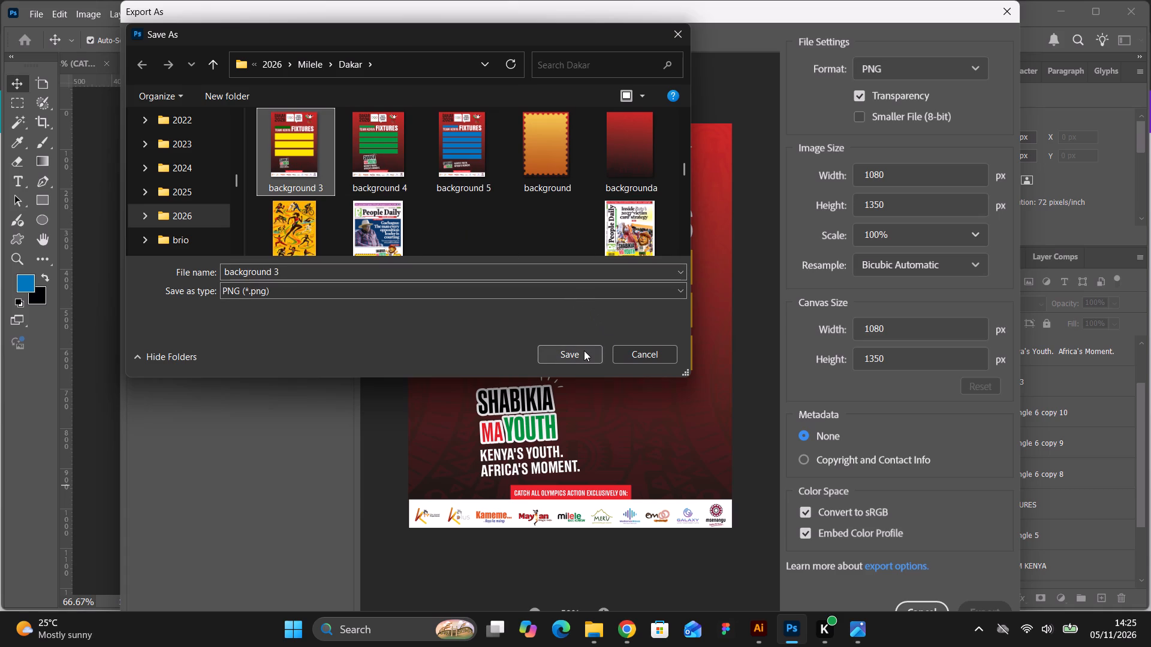
{"action": "left_click", "coordinate": [584, 350]}
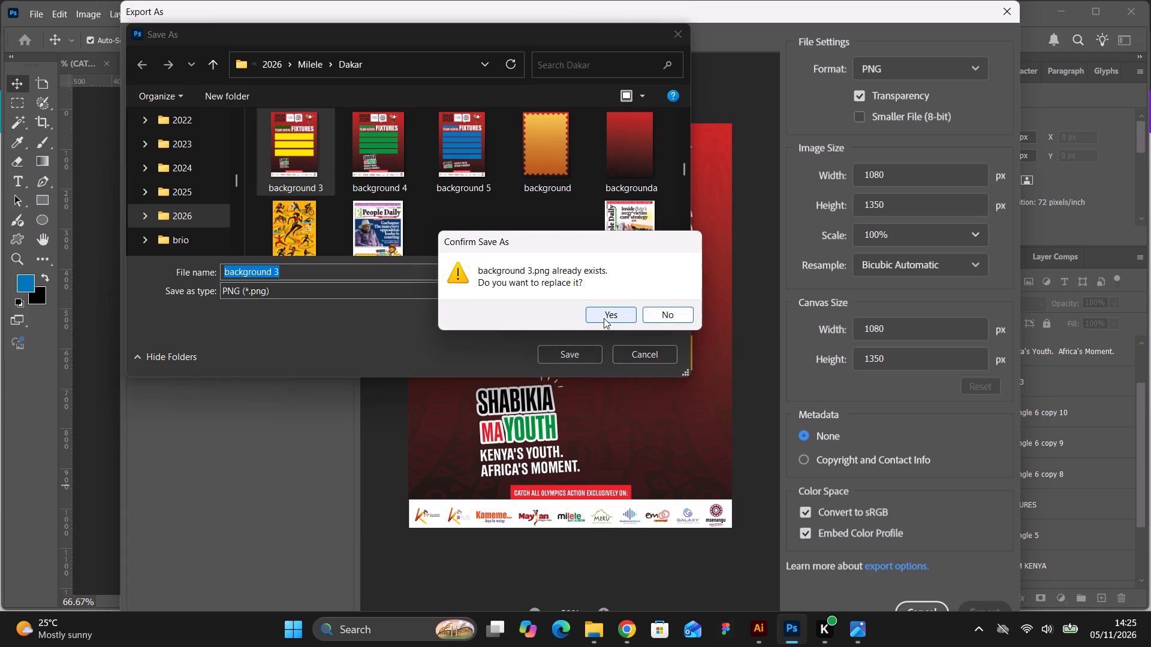
{"action": "left_click", "coordinate": [604, 316]}
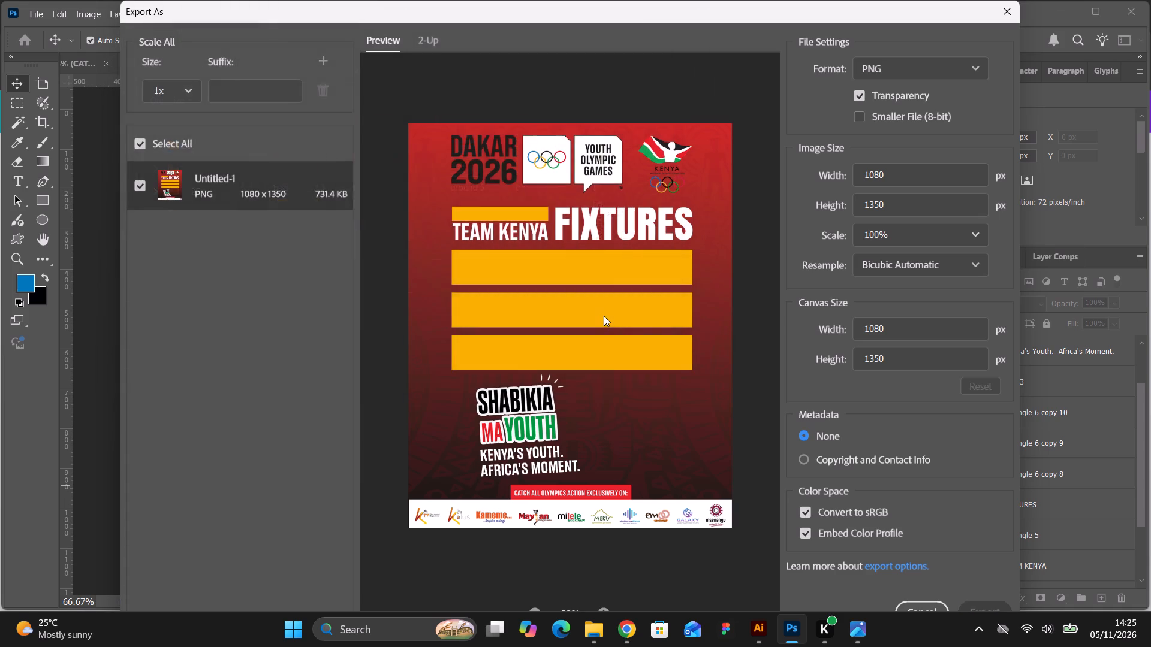
{"action": "left_click", "coordinate": [758, 331]}
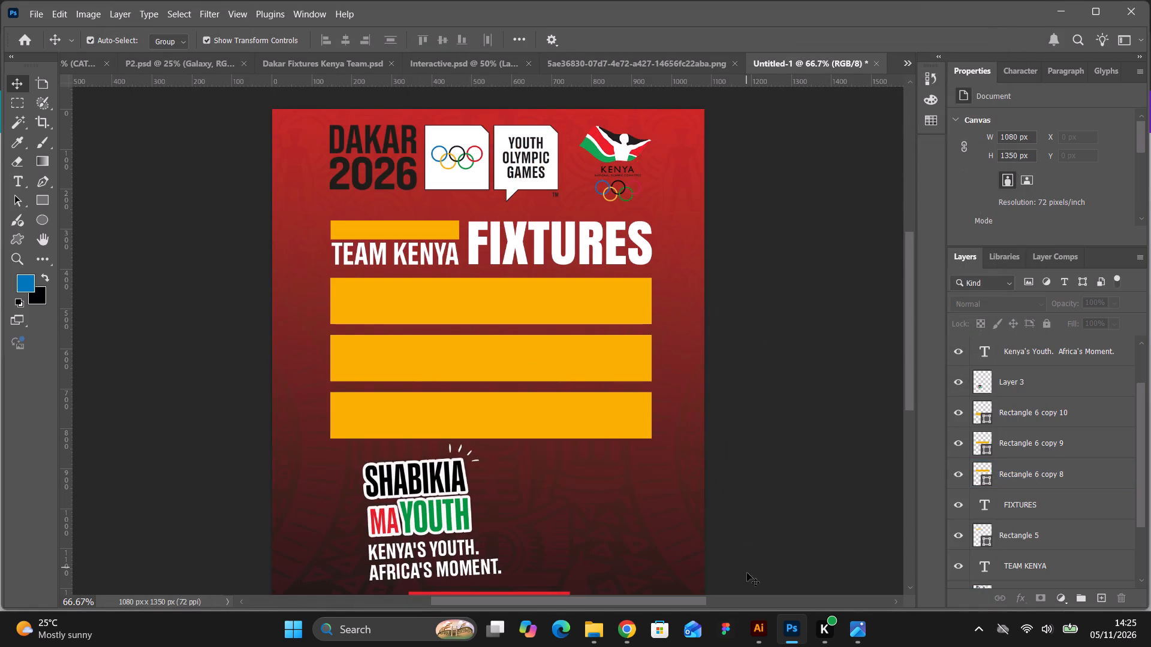
Switch to Illustrator, sample the blue Olympic ring in the Dakar 2026 logo and copy its colour code 0075bf.
{"action": "left_click", "coordinate": [754, 621]}
{"action": "left_click", "coordinate": [720, 244]}
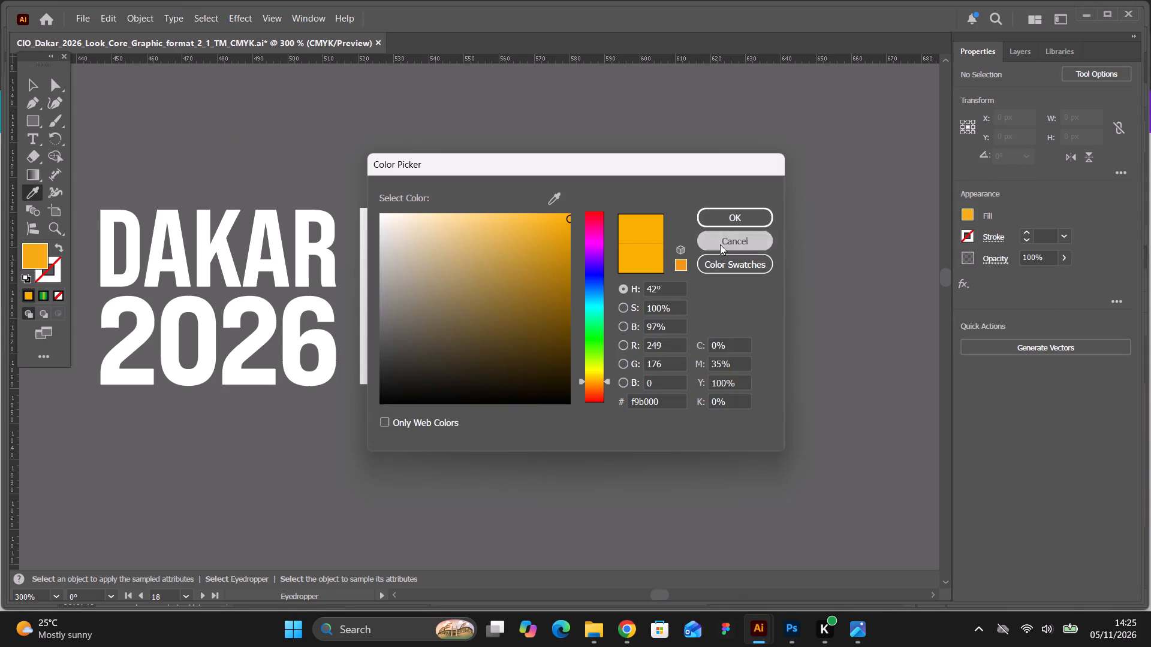
{"action": "left_click", "coordinate": [404, 265]}
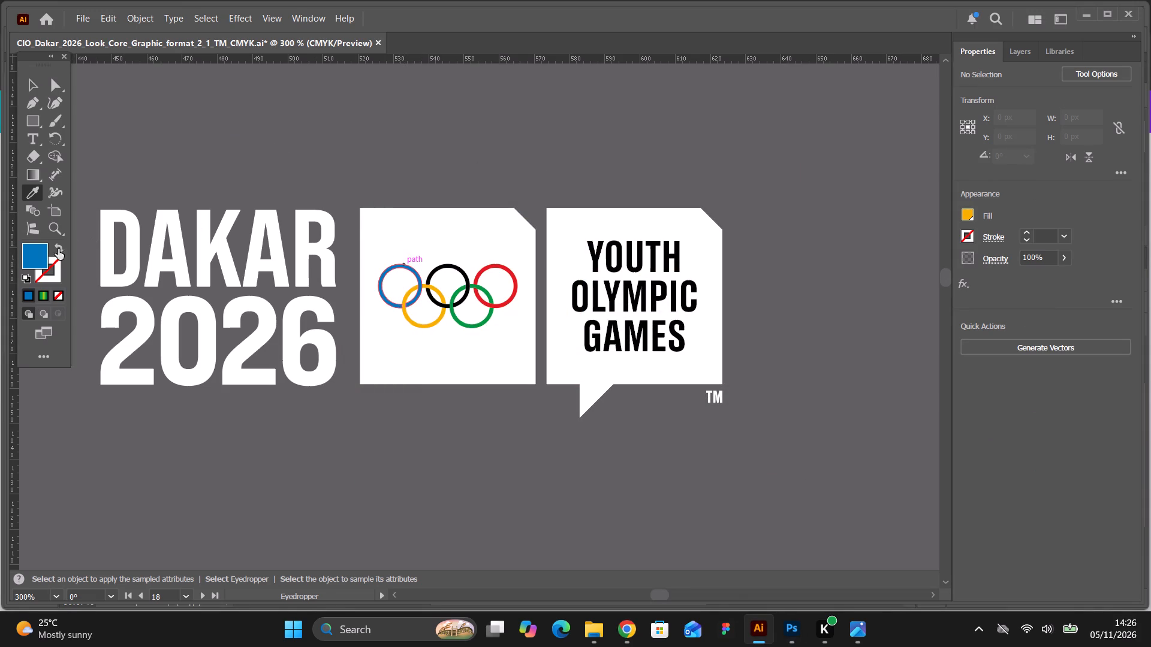
{"action": "double_click", "coordinate": [40, 250]}
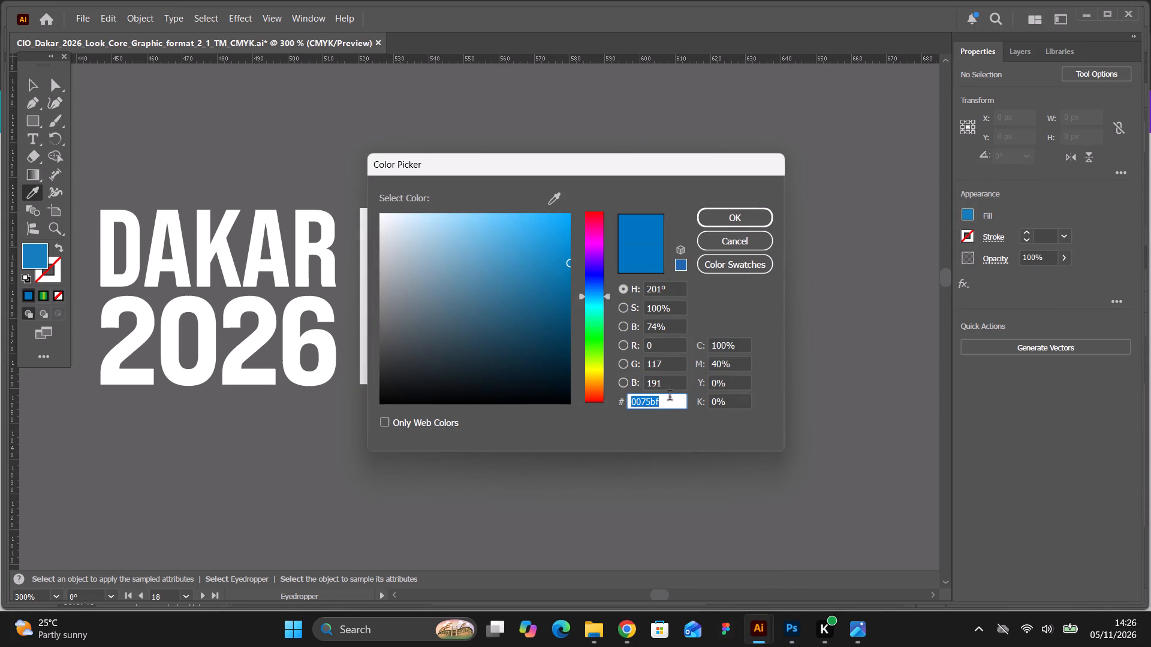
{"action": "left_click_drag", "start_coordinate": [662, 401], "coordinate": [607, 402]}
{"action": "key", "text": "ctrl+c"}
{"action": "left_click", "coordinate": [764, 222]}
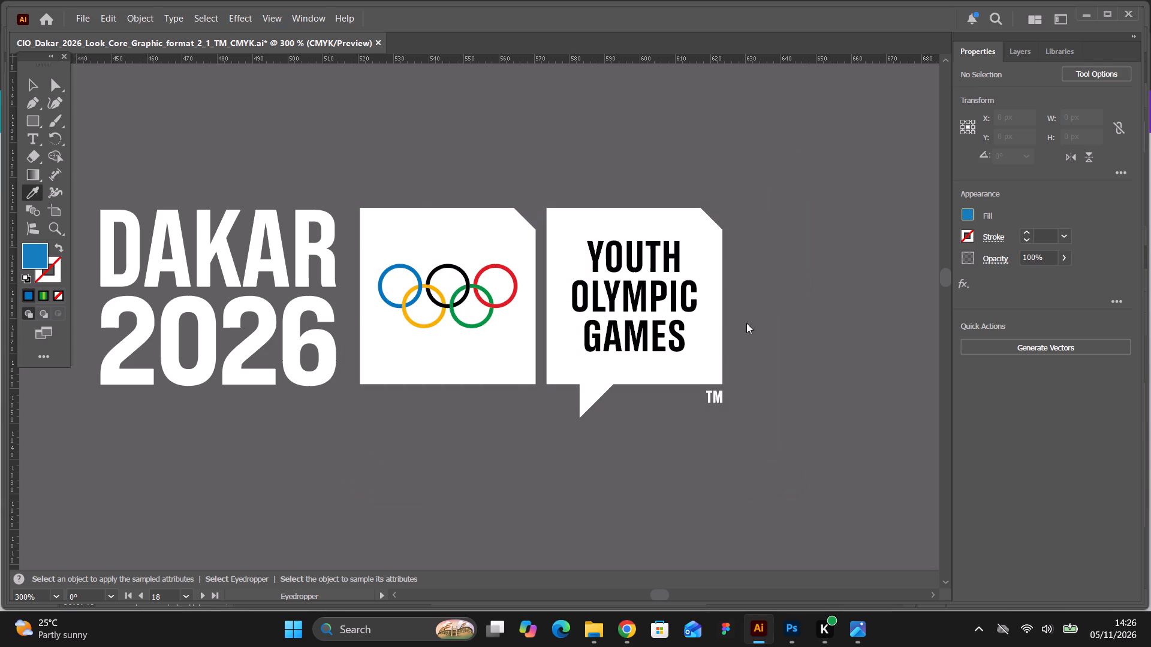
Switch to Photoshop and recolour the topmost large orange bar with the copied blue 0075bf.
{"action": "left_click", "coordinate": [790, 629]}
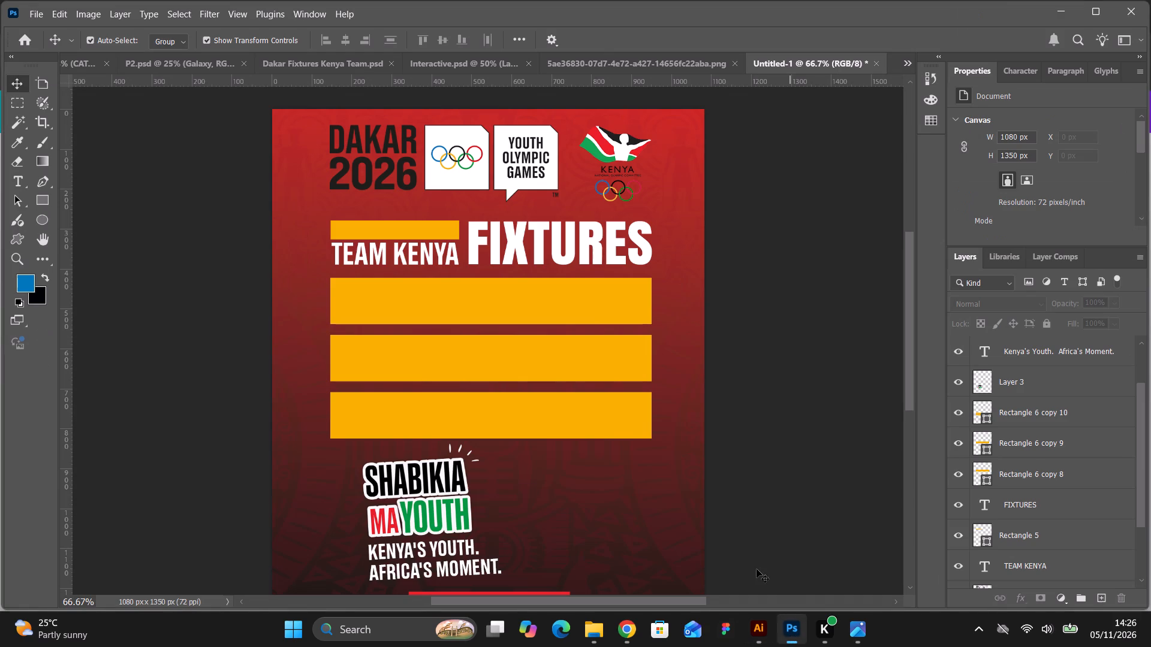
{"action": "left_click", "coordinate": [552, 313]}
{"action": "double_click", "coordinate": [989, 484]}
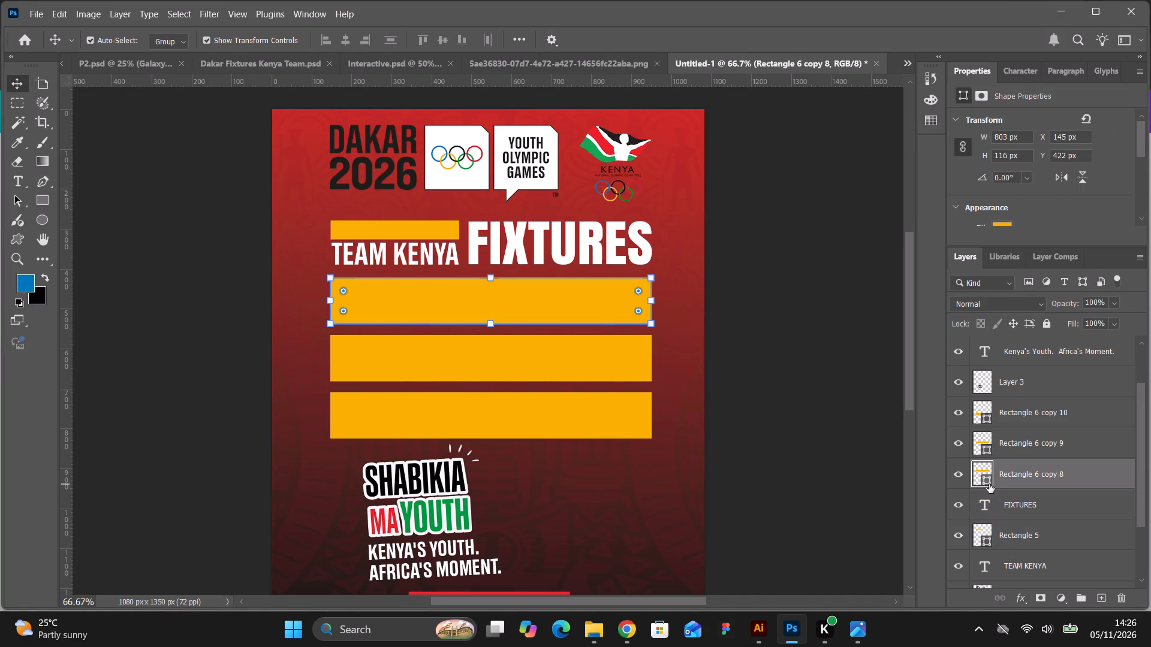
{"action": "key", "text": "ctrl+v"}
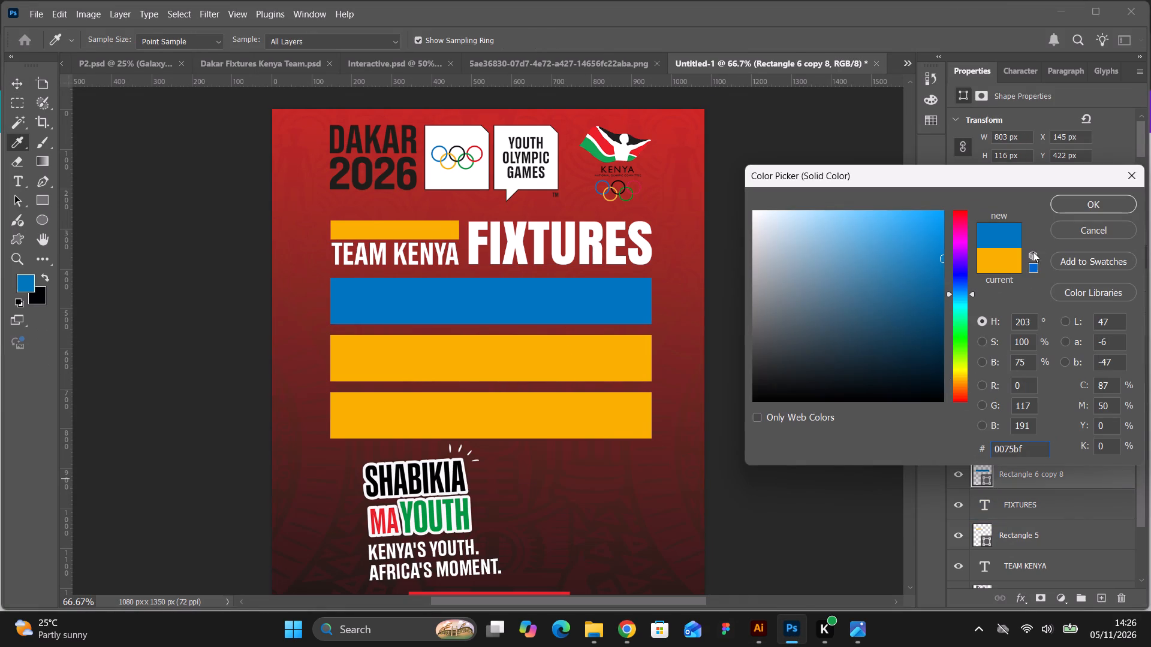
{"action": "left_click", "coordinate": [1066, 208]}
{"action": "left_click", "coordinate": [848, 316]}
Move the SHABIKIA MA YOUTH logo down to align with the bars' left edge, and place the KENYA'S YOUTH tagline beside it on the right.
{"action": "scroll", "coordinate": [779, 331], "scroll_direction": "down", "scroll_amount": 6}
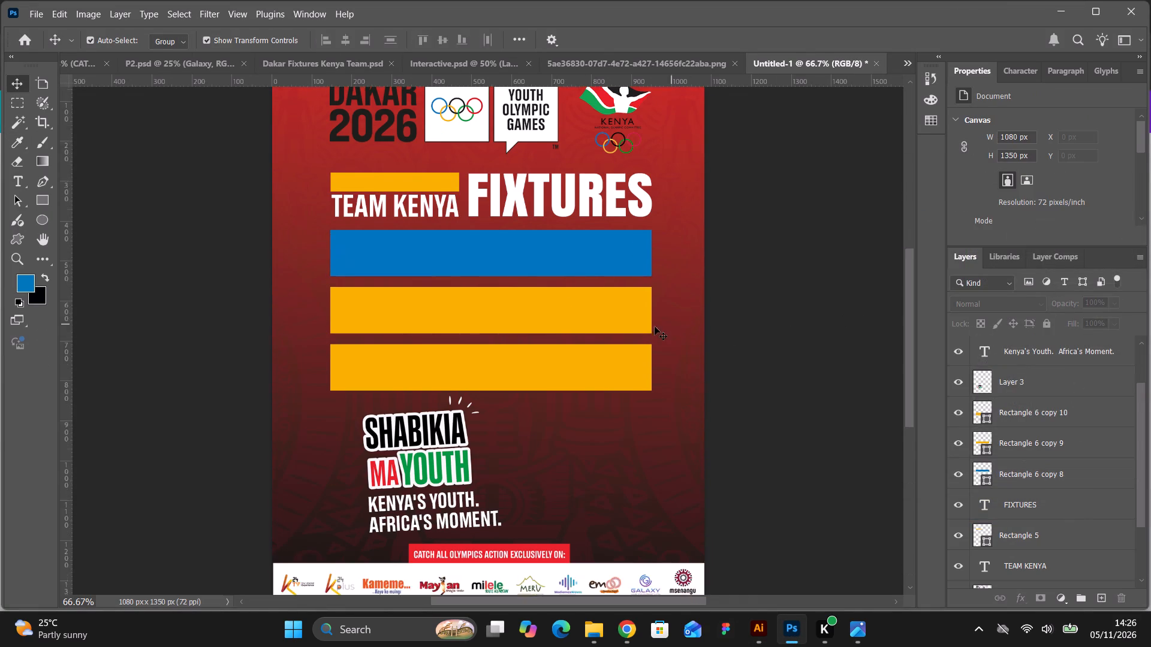
{"action": "scroll", "coordinate": [655, 326], "scroll_direction": "down", "scroll_amount": 1}
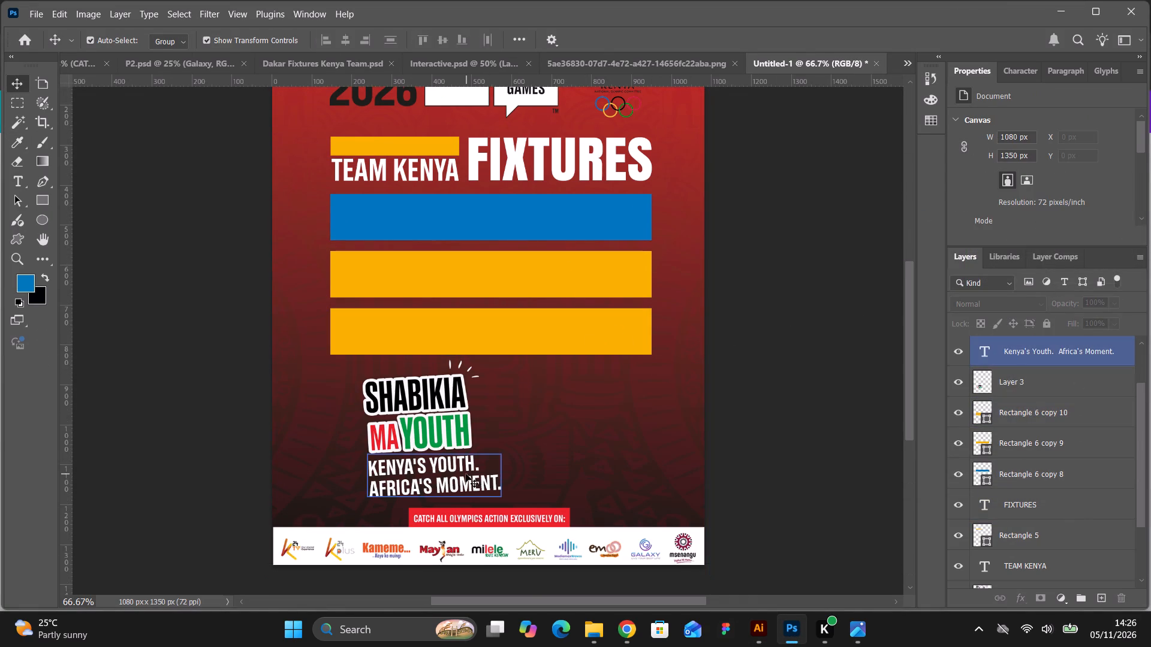
{"action": "left_click_drag", "start_coordinate": [465, 470], "coordinate": [608, 456]}
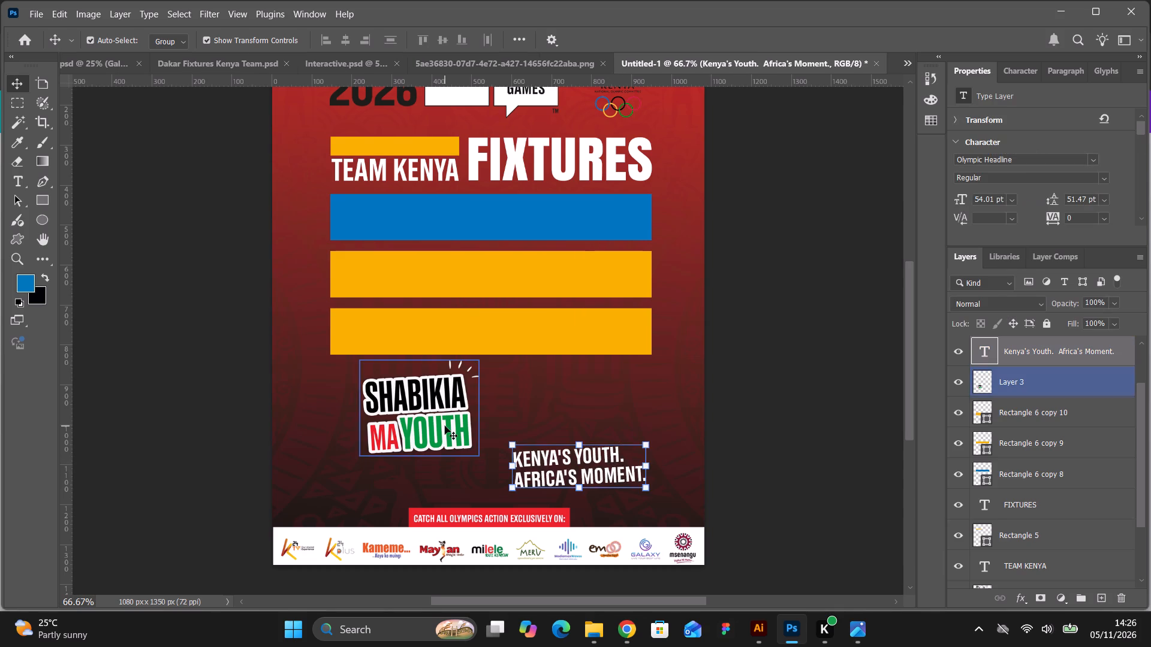
{"action": "left_click_drag", "start_coordinate": [445, 426], "coordinate": [417, 462]}
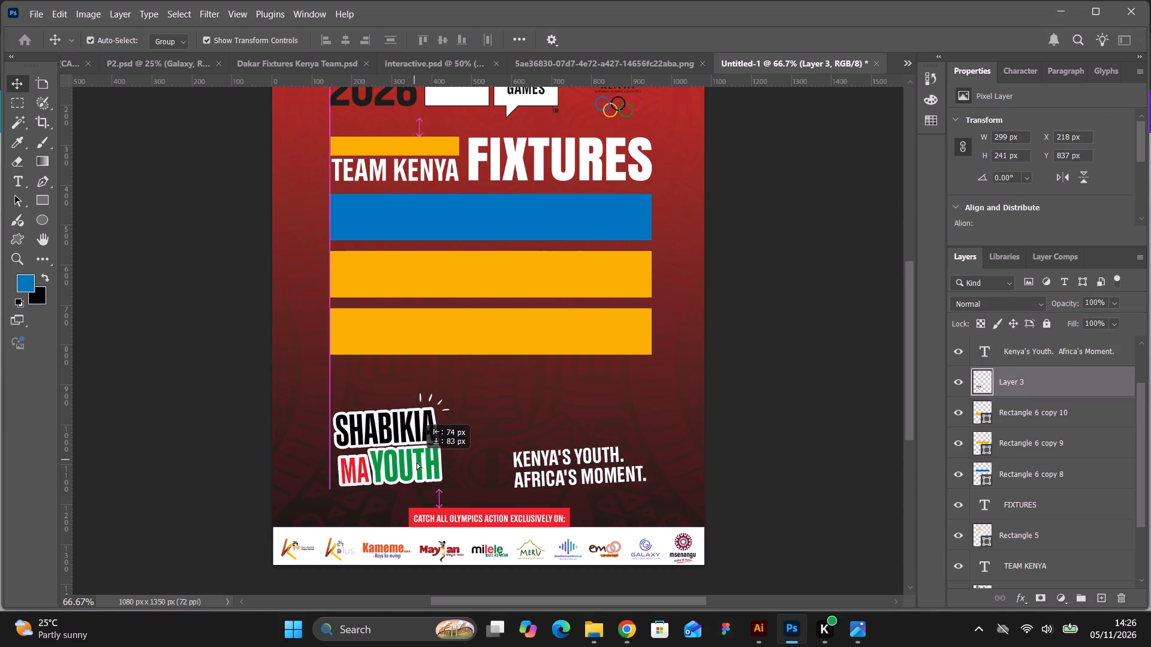
{"action": "left_click_drag", "start_coordinate": [417, 462], "coordinate": [416, 465]}
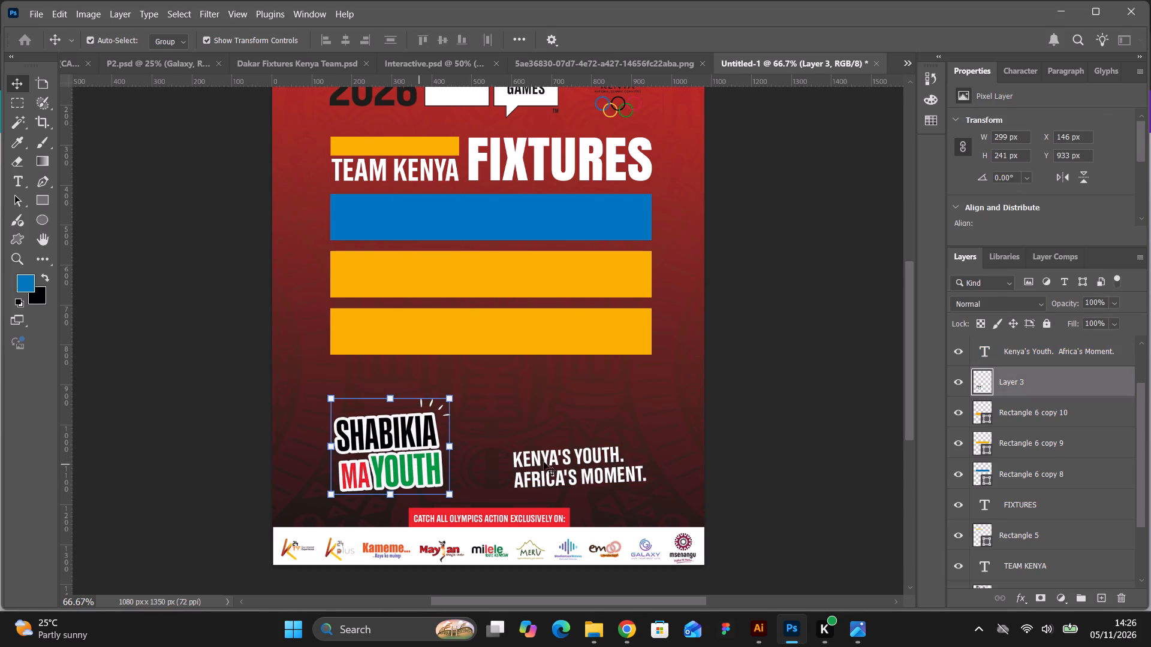
{"action": "left_click_drag", "start_coordinate": [573, 464], "coordinate": [517, 450]}
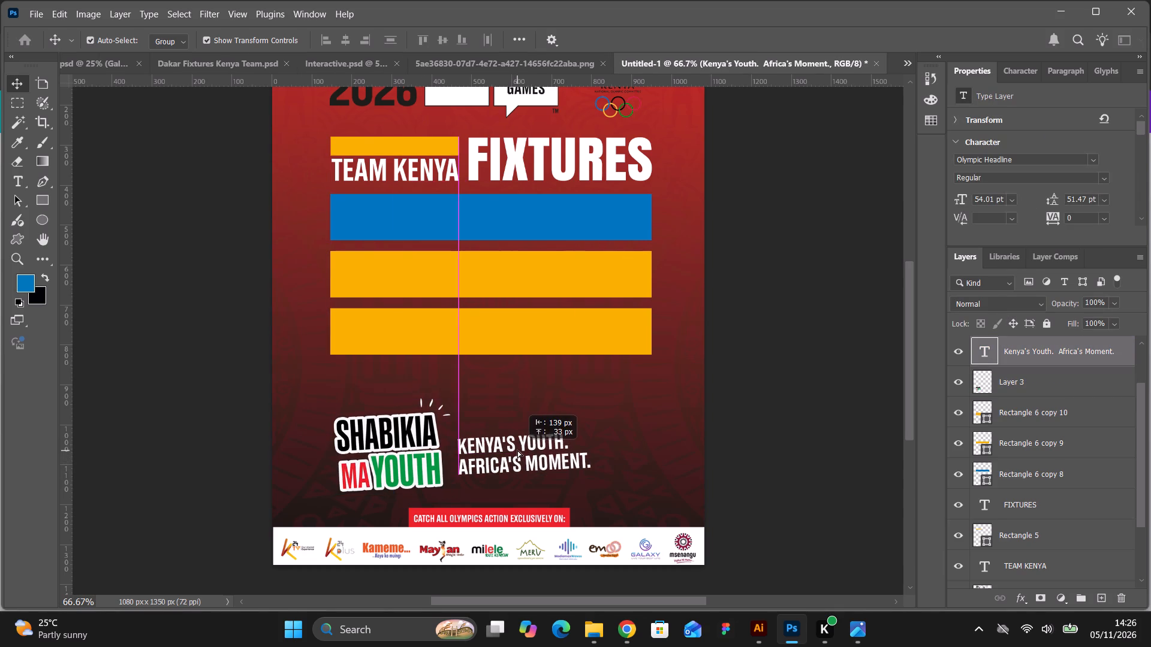
{"action": "left_click_drag", "start_coordinate": [517, 450], "coordinate": [517, 449]}
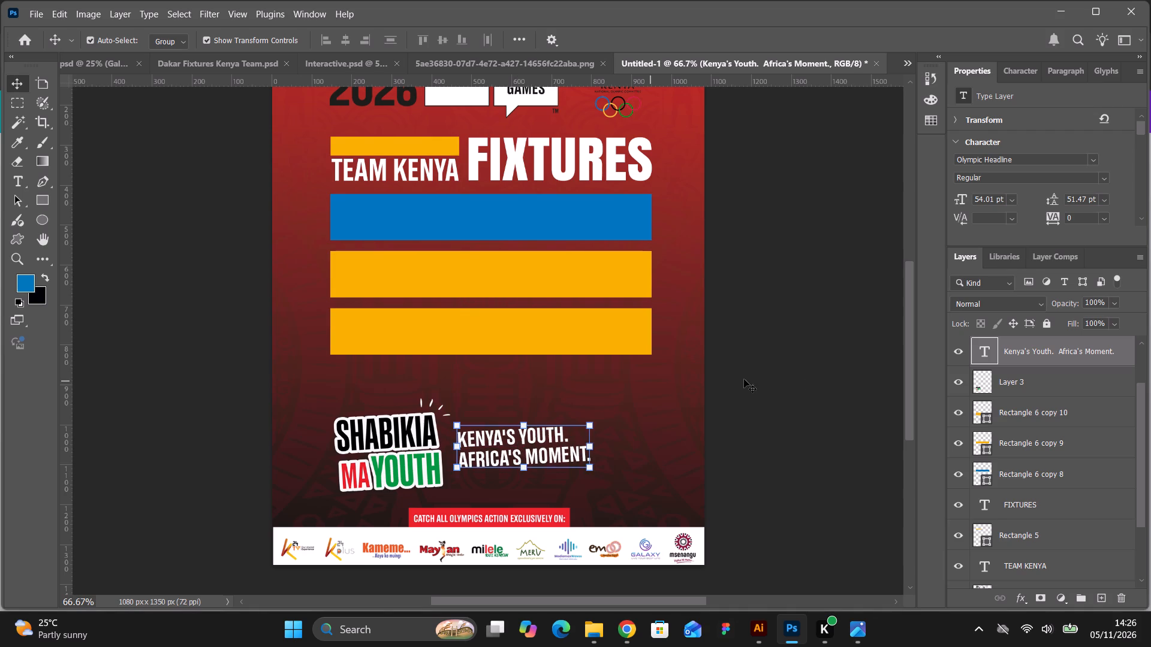
{"action": "left_click", "coordinate": [830, 379]}
Delete the two remaining large orange bars below the blue one.
{"action": "left_click", "coordinate": [546, 274]}
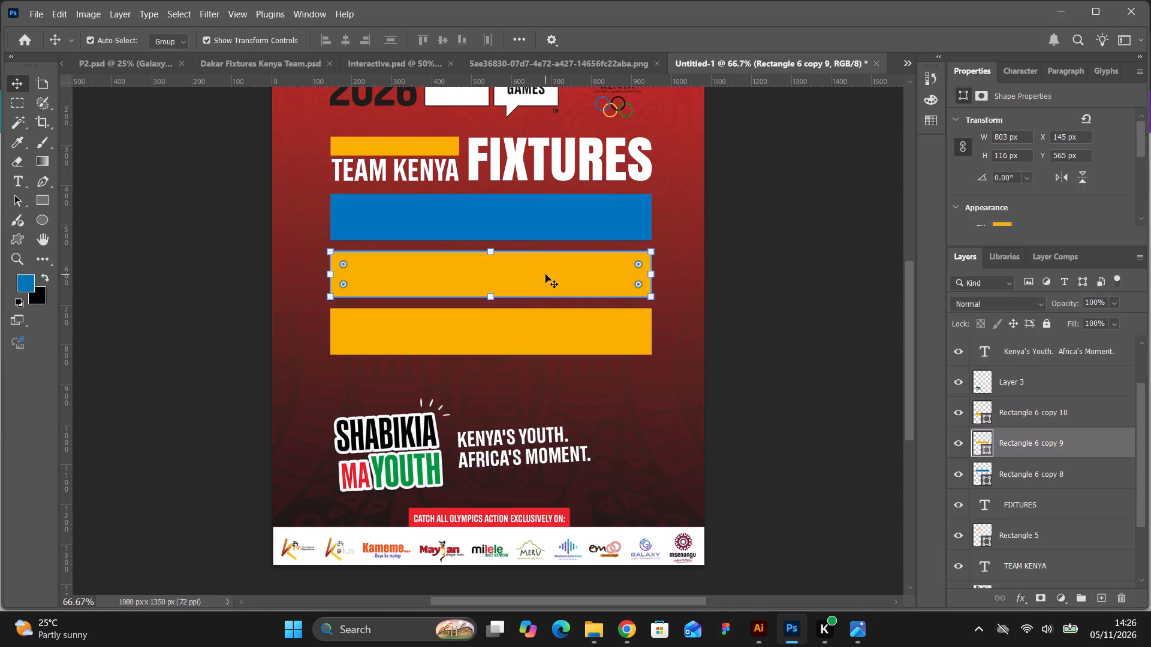
{"action": "key", "text": "BackSpace"}
{"action": "left_click", "coordinate": [529, 323]}
{"action": "key", "text": "BackSpace"}
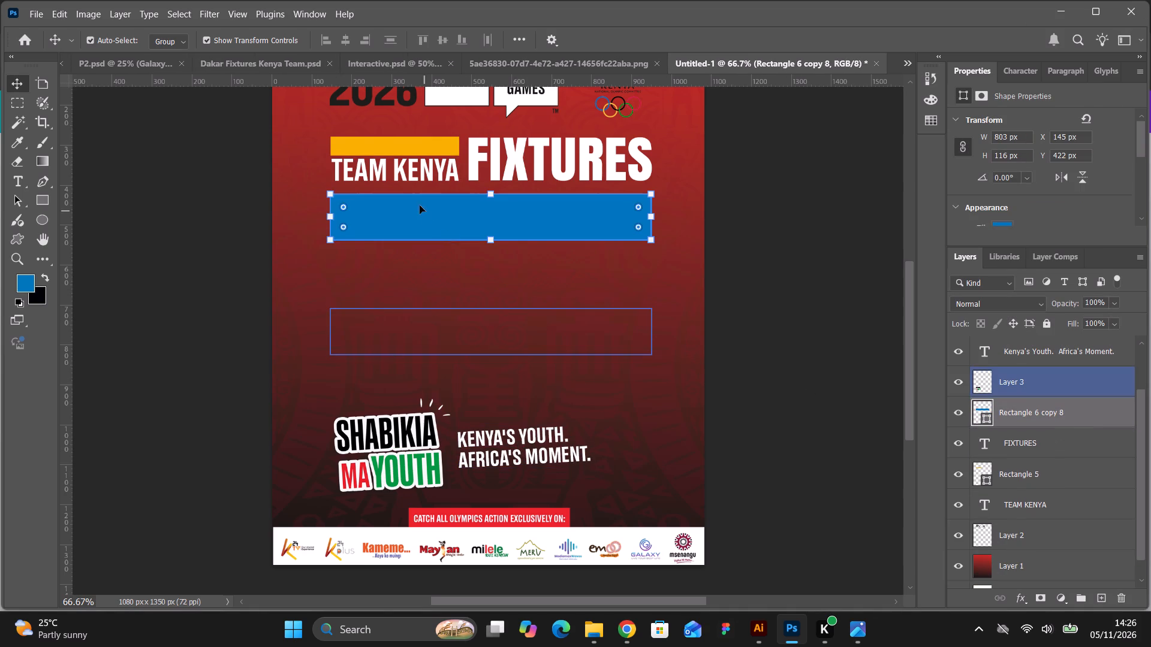
Recolour the small orange bar above TEAM KENYA with the same blue 0075bf.
{"action": "left_click", "coordinate": [412, 147]}
{"action": "double_click", "coordinate": [987, 482]}
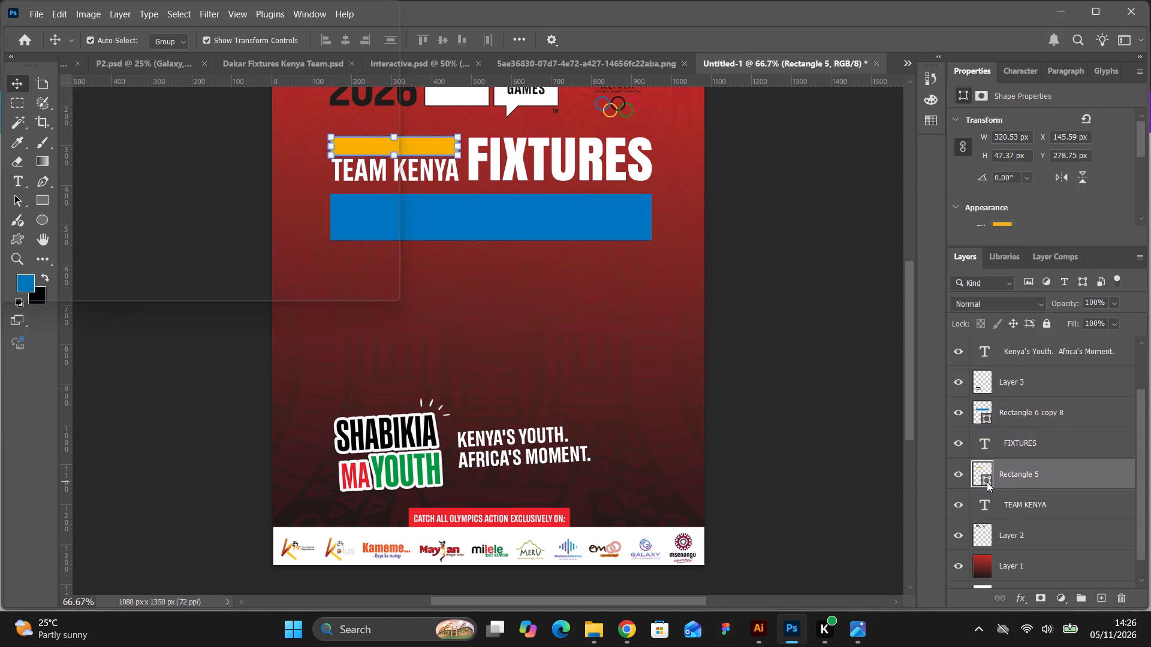
{"action": "key", "text": "ctrl+v"}
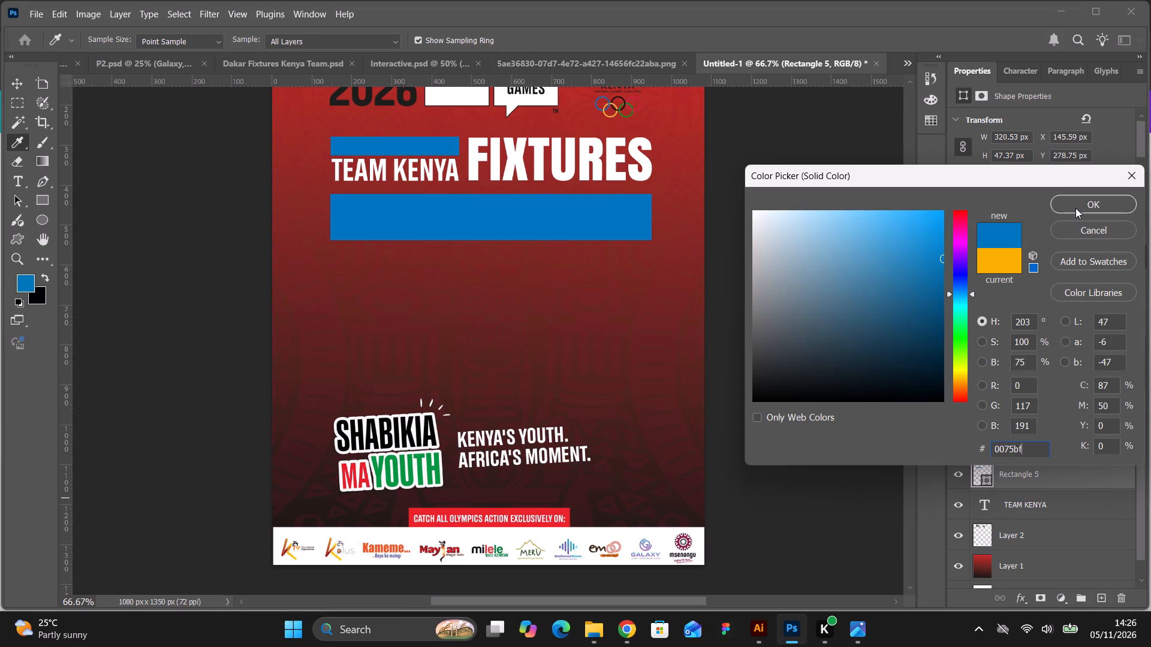
{"action": "left_click", "coordinate": [1075, 208]}
{"action": "left_click", "coordinate": [869, 250]}
Duplicate the large blue bar and place the copy directly below it, at about Y 557 px, leaving a narrow gap.
{"action": "left_click", "coordinate": [559, 194]}
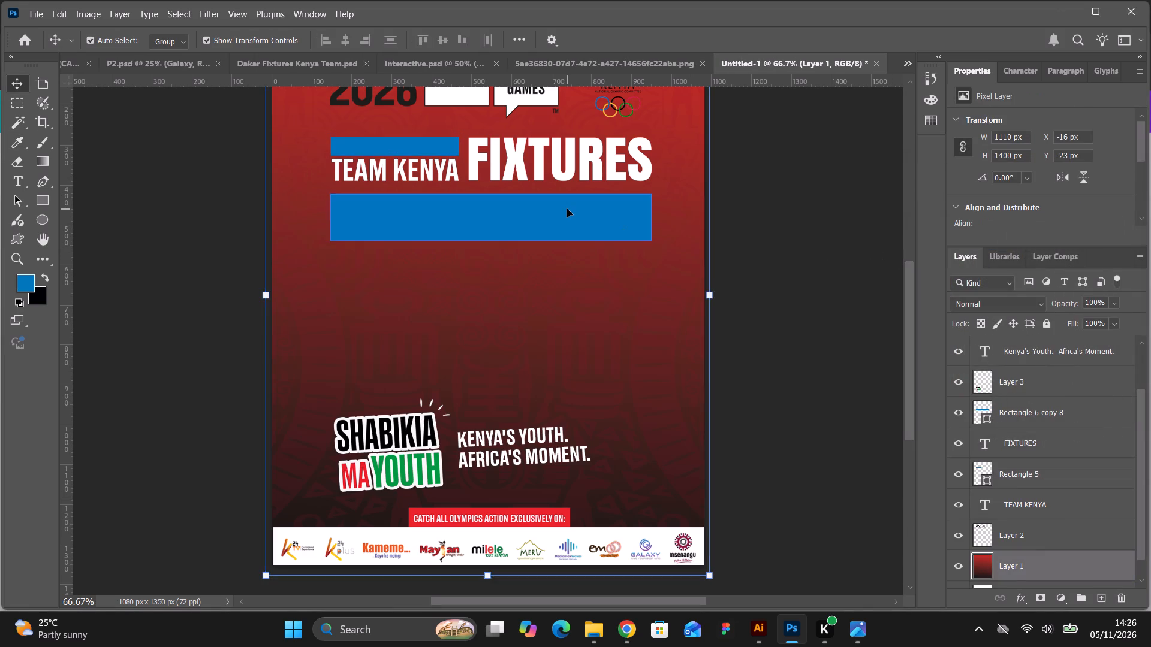
{"action": "left_click", "coordinate": [567, 209]}
{"action": "key", "text": "ctrl+j"}
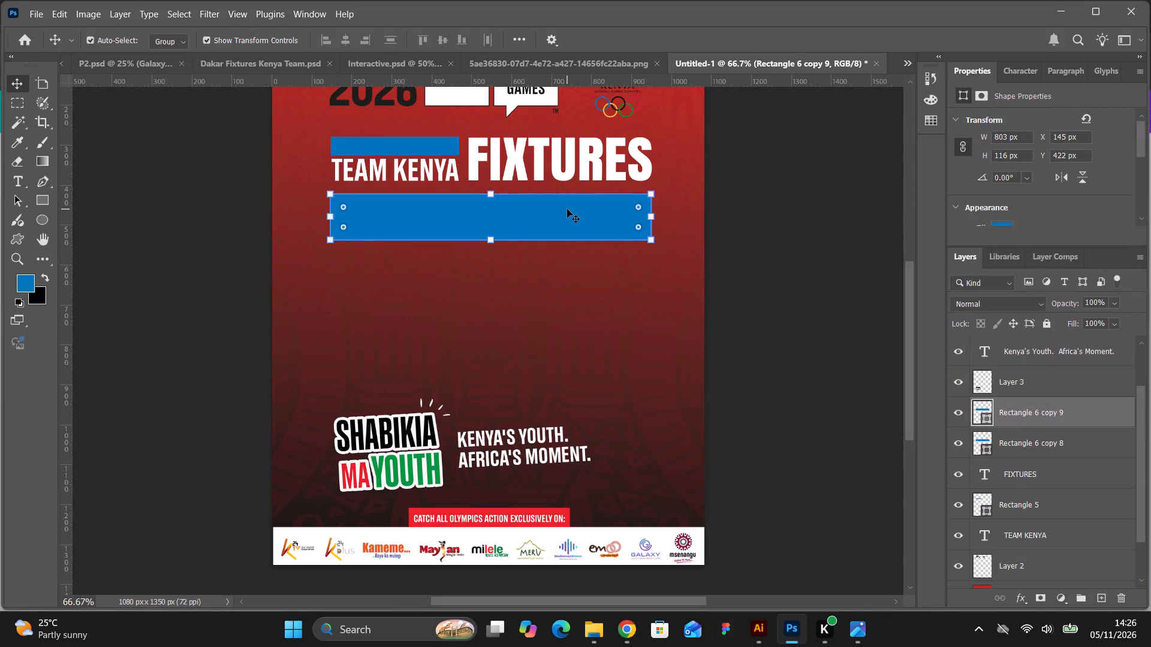
{"action": "left_click_drag", "start_coordinate": [562, 207], "coordinate": [564, 268]}
{"action": "key", "text": "Up"}
{"action": "key", "text": "Up"}
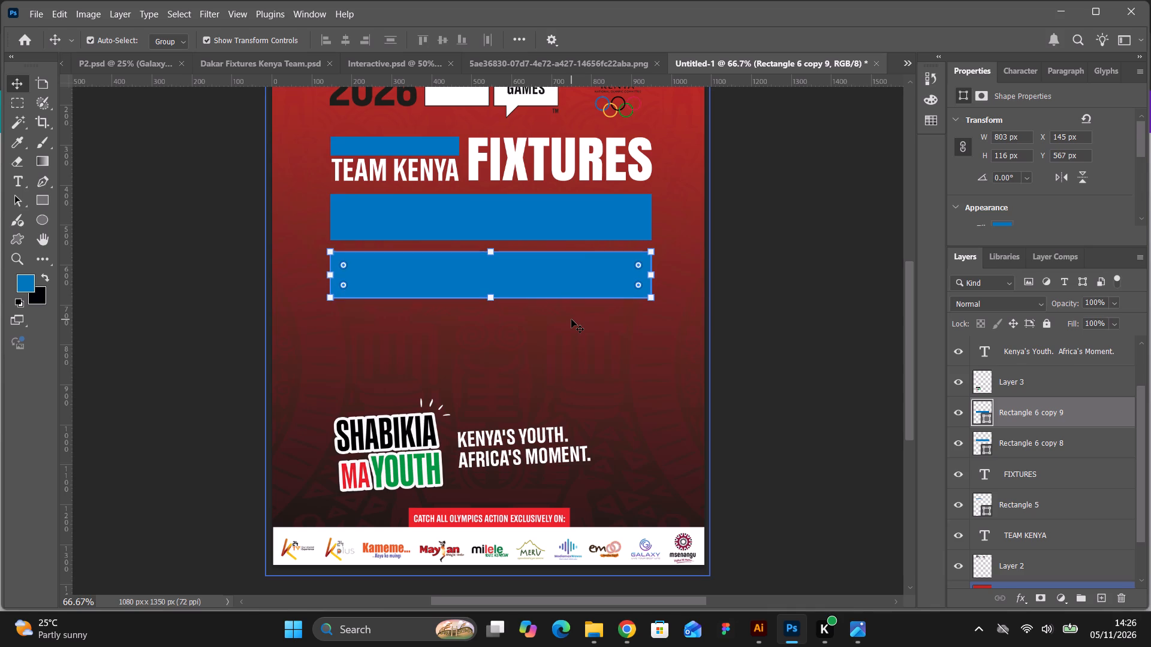
{"action": "key", "text": "Up"}
{"action": "key", "text": "Up"}
{"action": "key", "text": "Up"}
{"action": "key", "text": "Up"}
{"action": "key", "text": "Up"}
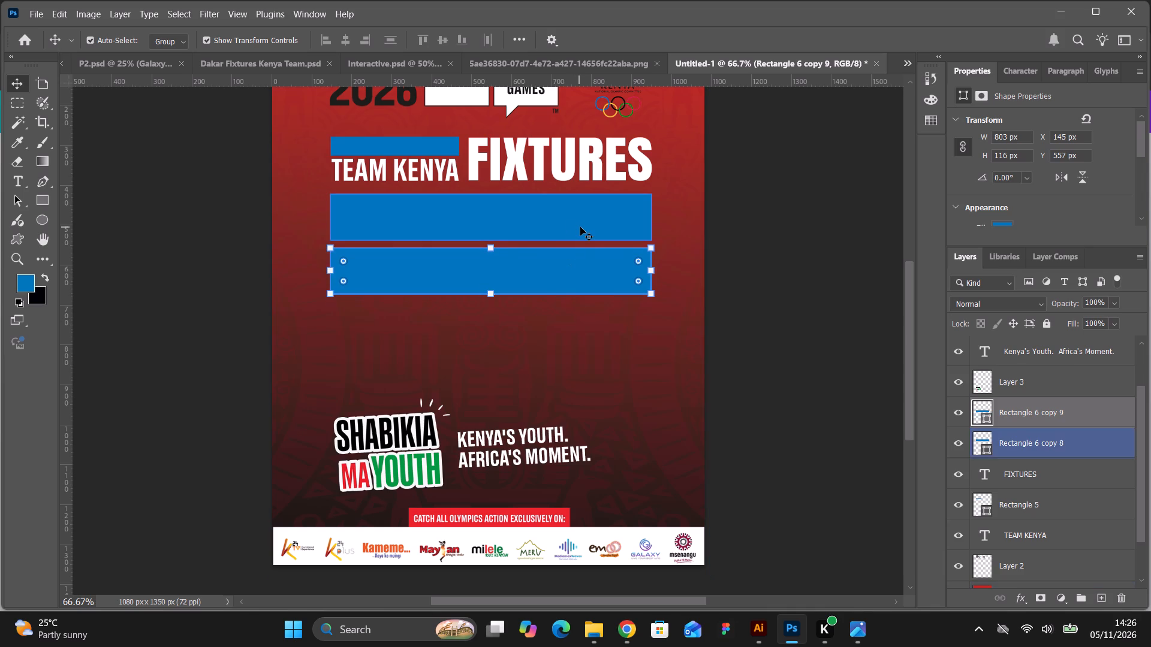
Duplicate both large blue bars together and place the copies below them at about Y 692 px, matching the gap.
{"action": "left_click", "coordinate": [580, 227], "text": "ctrl"}
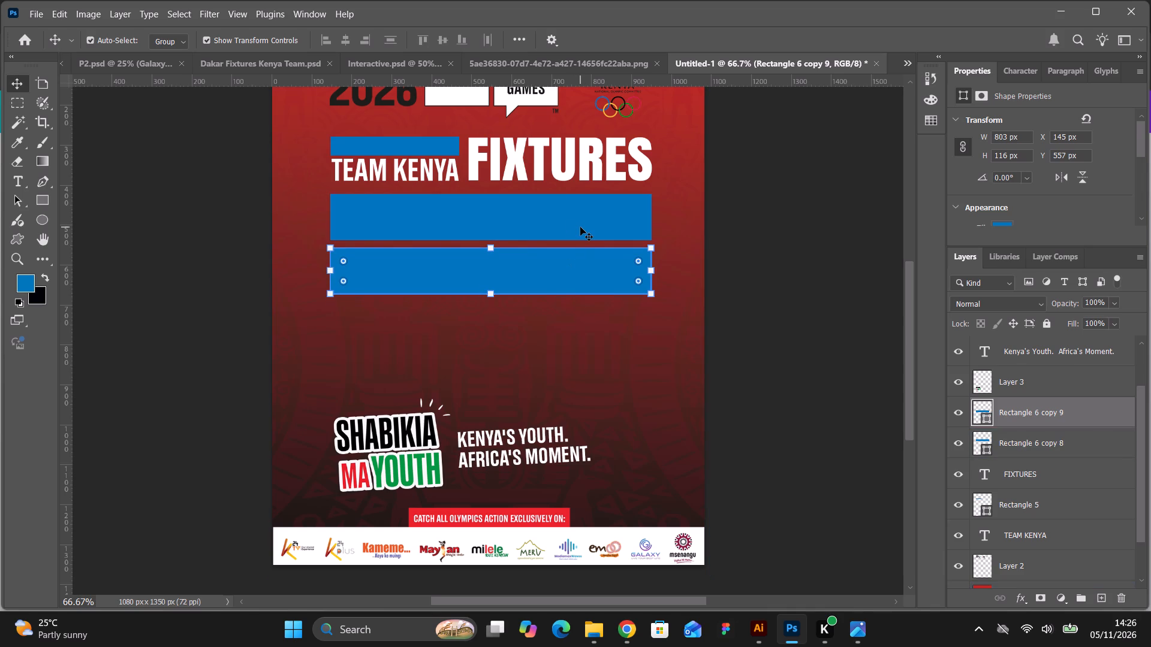
{"action": "left_click", "coordinate": [580, 227], "text": "shift"}
{"action": "key", "text": "ctrl+j"}
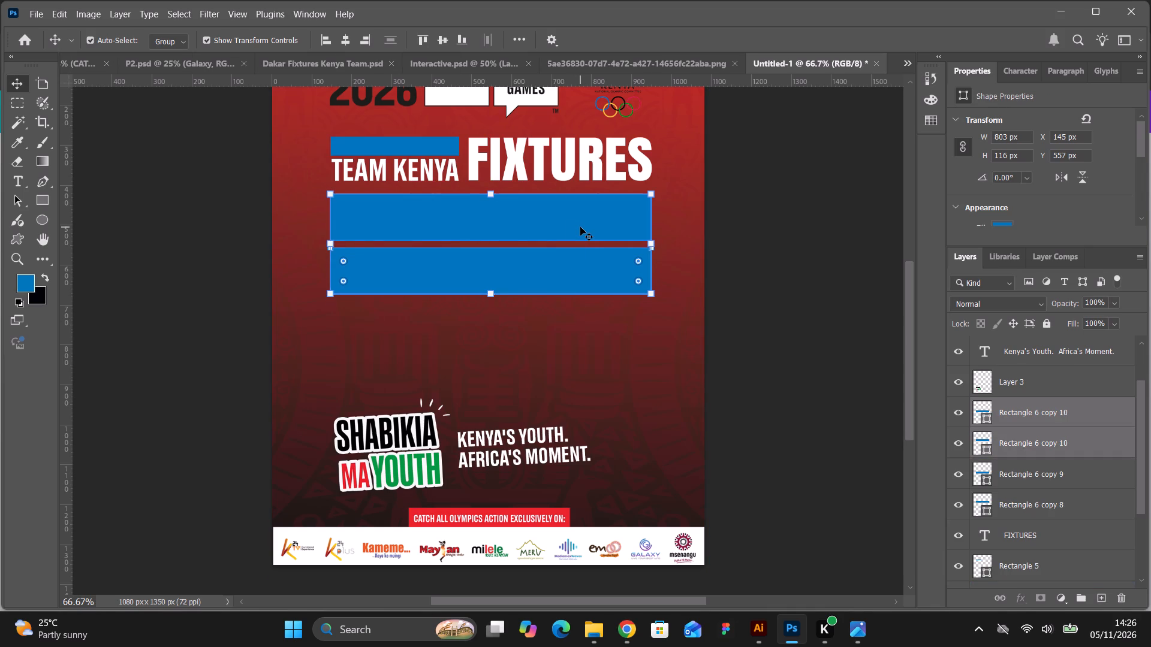
{"action": "left_click_drag", "start_coordinate": [580, 227], "coordinate": [584, 338]}
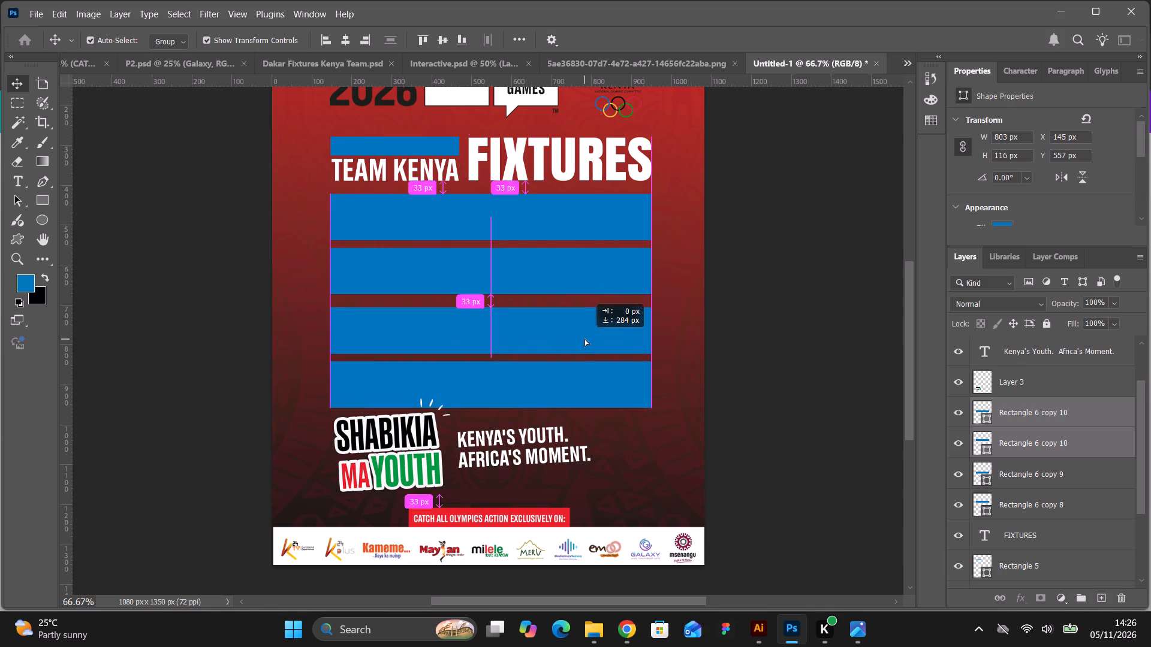
{"action": "left_click_drag", "start_coordinate": [584, 338], "coordinate": [585, 335]}
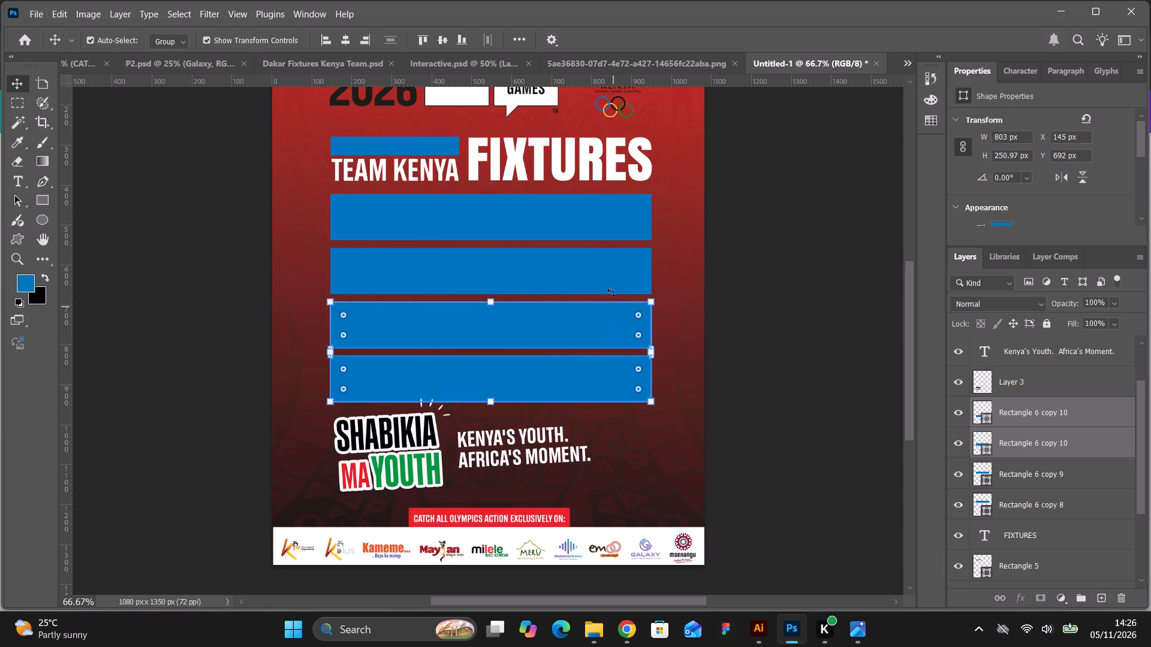
Squash the four large blue bars together vertically to an overall height of about 451 px, keeping their top edge in place.
{"action": "left_click", "coordinate": [609, 283], "text": "ctrl"}
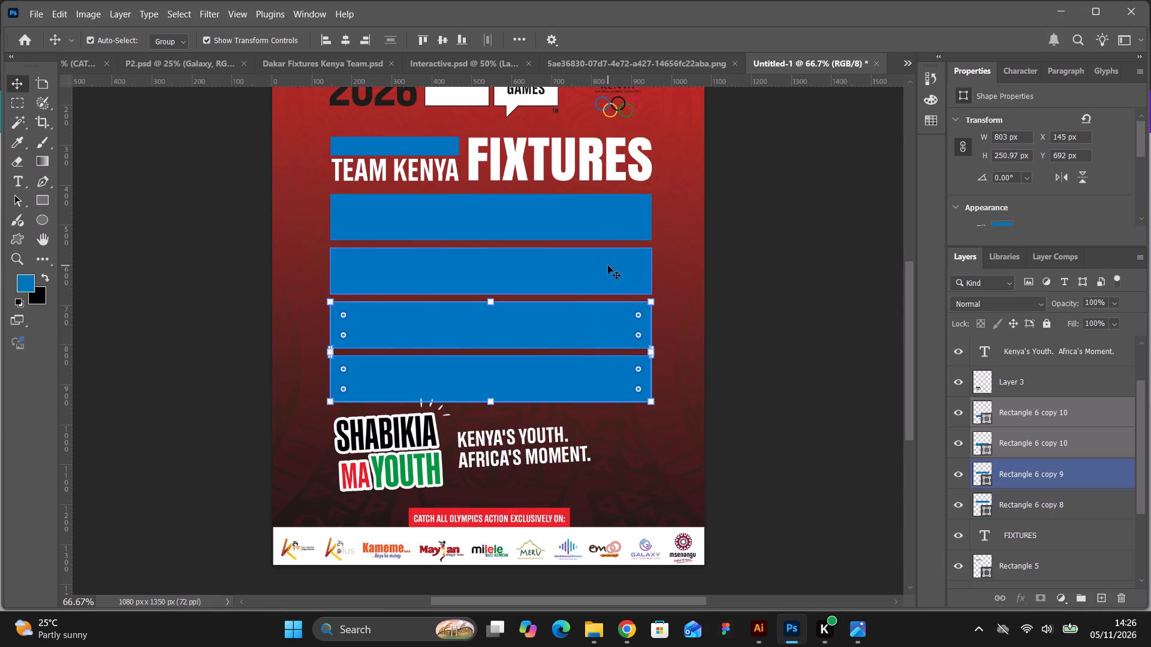
{"action": "left_click", "coordinate": [608, 265], "text": "shift"}
{"action": "left_click", "coordinate": [621, 217], "text": "shift"}
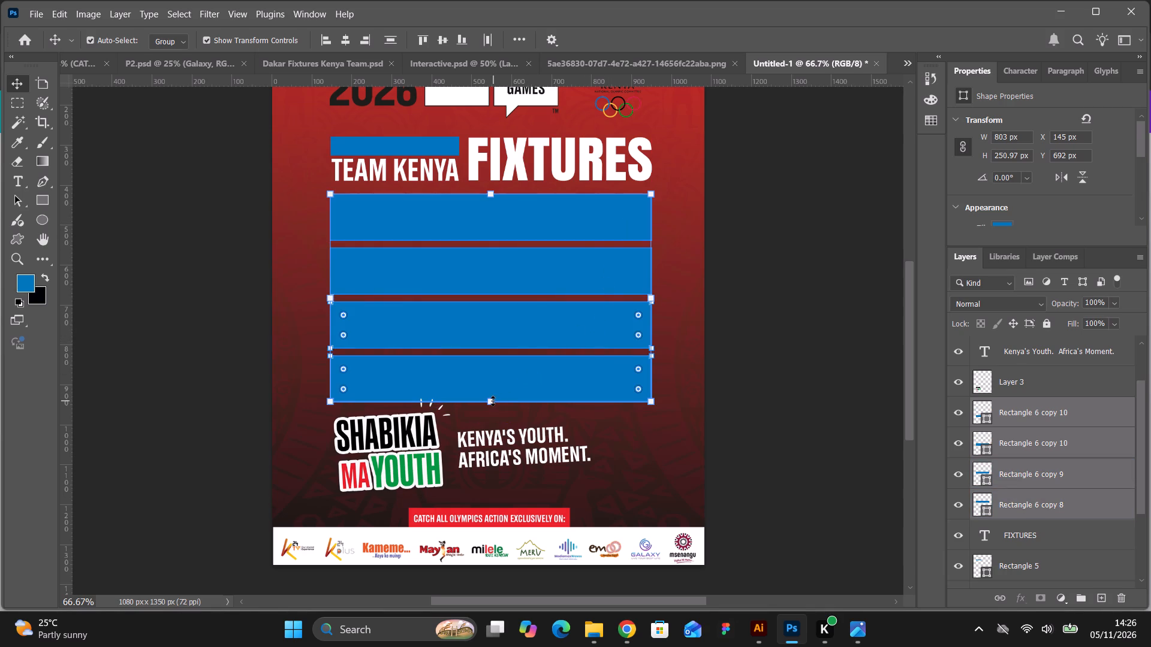
{"action": "left_click_drag", "start_coordinate": [493, 401], "coordinate": [495, 369]}
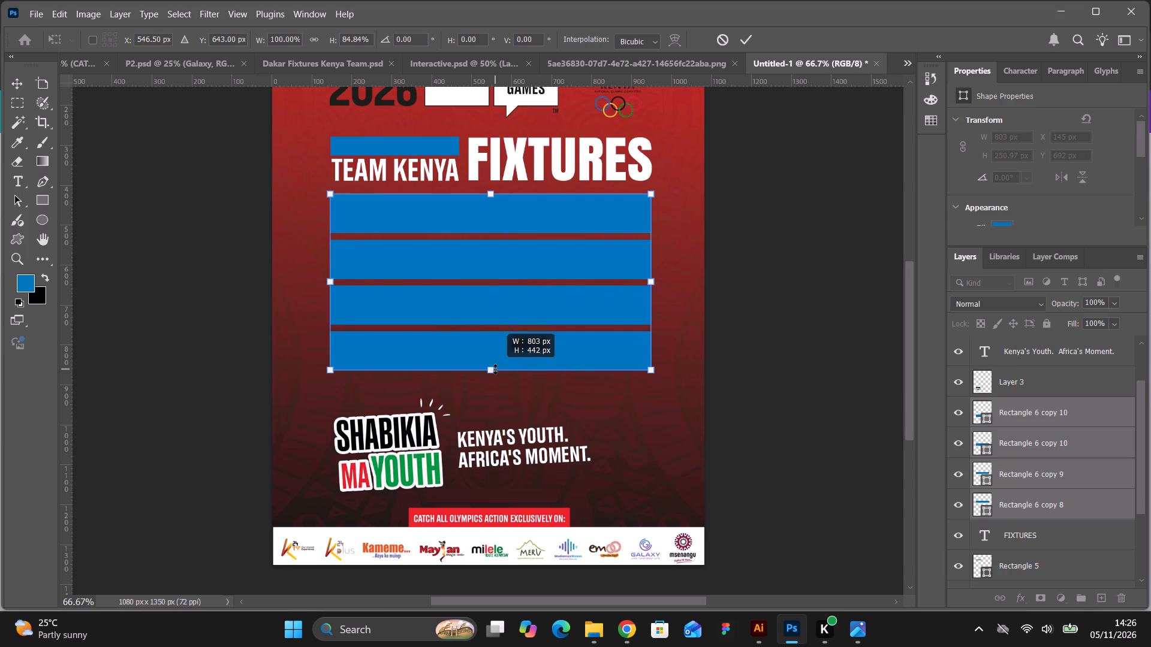
{"action": "left_click_drag", "start_coordinate": [495, 369], "coordinate": [495, 373]}
{"action": "left_click", "coordinate": [754, 42]}
{"action": "left_click", "coordinate": [812, 264]}
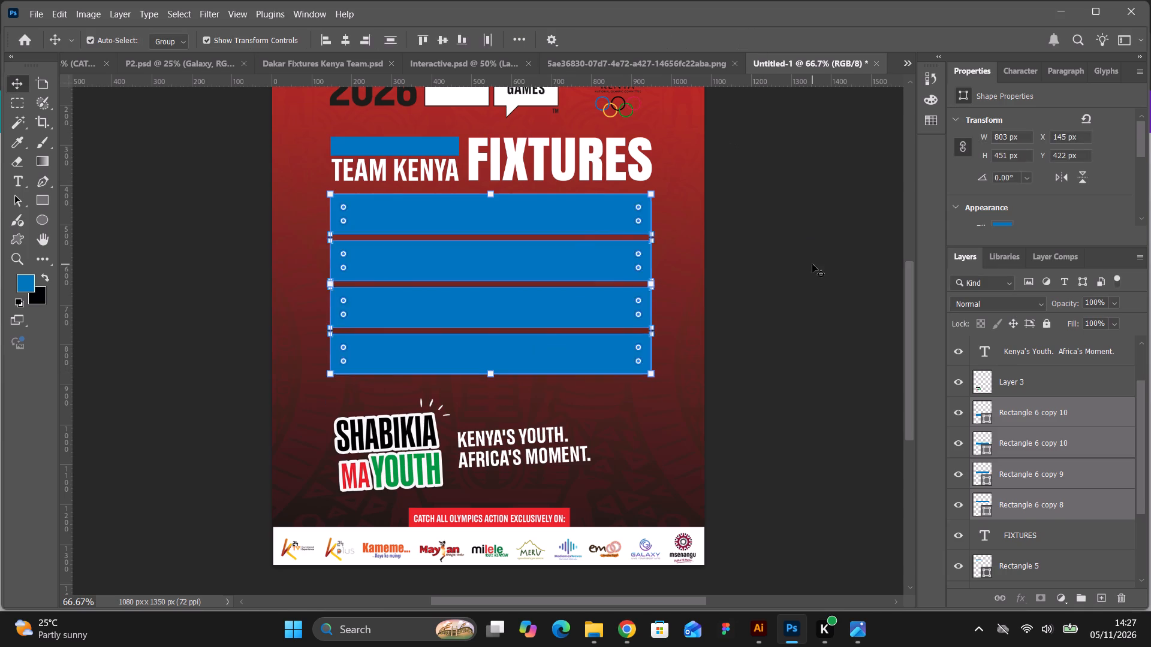
Duplicate the lowest blue bar and place the copy below it at about Y 892 px as a fifth bar.
{"action": "left_click", "coordinate": [601, 352]}
{"action": "key", "text": "ctrl+j"}
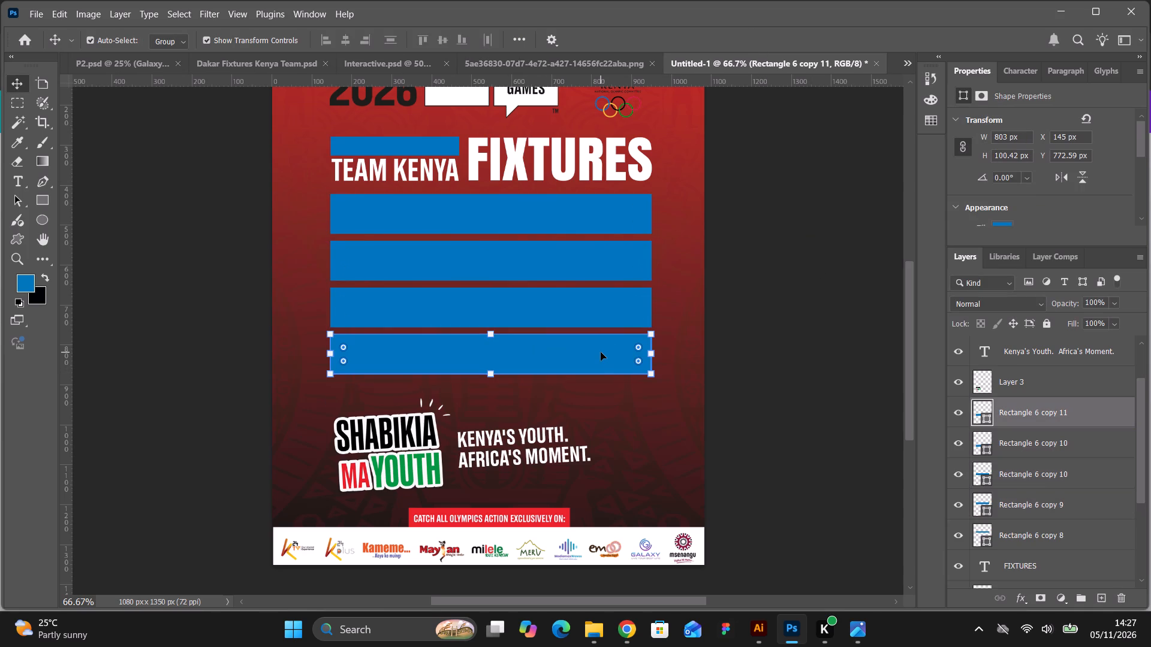
{"action": "left_click_drag", "start_coordinate": [596, 364], "coordinate": [599, 411]}
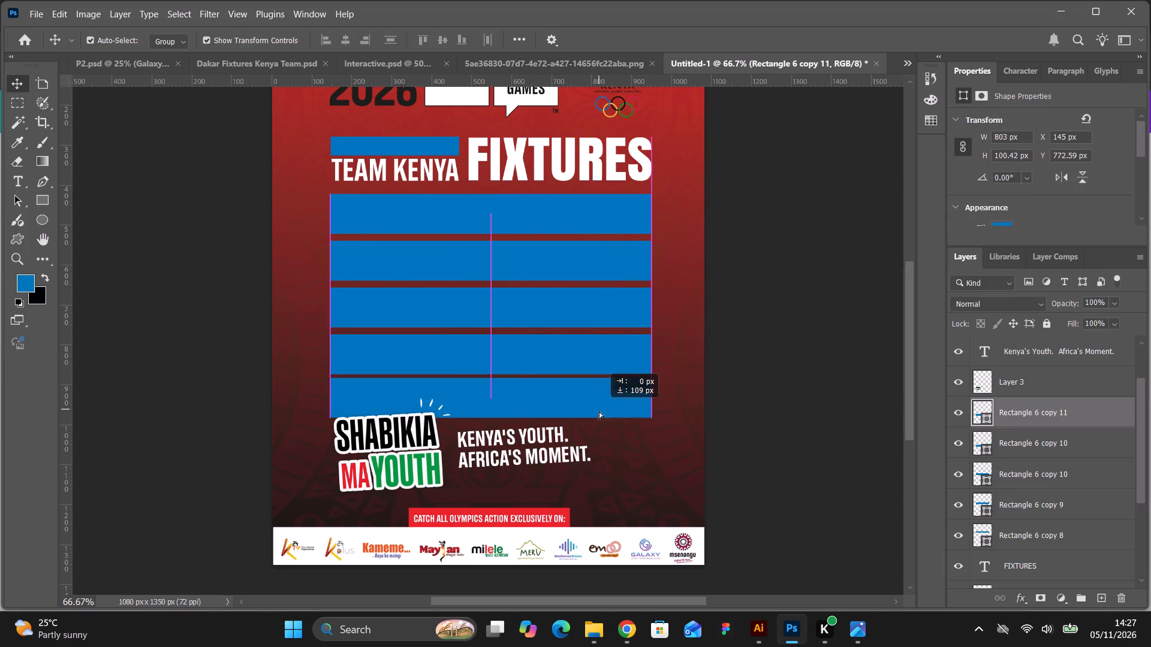
{"action": "left_click_drag", "start_coordinate": [599, 411], "coordinate": [597, 412]}
Squash all five large blue bars together vertically to an overall height of about 489 px, clearing the logo below.
{"action": "left_click", "coordinate": [590, 360], "text": "shift"}
{"action": "left_click", "coordinate": [593, 300], "text": "shift"}
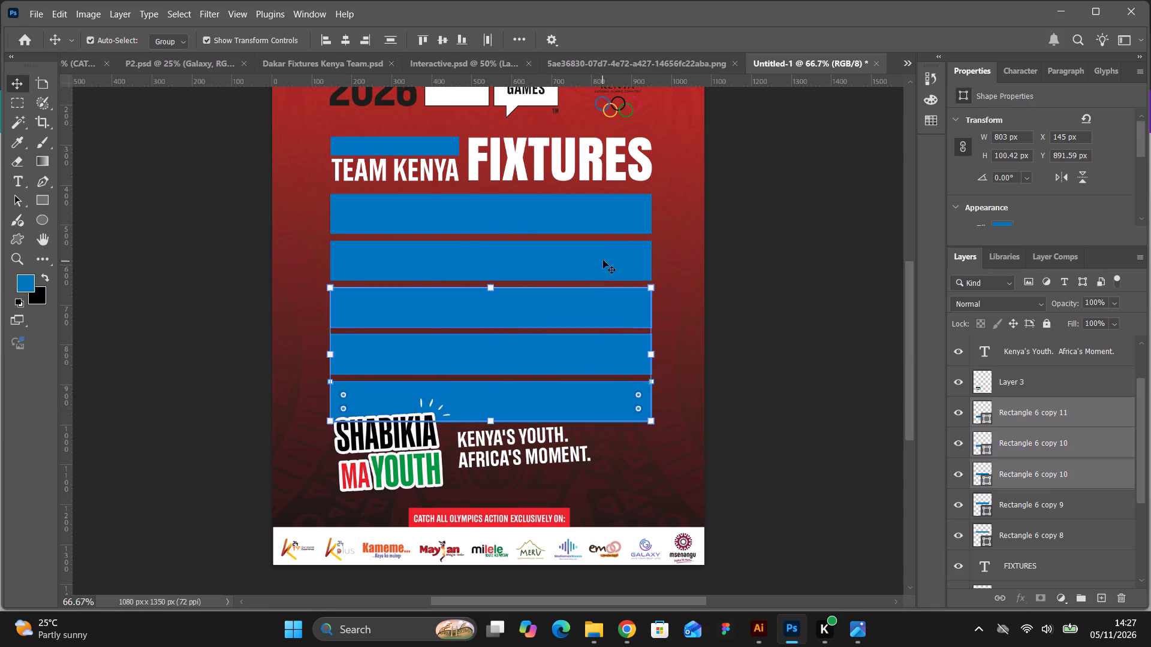
{"action": "left_click", "coordinate": [603, 260], "text": "shift"}
{"action": "left_click", "coordinate": [605, 199], "text": "shift"}
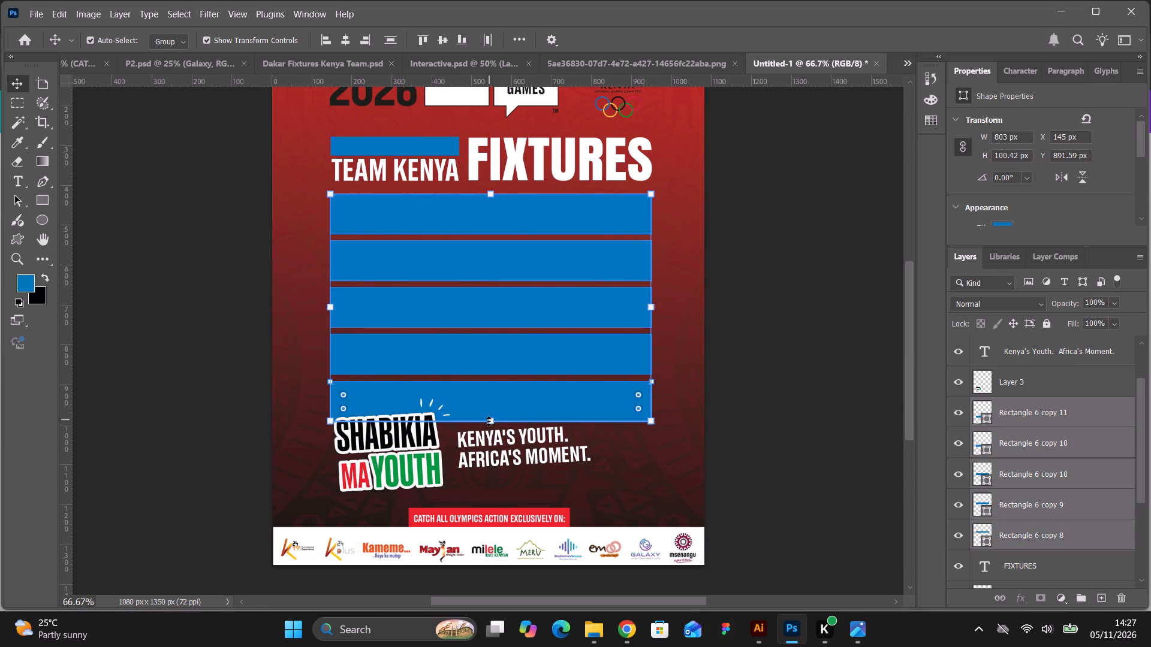
{"action": "left_click_drag", "start_coordinate": [489, 421], "coordinate": [491, 390]}
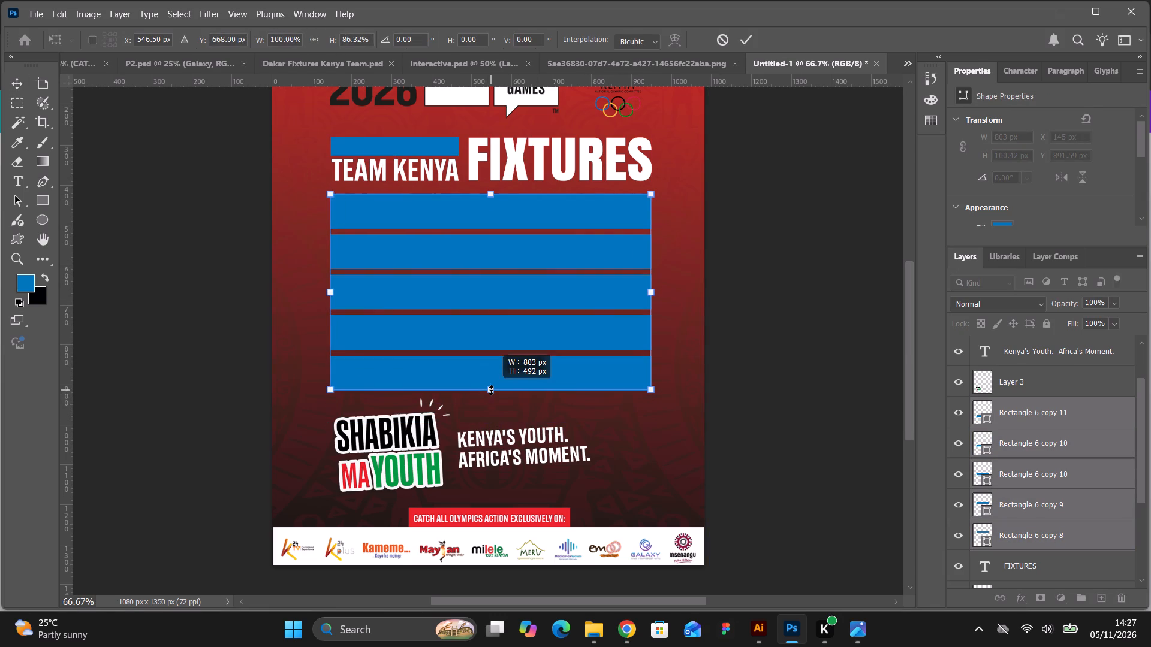
{"action": "left_click_drag", "start_coordinate": [491, 390], "coordinate": [492, 389]}
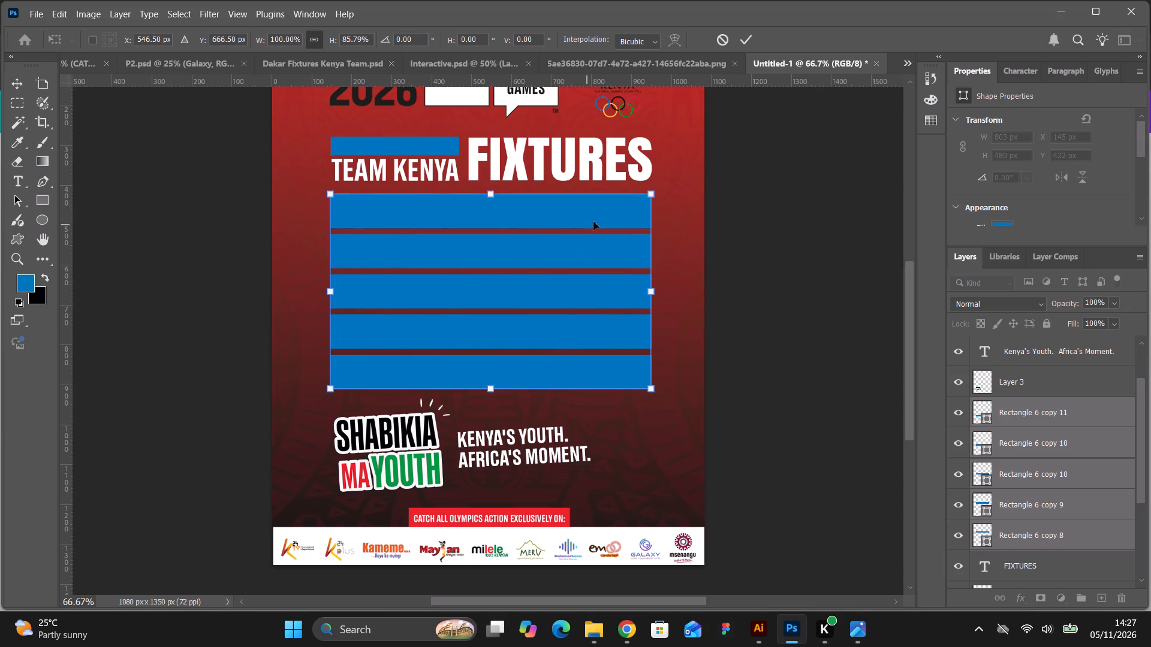
{"action": "left_click", "coordinate": [746, 42]}
{"action": "left_click", "coordinate": [754, 365]}
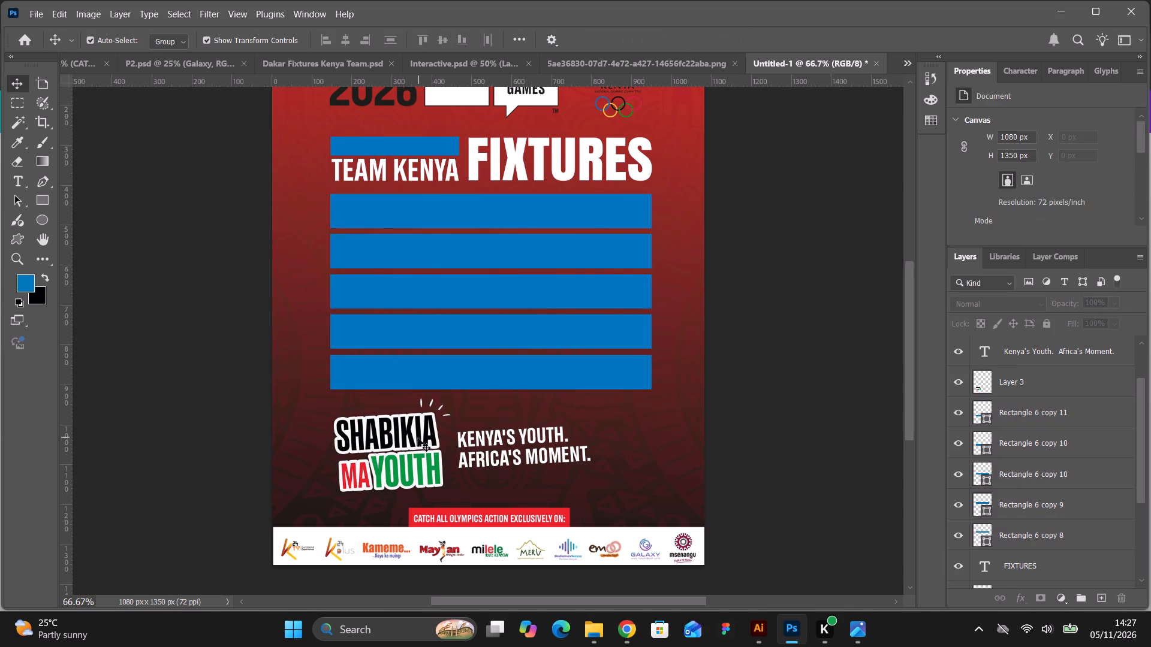
Scale the SHABIKIA MA YOUTH logo down to about 85%, aligned with the bars' left edge, and nudge it up slightly.
{"action": "left_click", "coordinate": [417, 439]}
{"action": "left_click_drag", "start_coordinate": [451, 401], "coordinate": [429, 410]}
{"action": "left_click", "coordinate": [391, 450]}
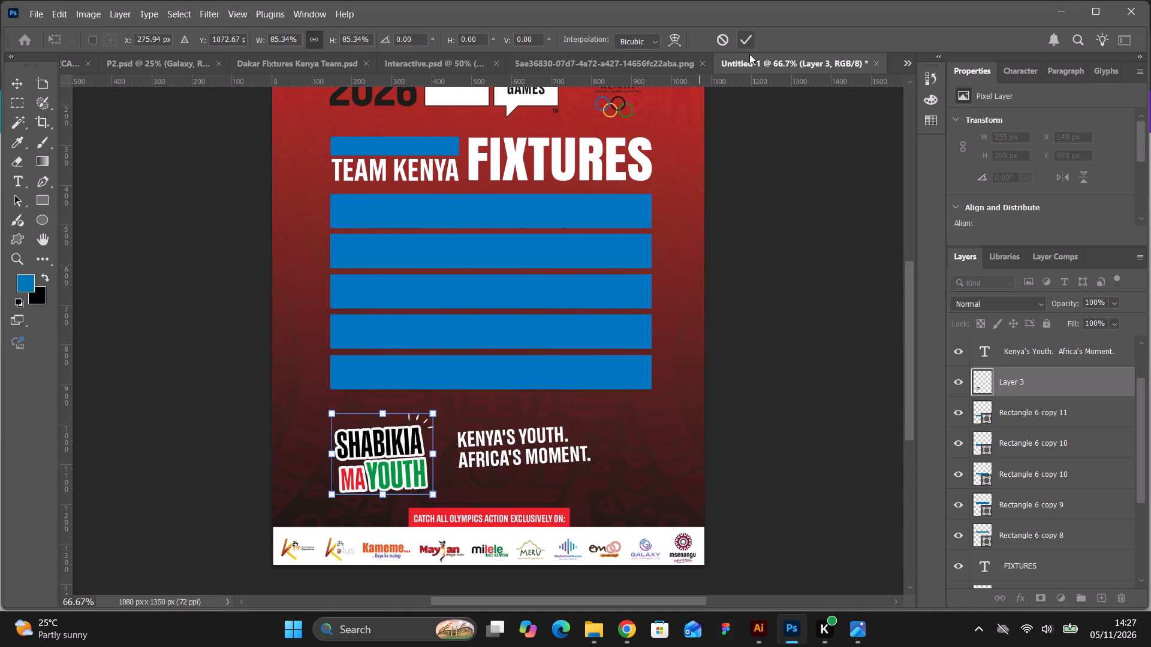
{"action": "key", "text": "Up"}
{"action": "key", "text": "Down"}
{"action": "key", "text": "Up"}
{"action": "key", "text": "Up"}
{"action": "left_click", "coordinate": [778, 338]}
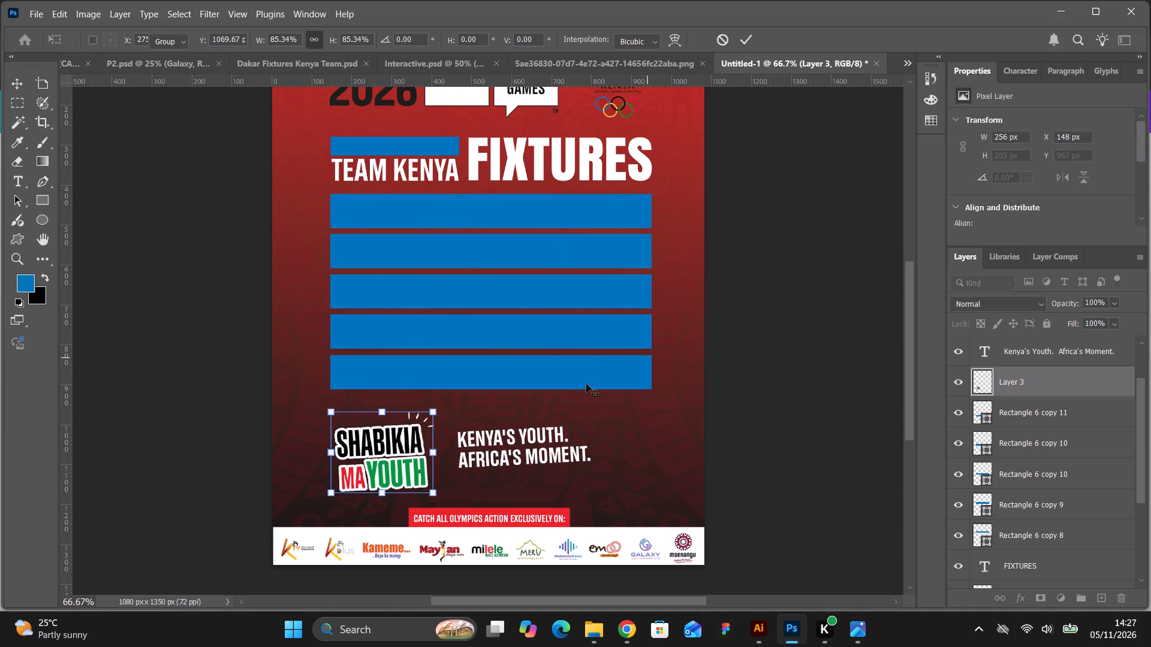
Move the KENYA'S YOUTH. AFRICA'S MOMENT. tagline close beside the SHABIKIA MA YOUTH logo and nudge it down slightly.
{"action": "left_click_drag", "start_coordinate": [543, 433], "coordinate": [523, 445]}
{"action": "key", "text": "Down"}
{"action": "key", "text": "Down"}
{"action": "key", "text": "Down"}
{"action": "key", "text": "Down"}
{"action": "key", "text": "Down"}
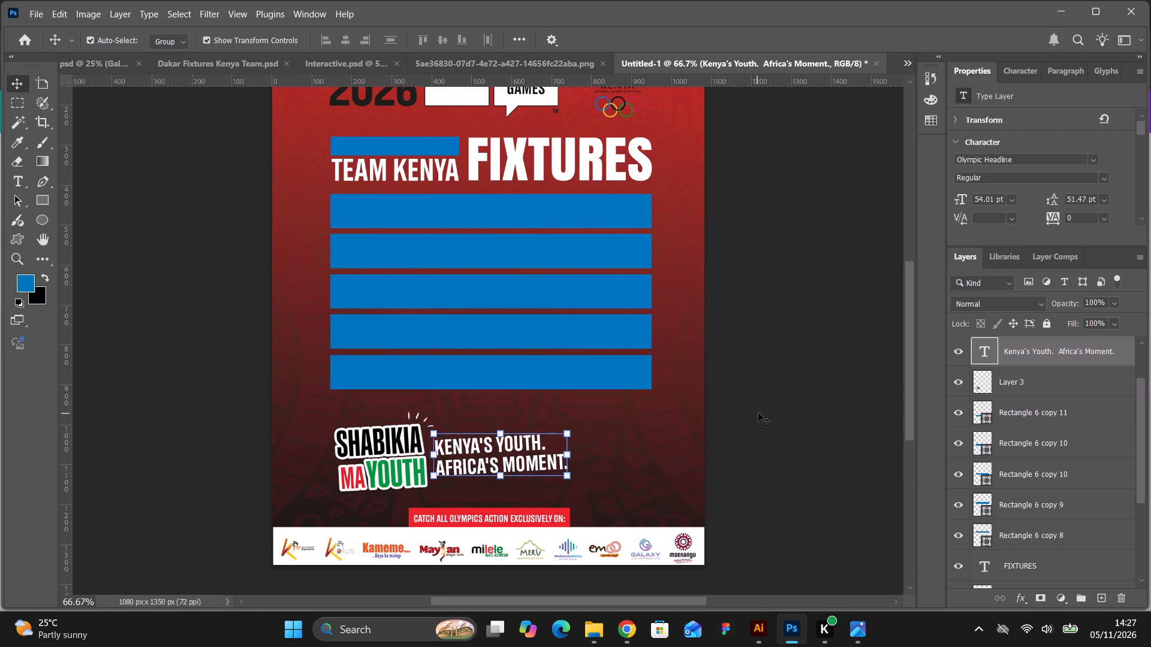
{"action": "left_click", "coordinate": [796, 399]}
Stretch all five large blue bars together vertically to an overall height of about 523 px, keeping their top edge in place.
{"action": "left_click", "coordinate": [568, 378]}
{"action": "left_click", "coordinate": [532, 328], "text": "shift"}
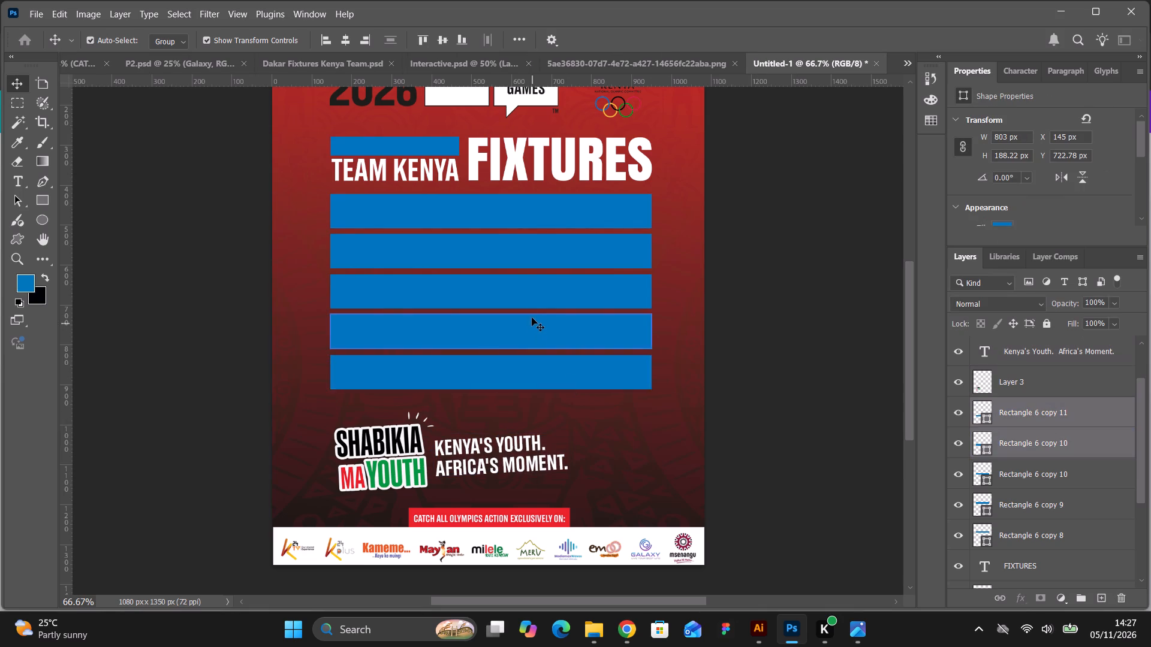
{"action": "left_click", "coordinate": [535, 298], "text": "shift"}
{"action": "left_click", "coordinate": [813, 252]}
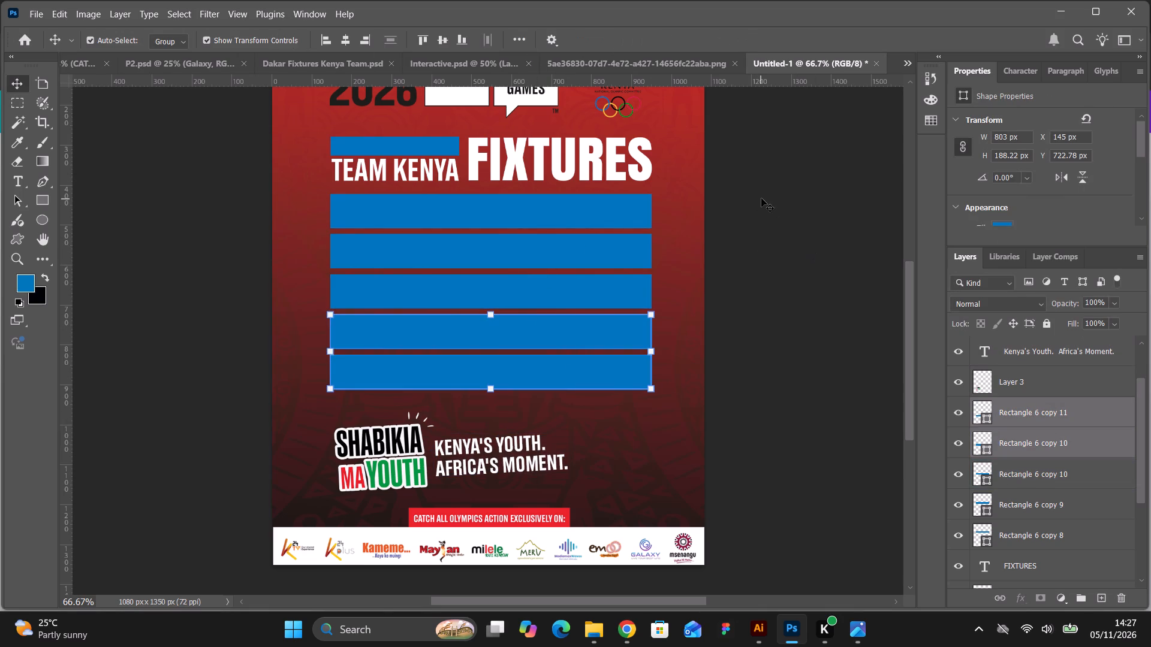
{"action": "left_click", "coordinate": [641, 209]}
{"action": "left_click", "coordinate": [619, 264], "text": "shift"}
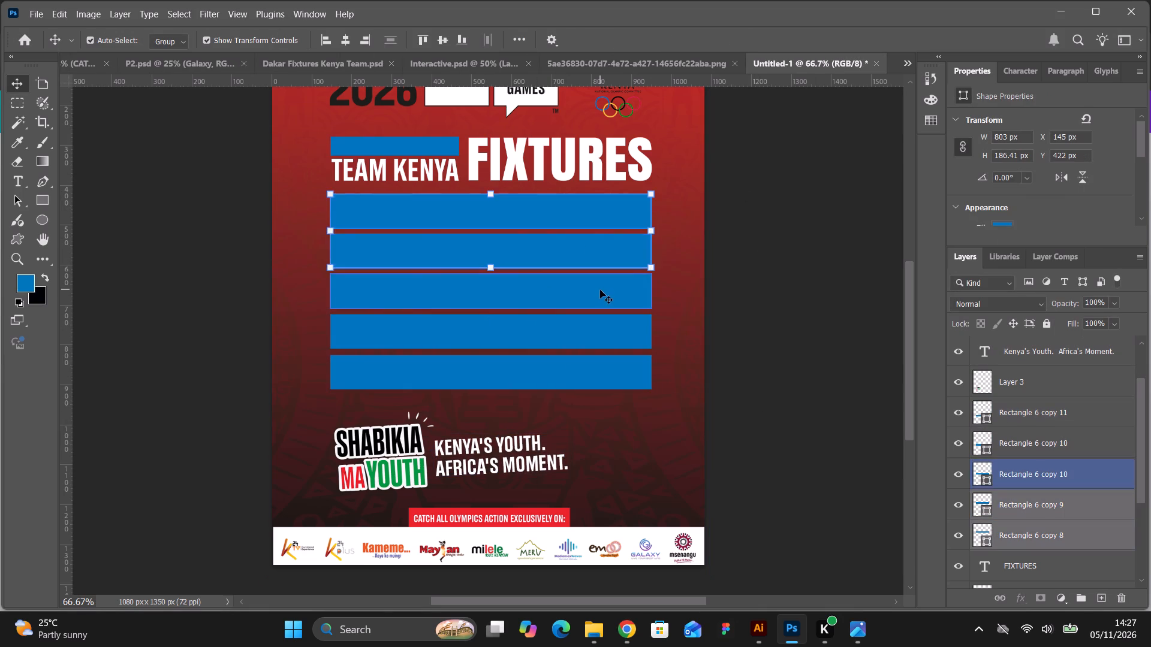
{"action": "left_click", "coordinate": [600, 290], "text": "shift"}
{"action": "left_click", "coordinate": [601, 326], "text": "shift"}
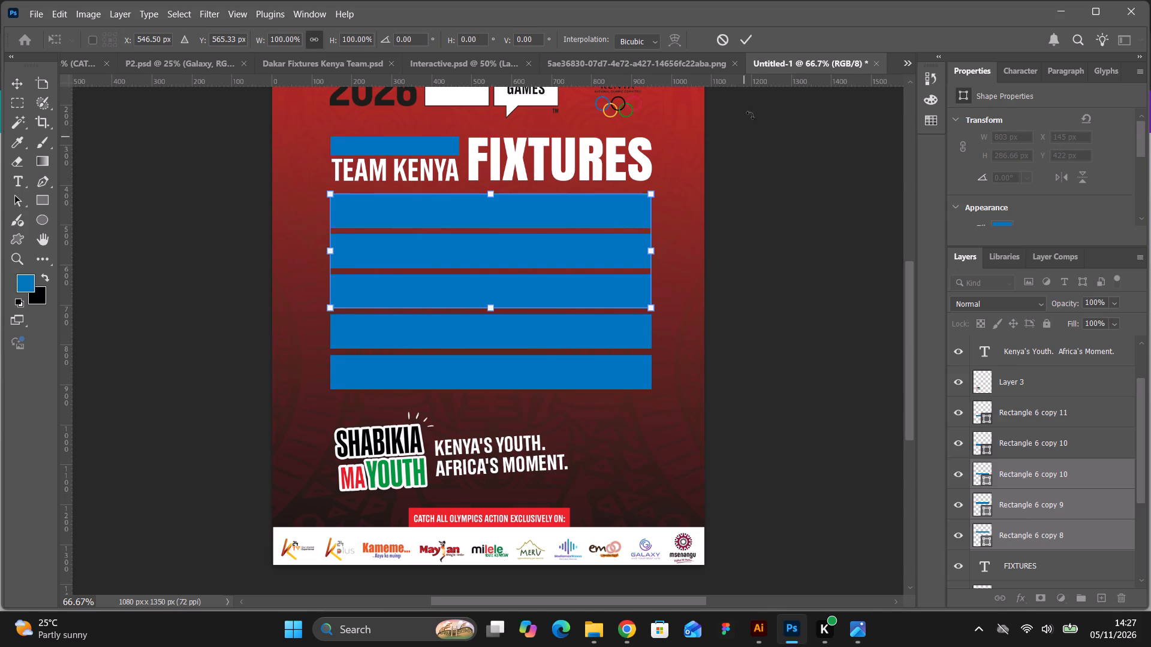
{"action": "left_click", "coordinate": [728, 37]}
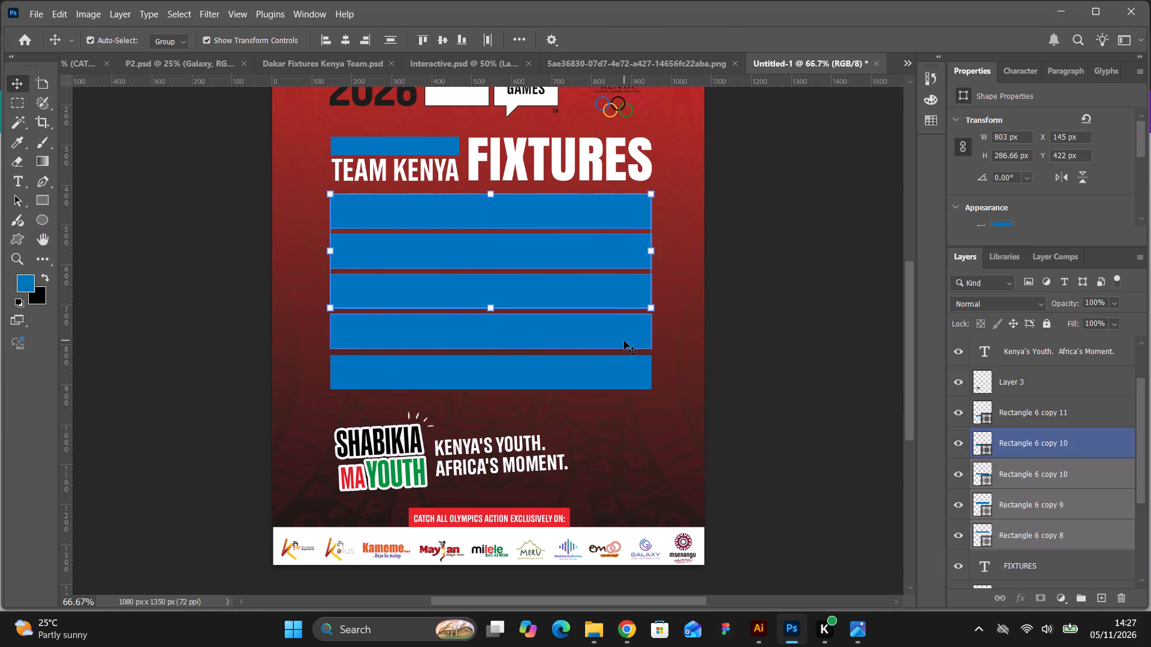
{"action": "left_click", "coordinate": [624, 341], "text": "shift"}
{"action": "left_click", "coordinate": [607, 382], "text": "shift"}
{"action": "left_click_drag", "start_coordinate": [492, 389], "coordinate": [493, 403]}
{"action": "left_click", "coordinate": [752, 40]}
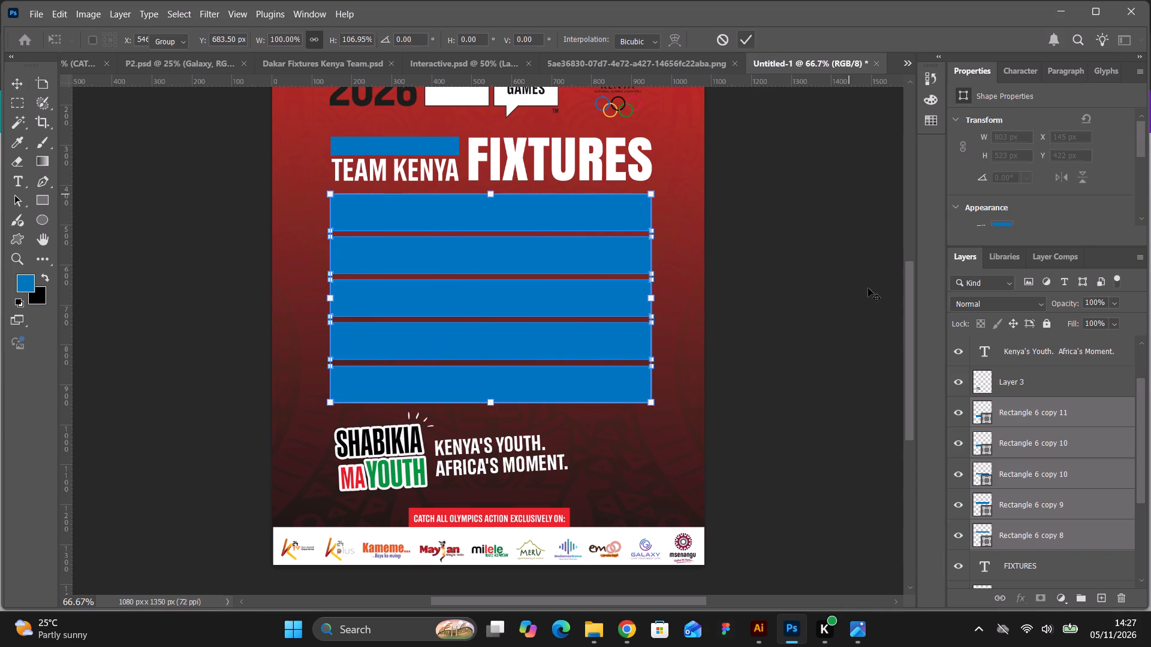
{"action": "left_click", "coordinate": [867, 287]}
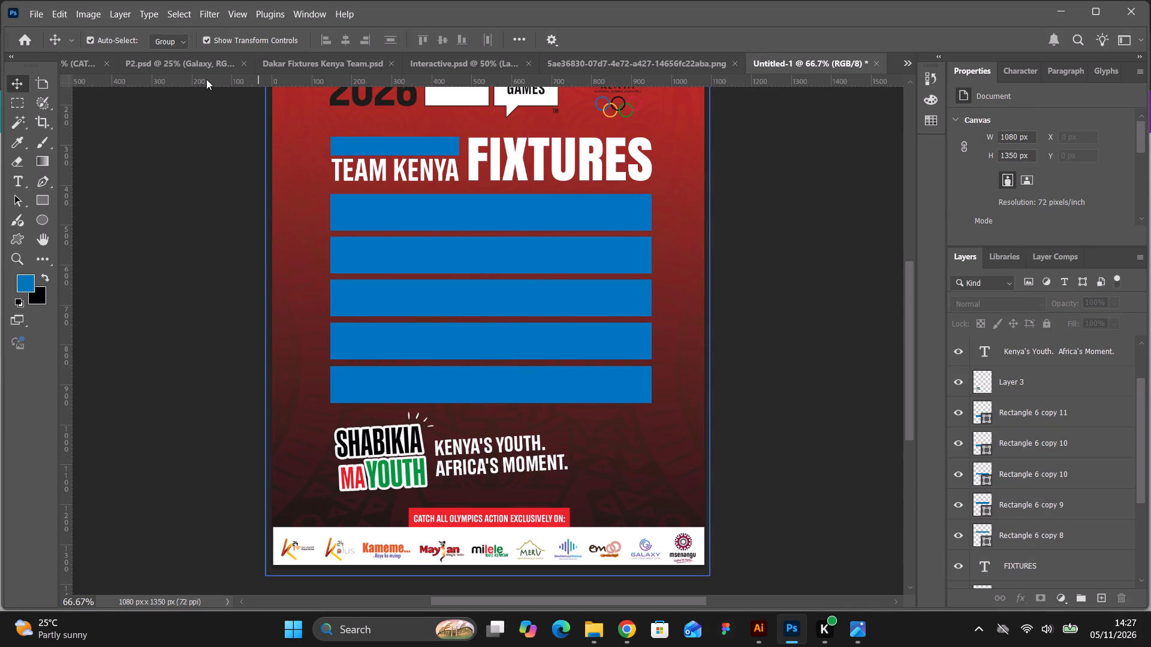
Export the poster as a 1080 × 1350 px PNG to the Dakar folder, replacing the existing background 5 file.
{"action": "left_click", "coordinate": [33, 19]}
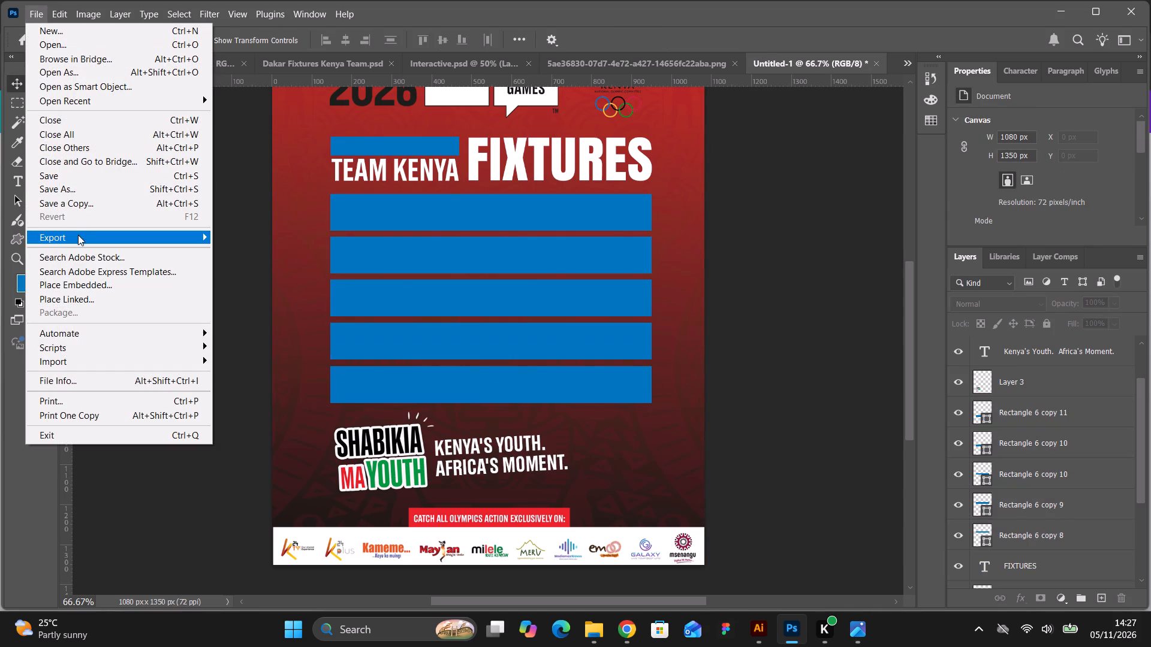
{"action": "left_click", "coordinate": [228, 252]}
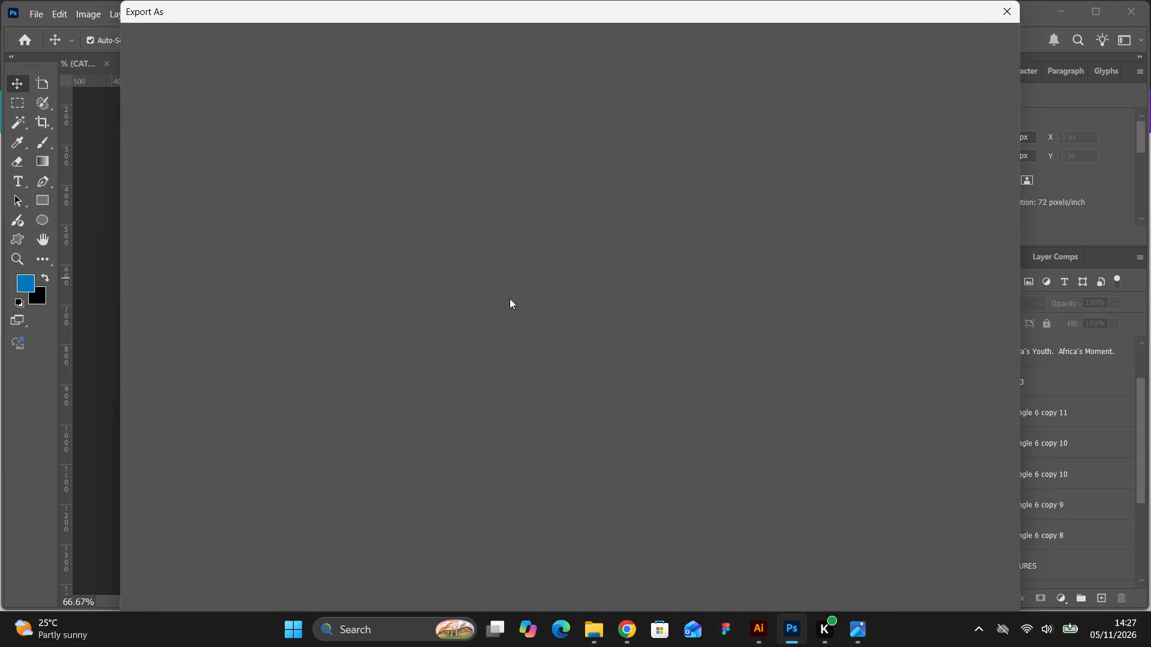
{"action": "left_click", "coordinate": [984, 603]}
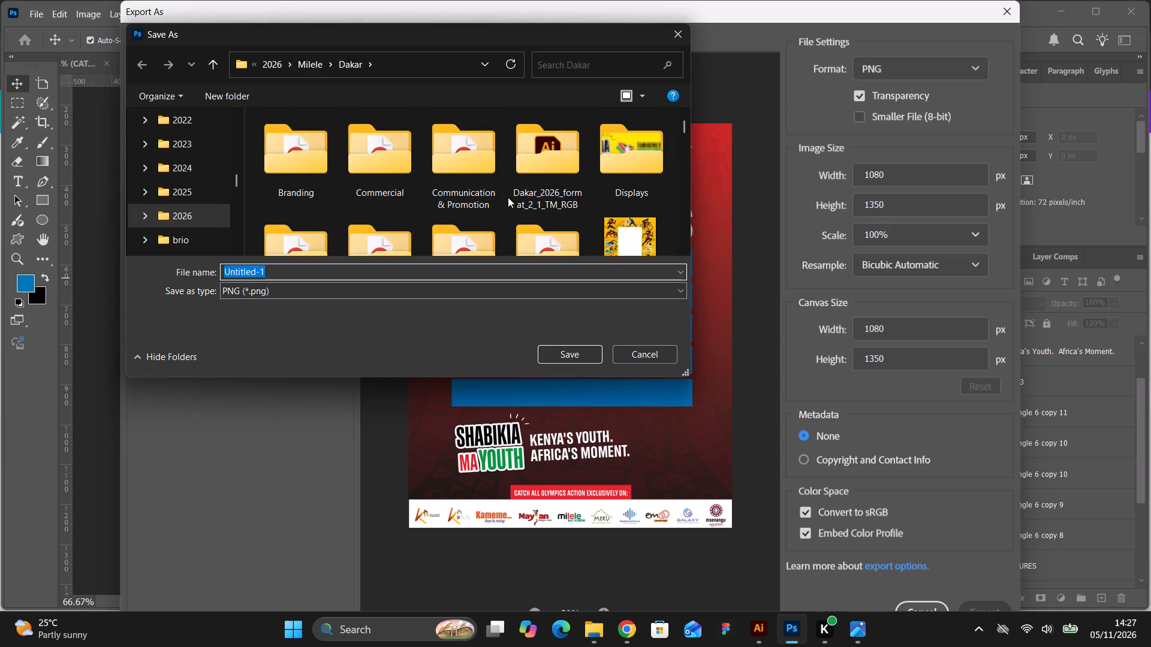
{"action": "scroll", "coordinate": [508, 197], "scroll_direction": "down", "scroll_amount": 4}
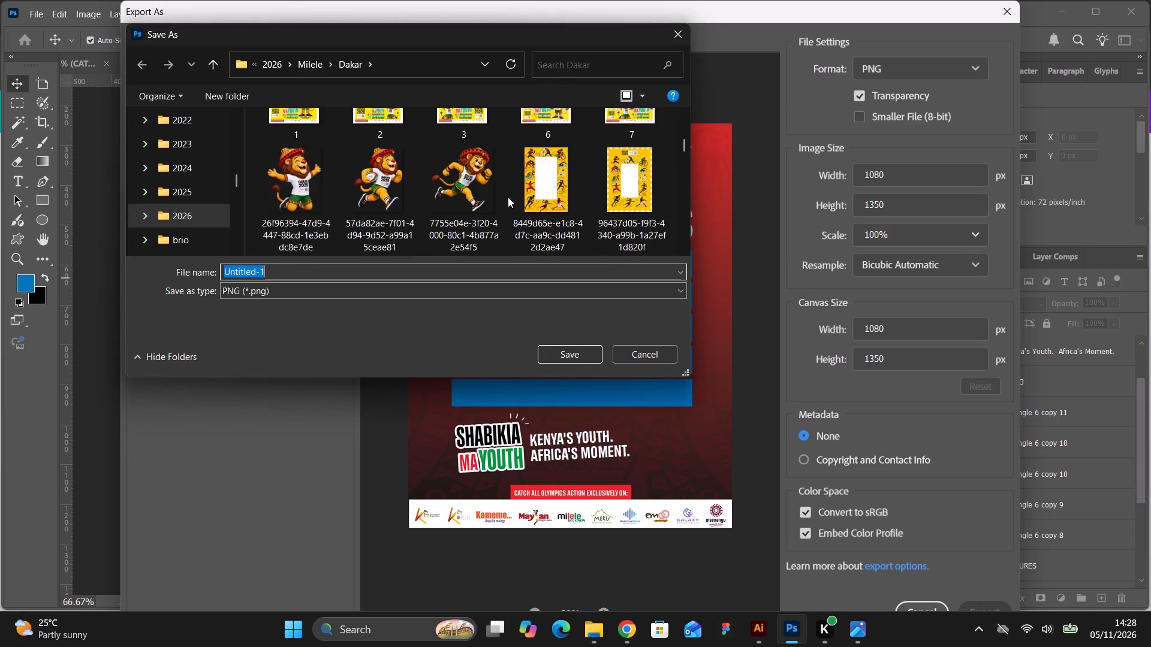
{"action": "scroll", "coordinate": [508, 197], "scroll_direction": "down", "scroll_amount": 2}
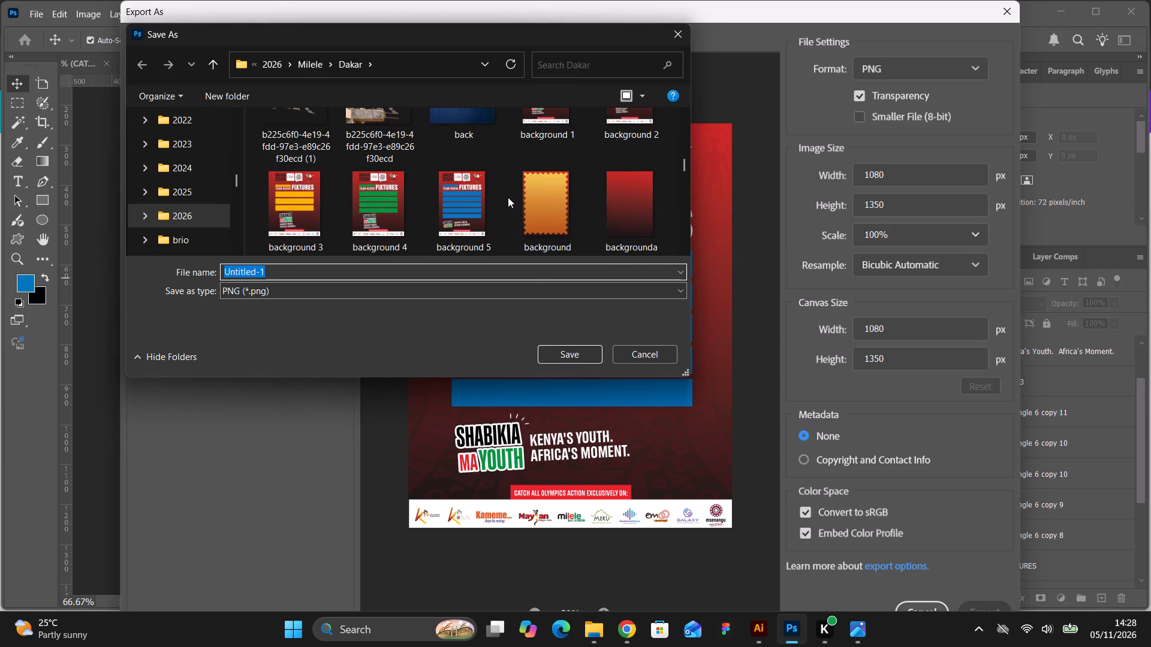
{"action": "scroll", "coordinate": [508, 197], "scroll_direction": "down", "scroll_amount": 1}
{"action": "scroll", "coordinate": [508, 197], "scroll_direction": "up", "scroll_amount": 1}
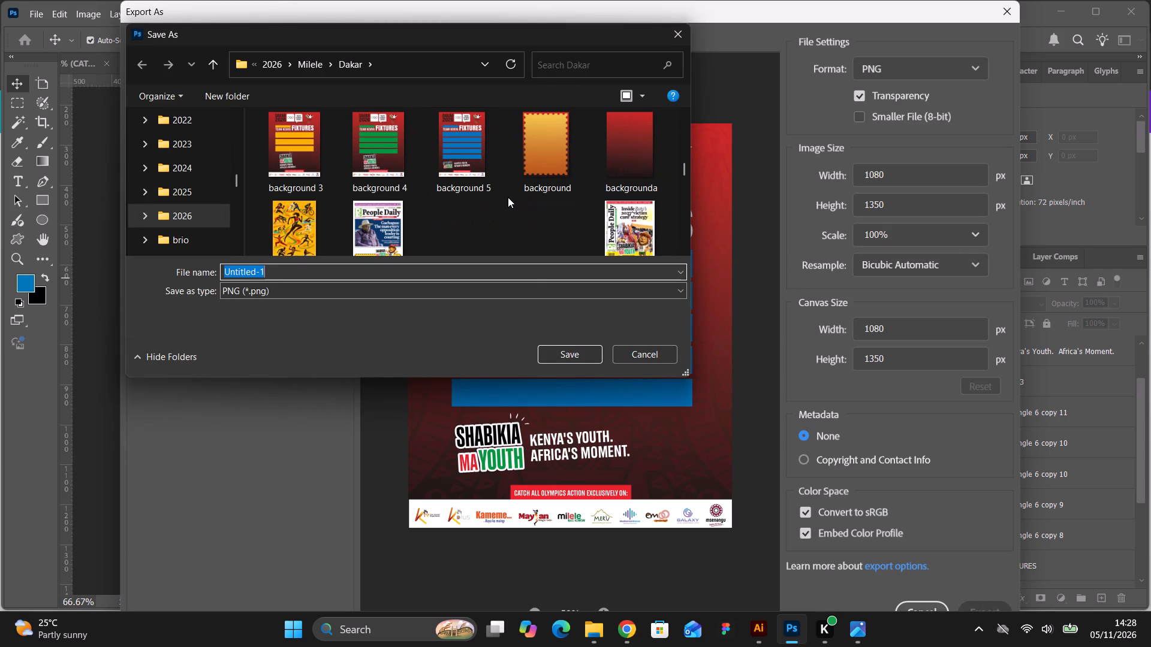
{"action": "left_click", "coordinate": [478, 165]}
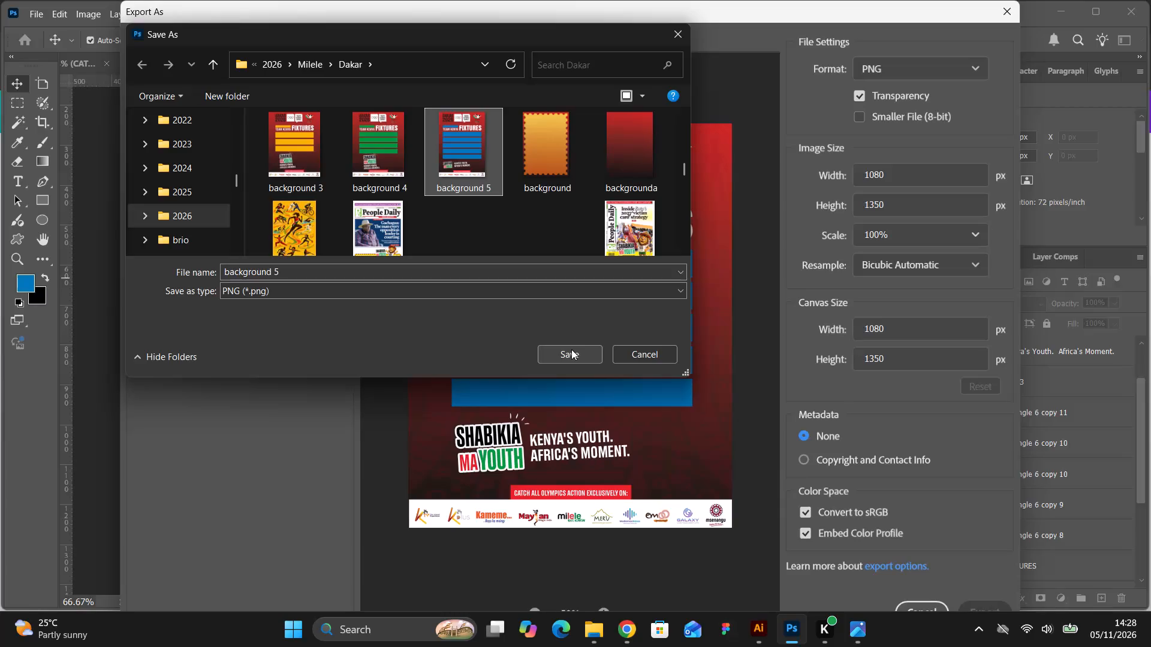
{"action": "left_click", "coordinate": [571, 349]}
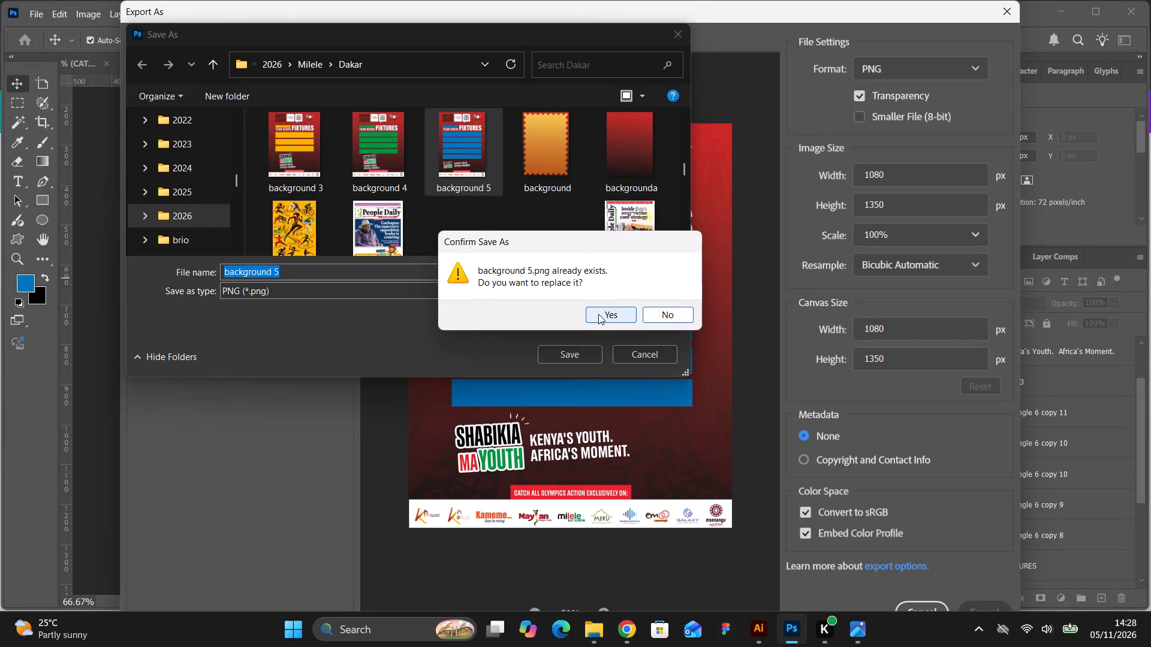
{"action": "left_click", "coordinate": [598, 314]}
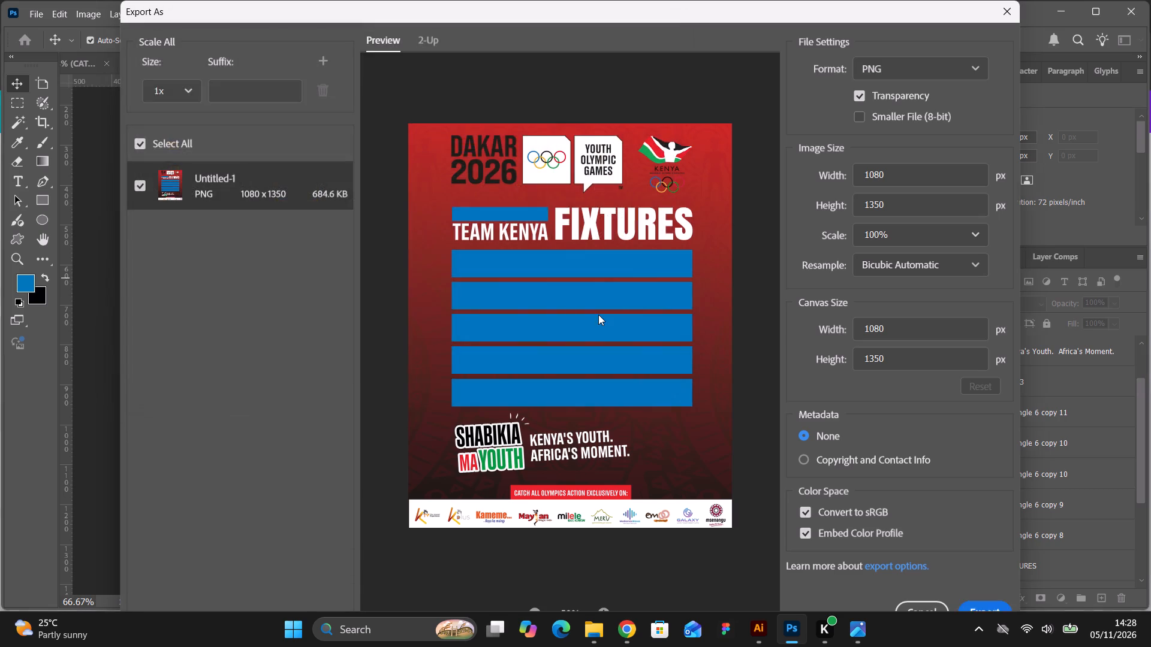
Delete the four lower large blue bars, keeping only the top one beneath the FIXTURES heading.
{"action": "scroll", "coordinate": [598, 315], "scroll_direction": "up", "scroll_amount": 3}
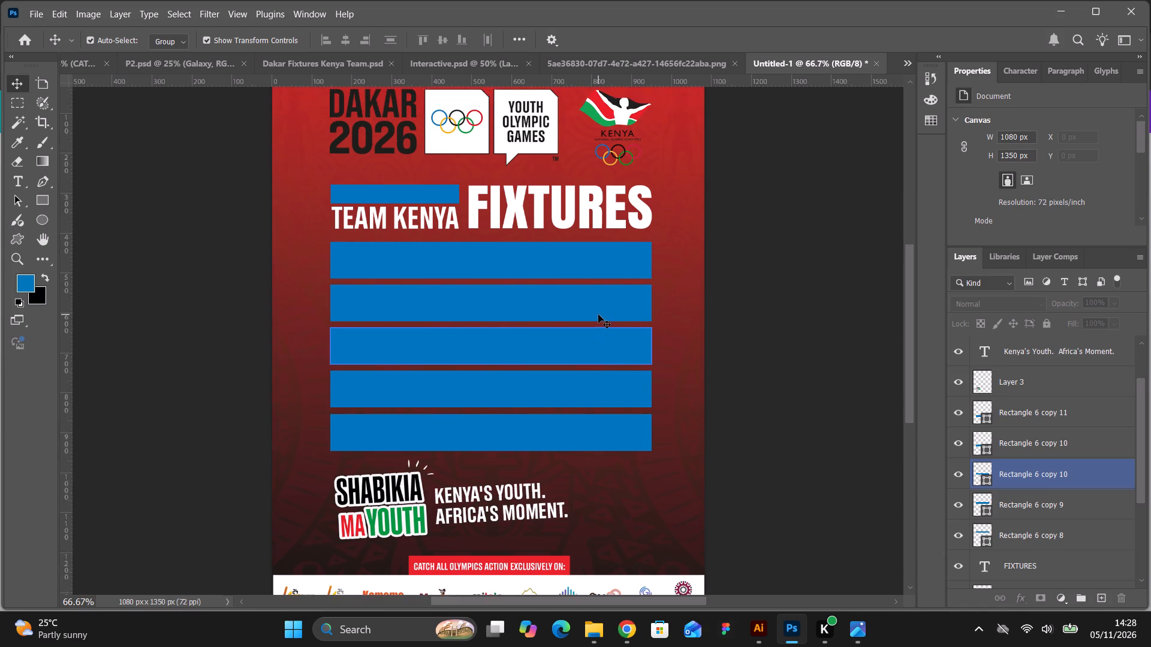
{"action": "scroll", "coordinate": [598, 315], "scroll_direction": "up", "scroll_amount": 5}
{"action": "scroll", "coordinate": [611, 336], "scroll_direction": "down", "scroll_amount": 5}
{"action": "scroll", "coordinate": [812, 392], "scroll_direction": "down", "scroll_amount": 3}
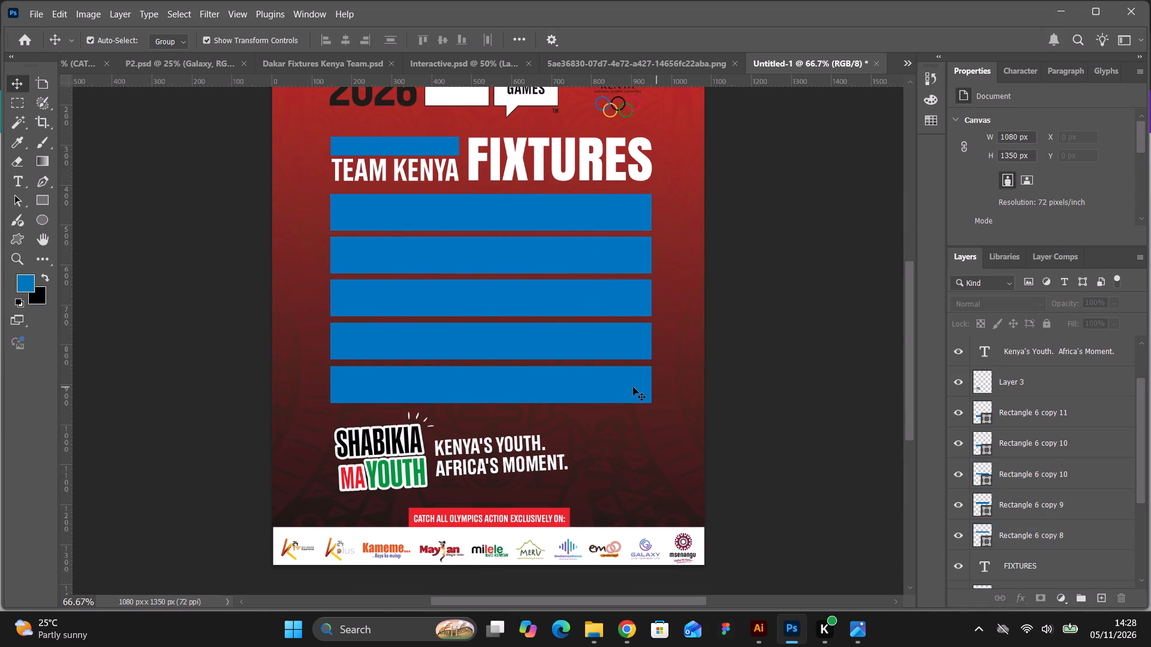
{"action": "left_click", "coordinate": [632, 387]}
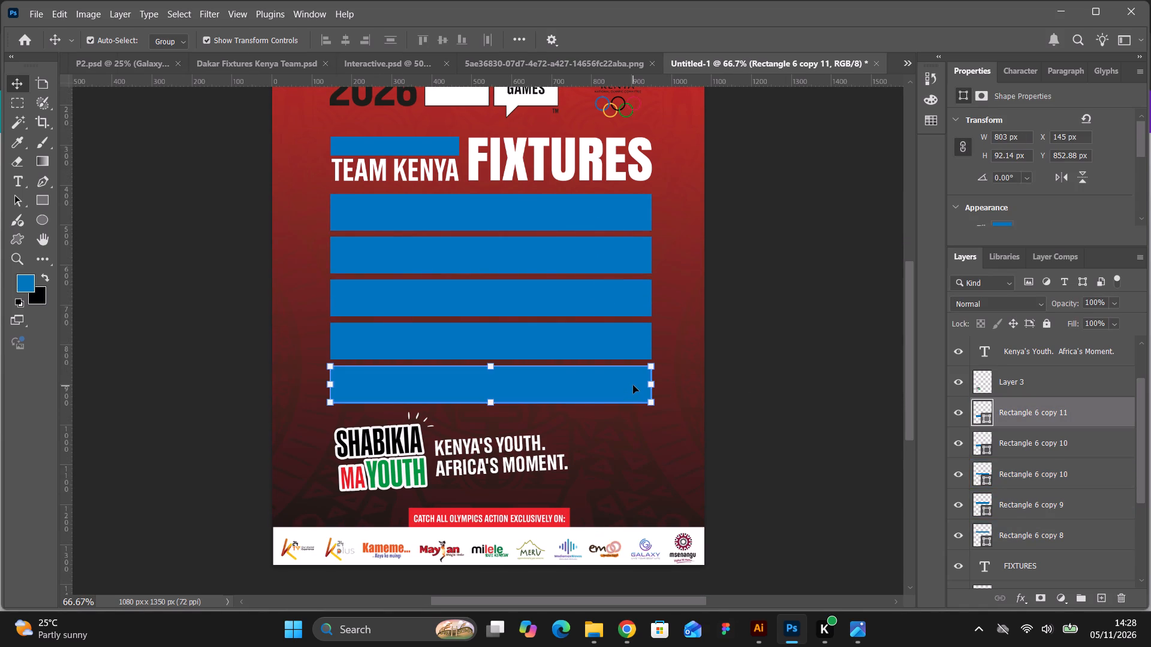
{"action": "key", "text": "BackSpace"}
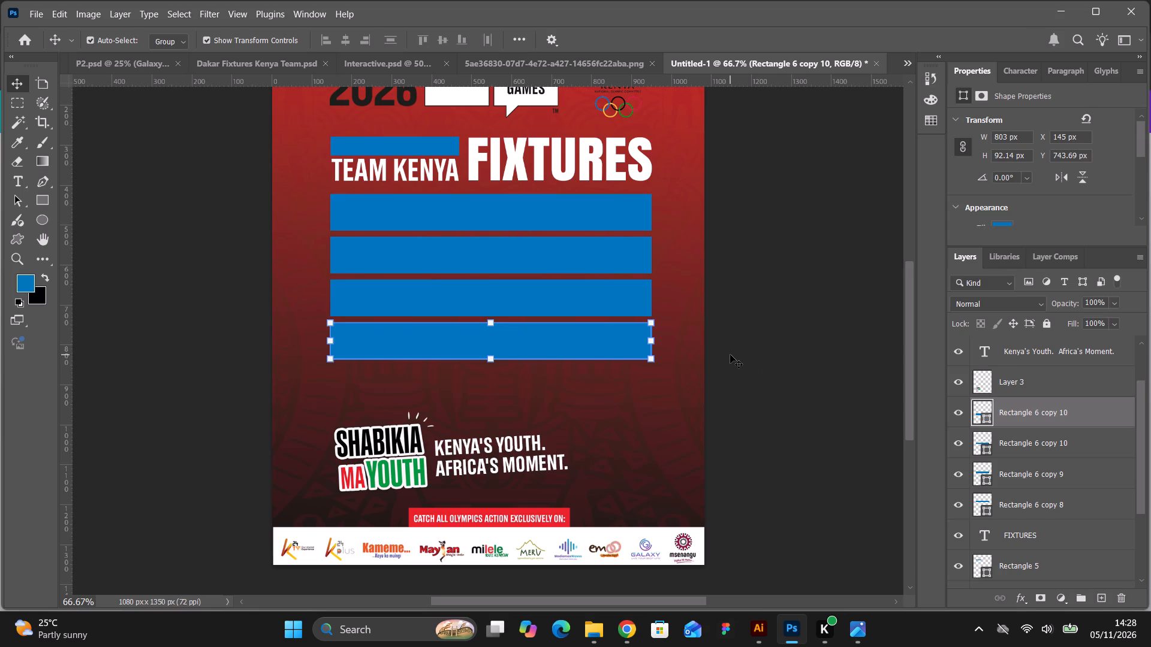
{"action": "key", "text": "BackSpace"}
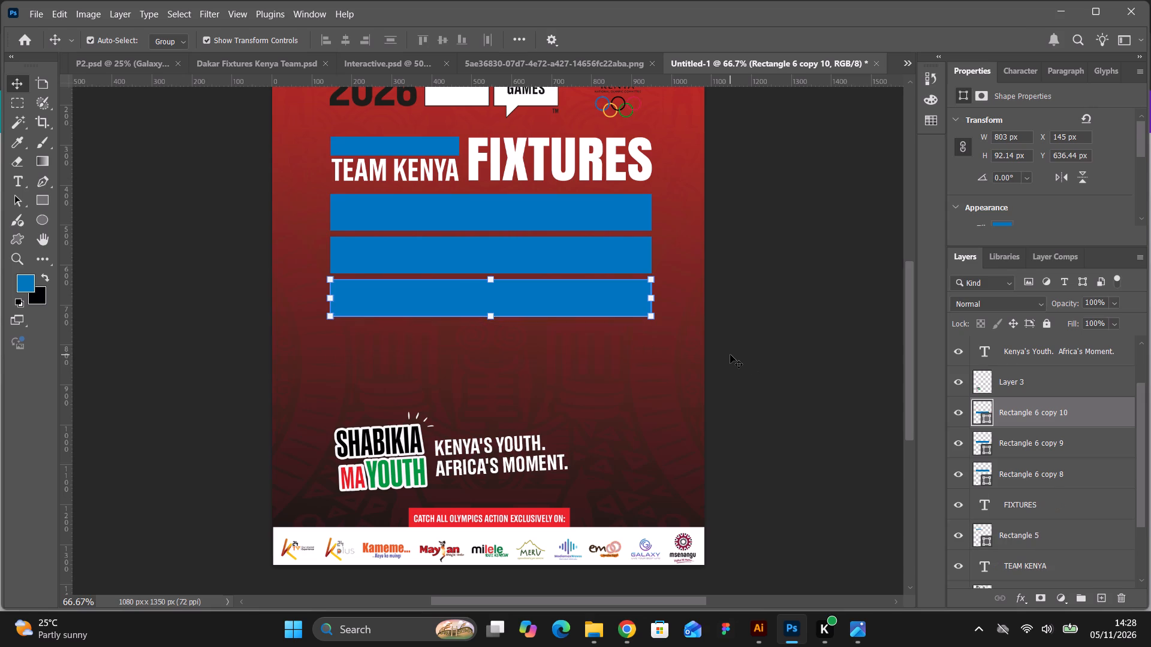
{"action": "key", "text": "BackSpace"}
{"action": "key", "text": "BackSpace"}
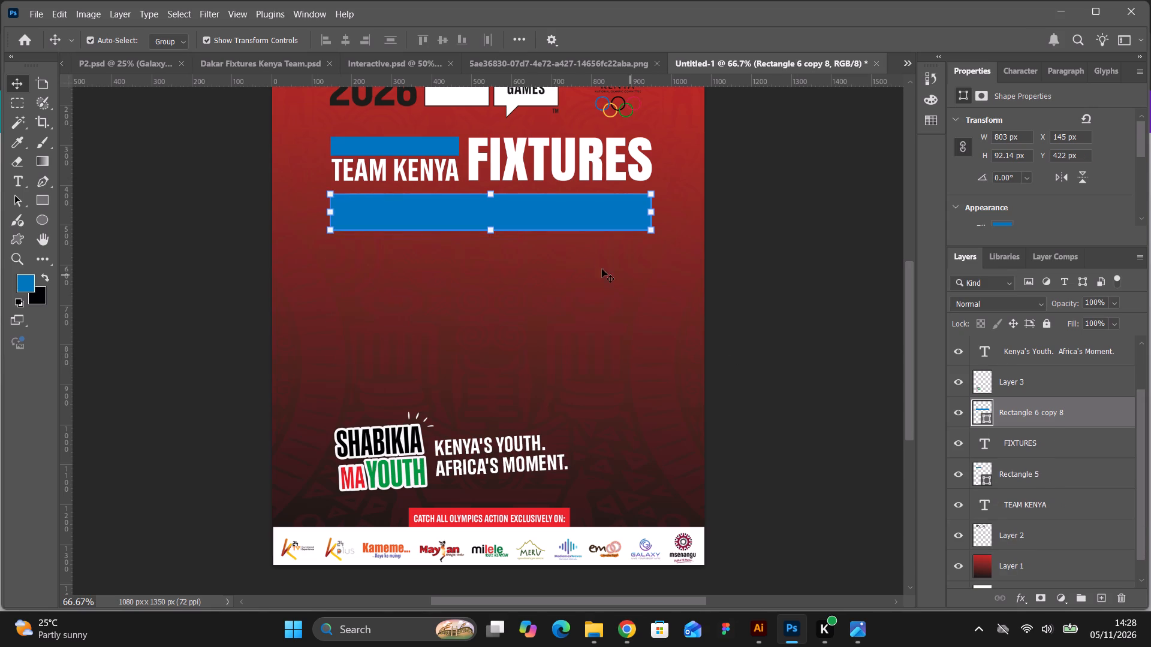
Stretch the remaining large blue bar downward into a single block about 425 px tall, keeping its top edge in place.
{"action": "left_click_drag", "start_coordinate": [489, 230], "coordinate": [491, 247]}
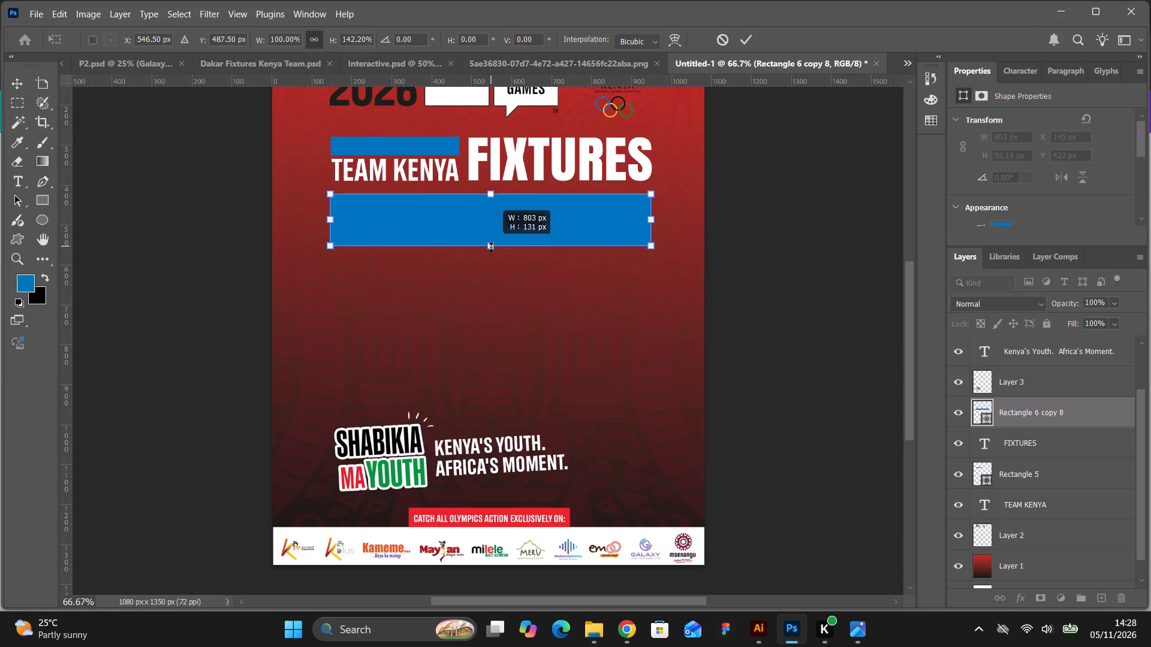
{"action": "left_click_drag", "start_coordinate": [491, 247], "coordinate": [494, 356]}
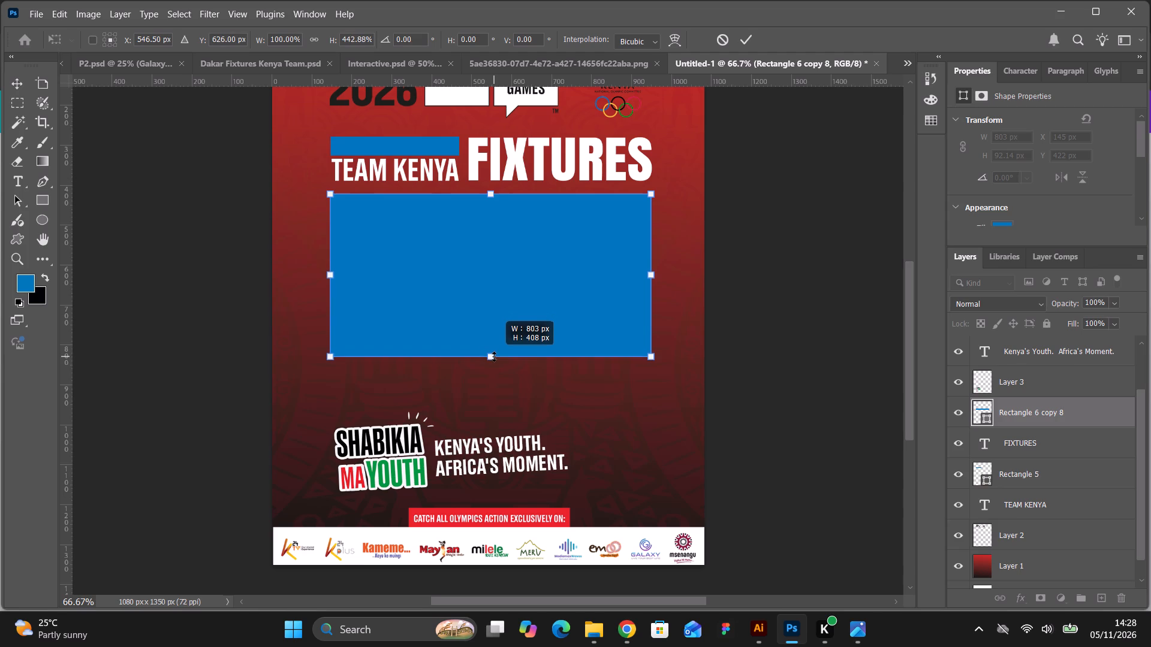
{"action": "left_click_drag", "start_coordinate": [494, 356], "coordinate": [497, 363]}
{"action": "left_click", "coordinate": [742, 42]}
{"action": "left_click", "coordinate": [764, 202]}
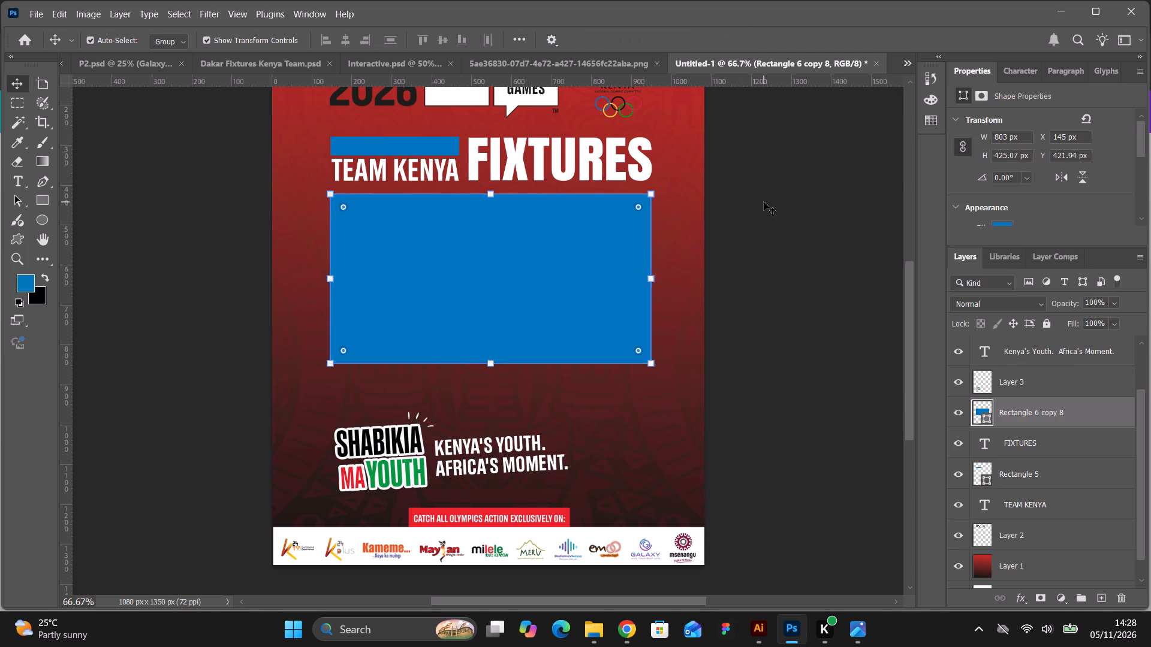
Scale the SHABIKIA MA YOUTH logo to about 259 × 207 px and move it up beneath the blue block at about X 206, Y 831 px.
{"action": "left_click", "coordinate": [409, 434]}
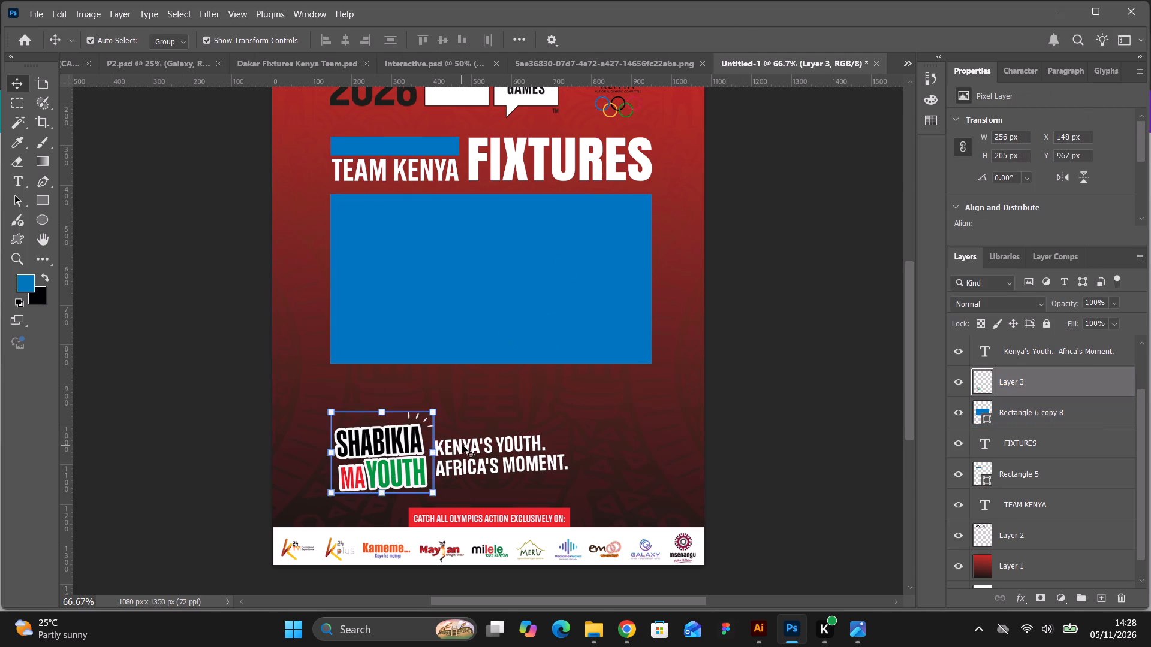
{"action": "left_click", "coordinate": [411, 434]}
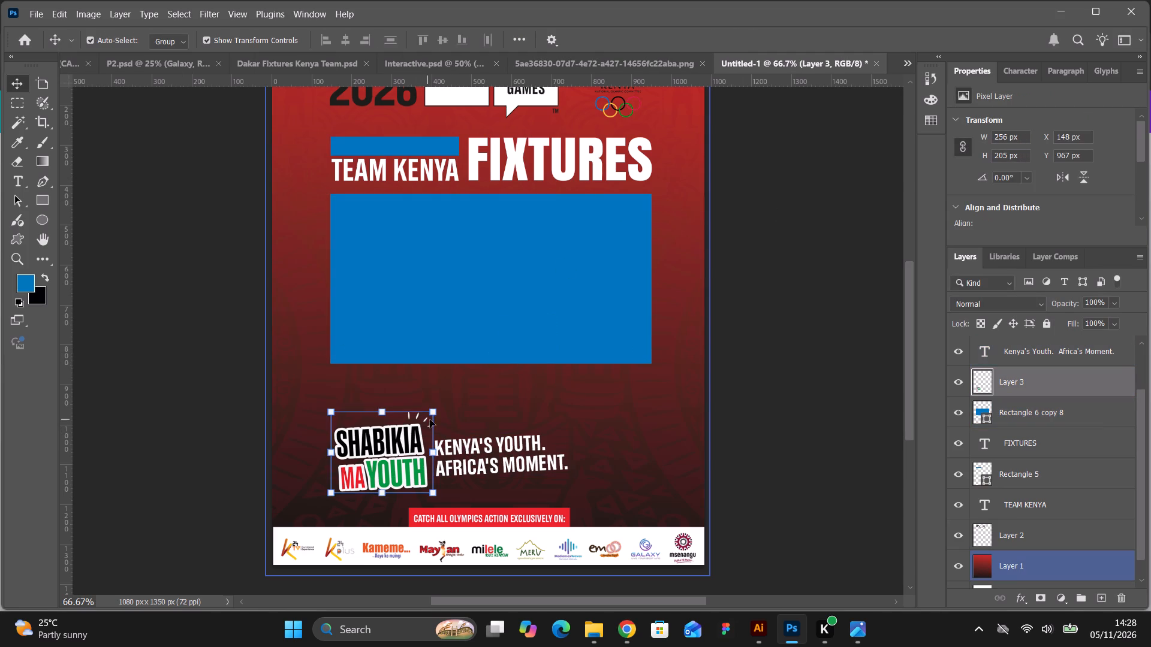
{"action": "left_click_drag", "start_coordinate": [432, 413], "coordinate": [468, 371]}
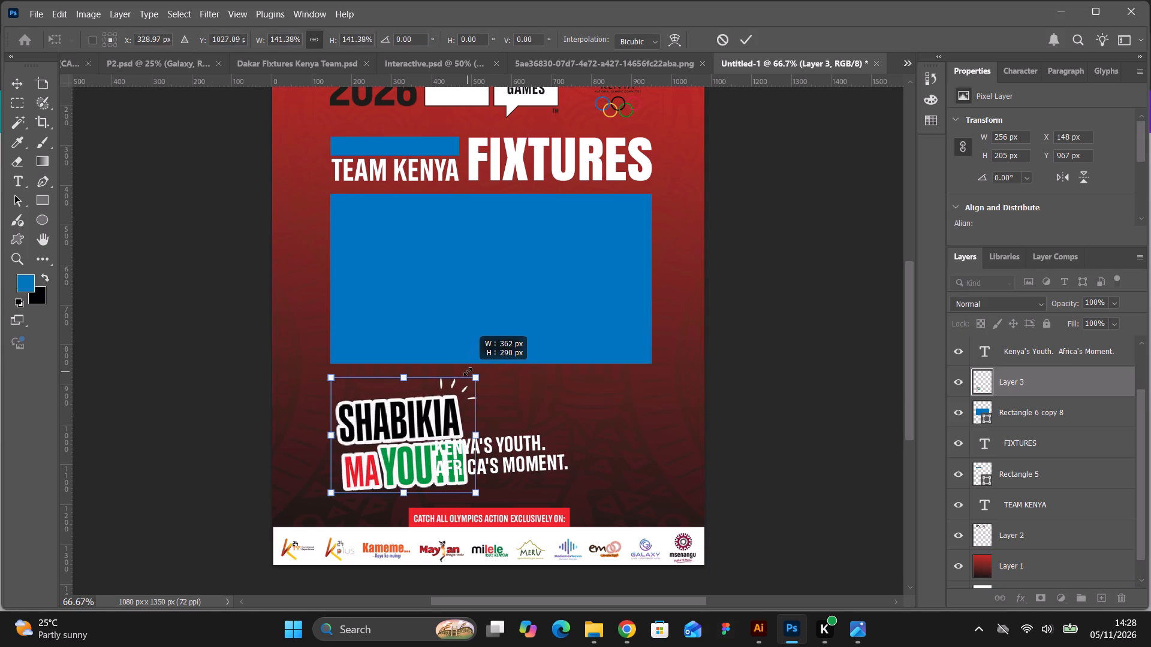
{"action": "left_click_drag", "start_coordinate": [468, 371], "coordinate": [423, 398]}
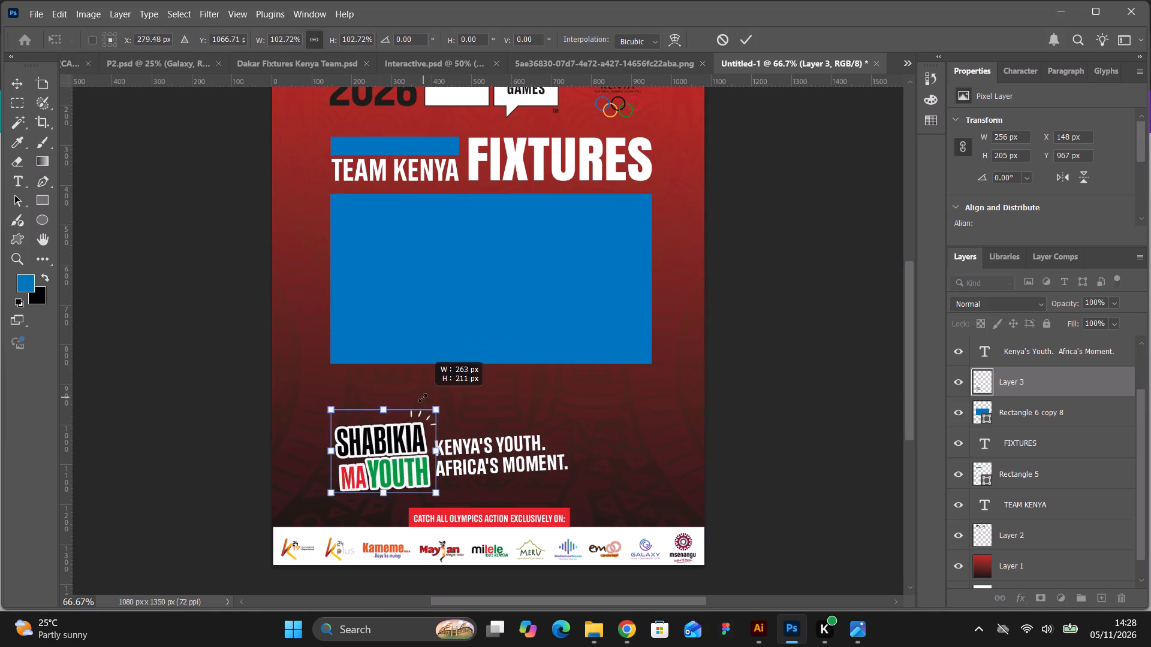
{"action": "left_click_drag", "start_coordinate": [423, 398], "coordinate": [422, 398]}
{"action": "left_click_drag", "start_coordinate": [397, 434], "coordinate": [415, 383]}
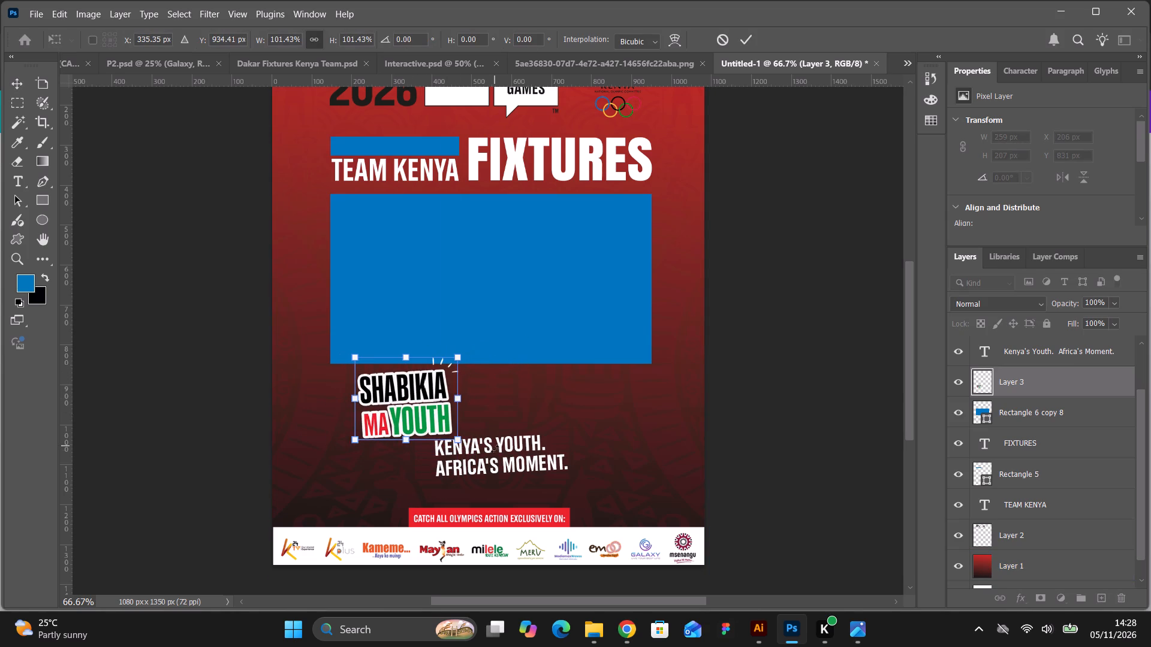
{"action": "left_click", "coordinate": [743, 45]}
{"action": "left_click", "coordinate": [776, 294]}
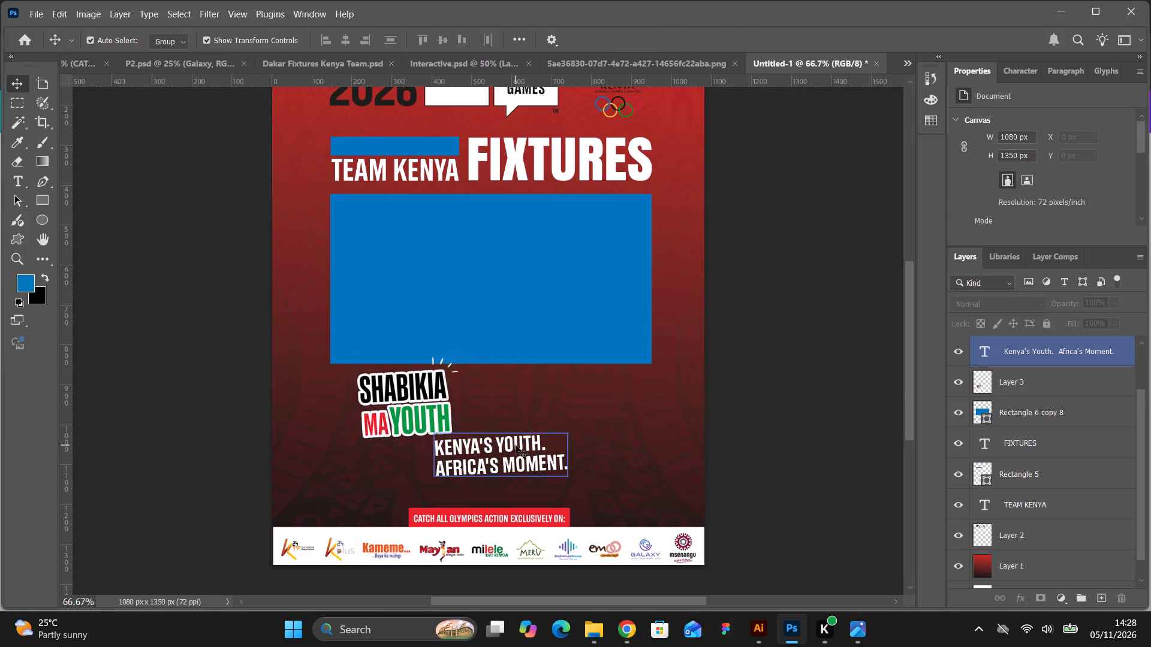
Move the KENYA'S YOUTH. AFRICA'S MOMENT. tagline directly under the SHABIKIA MA YOUTH logo and nudge it right to line up with the logo's lettering.
{"action": "left_click_drag", "start_coordinate": [516, 445], "coordinate": [438, 453]}
{"action": "key", "text": "Right"}
{"action": "key", "text": "Right"}
{"action": "key", "text": "Right"}
{"action": "key", "text": "Right"}
{"action": "key", "text": "Right"}
{"action": "key", "text": "Right"}
{"action": "key", "text": "Right"}
{"action": "key", "text": "Right"}
{"action": "key", "text": "Right"}
{"action": "key", "text": "Right"}
{"action": "key", "text": "Right"}
{"action": "key", "text": "Right"}
{"action": "key", "text": "Right"}
{"action": "key", "text": "Right"}
{"action": "key", "text": "Right"}
{"action": "key", "text": "Right"}
{"action": "key", "text": "Right"}
{"action": "key", "text": "Right"}
{"action": "key", "text": "Right"}
{"action": "key", "text": "Right"}
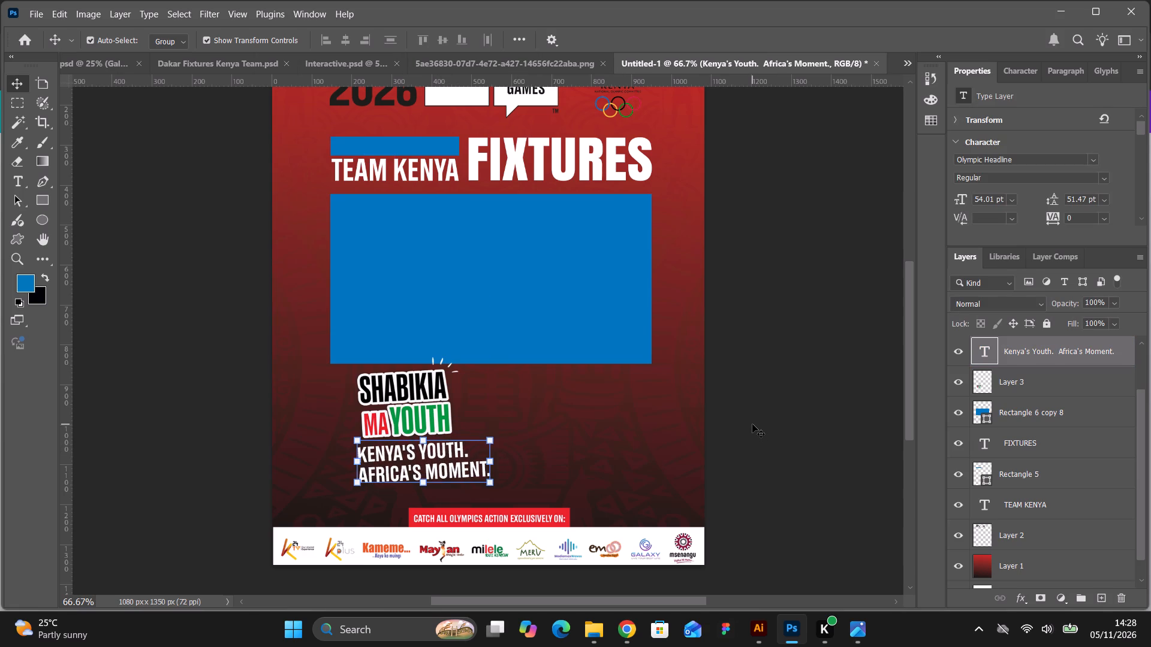
{"action": "key", "text": "Right"}
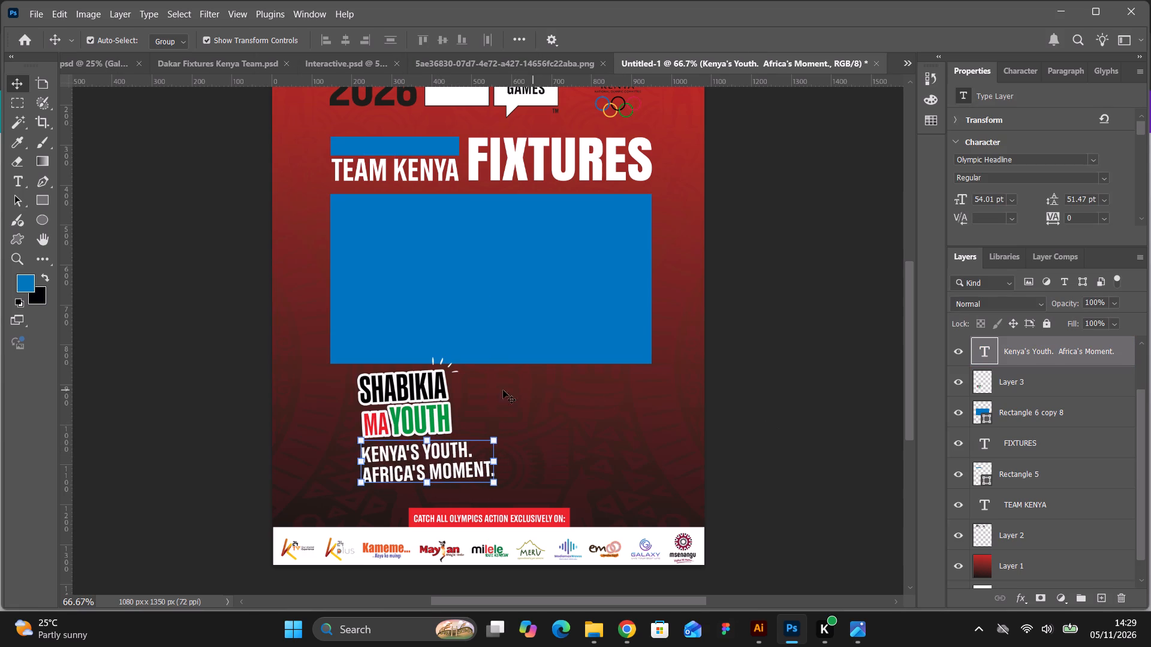
Nudge the SHABIKIA MA YOUTH logo and the tagline down together slightly, clear of the blue block.
{"action": "left_click", "coordinate": [427, 392], "text": "shift"}
{"action": "key", "text": "Down"}
{"action": "key", "text": "Down"}
{"action": "key", "text": "Down"}
{"action": "key", "text": "Down"}
{"action": "key", "text": "Down"}
{"action": "key", "text": "Down"}
{"action": "key", "text": "Down"}
{"action": "key", "text": "Down"}
{"action": "key", "text": "Down"}
{"action": "key", "text": "Down"}
{"action": "key", "text": "Down"}
{"action": "key", "text": "Down"}
{"action": "key", "text": "Down"}
{"action": "key", "text": "Down"}
{"action": "key", "text": "Down"}
{"action": "key", "text": "Down"}
{"action": "key", "text": "Down"}
{"action": "key", "text": "Down"}
{"action": "key", "text": "Down"}
{"action": "key", "text": "Down"}
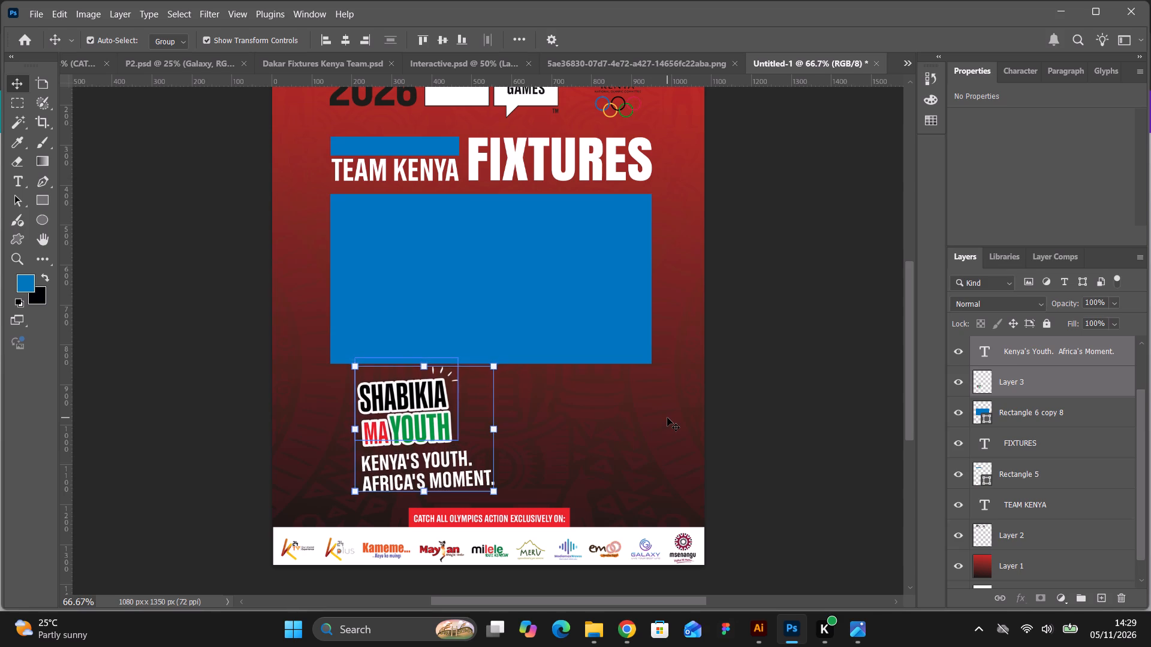
Nudge the SHABIKIA MA YOUTH logo and tagline together further down from the large blue block.
{"action": "key", "text": "Down"}
{"action": "left_click", "coordinate": [769, 405]}
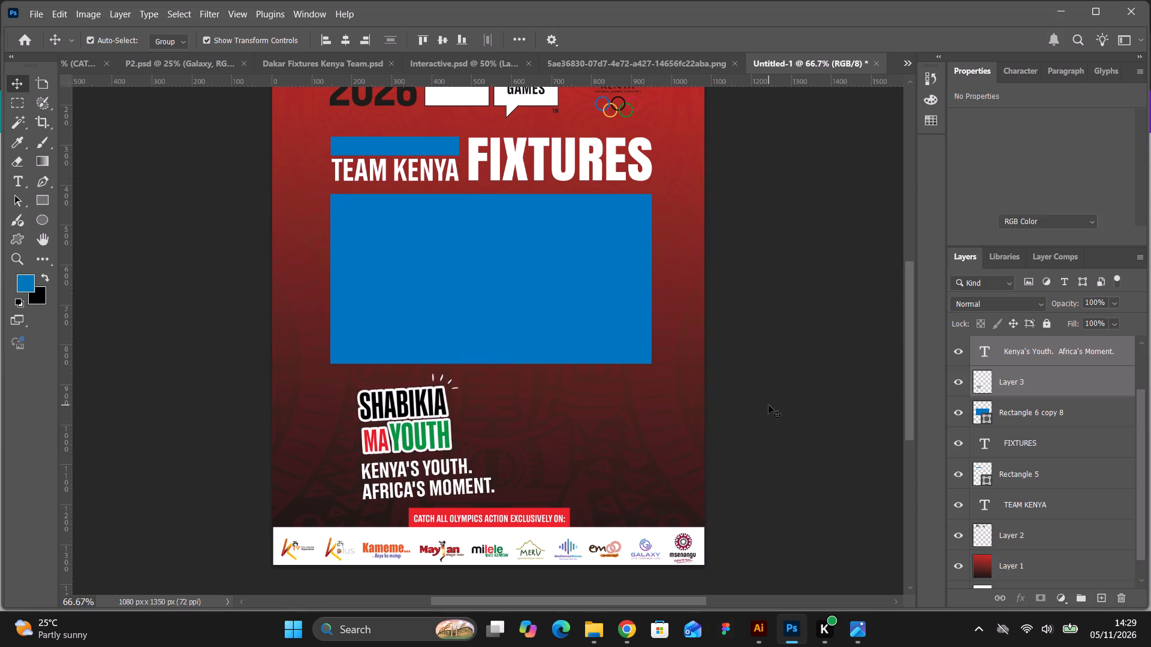
Recolour the small bar above TEAM KENYA to white, ffffff.
{"action": "scroll", "coordinate": [769, 405], "scroll_direction": "up", "scroll_amount": 10}
{"action": "left_click", "coordinate": [541, 361]}
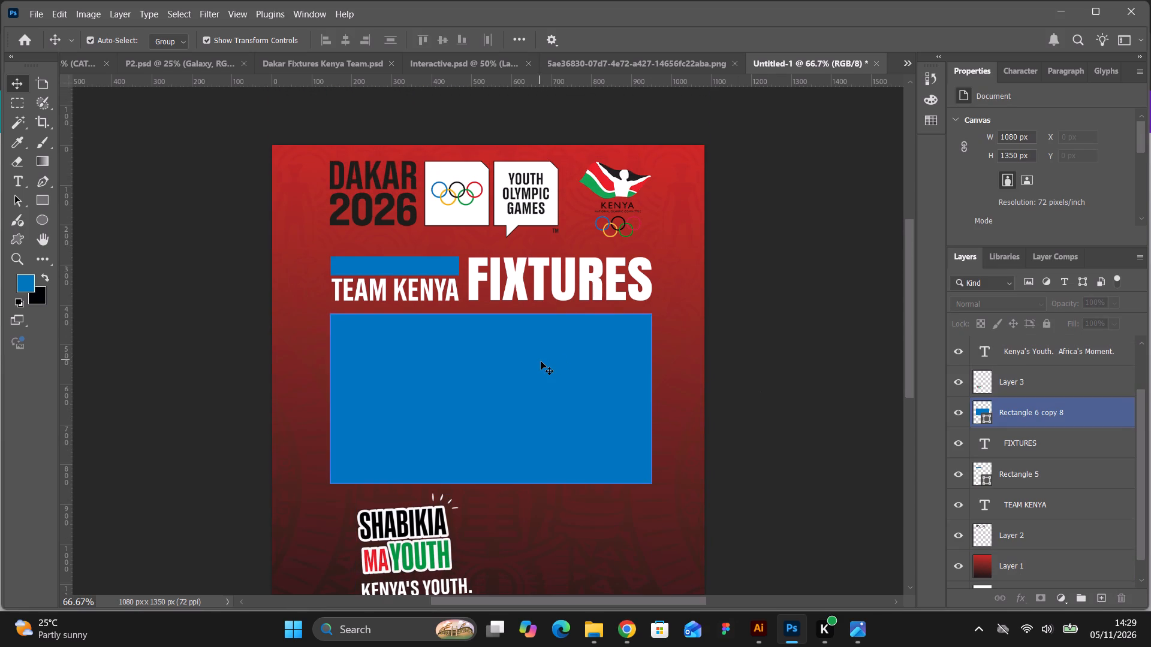
{"action": "double_click", "coordinate": [988, 477]}
{"action": "left_click", "coordinate": [471, 222]}
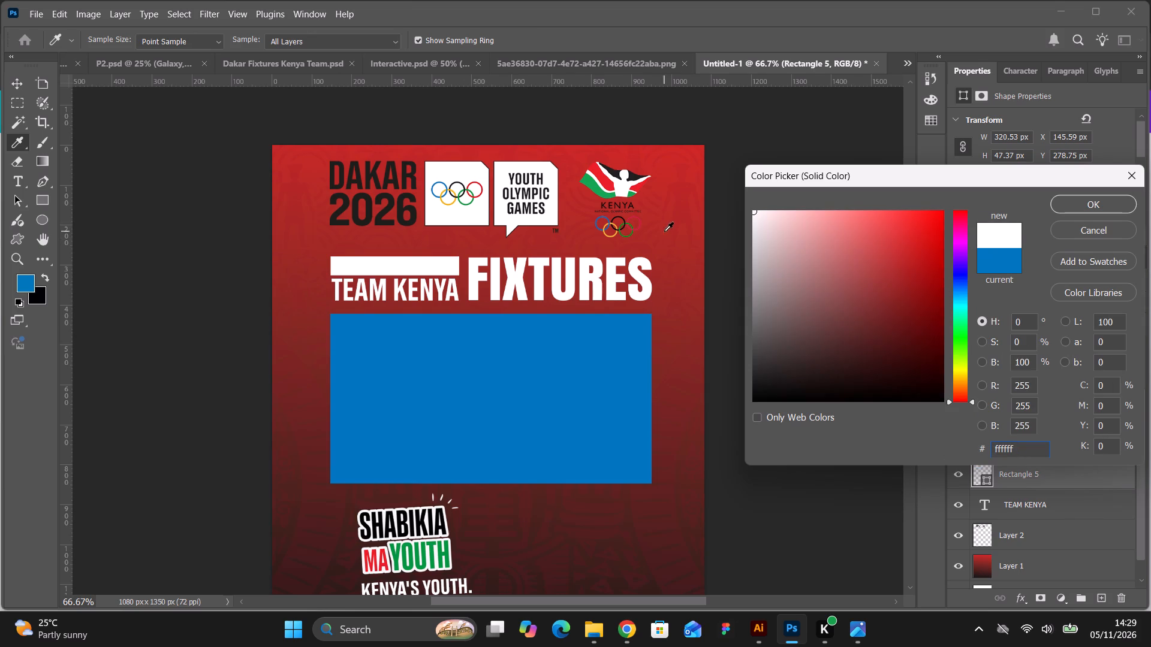
{"action": "left_click", "coordinate": [1071, 204]}
Recolour the large block below the FIXTURES heading to white, ffffff, matching the heading's lettering.
{"action": "left_click", "coordinate": [616, 349]}
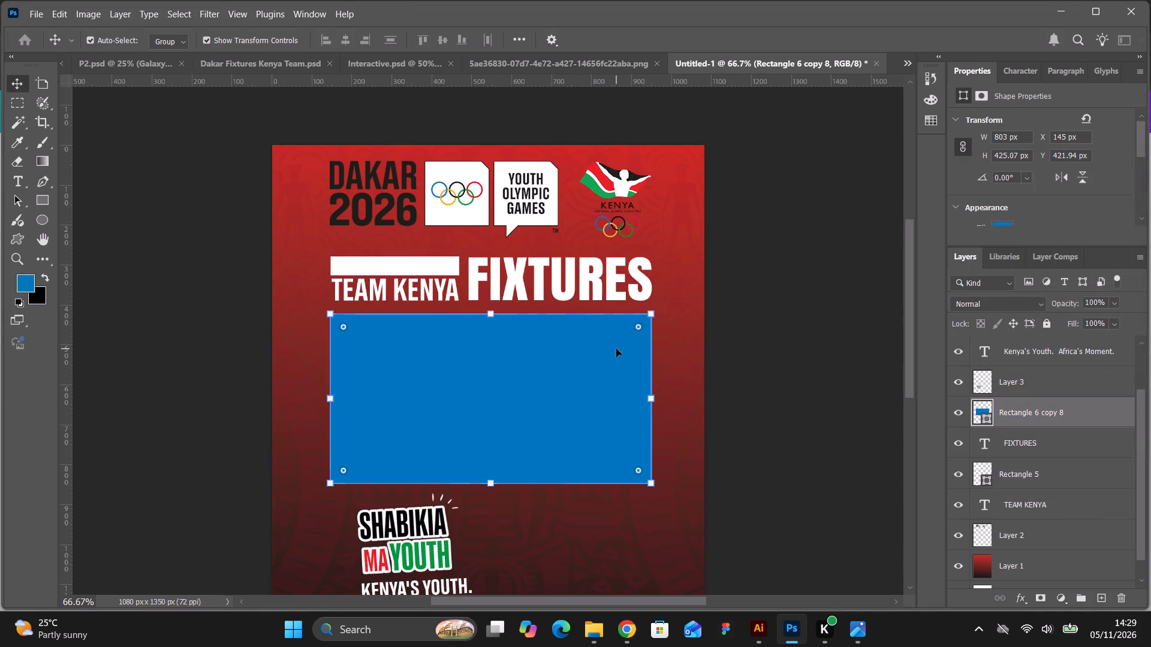
{"action": "double_click", "coordinate": [987, 418]}
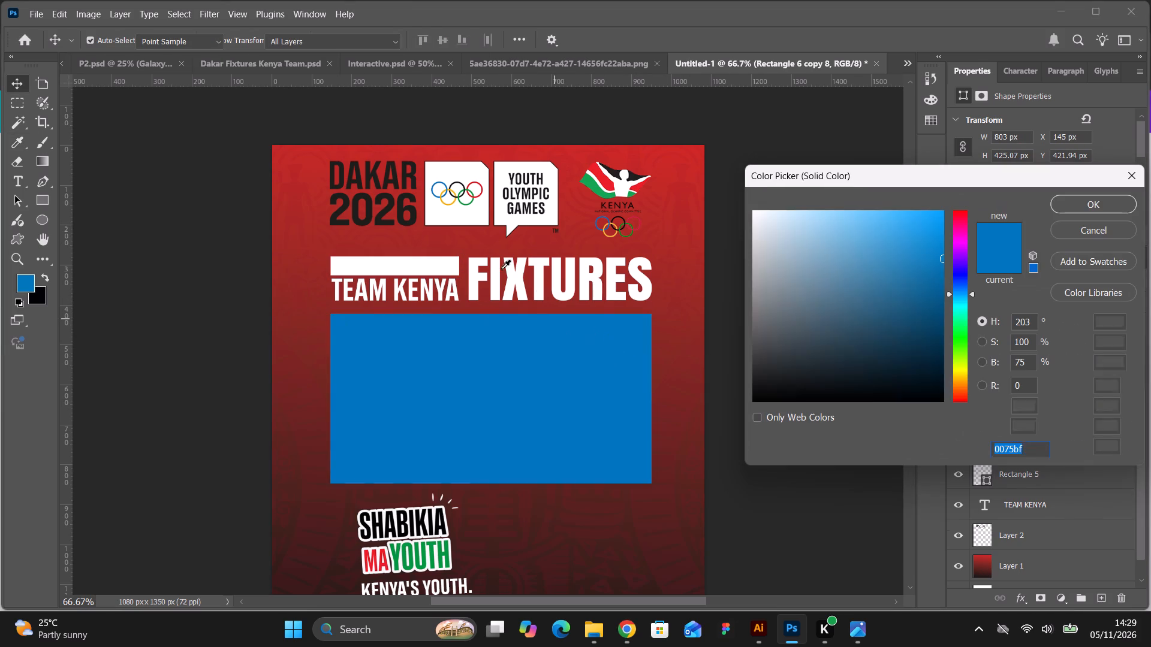
{"action": "left_click", "coordinate": [493, 270]}
{"action": "left_click", "coordinate": [1068, 202]}
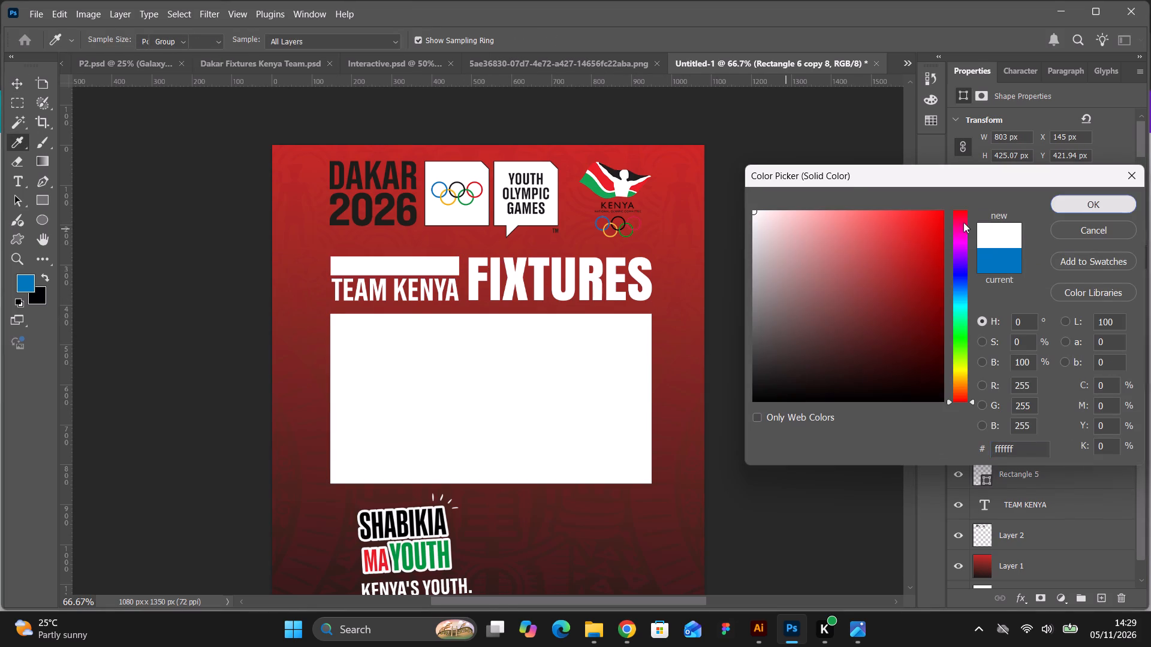
{"action": "left_click", "coordinate": [767, 266]}
Export the white version as a 1080 × 1350 px PNG, replacing background 1 in the Dakar folder.
{"action": "scroll", "coordinate": [768, 268], "scroll_direction": "down", "scroll_amount": 10}
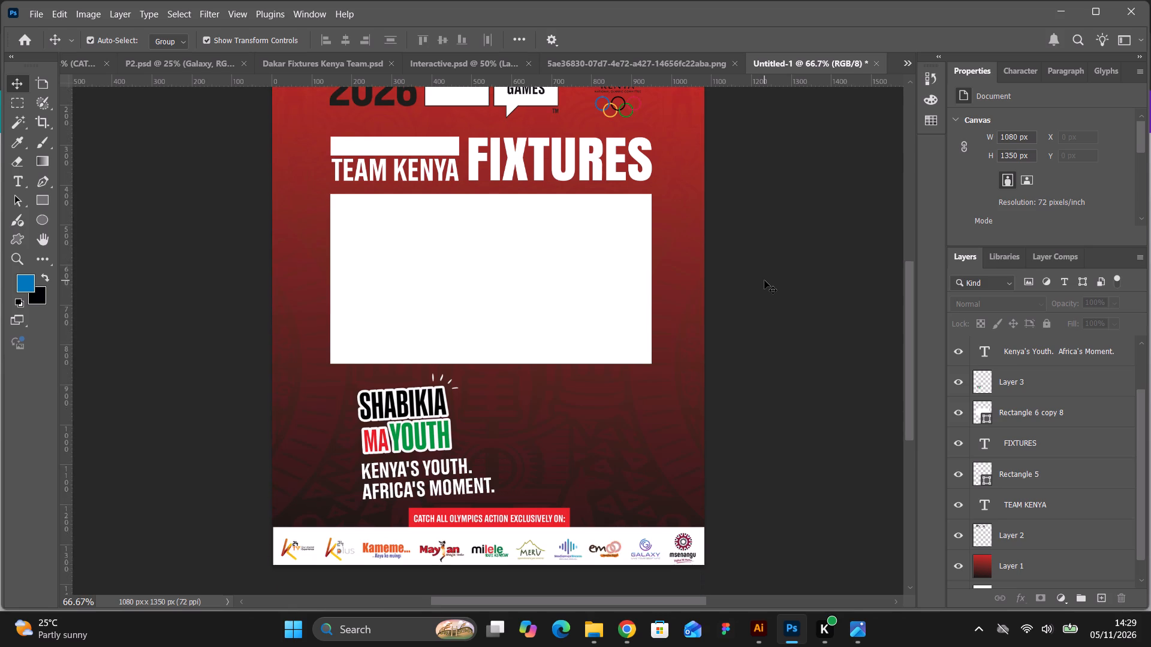
{"action": "scroll", "coordinate": [764, 279], "scroll_direction": "up", "scroll_amount": 11}
{"action": "scroll", "coordinate": [764, 279], "scroll_direction": "down", "scroll_amount": 4}
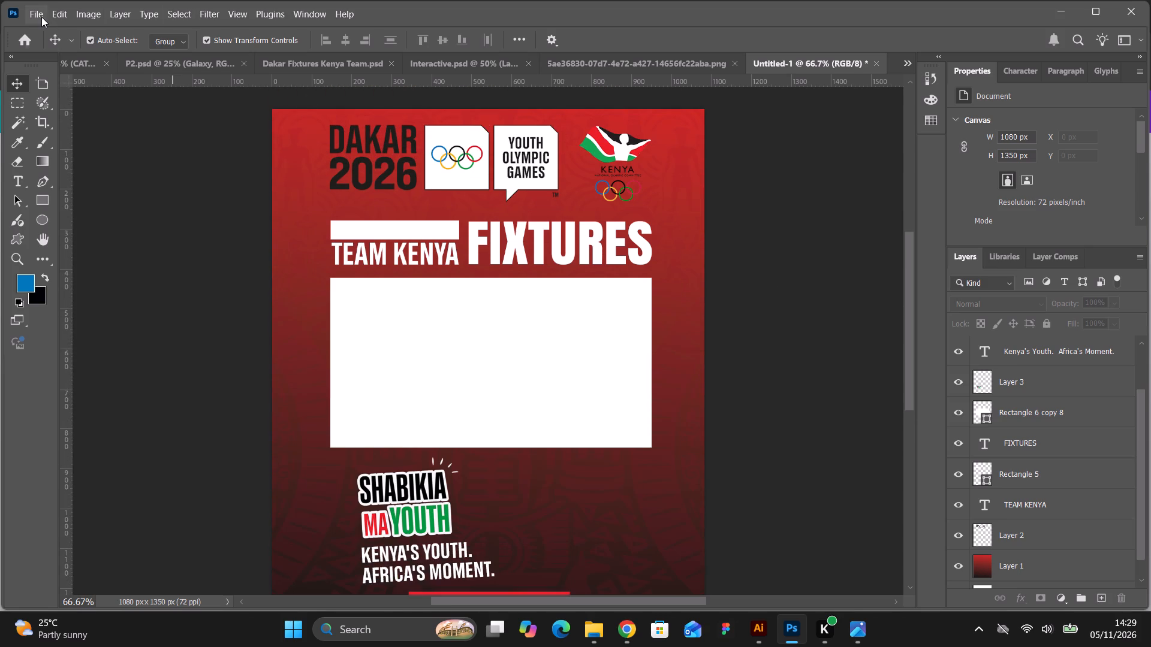
{"action": "left_click", "coordinate": [41, 17]}
{"action": "left_click", "coordinate": [232, 251]}
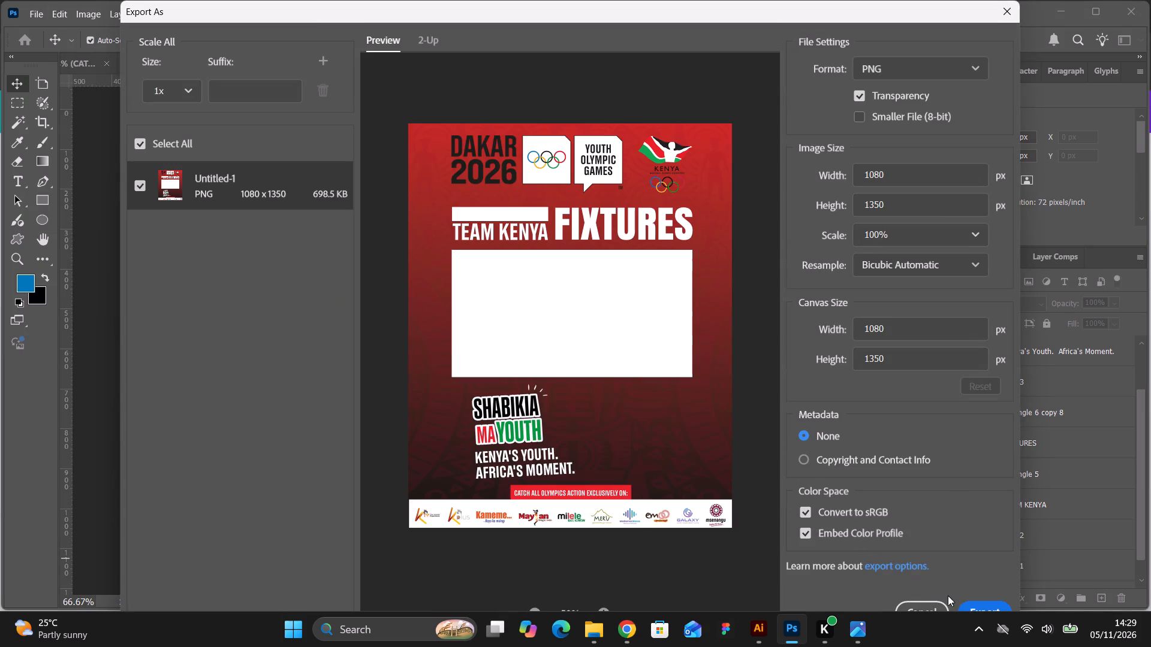
{"action": "left_click", "coordinate": [977, 610]}
{"action": "scroll", "coordinate": [363, 209], "scroll_direction": "down", "scroll_amount": 5}
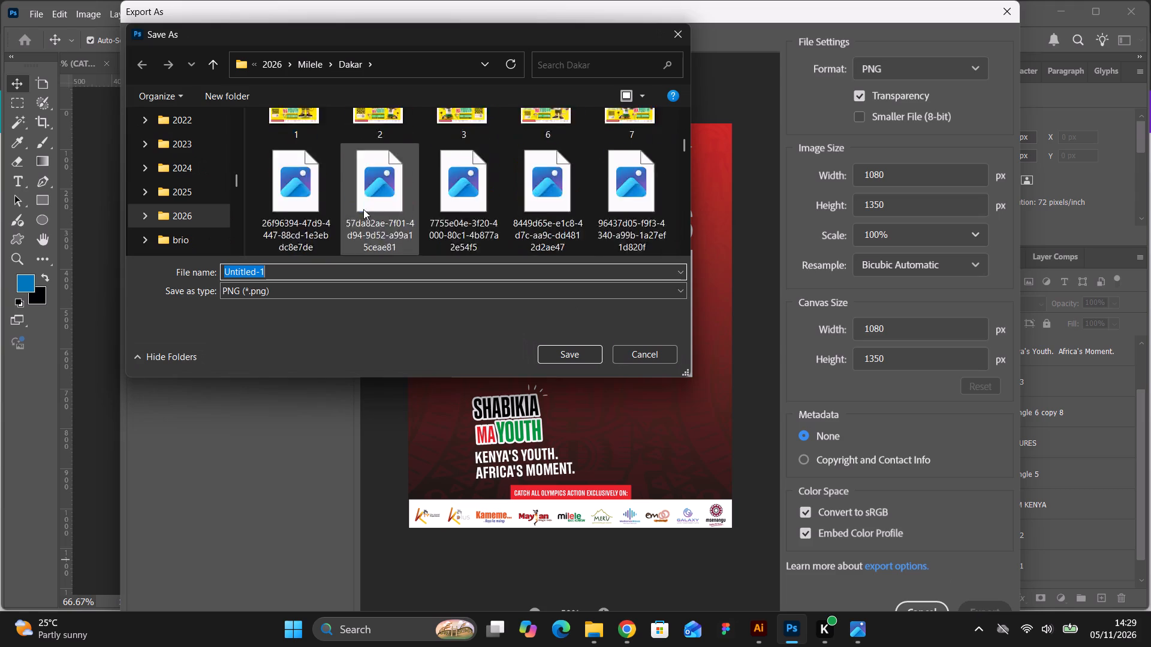
{"action": "scroll", "coordinate": [363, 209], "scroll_direction": "down", "scroll_amount": 3}
{"action": "scroll", "coordinate": [363, 209], "scroll_direction": "up", "scroll_amount": 1}
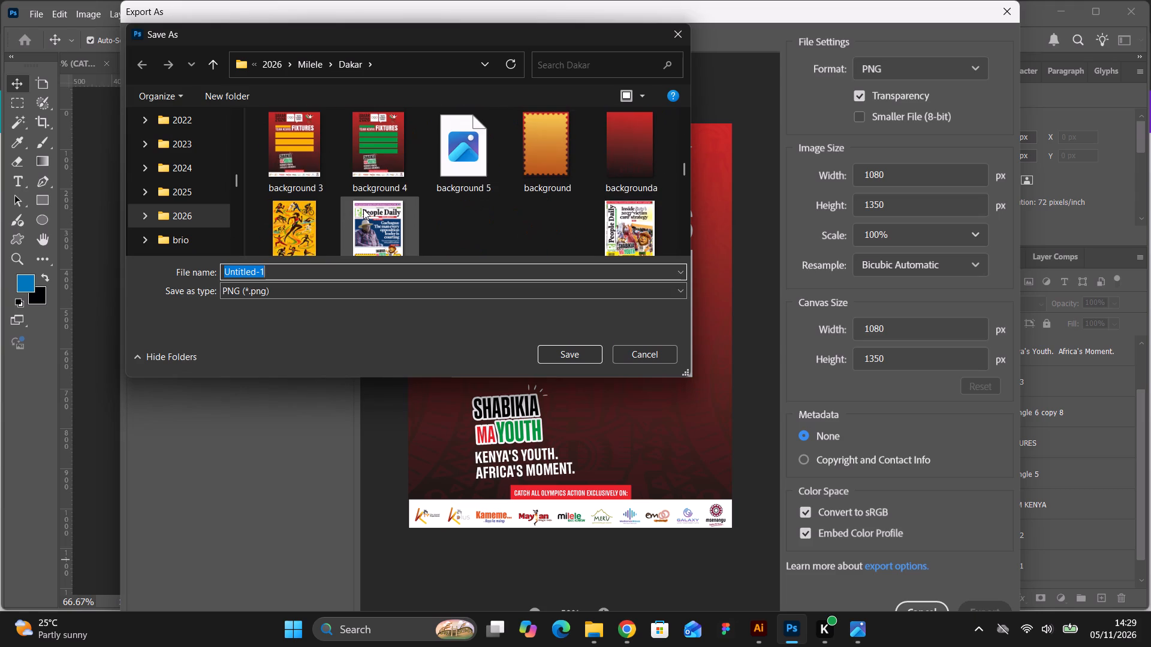
{"action": "scroll", "coordinate": [363, 209], "scroll_direction": "up", "scroll_amount": 1}
{"action": "left_click", "coordinate": [539, 182]}
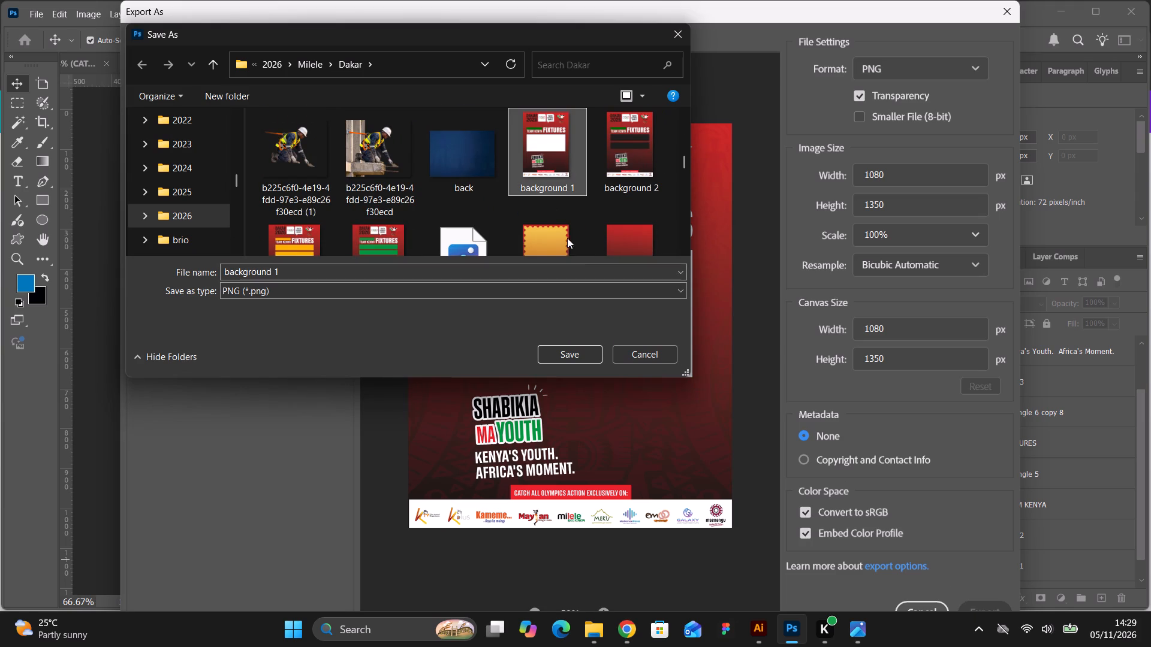
{"action": "left_click", "coordinate": [574, 349]}
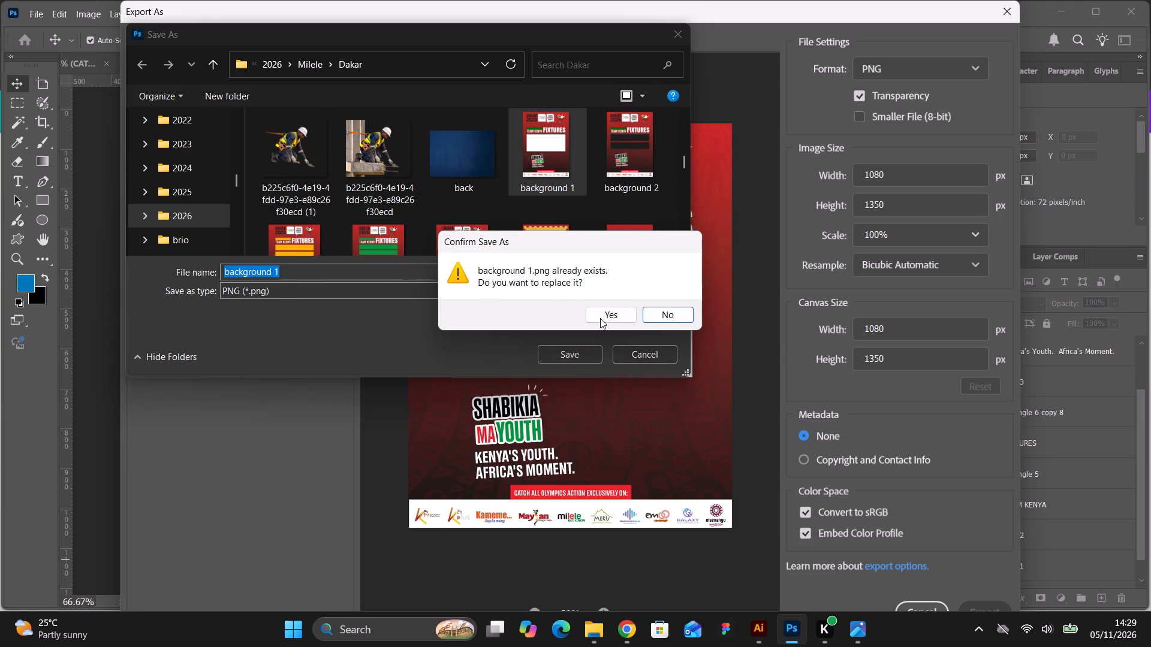
{"action": "left_click", "coordinate": [604, 313]}
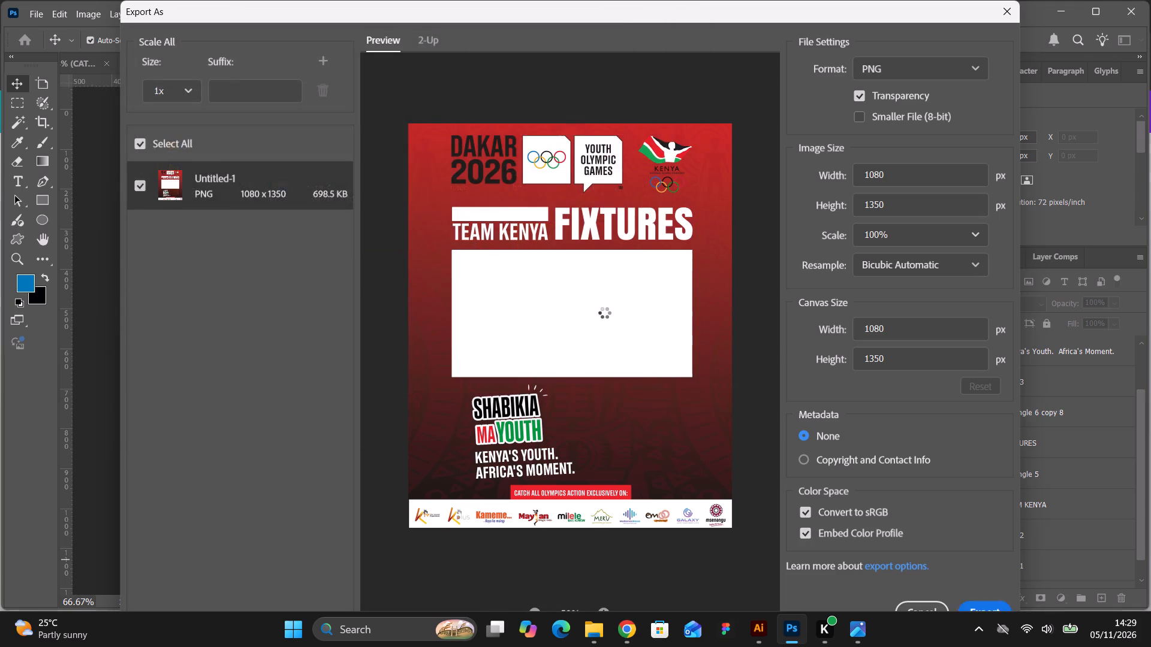
{"action": "left_click", "coordinate": [753, 331]}
Duplicate the large white block and shorten the copy to 151 px tall, keeping its top edge in place.
{"action": "left_click", "coordinate": [583, 357]}
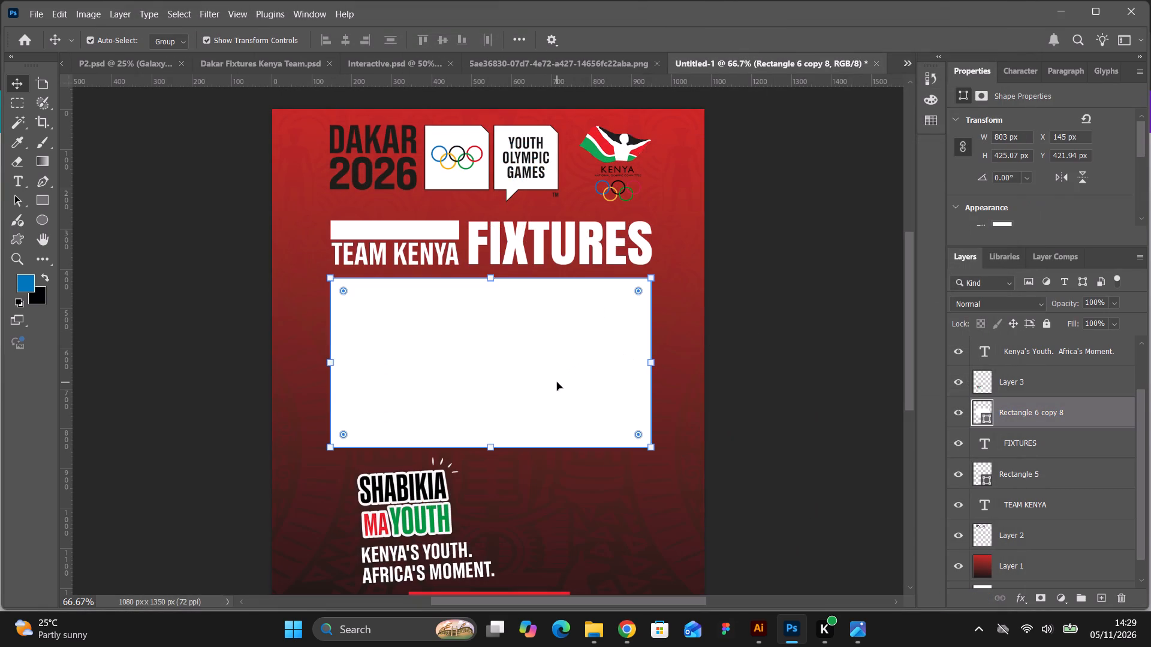
{"action": "key", "text": "ctrl+j"}
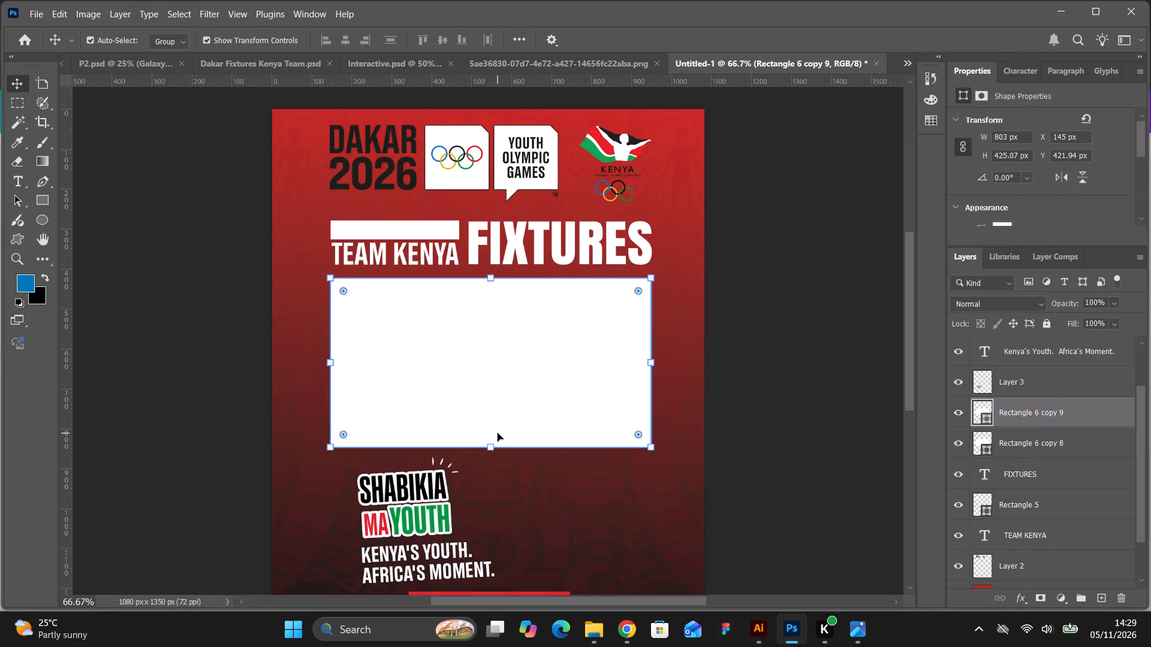
{"action": "left_click_drag", "start_coordinate": [494, 444], "coordinate": [501, 338]}
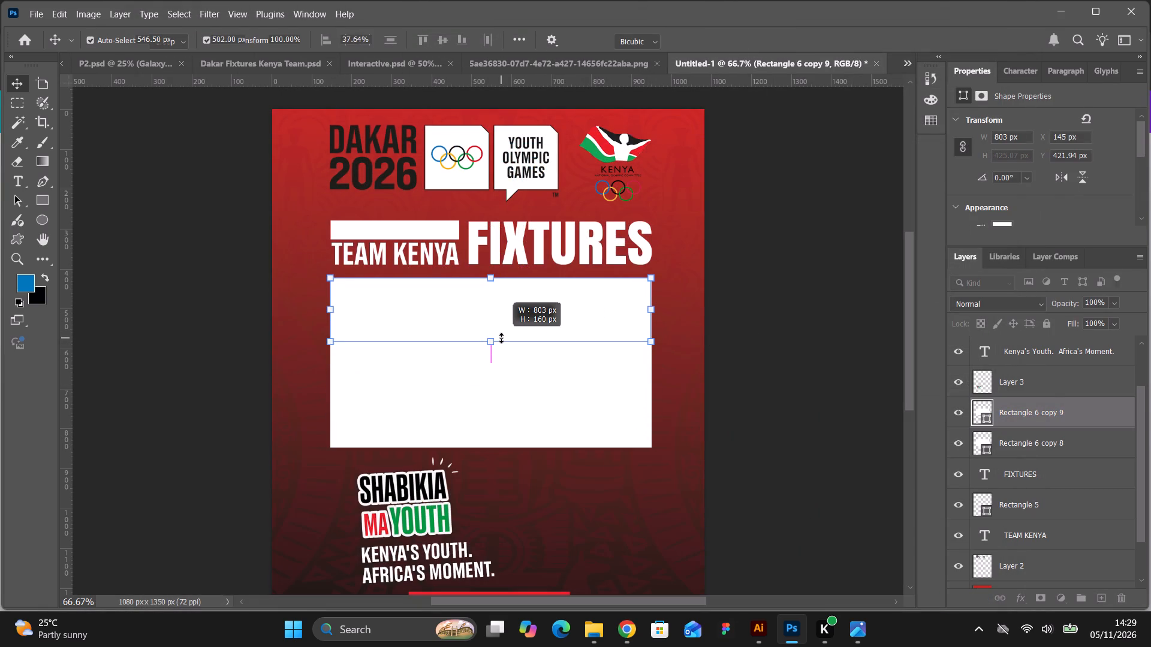
{"action": "left_click_drag", "start_coordinate": [501, 338], "coordinate": [501, 334]}
{"action": "left_click", "coordinate": [746, 35]}
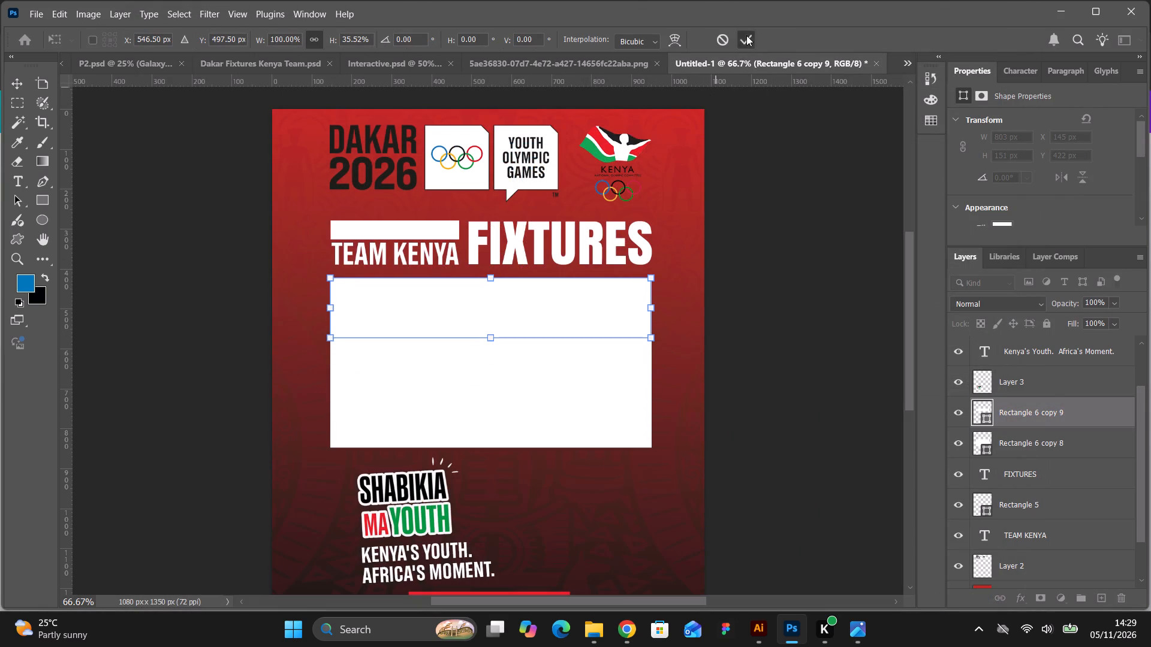
{"action": "left_click", "coordinate": [772, 307]}
Delete the original tall white block behind the shortened copy.
{"action": "left_click", "coordinate": [622, 385]}
{"action": "key", "text": "BackSpace"}
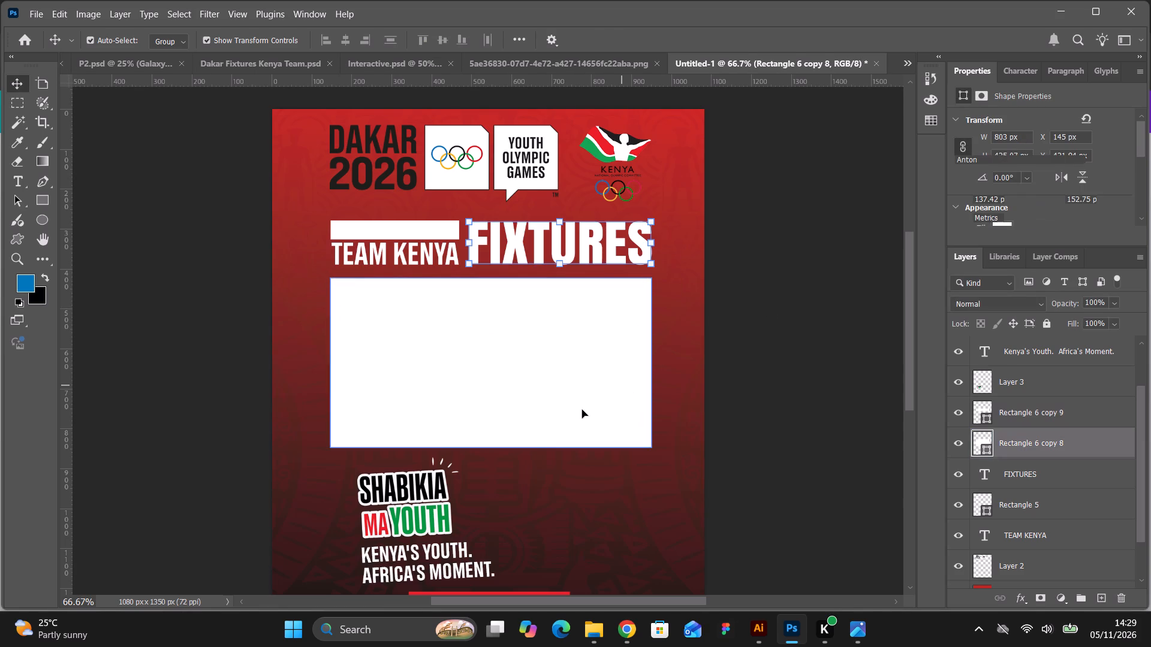
Duplicate the 151 px white bar and place the copy straight below it at about Y 619 px.
{"action": "left_click", "coordinate": [535, 326]}
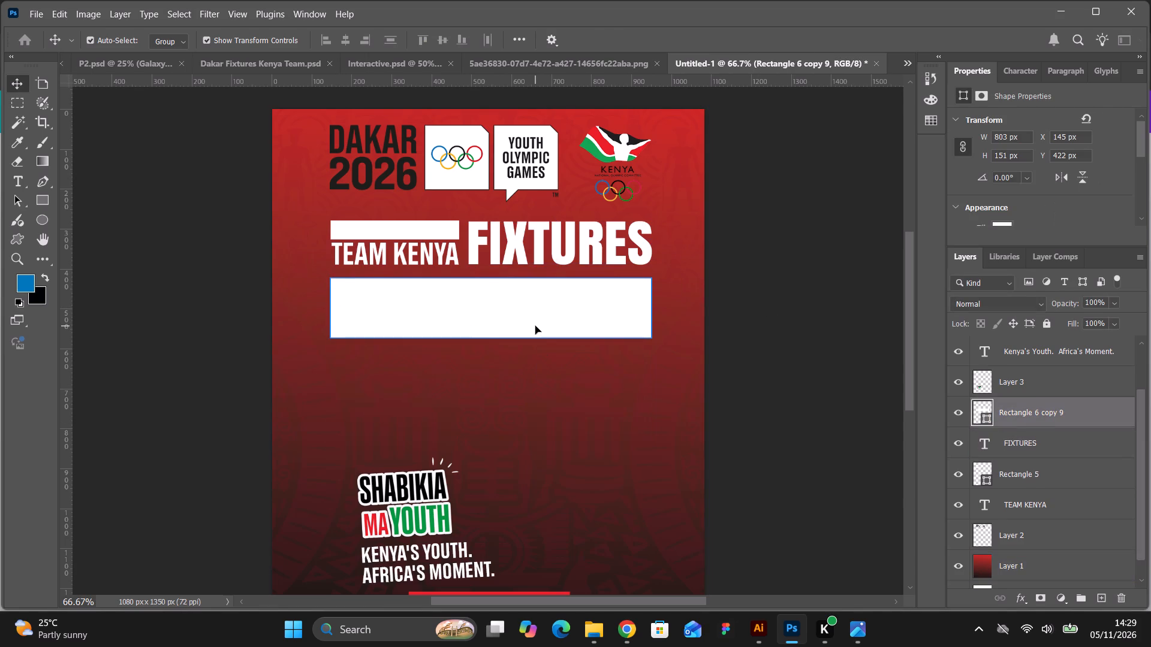
{"action": "key", "text": "ctrl+j"}
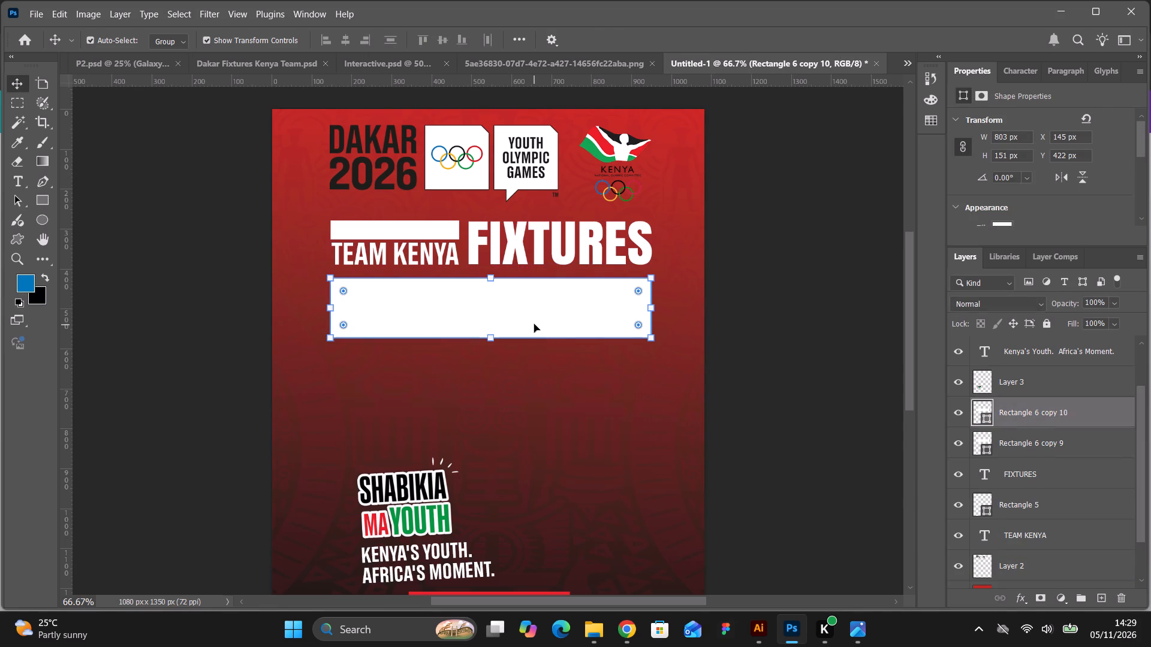
{"action": "left_click_drag", "start_coordinate": [534, 324], "coordinate": [534, 401]}
{"action": "left_click", "coordinate": [757, 385]}
Scale the SHABIKIA MA YOUTH logo and tagline together to about 122%, aligning their left edge with the white bars.
{"action": "scroll", "coordinate": [631, 415], "scroll_direction": "down", "scroll_amount": 5}
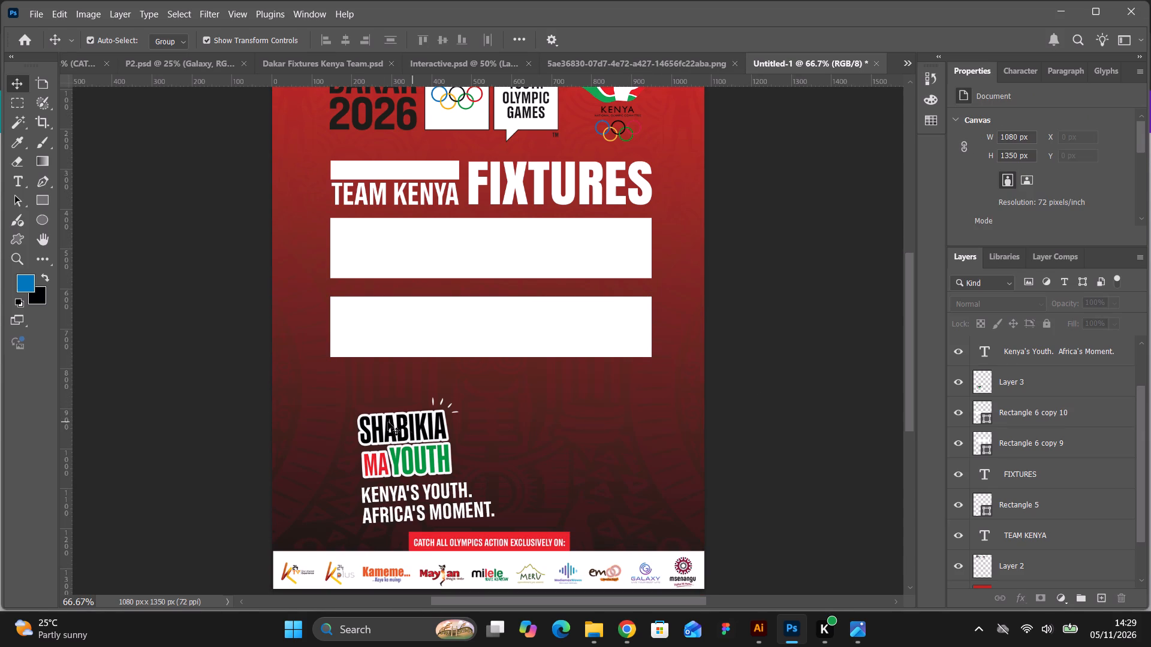
{"action": "left_click", "coordinate": [384, 428]}
{"action": "left_click", "coordinate": [430, 498], "text": "shift"}
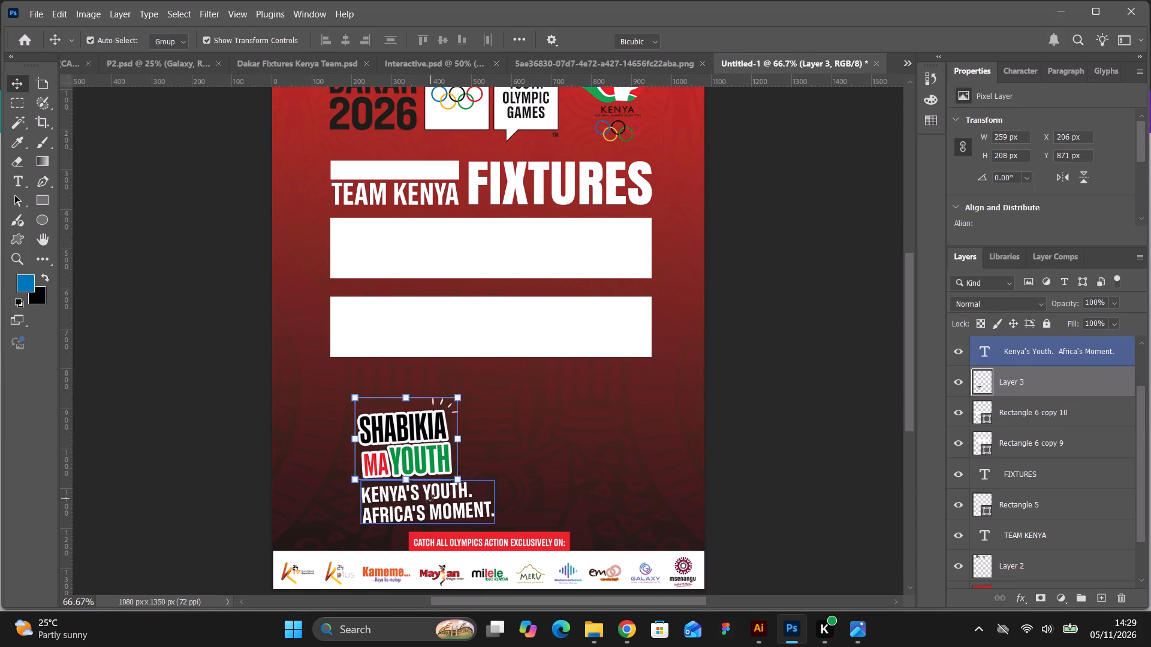
{"action": "left_click", "coordinate": [778, 495]}
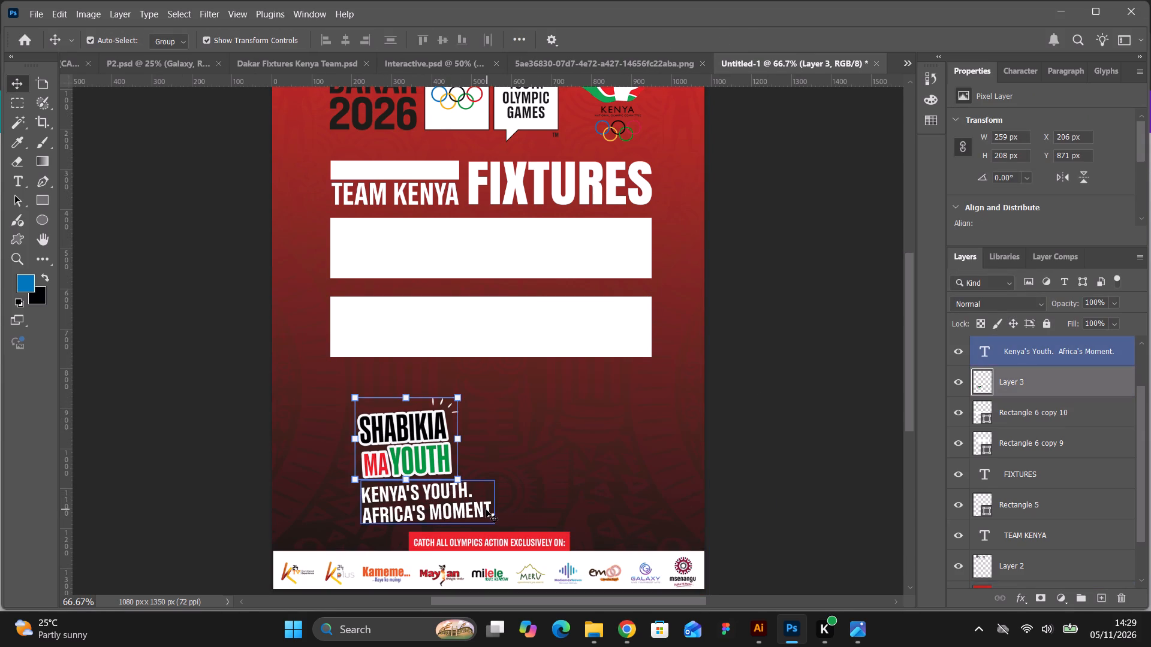
{"action": "left_click", "coordinate": [486, 509]}
{"action": "left_click", "coordinate": [437, 436], "text": "shift"}
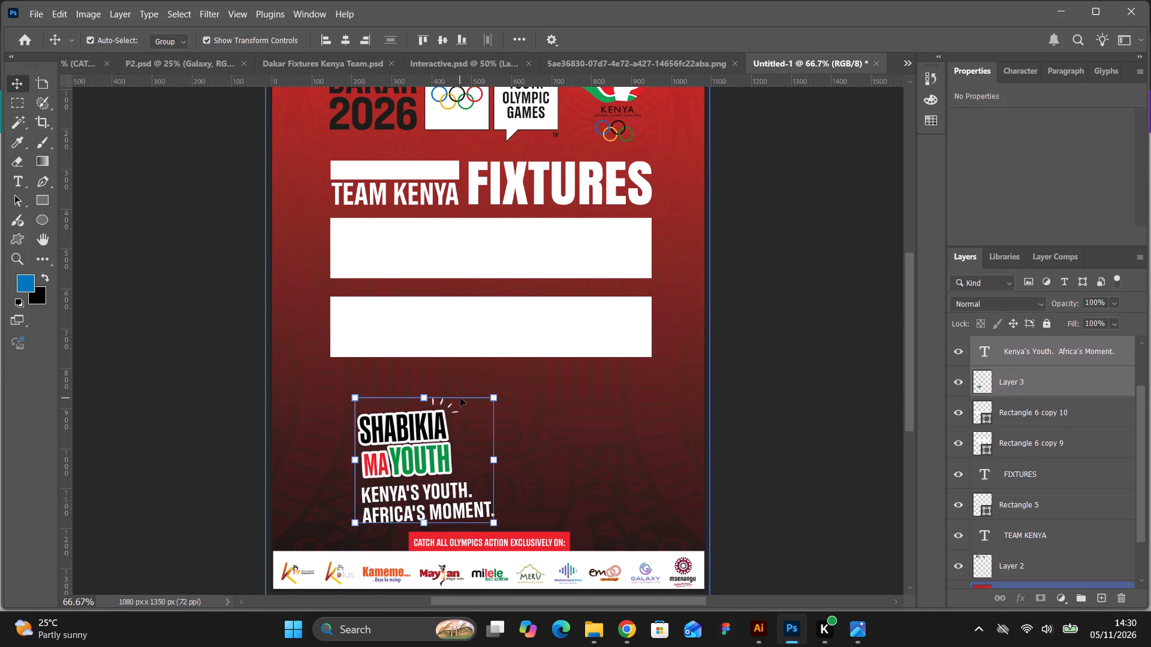
{"action": "left_click_drag", "start_coordinate": [426, 397], "coordinate": [423, 377]}
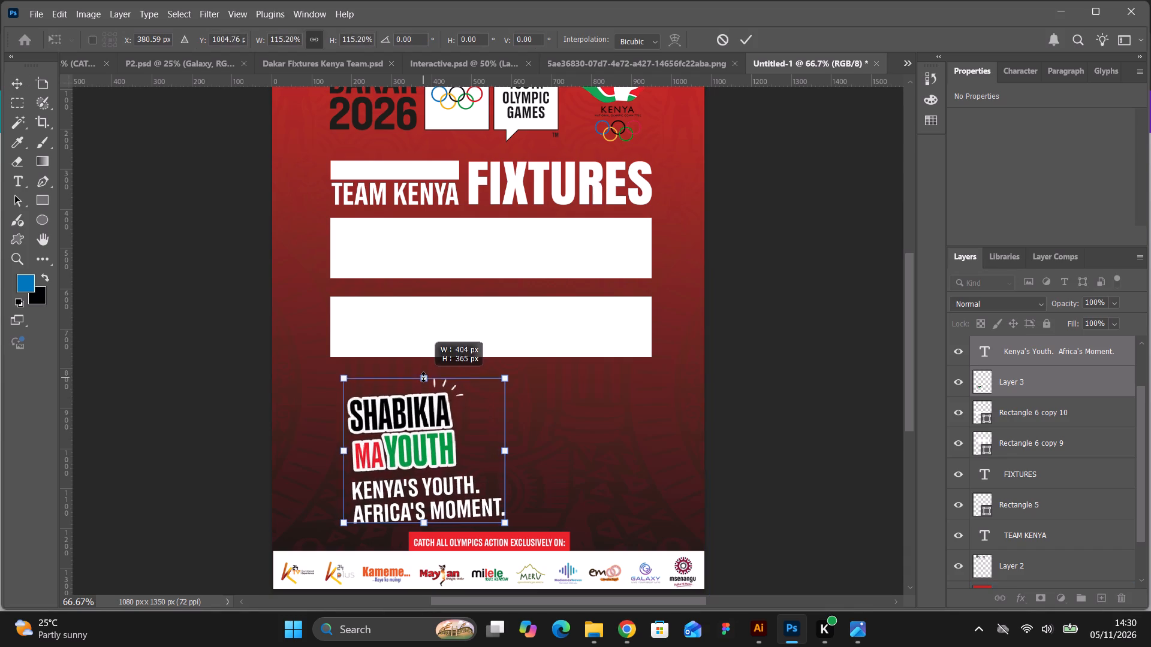
{"action": "left_click_drag", "start_coordinate": [423, 377], "coordinate": [423, 376]}
{"action": "left_click_drag", "start_coordinate": [414, 402], "coordinate": [405, 389]}
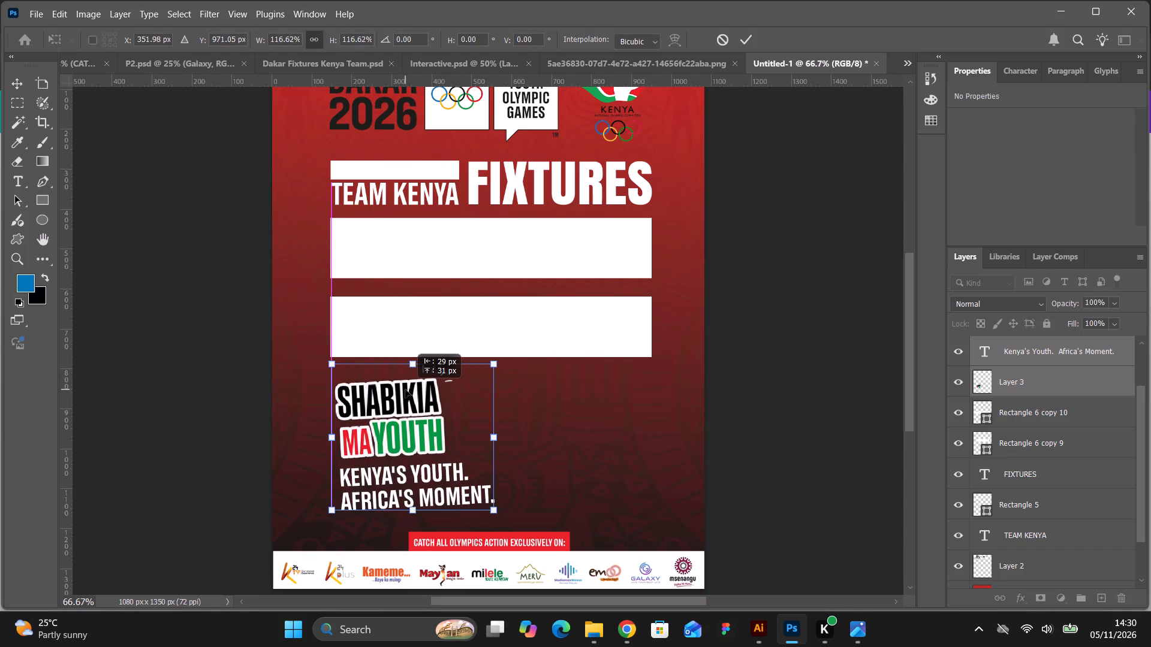
{"action": "left_click_drag", "start_coordinate": [405, 389], "coordinate": [401, 391]}
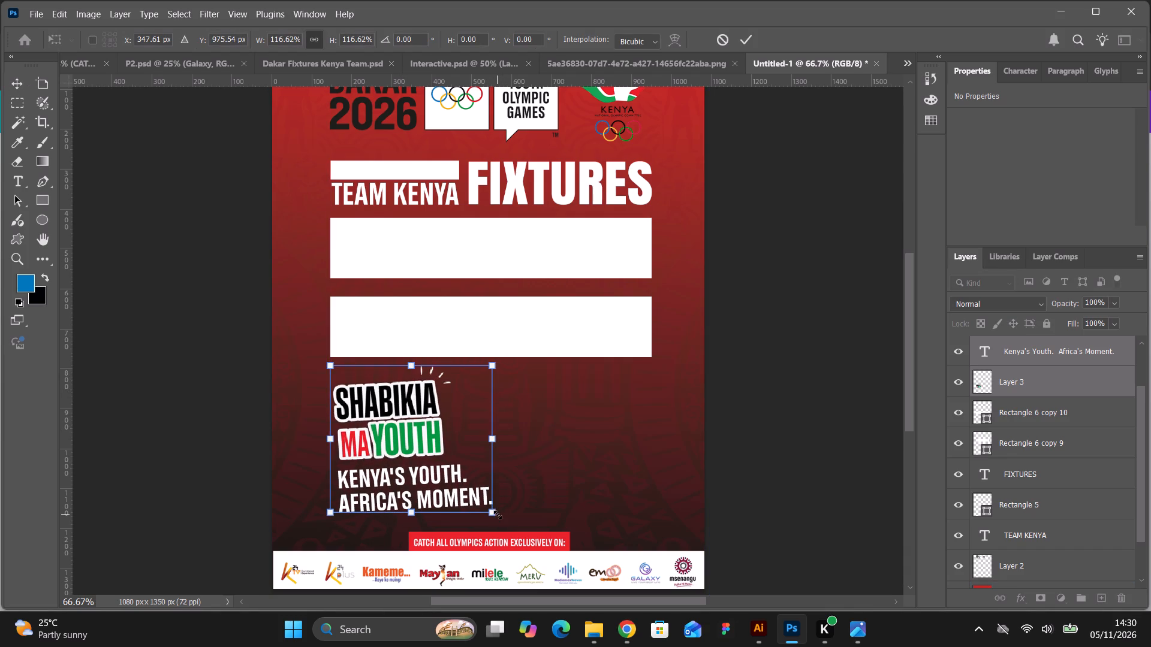
{"action": "left_click_drag", "start_coordinate": [497, 515], "coordinate": [504, 522]}
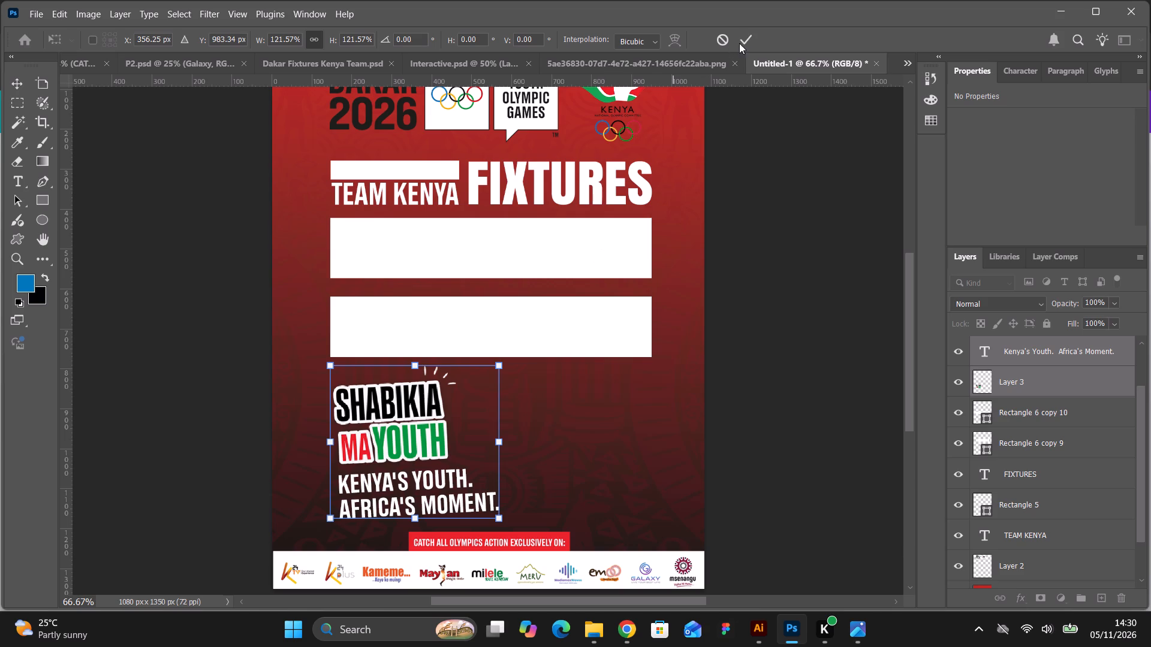
{"action": "left_click", "coordinate": [742, 40]}
{"action": "left_click", "coordinate": [805, 312]}
Recolour the upper large bar to 1d1d1b, sampled from the DAKAR 2026 lettering.
{"action": "scroll", "coordinate": [806, 312], "scroll_direction": "up", "scroll_amount": 7}
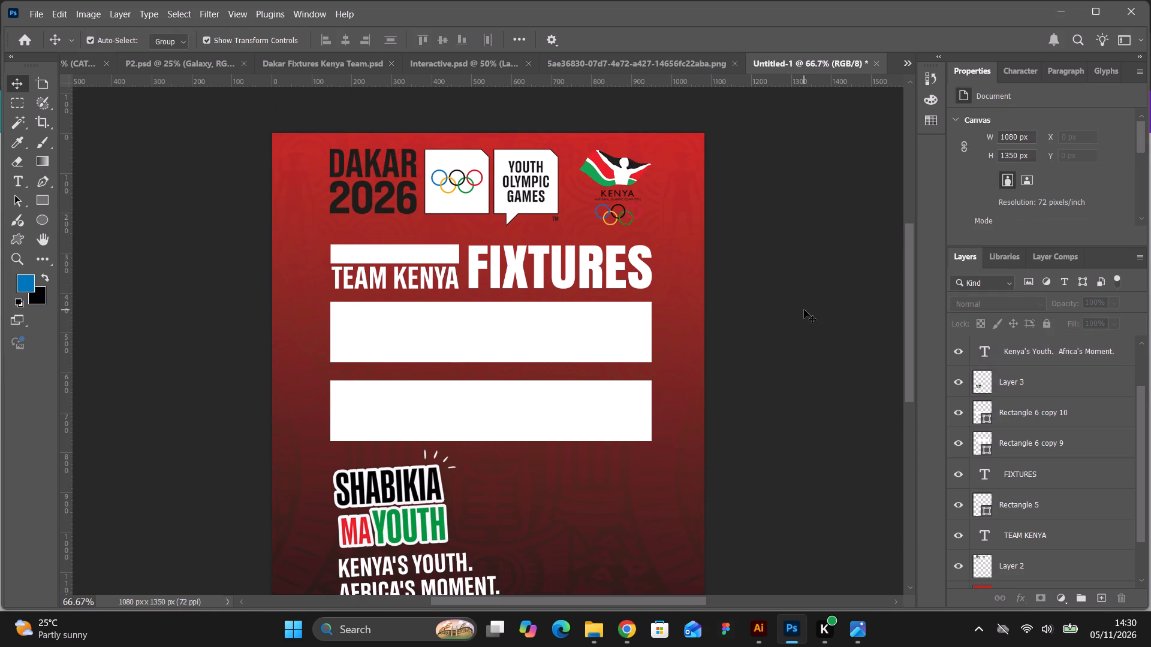
{"action": "left_click", "coordinate": [624, 331]}
{"action": "double_click", "coordinate": [990, 453]}
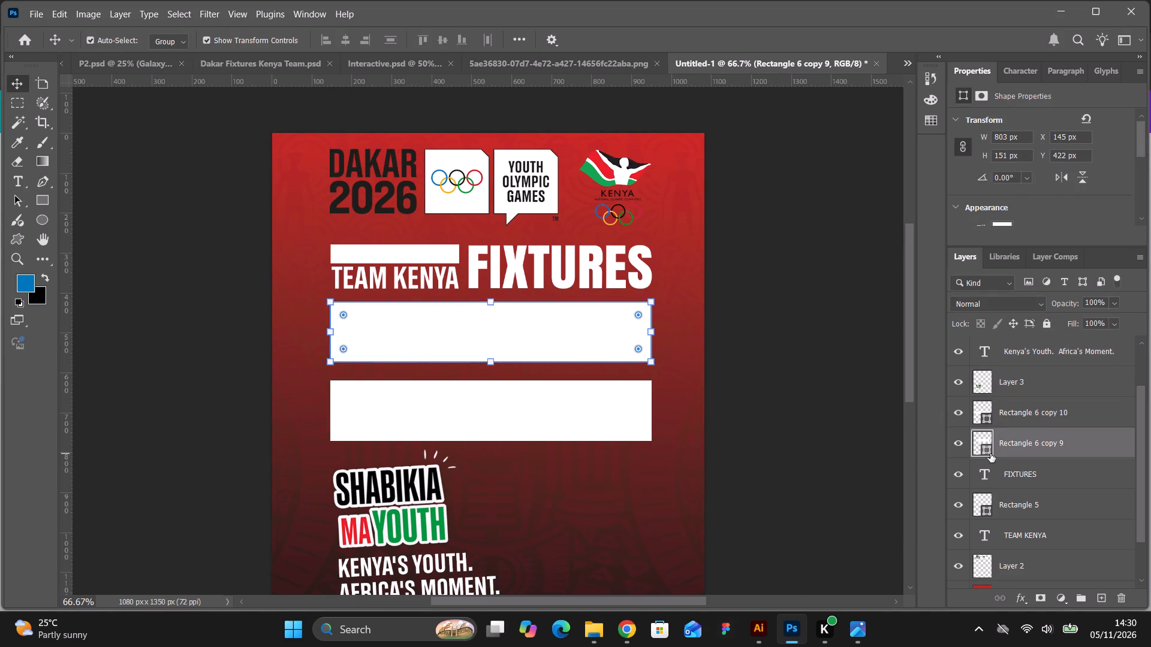
{"action": "left_click", "coordinate": [368, 195]}
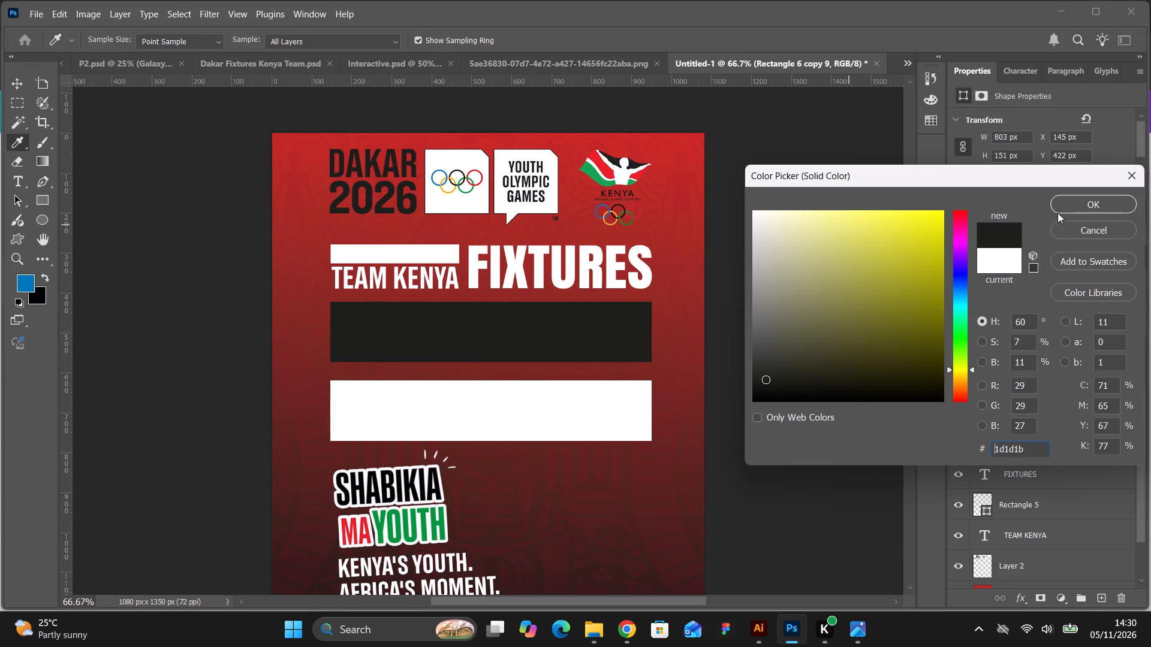
{"action": "left_click", "coordinate": [1076, 205]}
Recolour the small bar above TEAM KENYA to 1d1d1b, matching the upper large bar.
{"action": "left_click", "coordinate": [441, 255]}
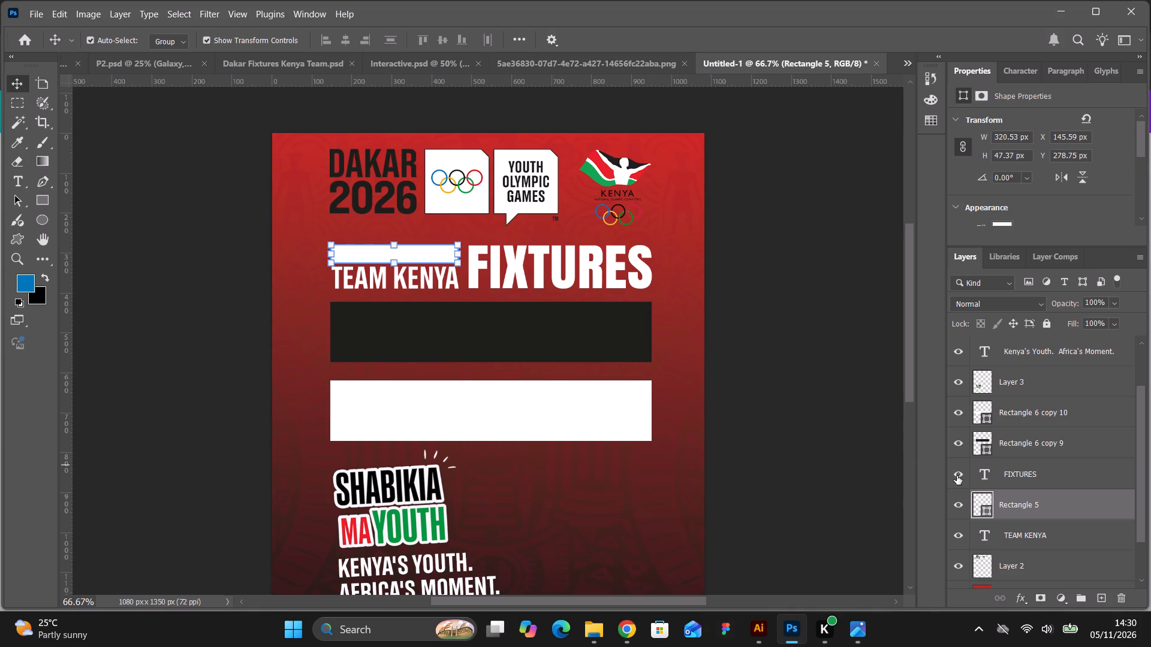
{"action": "double_click", "coordinate": [987, 510]}
{"action": "left_click", "coordinate": [536, 325]}
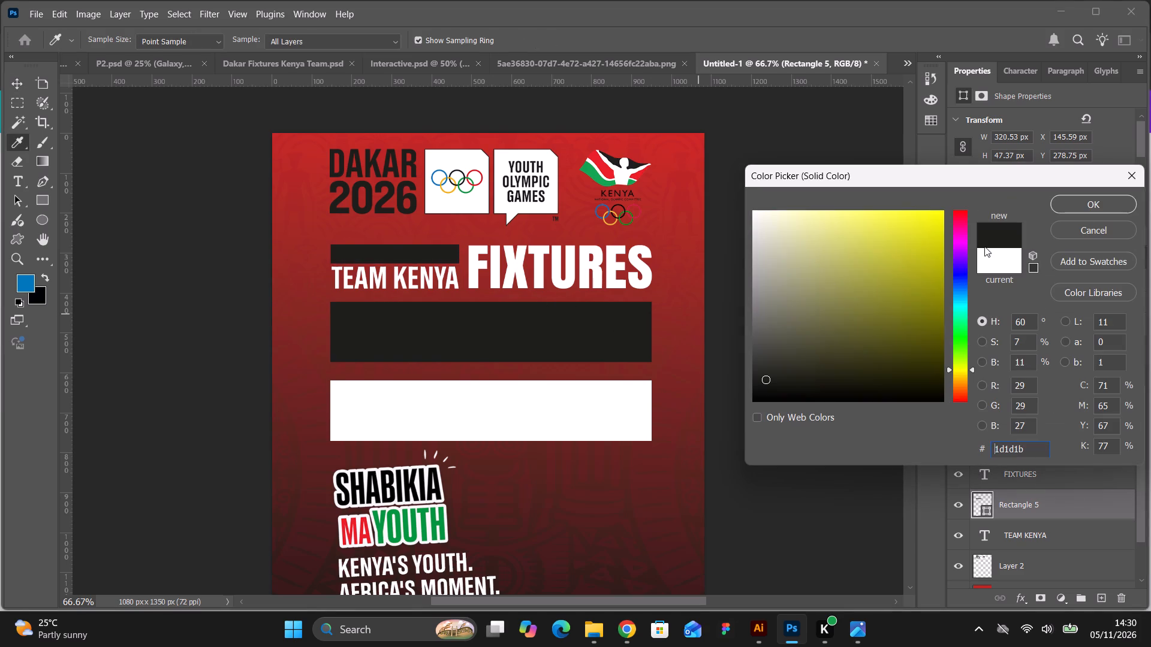
{"action": "left_click", "coordinate": [1101, 201]}
Recolour the lower large bar to 1d1d1b, sampled from the upper large bar.
{"action": "left_click", "coordinate": [577, 406]}
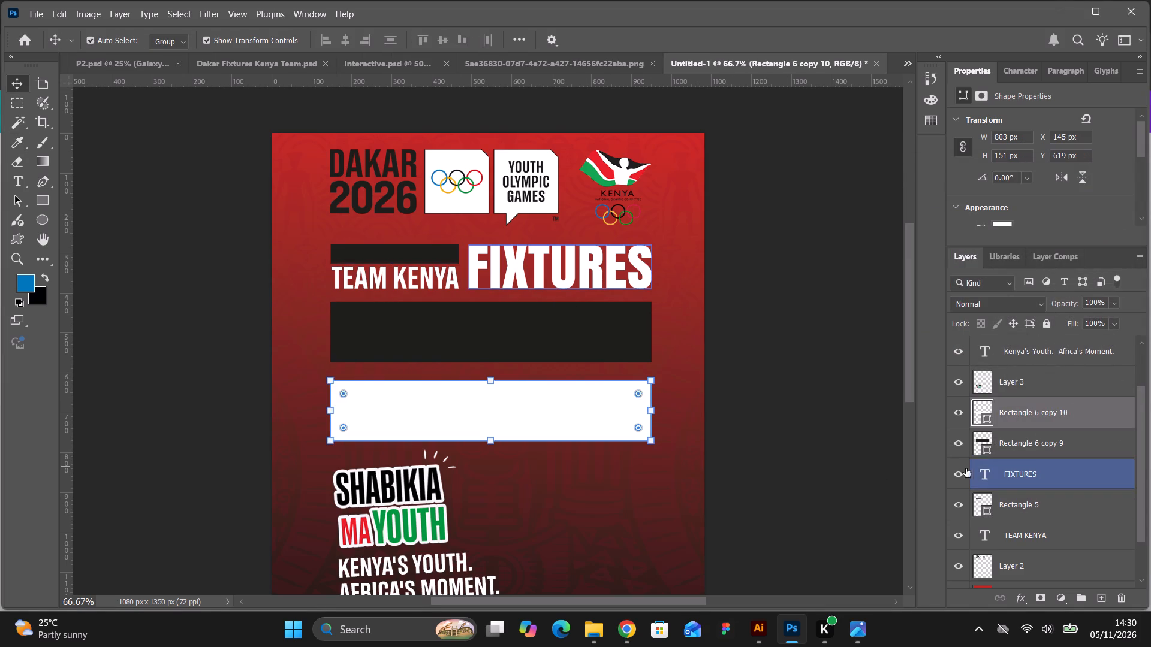
{"action": "double_click", "coordinate": [990, 422]}
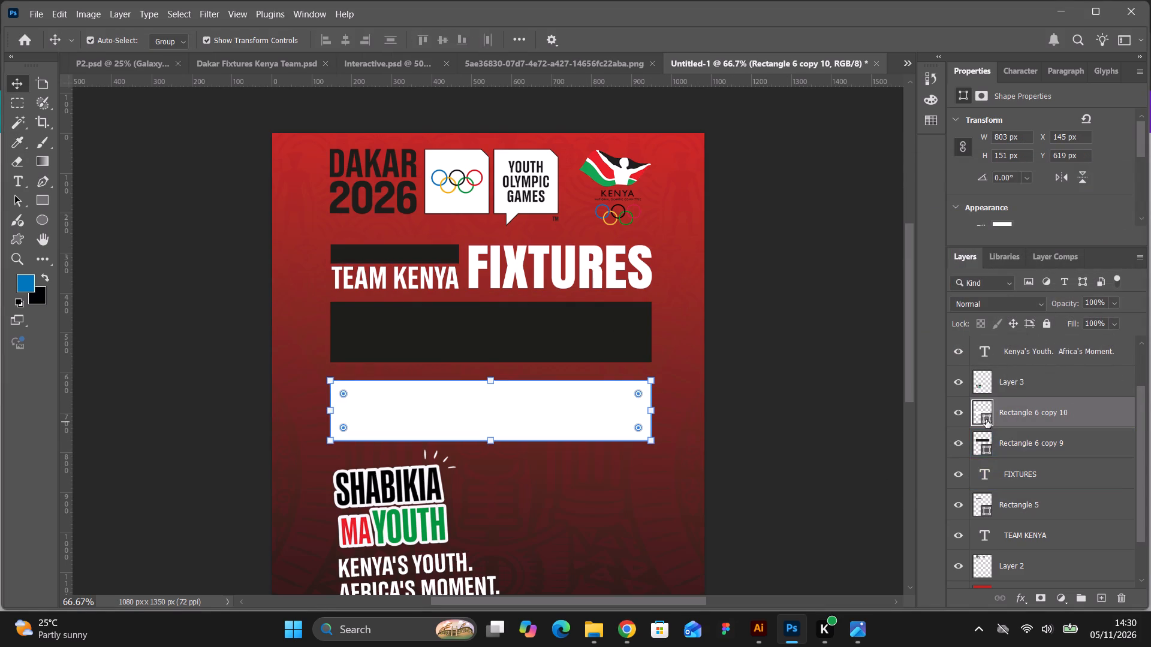
{"action": "left_click", "coordinate": [614, 334]}
{"action": "left_click", "coordinate": [1074, 207]}
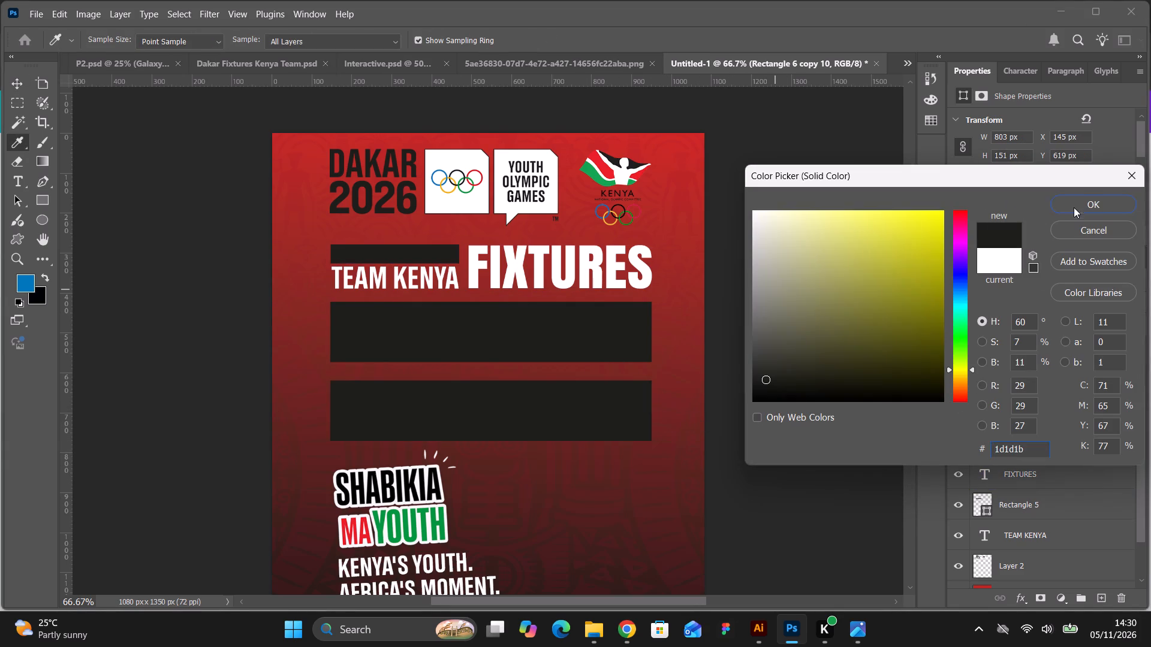
{"action": "left_click", "coordinate": [754, 368]}
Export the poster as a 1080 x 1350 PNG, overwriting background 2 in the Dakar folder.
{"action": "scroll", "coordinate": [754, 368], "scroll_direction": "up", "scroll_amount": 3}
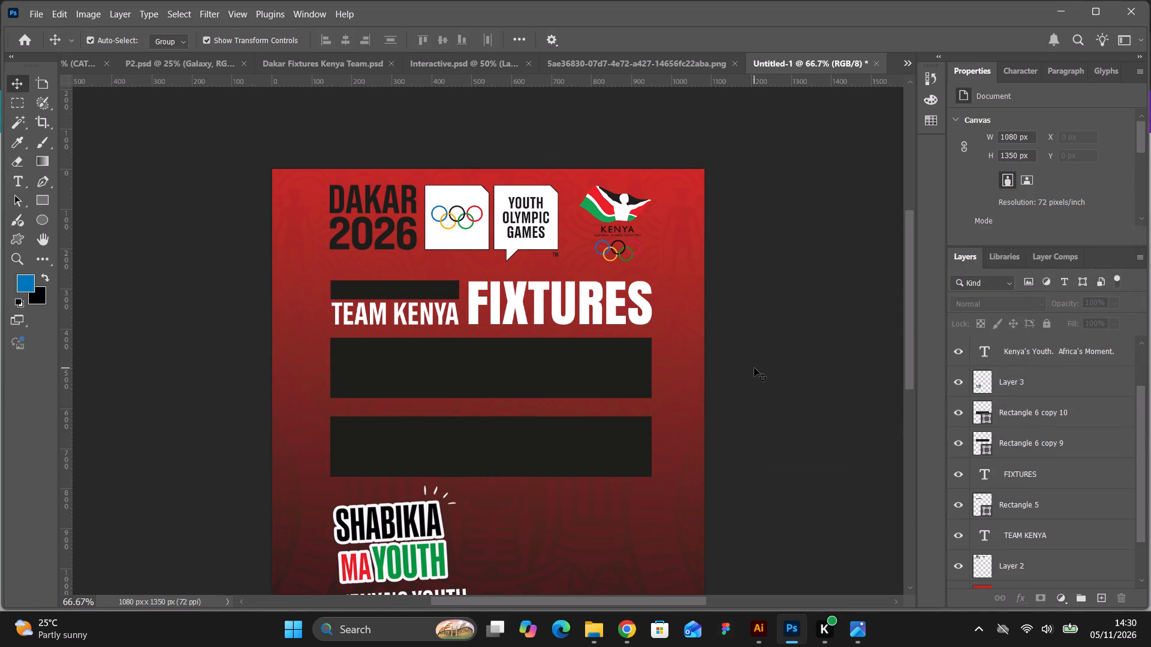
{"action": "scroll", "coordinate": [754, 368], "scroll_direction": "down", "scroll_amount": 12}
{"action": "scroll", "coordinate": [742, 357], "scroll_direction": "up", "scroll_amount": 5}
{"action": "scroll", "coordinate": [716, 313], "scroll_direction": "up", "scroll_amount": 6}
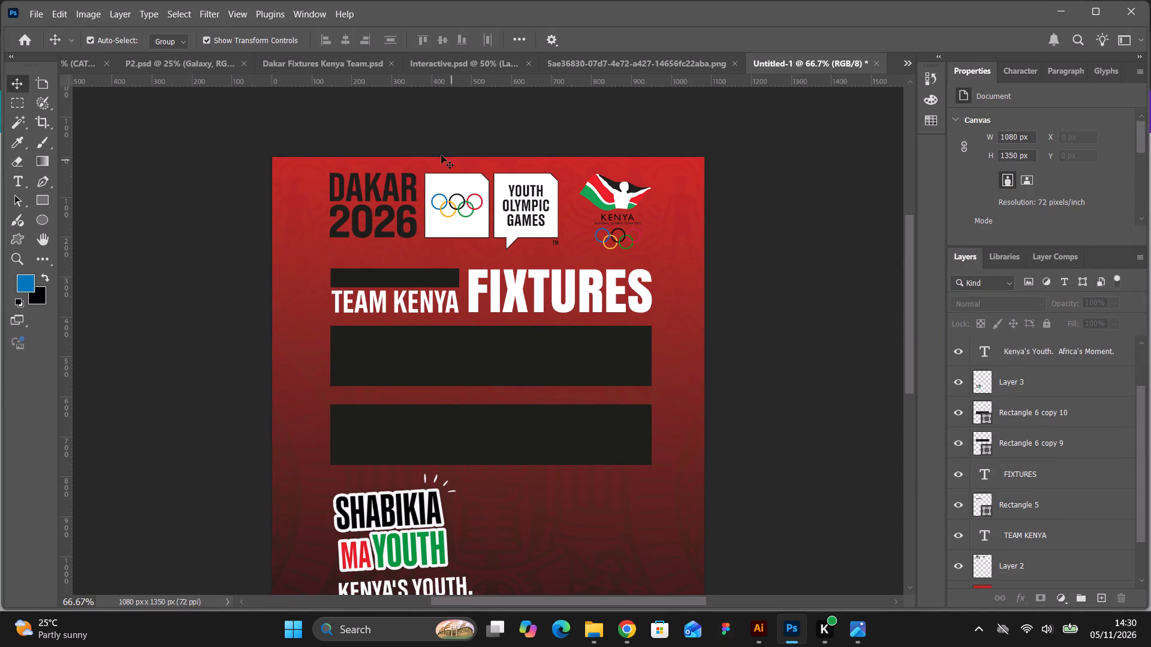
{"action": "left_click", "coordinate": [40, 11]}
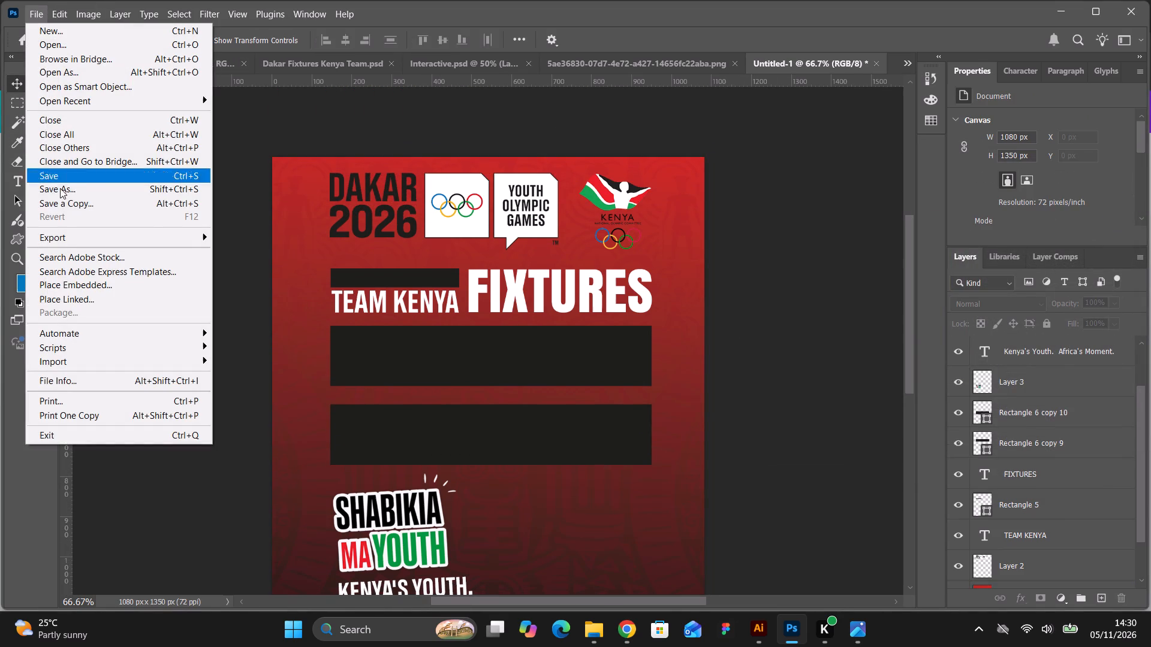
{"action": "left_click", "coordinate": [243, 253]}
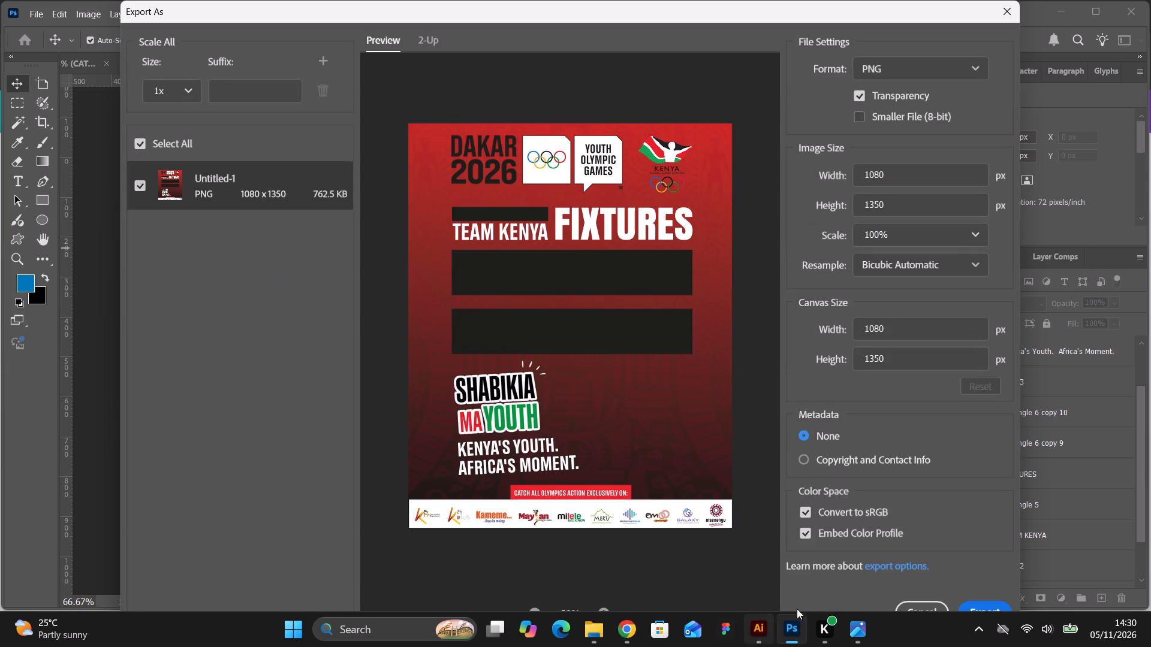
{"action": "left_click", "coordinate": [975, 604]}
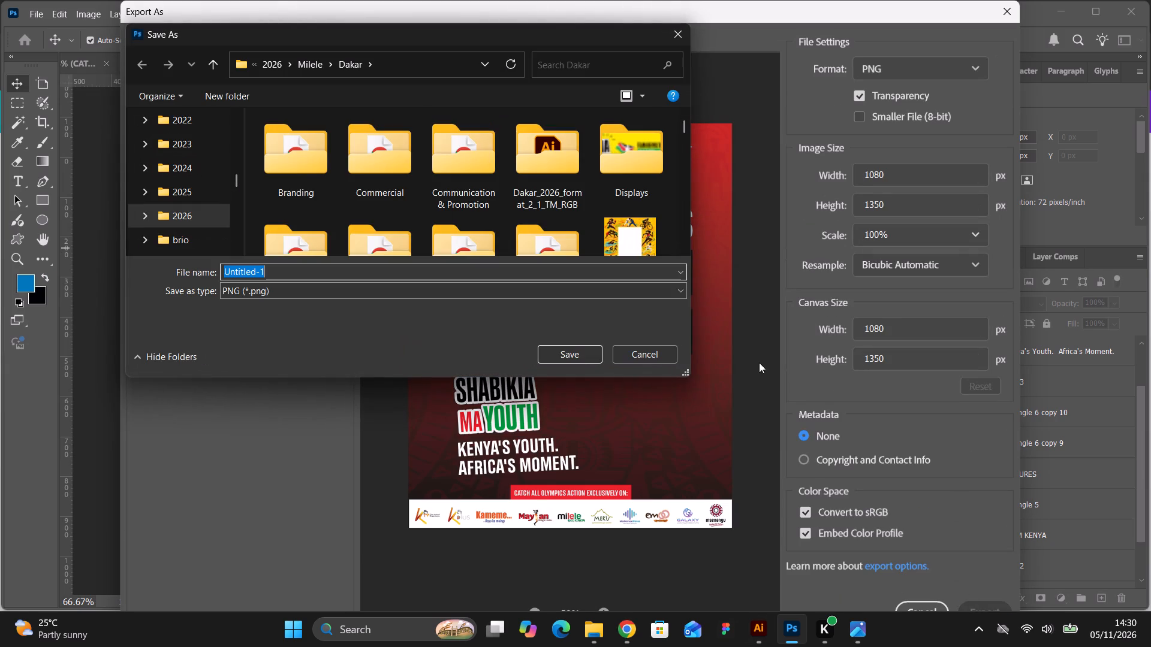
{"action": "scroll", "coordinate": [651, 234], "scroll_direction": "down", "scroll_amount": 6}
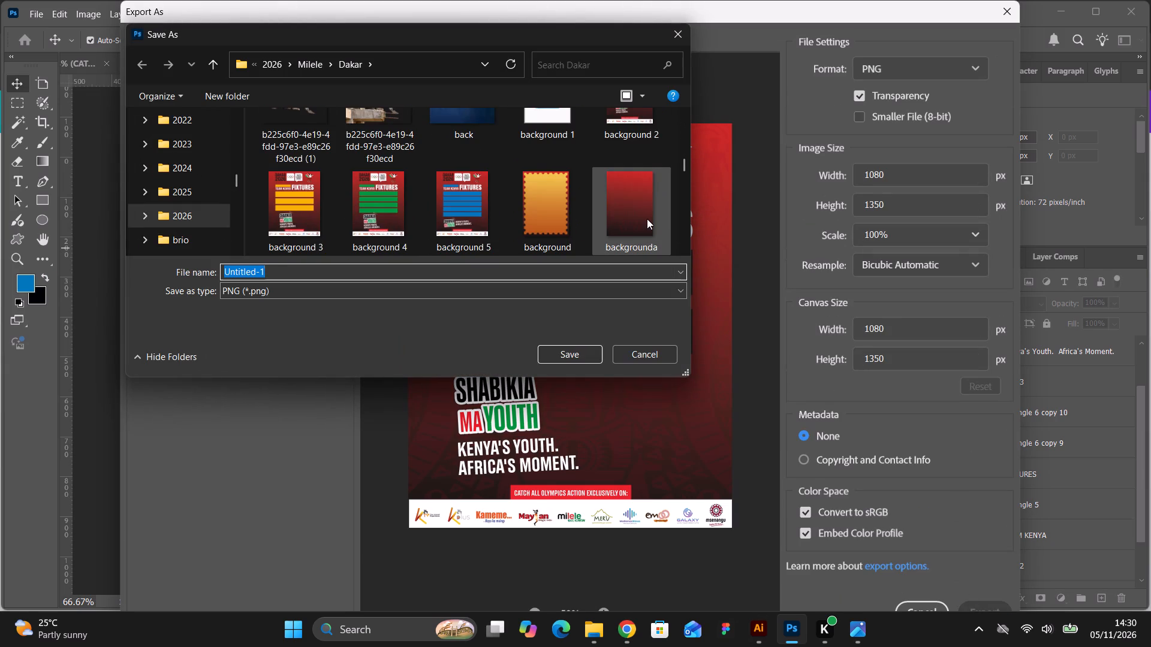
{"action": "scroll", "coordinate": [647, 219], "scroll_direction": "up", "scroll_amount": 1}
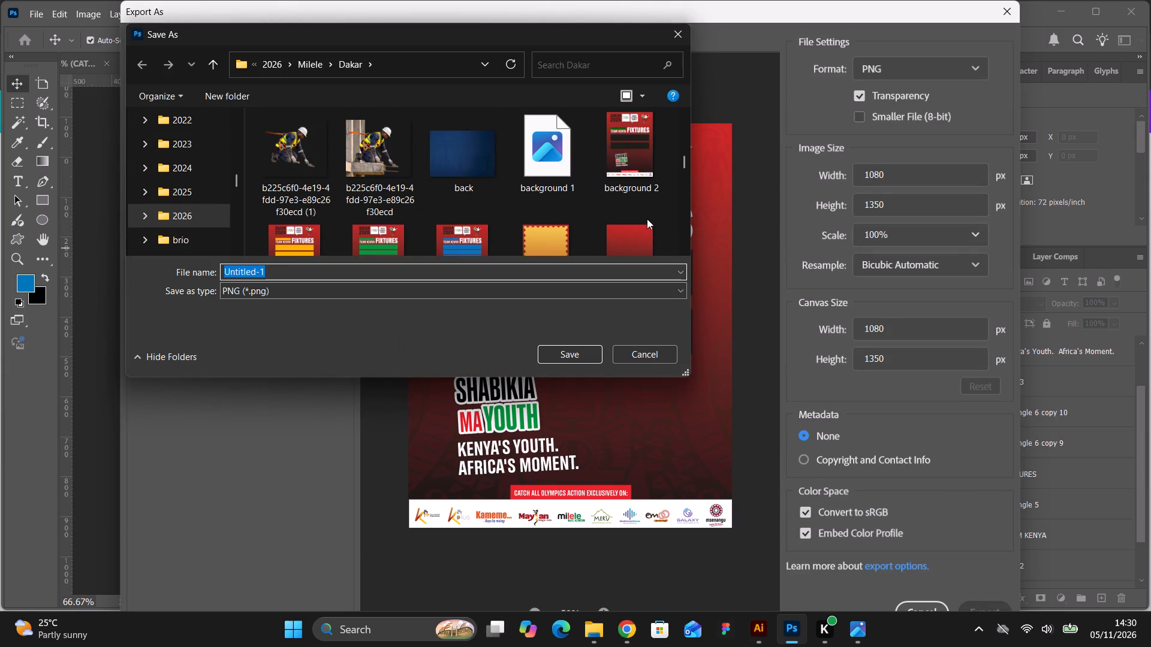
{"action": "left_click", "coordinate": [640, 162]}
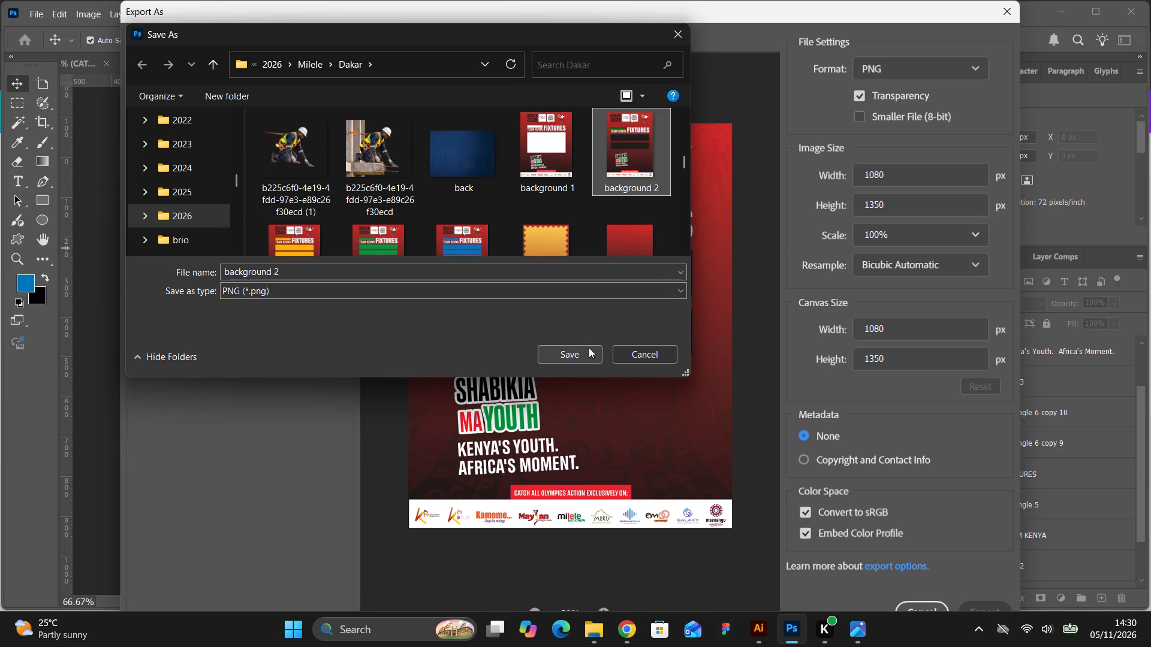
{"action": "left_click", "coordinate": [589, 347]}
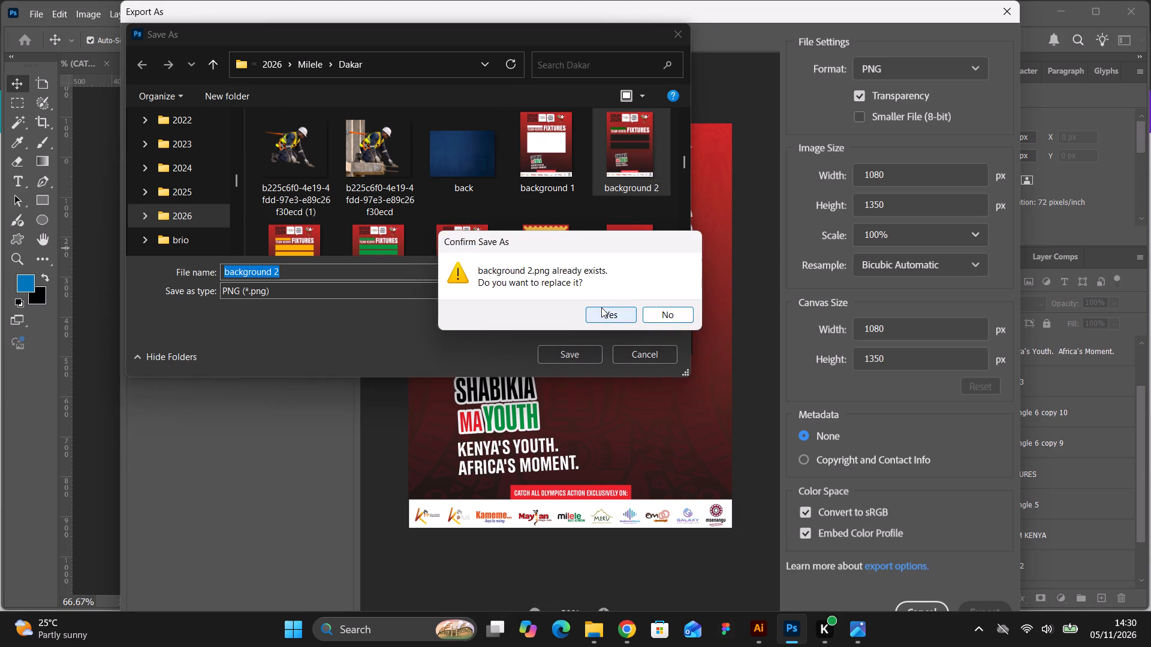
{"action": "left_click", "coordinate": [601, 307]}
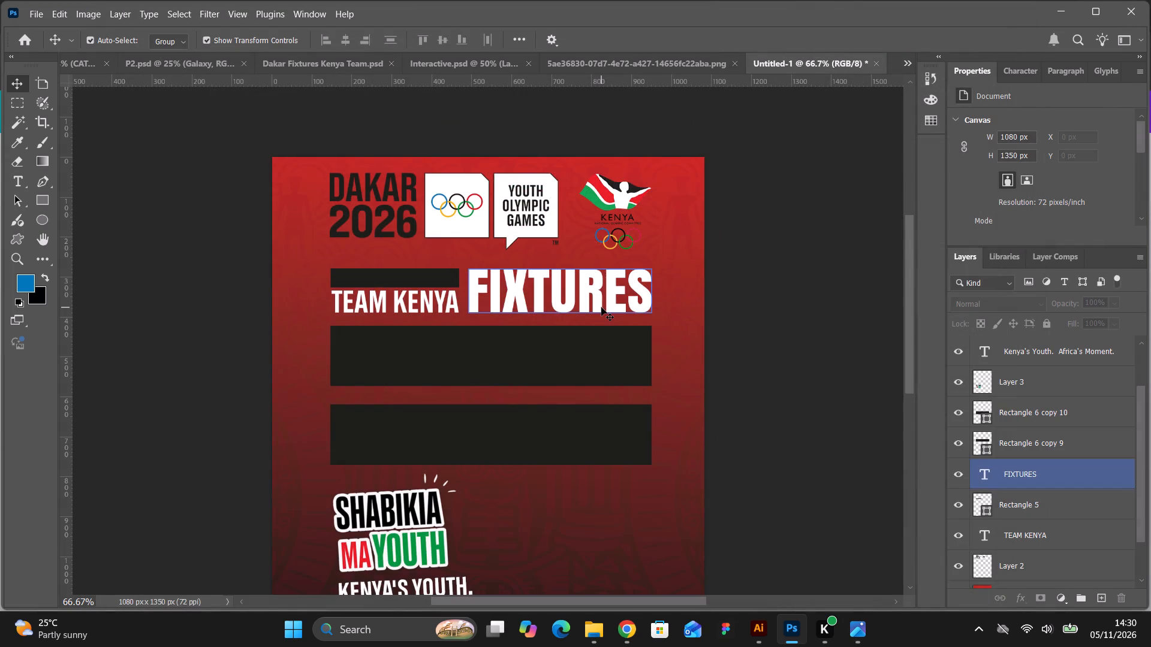
Nudge the lower large bar up to Y 605 px, closing the gap to the upper bar.
{"action": "left_click", "coordinate": [818, 338]}
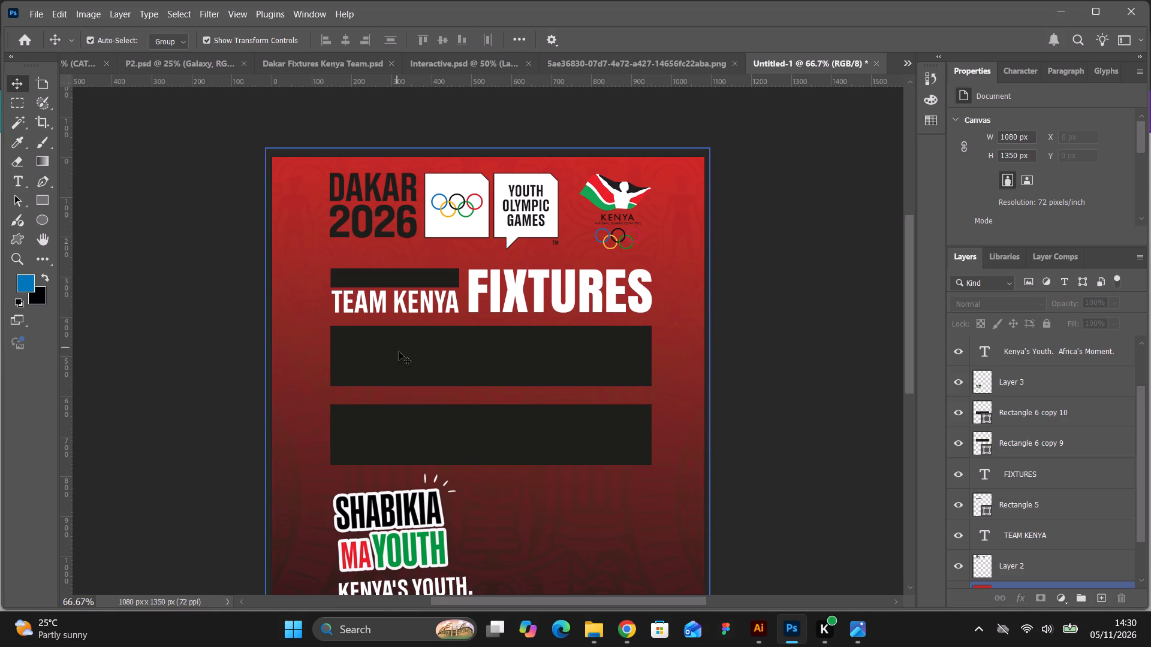
{"action": "left_click", "coordinate": [431, 420]}
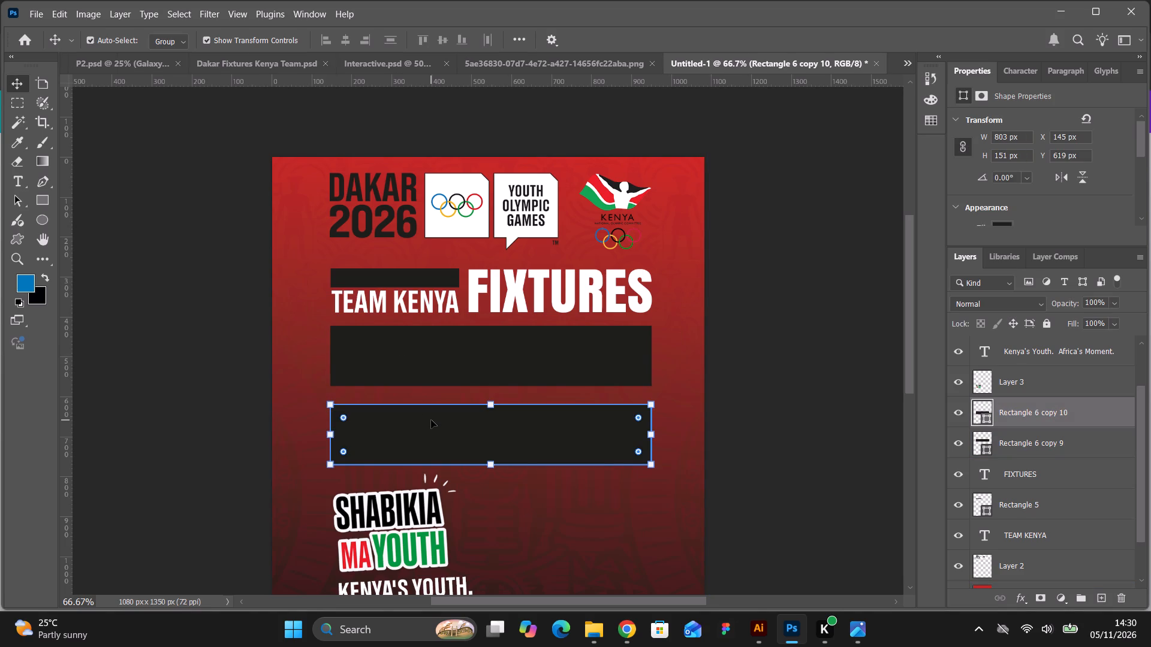
{"action": "key", "text": "Up"}
{"action": "key", "text": "Up"}
{"action": "key", "text": "Up"}
{"action": "key", "text": "Up"}
{"action": "key", "text": "Up"}
{"action": "key", "text": "Up"}
{"action": "key", "text": "Up"}
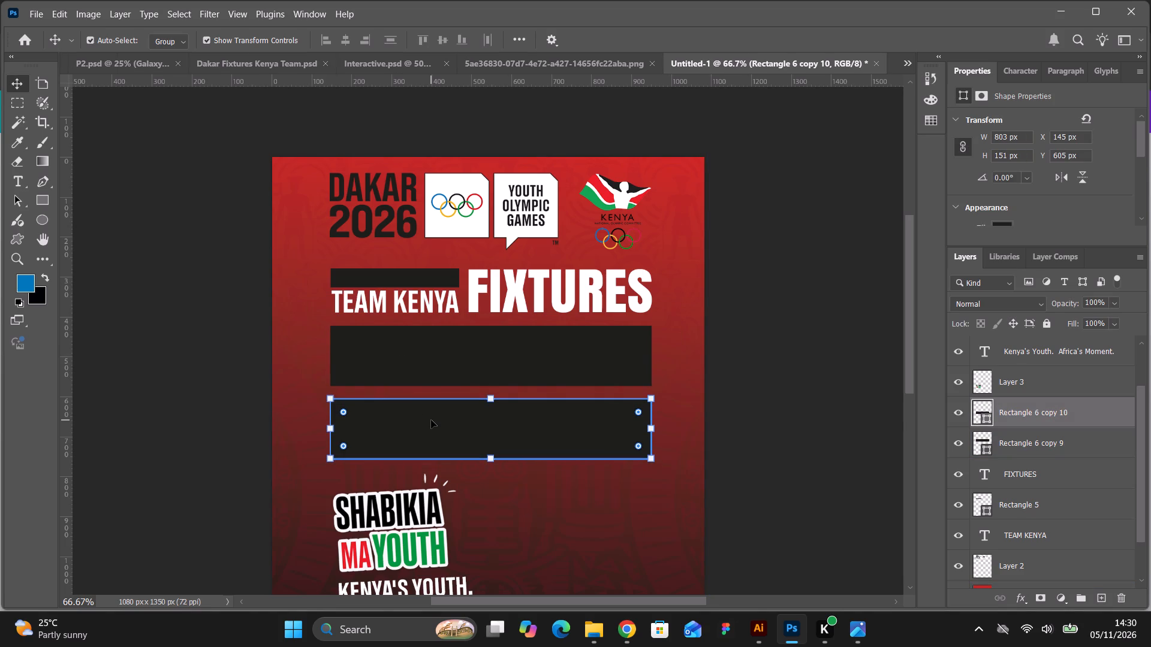
Move the SHABIKIA MA YOUTH logo and its tagline together slightly up, closer to the lower large bar.
{"action": "scroll", "coordinate": [390, 372], "scroll_direction": "down", "scroll_amount": 13}
{"action": "left_click", "coordinate": [412, 384]}
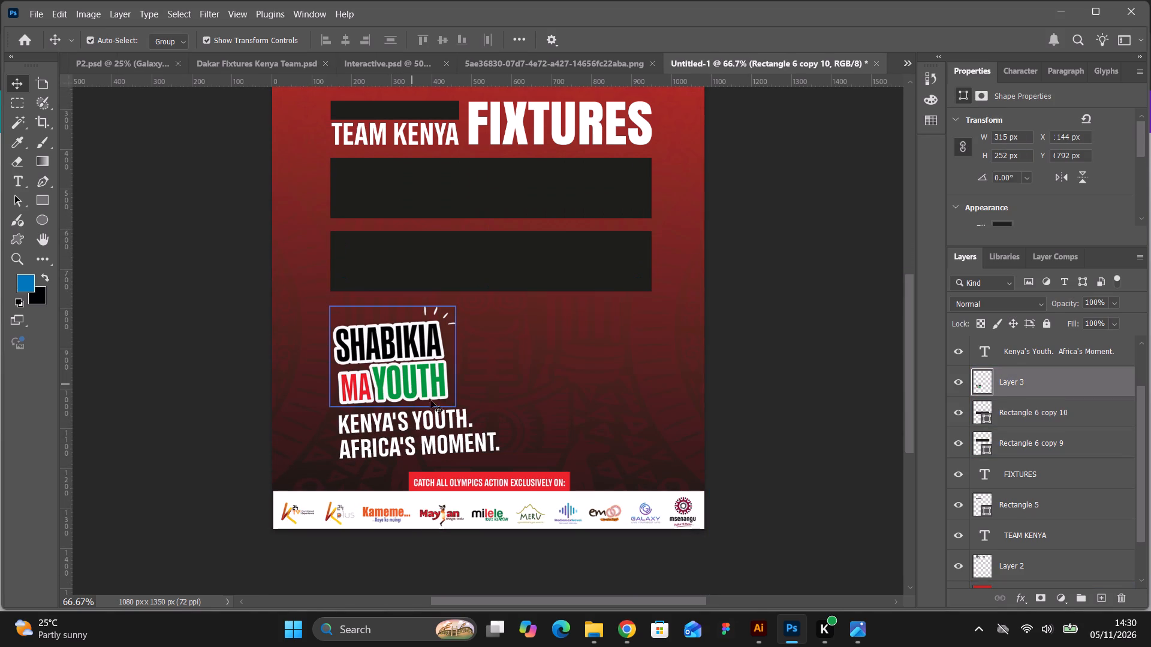
{"action": "left_click", "coordinate": [461, 448], "text": "shift"}
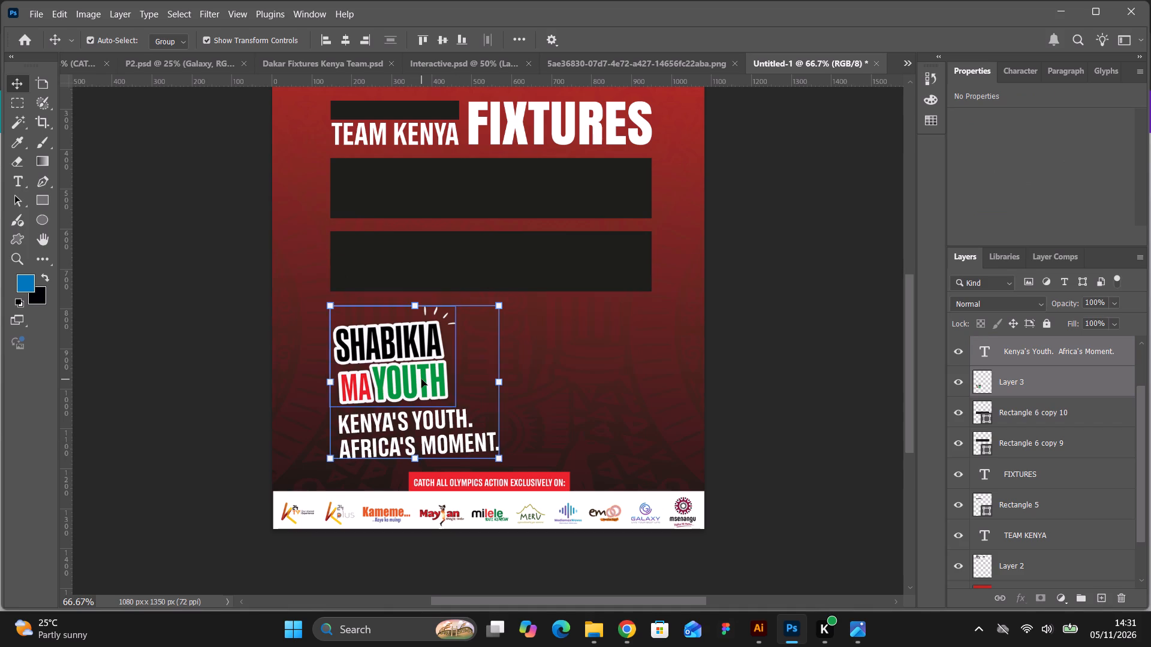
{"action": "left_click_drag", "start_coordinate": [420, 379], "coordinate": [420, 372]}
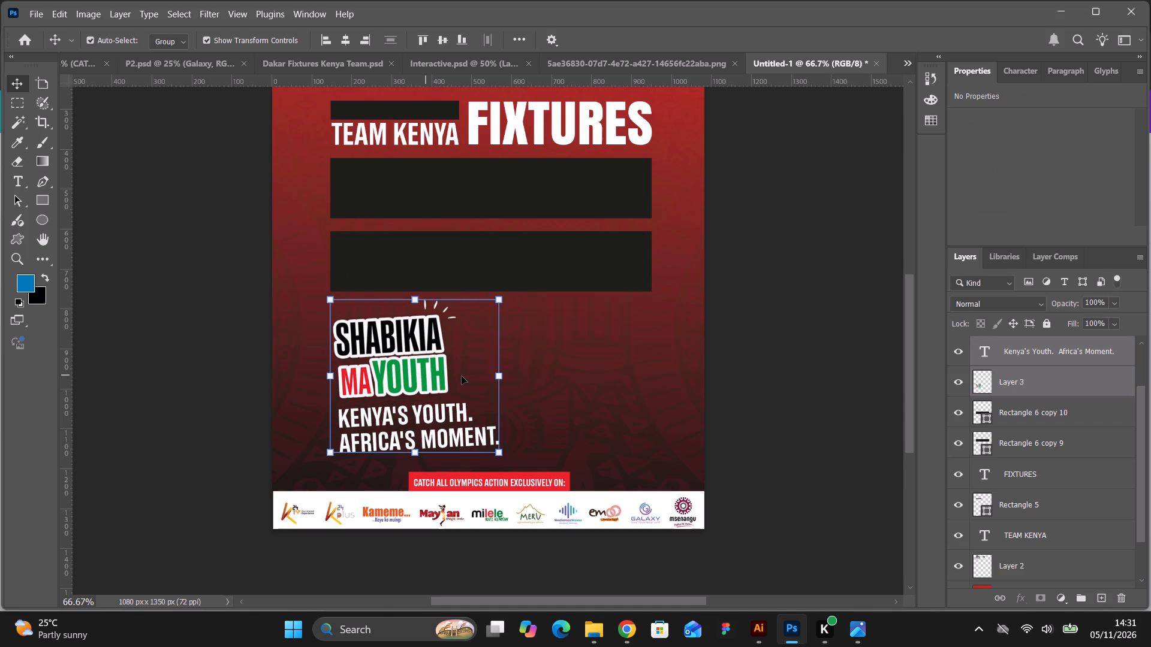
{"action": "left_click", "coordinate": [765, 361]}
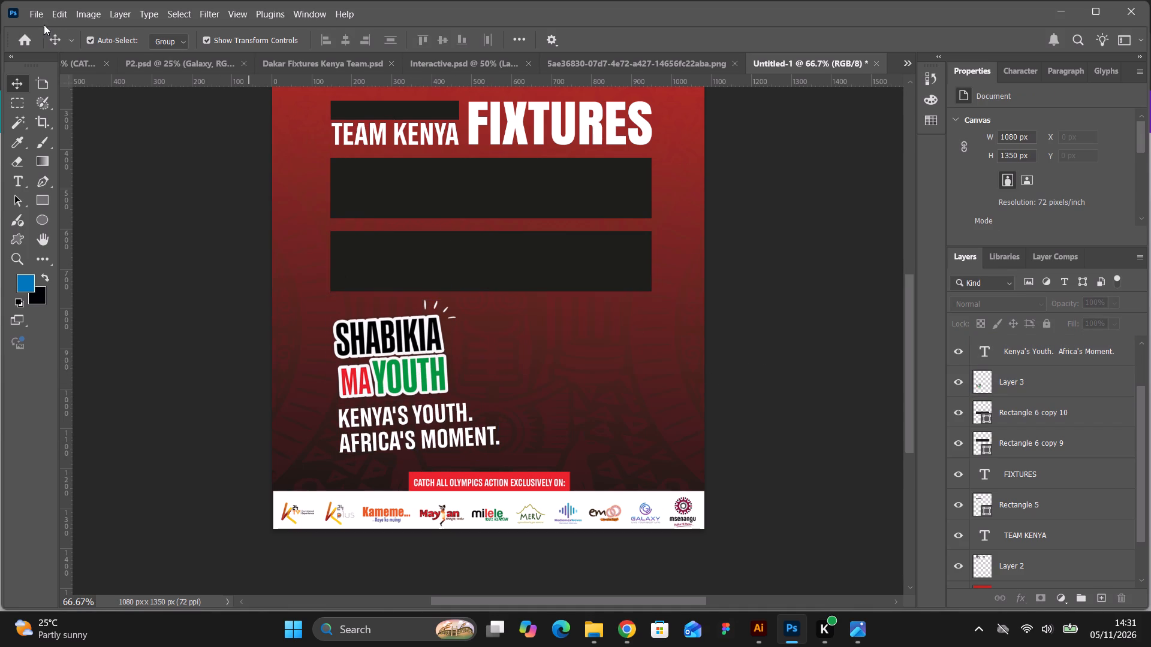
Export the adjusted poster as a 1080 x 1350 PNG, replacing background 2 in the Dakar folder.
{"action": "left_click", "coordinate": [38, 23]}
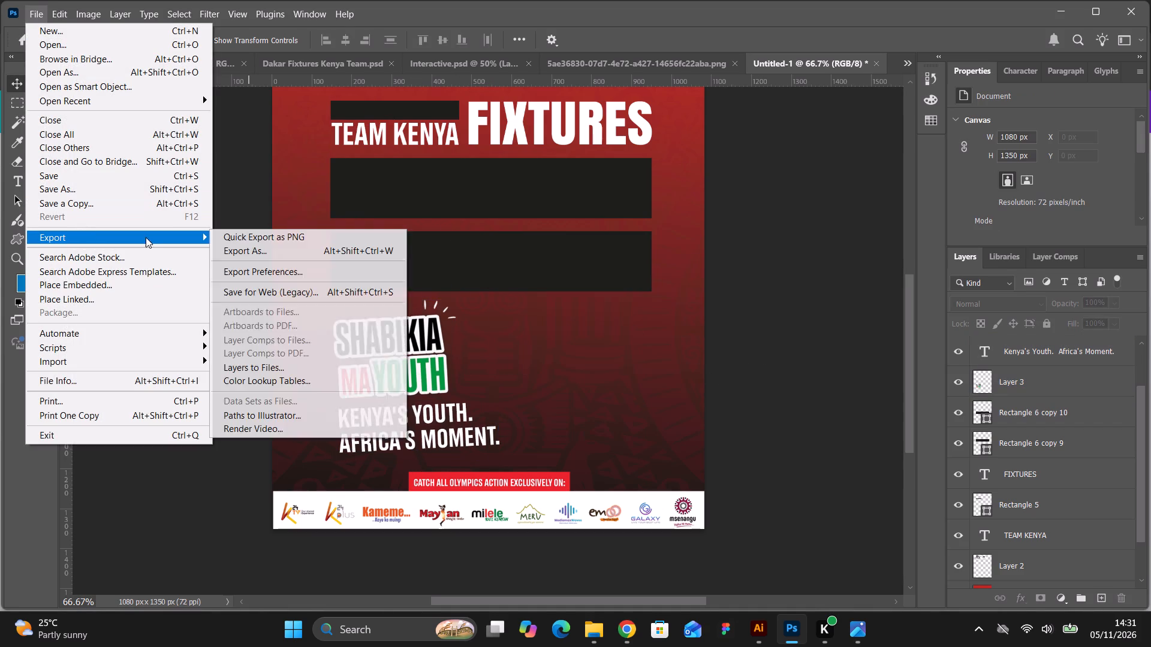
{"action": "left_click", "coordinate": [245, 254]}
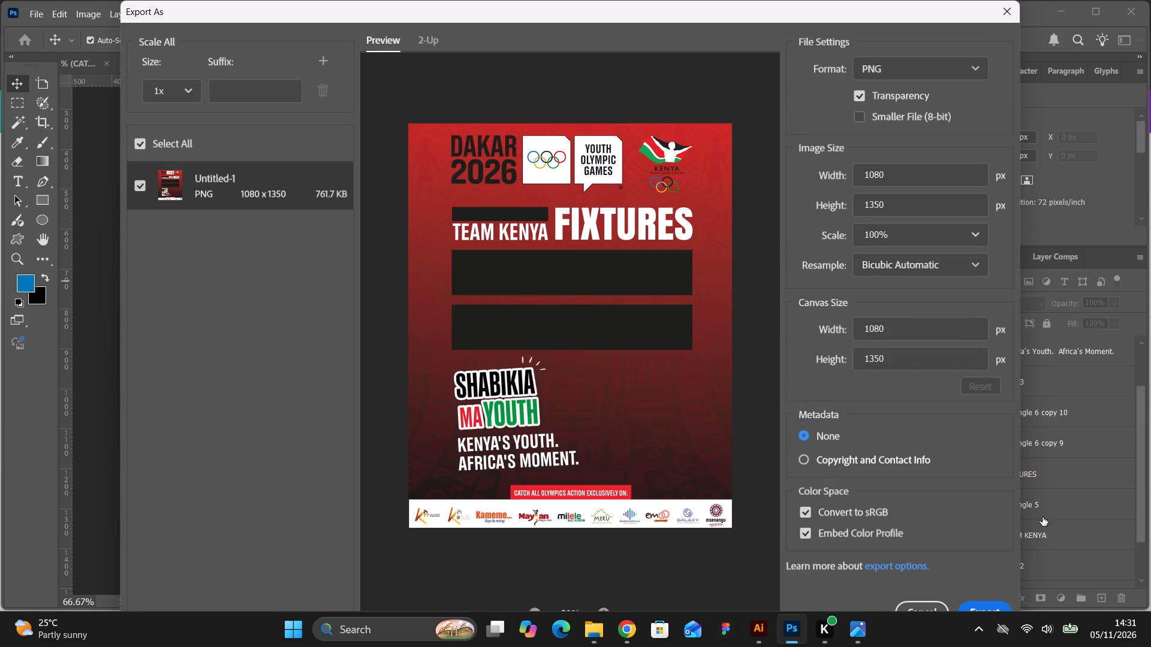
{"action": "left_click", "coordinate": [981, 601]}
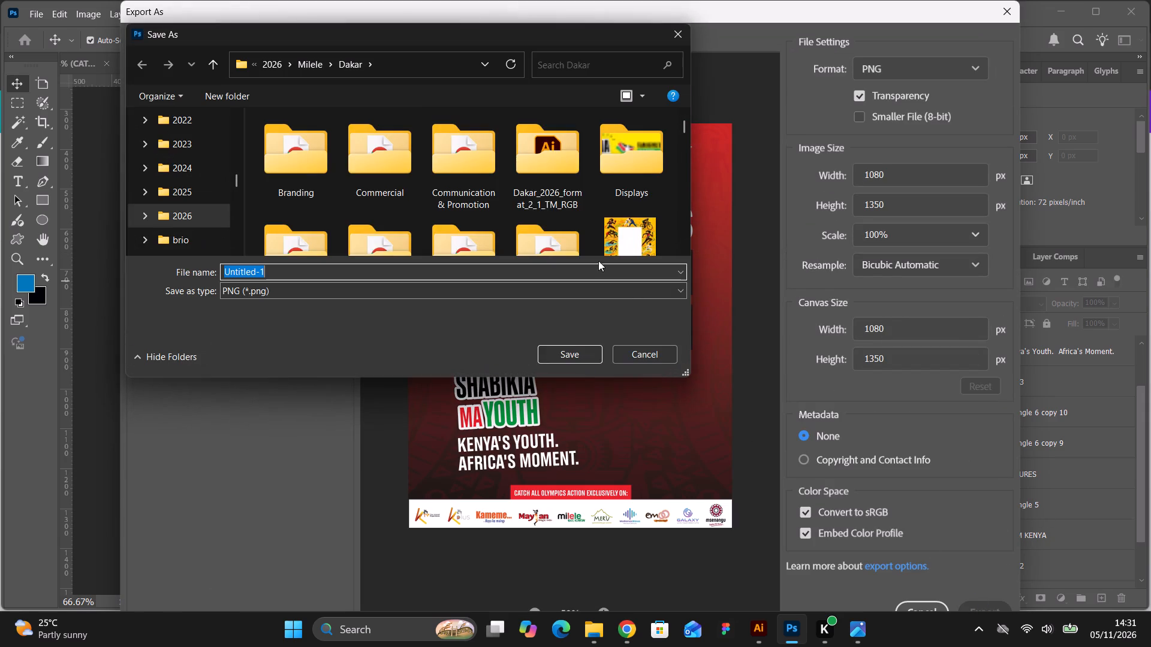
{"action": "scroll", "coordinate": [545, 199], "scroll_direction": "down", "scroll_amount": 7}
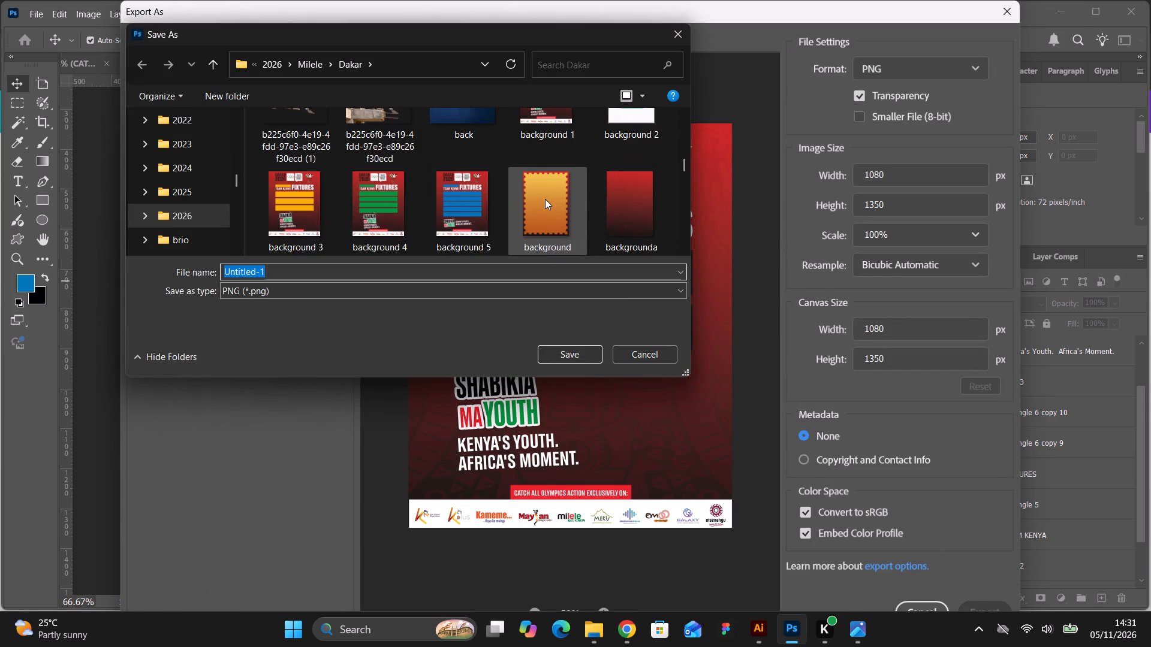
{"action": "scroll", "coordinate": [545, 199], "scroll_direction": "up", "scroll_amount": 1}
{"action": "left_click", "coordinate": [622, 179]}
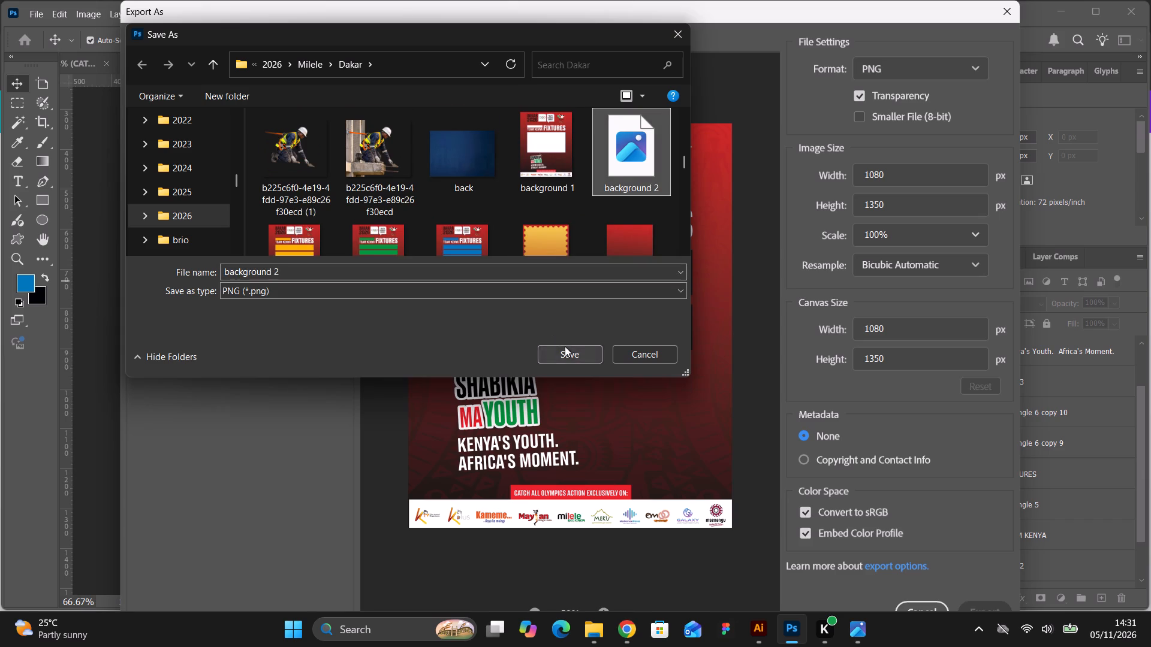
{"action": "left_click", "coordinate": [565, 346]}
{"action": "left_click", "coordinate": [592, 307]}
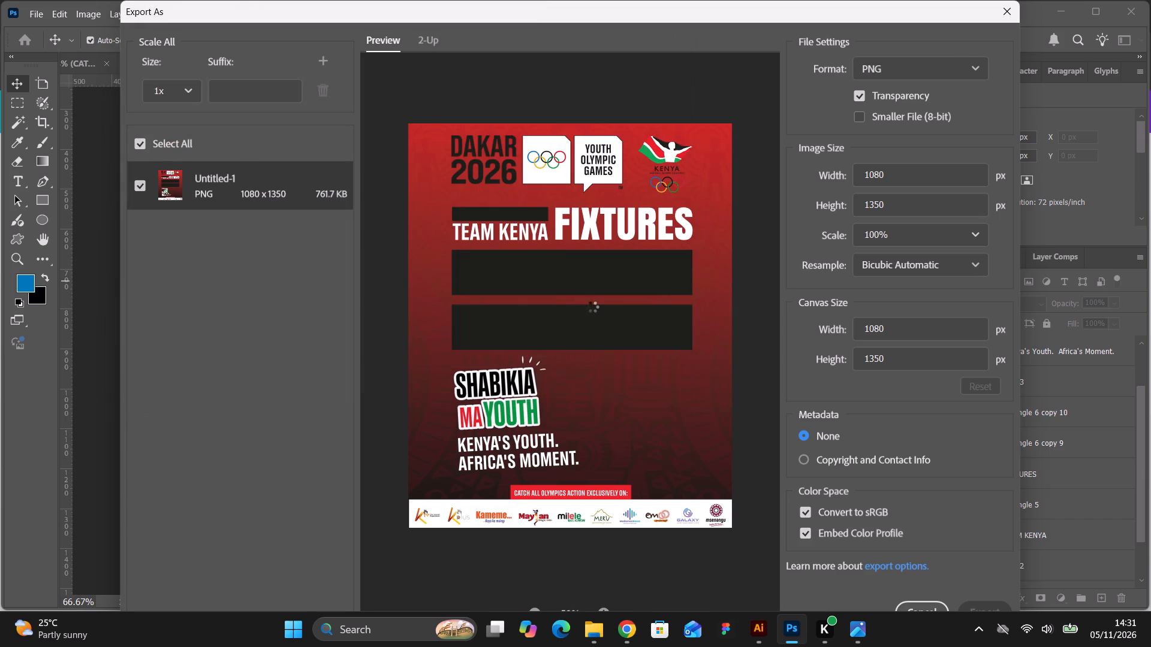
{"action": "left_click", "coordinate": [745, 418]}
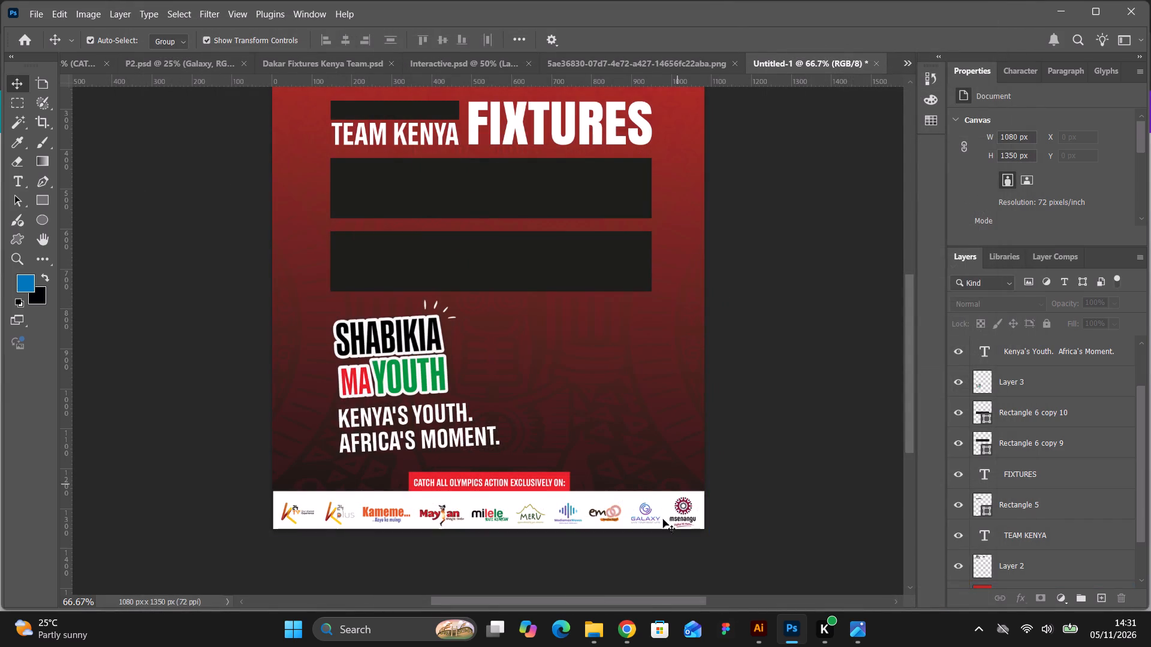
Switch to Chrome and play QUIRE MEDIA's video of Kevin Samuels clashing with a 21-year-old woman on YouTube, skipping the advert.
{"action": "left_click", "coordinate": [636, 625]}
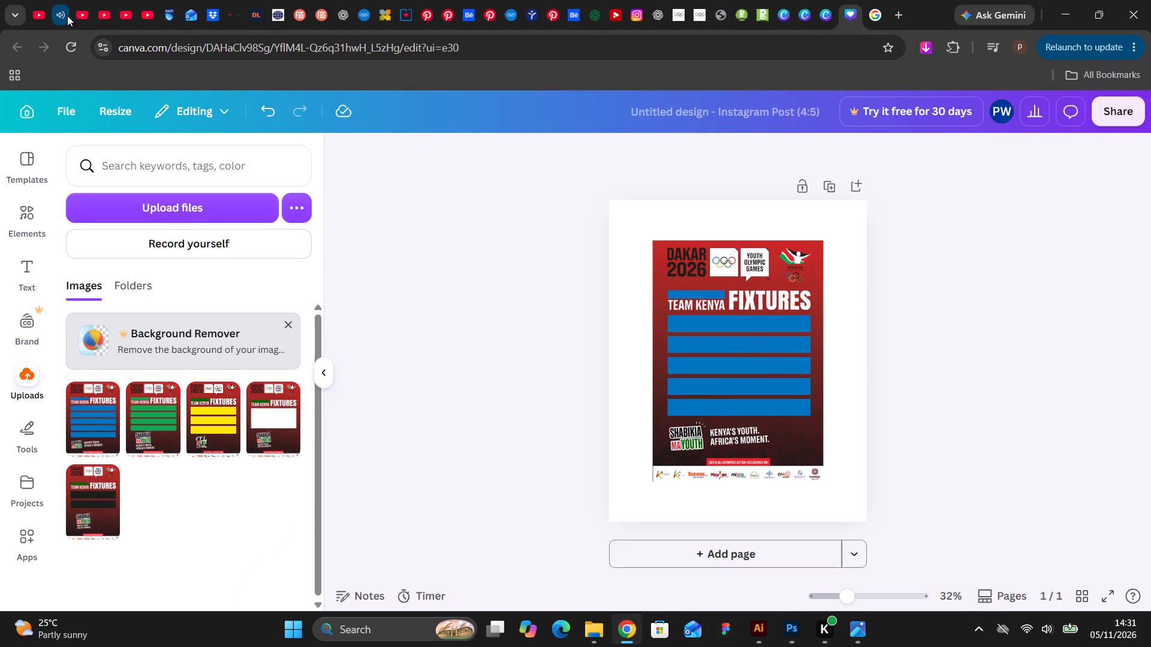
{"action": "left_click", "coordinate": [67, 16]}
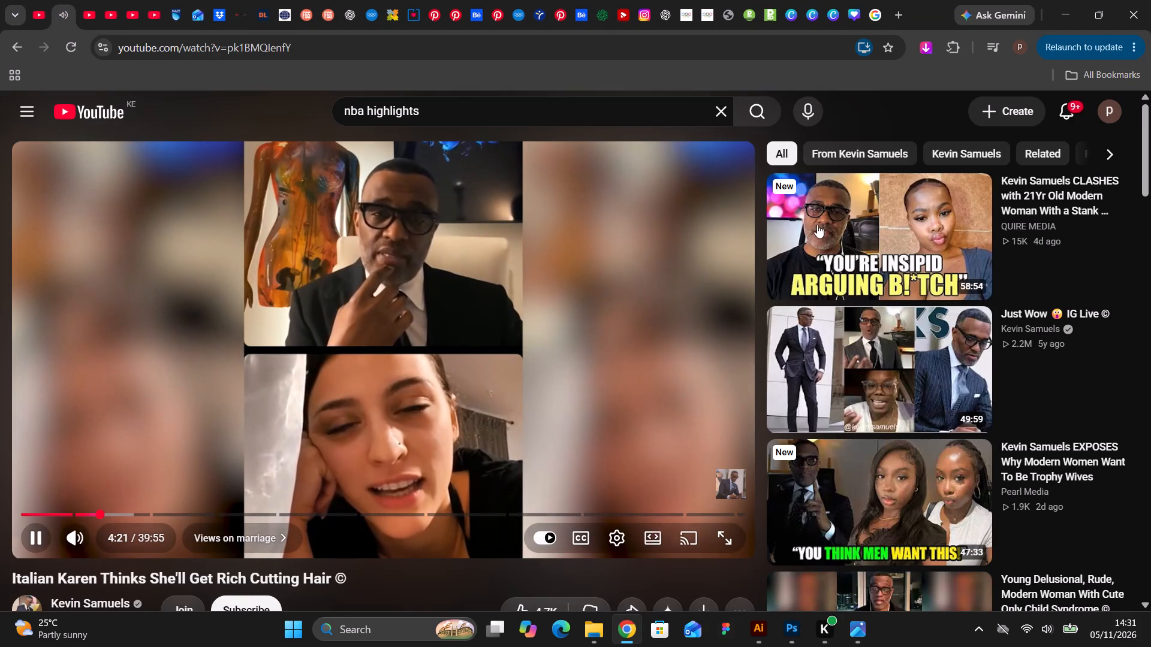
{"action": "left_click", "coordinate": [853, 225]}
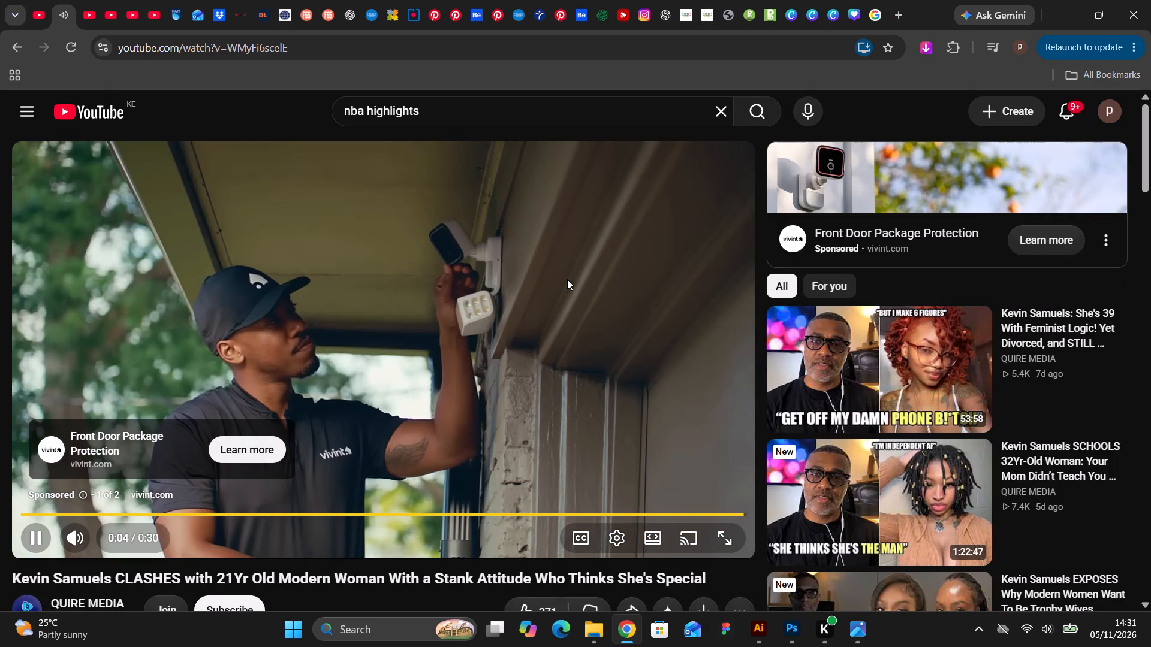
{"action": "left_click", "coordinate": [697, 494]}
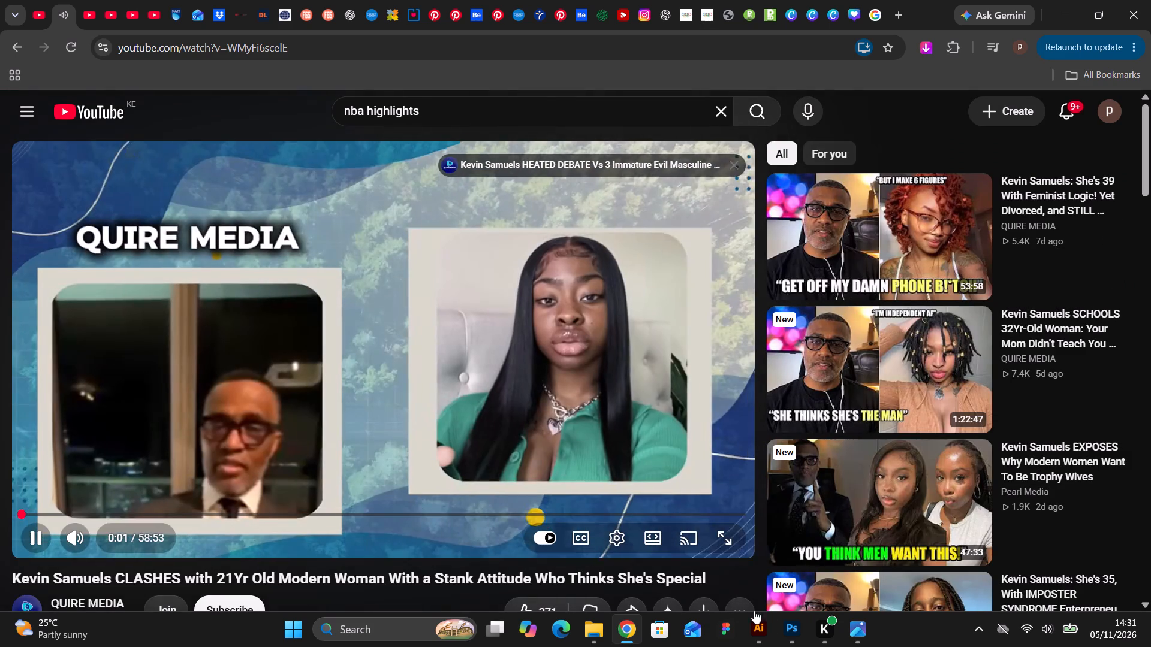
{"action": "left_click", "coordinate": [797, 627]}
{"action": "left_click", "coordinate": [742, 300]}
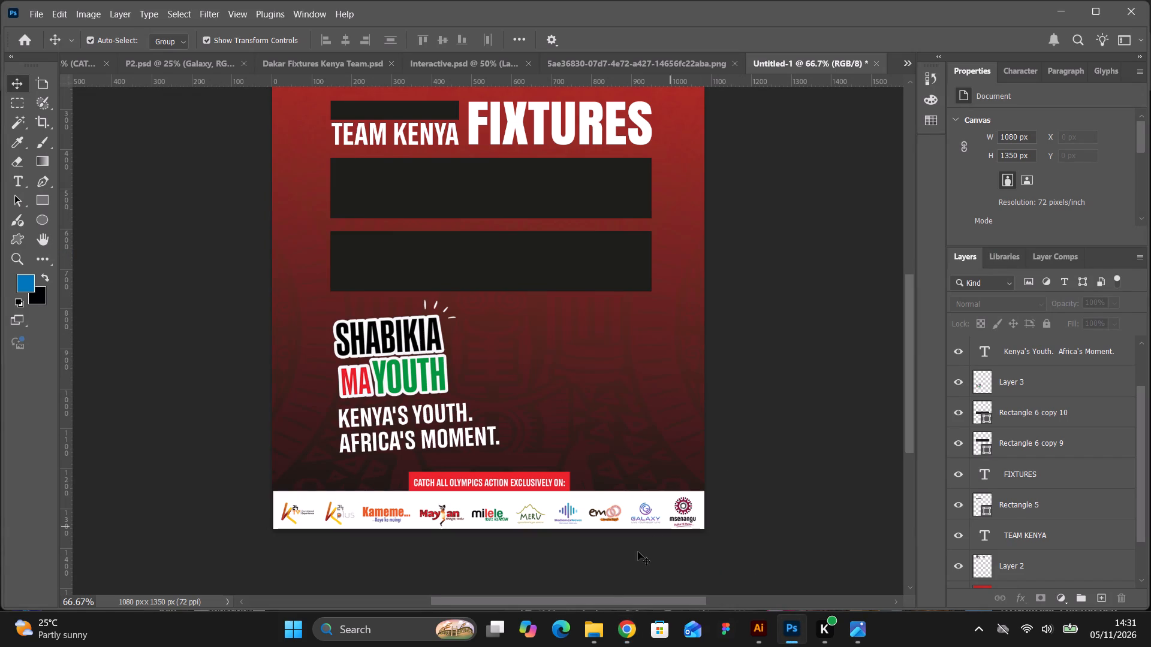
Switch to the Canva design in Chrome and delete the blue-bar fixtures poster from the page.
{"action": "left_click", "coordinate": [629, 634]}
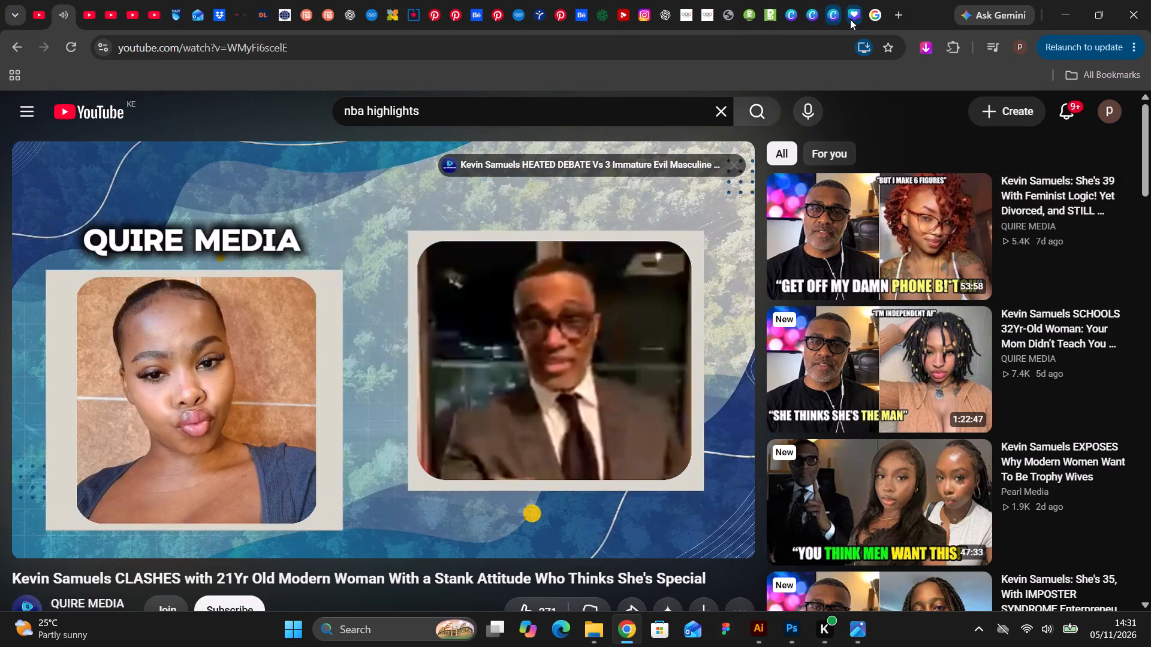
{"action": "left_click", "coordinate": [850, 19]}
{"action": "left_click", "coordinate": [778, 301]}
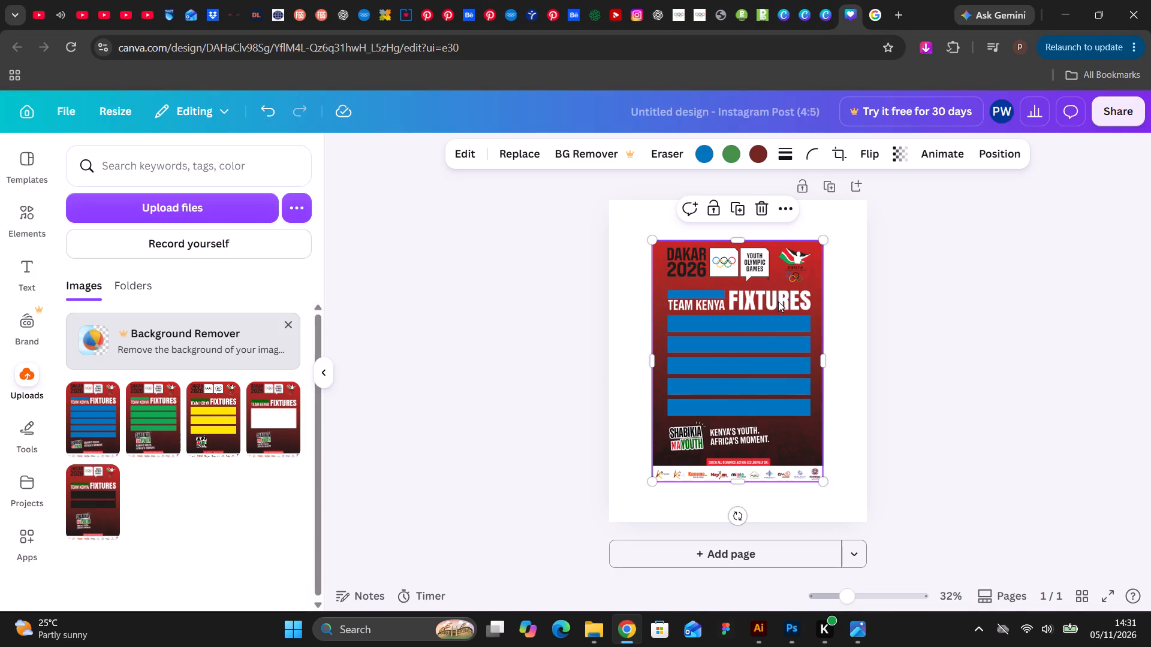
{"action": "key", "text": "BackSpace"}
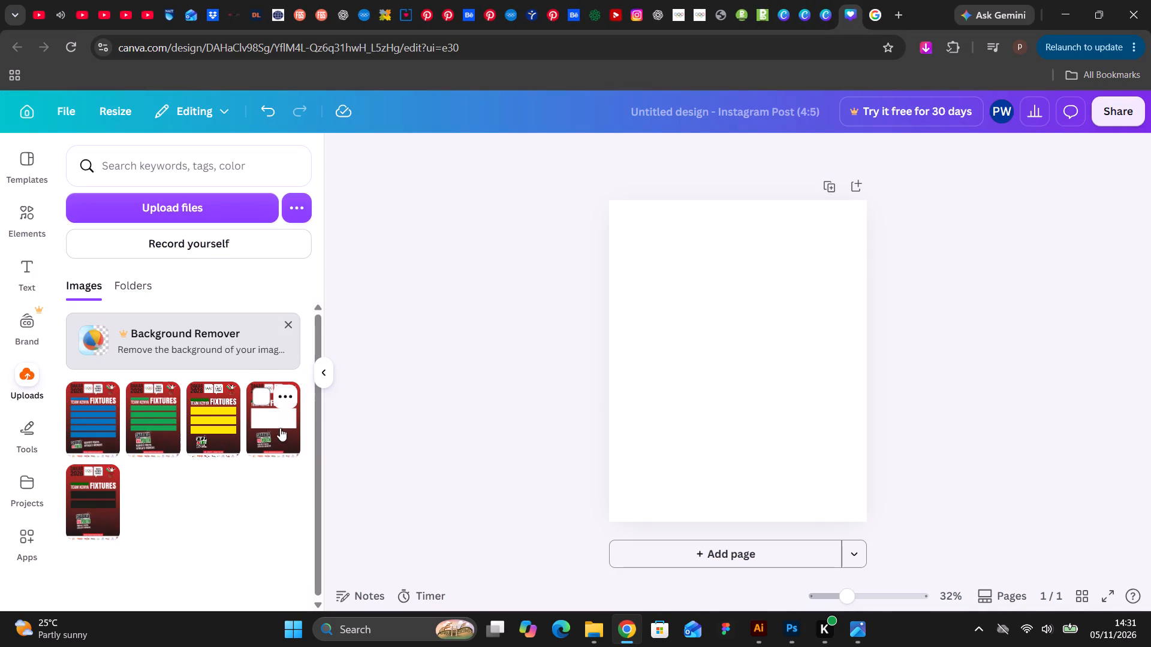
Remove the uploaded white-box poster image, background 1.png, from the uploads folder.
{"action": "left_click", "coordinate": [285, 402]}
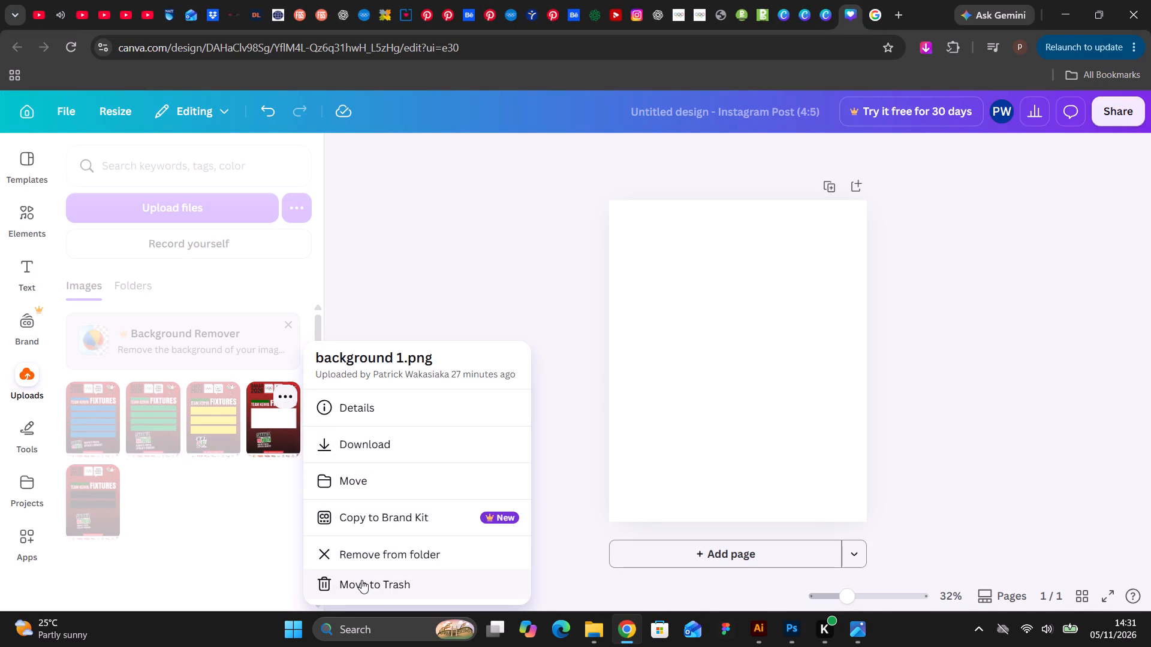
{"action": "left_click", "coordinate": [378, 559]}
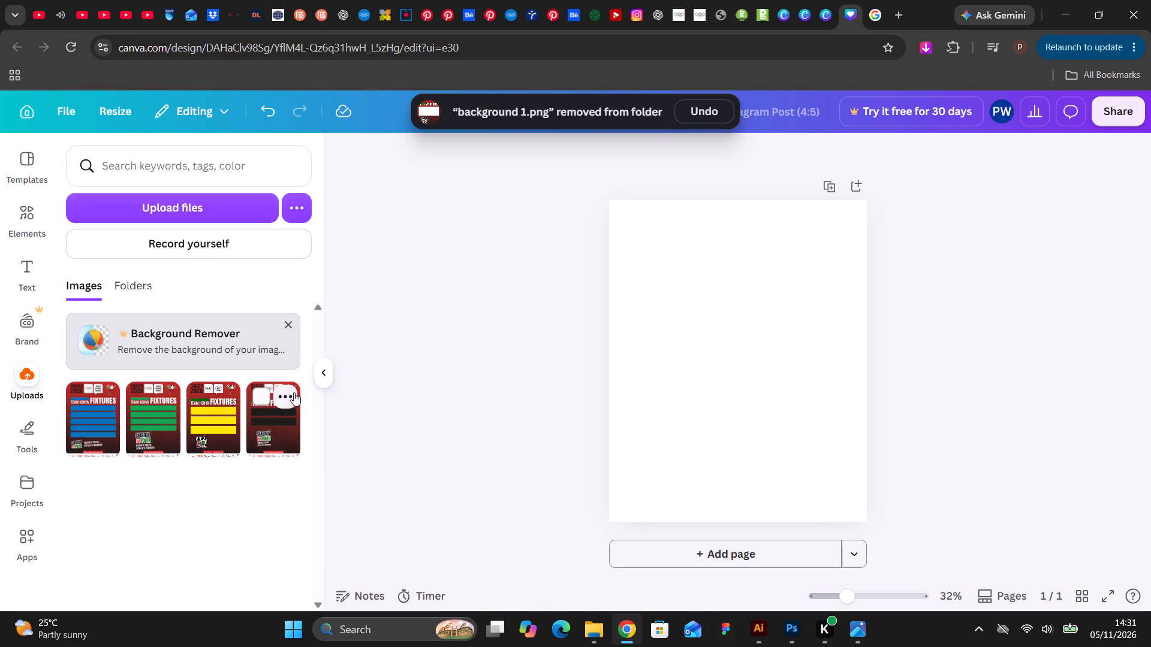
In Canva, remove background 2, background 3, background 4 and background 5 from the uploads folder.
{"action": "left_click", "coordinate": [294, 392]}
{"action": "left_click", "coordinate": [394, 559]}
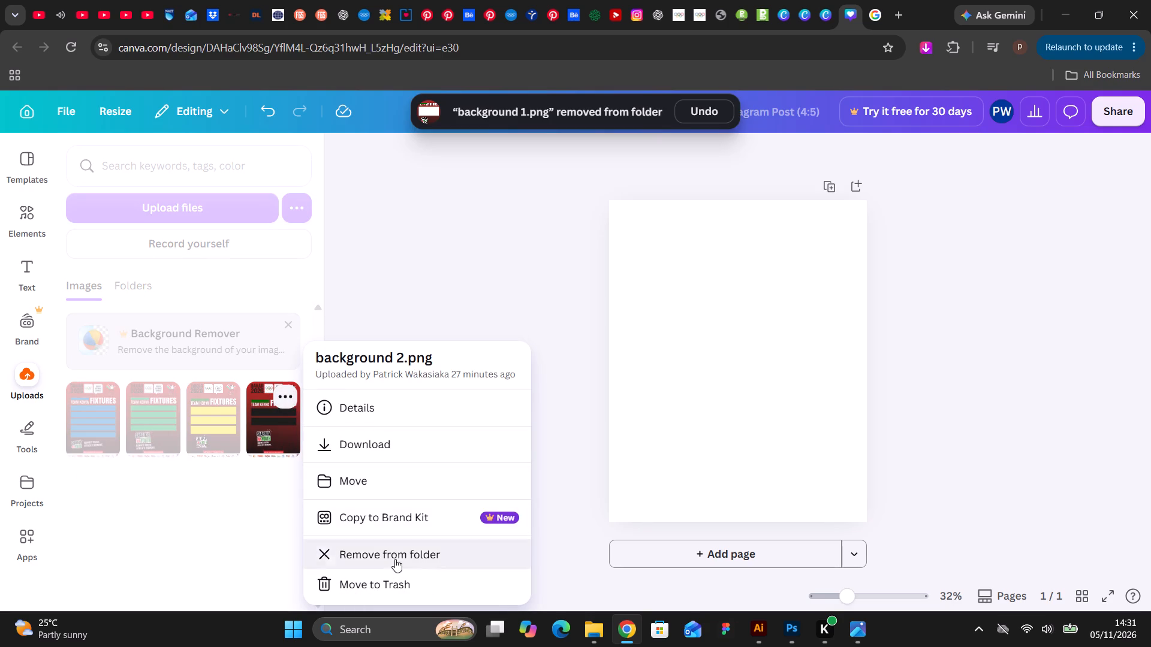
{"action": "left_click", "coordinate": [260, 394]}
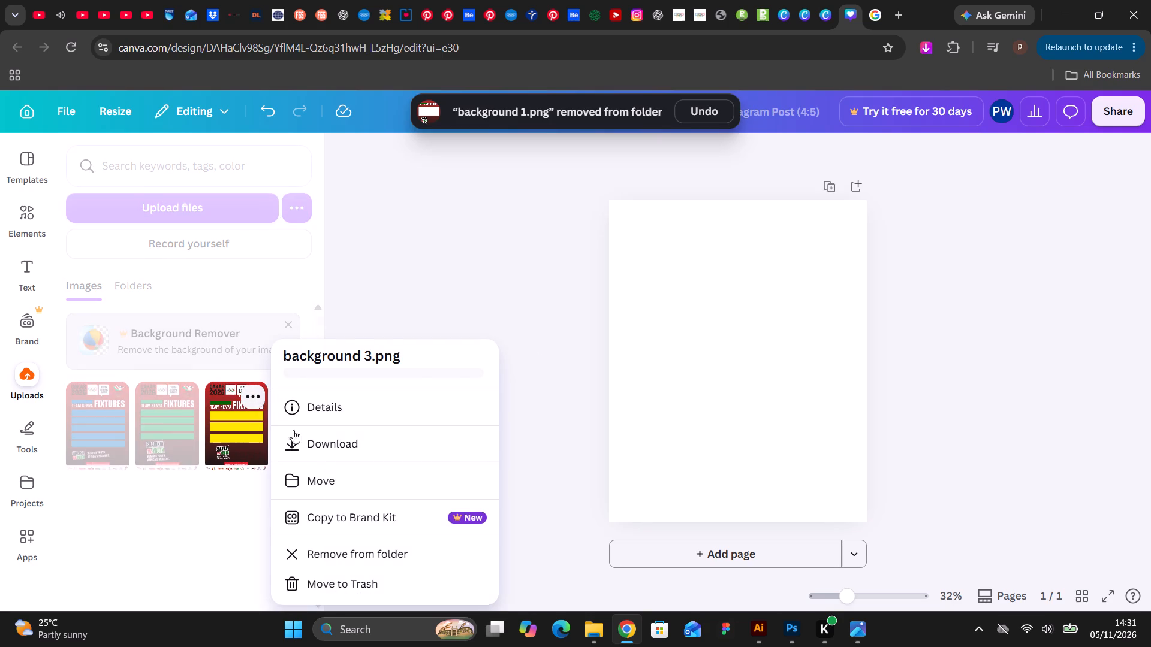
{"action": "left_click", "coordinate": [349, 554]}
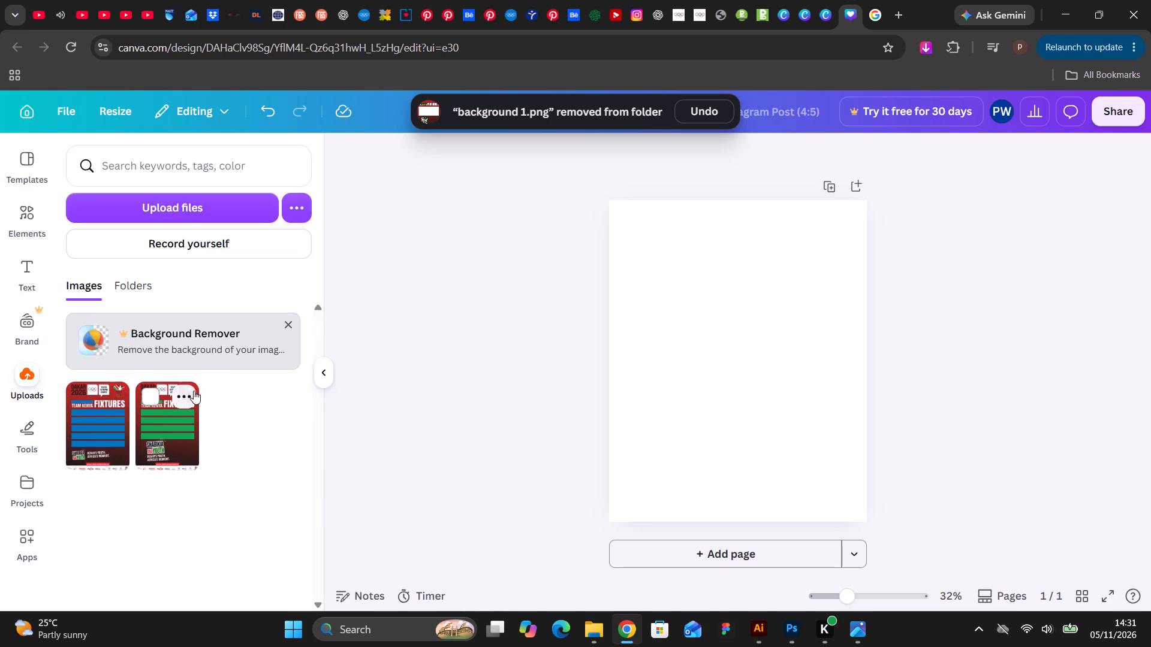
{"action": "left_click", "coordinate": [194, 391]}
{"action": "left_click", "coordinate": [280, 554]}
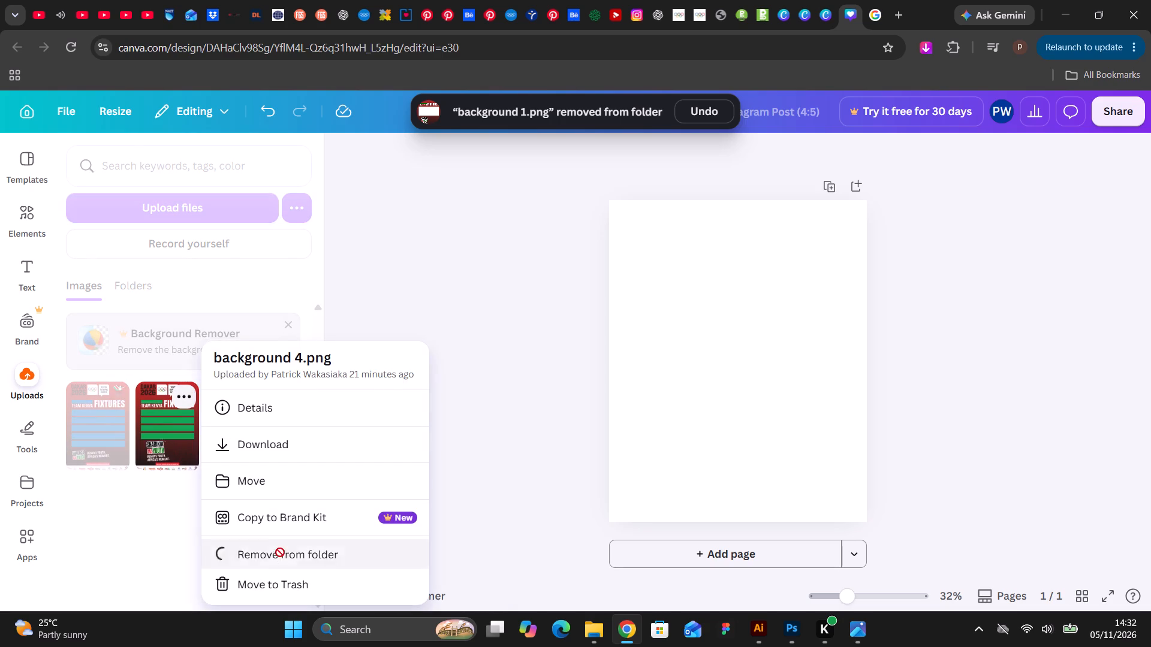
{"action": "left_click", "coordinate": [122, 391]}
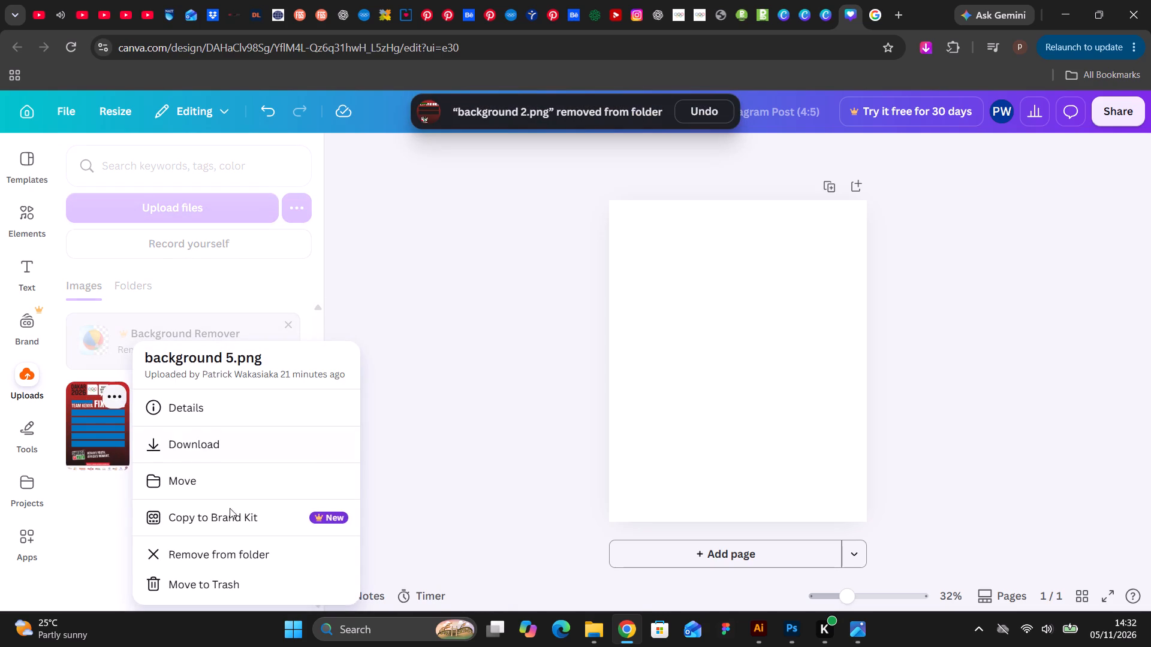
{"action": "left_click", "coordinate": [232, 551]}
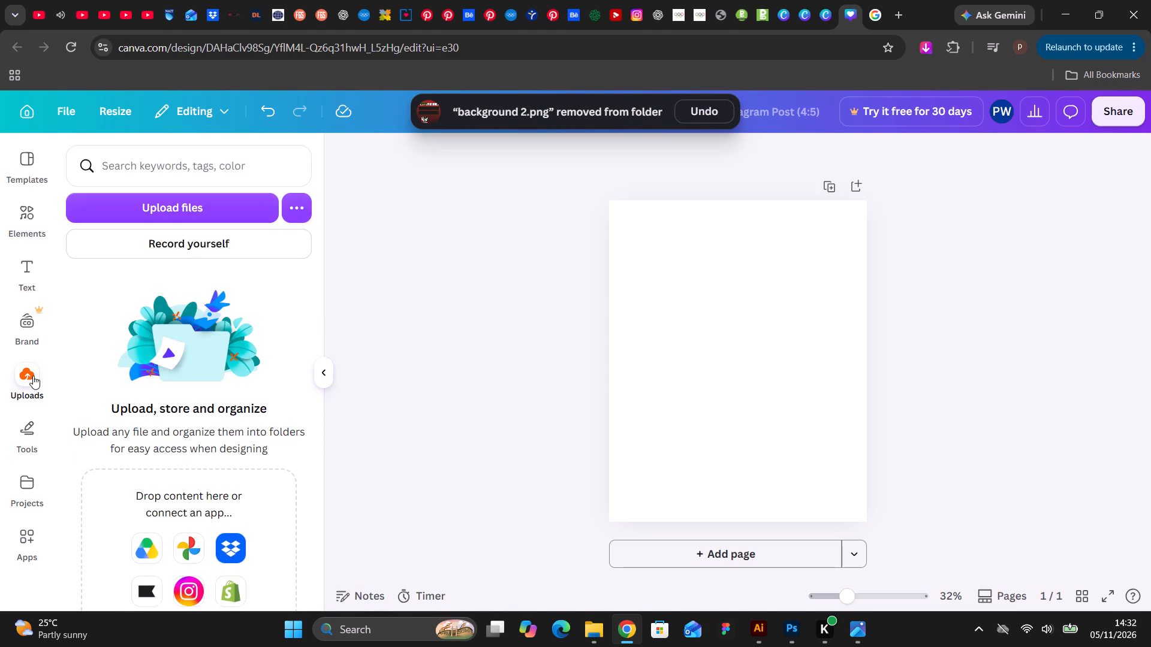
Choose background 1 and background 2 from the Dakar folder as files to upload to Canva.
{"action": "left_click", "coordinate": [33, 376]}
{"action": "left_click", "coordinate": [34, 372]}
{"action": "left_click", "coordinate": [189, 208]}
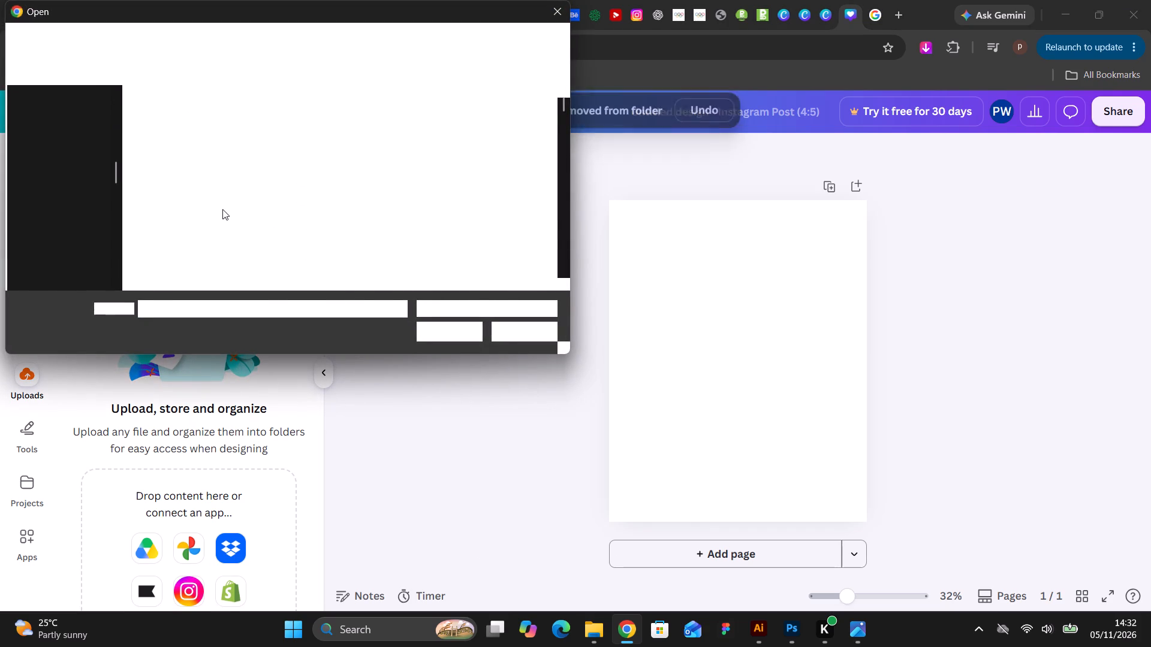
{"action": "scroll", "coordinate": [293, 205], "scroll_direction": "down", "scroll_amount": 4}
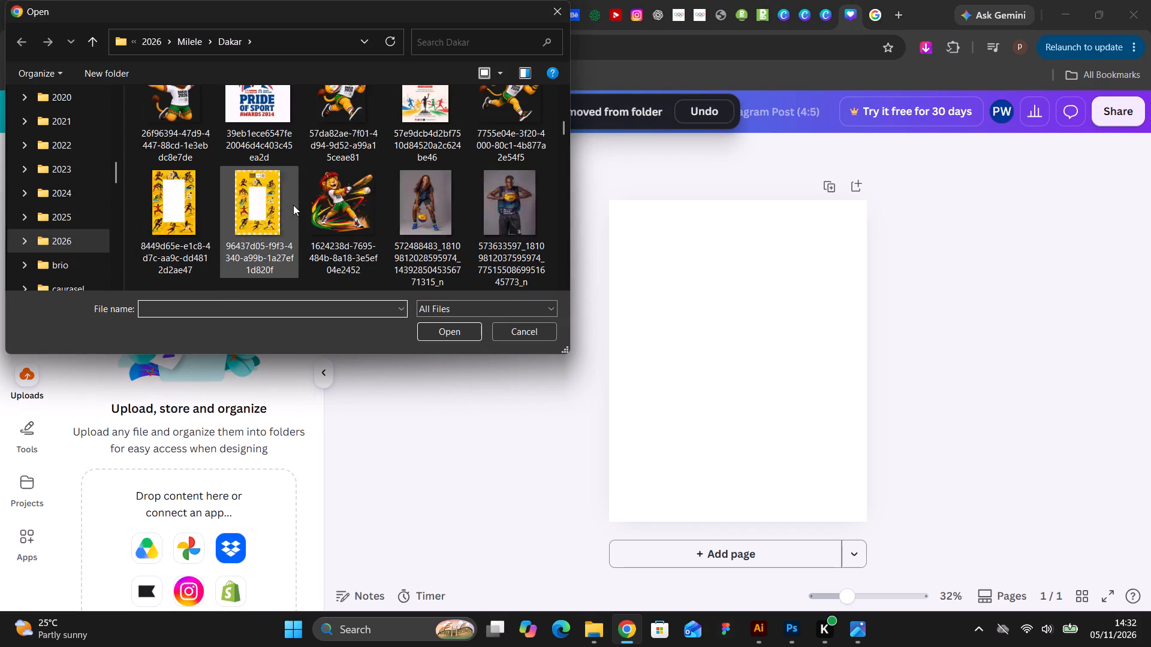
{"action": "scroll", "coordinate": [293, 205], "scroll_direction": "down", "scroll_amount": 2}
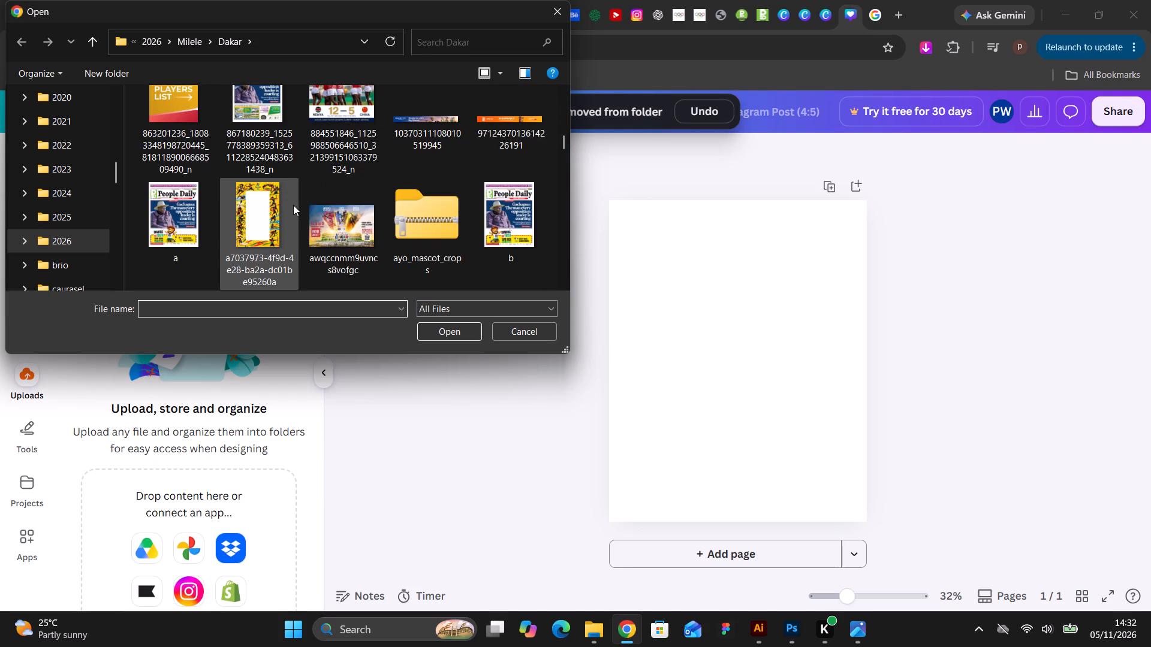
{"action": "scroll", "coordinate": [293, 205], "scroll_direction": "down", "scroll_amount": 1}
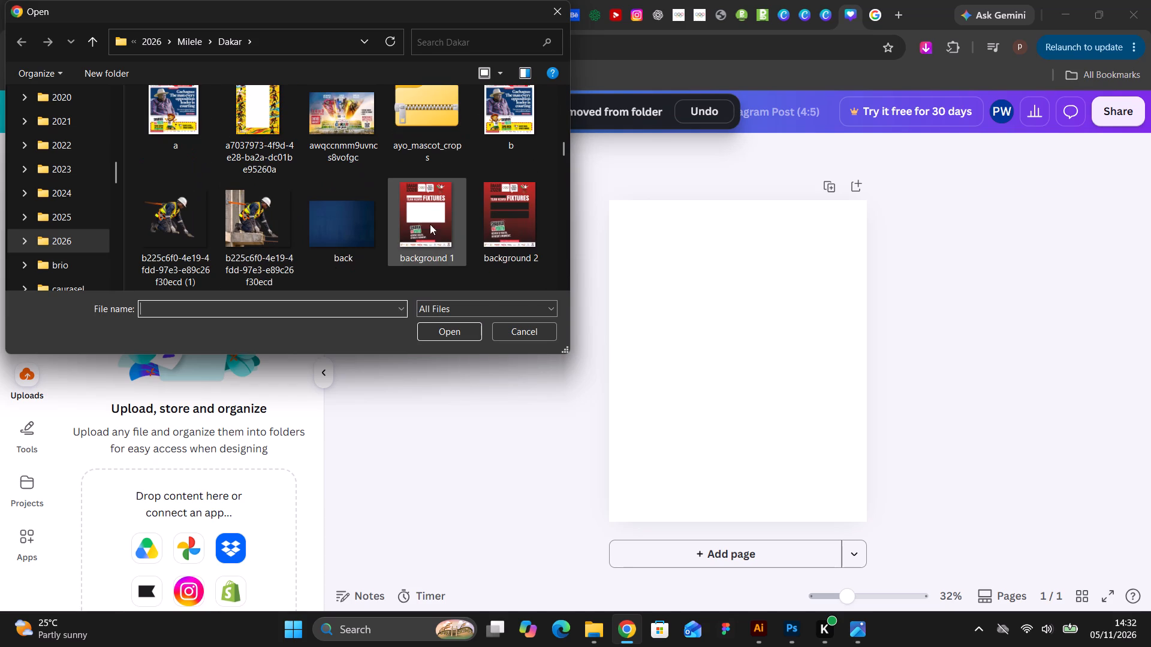
{"action": "left_click", "coordinate": [443, 225]}
{"action": "left_click", "coordinate": [508, 232], "text": "ctrl"}
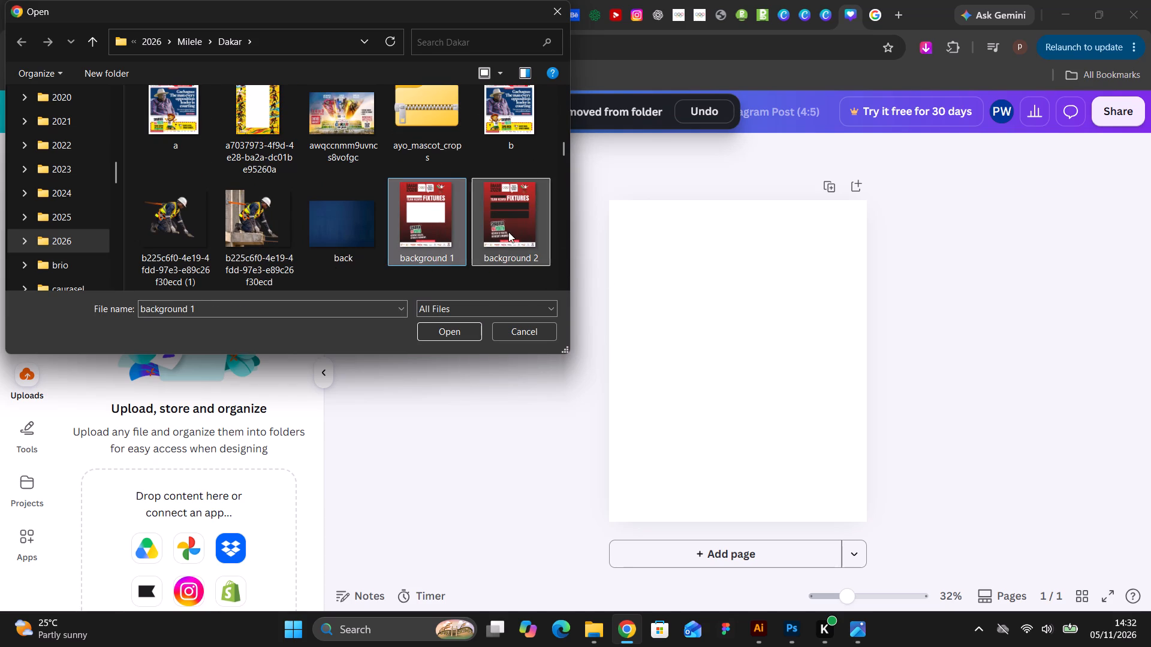
{"action": "left_click_drag", "start_coordinate": [562, 150], "coordinate": [564, 156]}
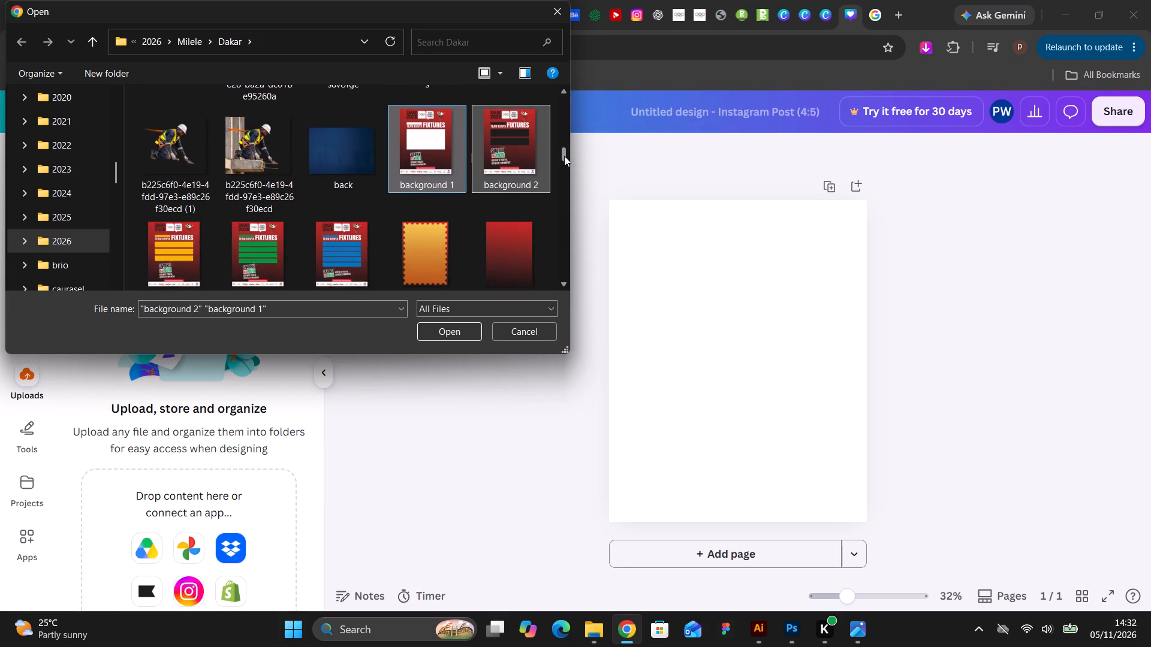
{"action": "left_click_drag", "start_coordinate": [564, 156], "coordinate": [565, 157]}
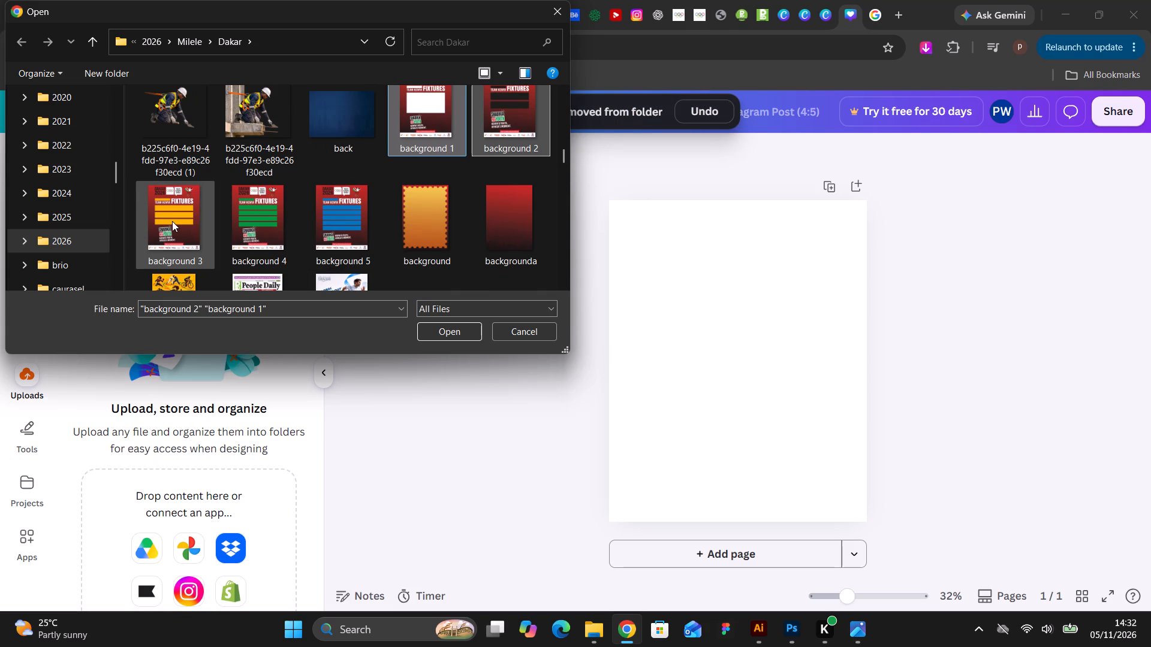
Add background 3, background 4 and background 5 to the selected files and upload all five backgrounds to Canva.
{"action": "left_click", "coordinate": [172, 221], "text": "ctrl"}
{"action": "left_click", "coordinate": [274, 223], "text": "ctrl"}
{"action": "left_click", "coordinate": [345, 231], "text": "ctrl"}
{"action": "left_click", "coordinate": [456, 333]}
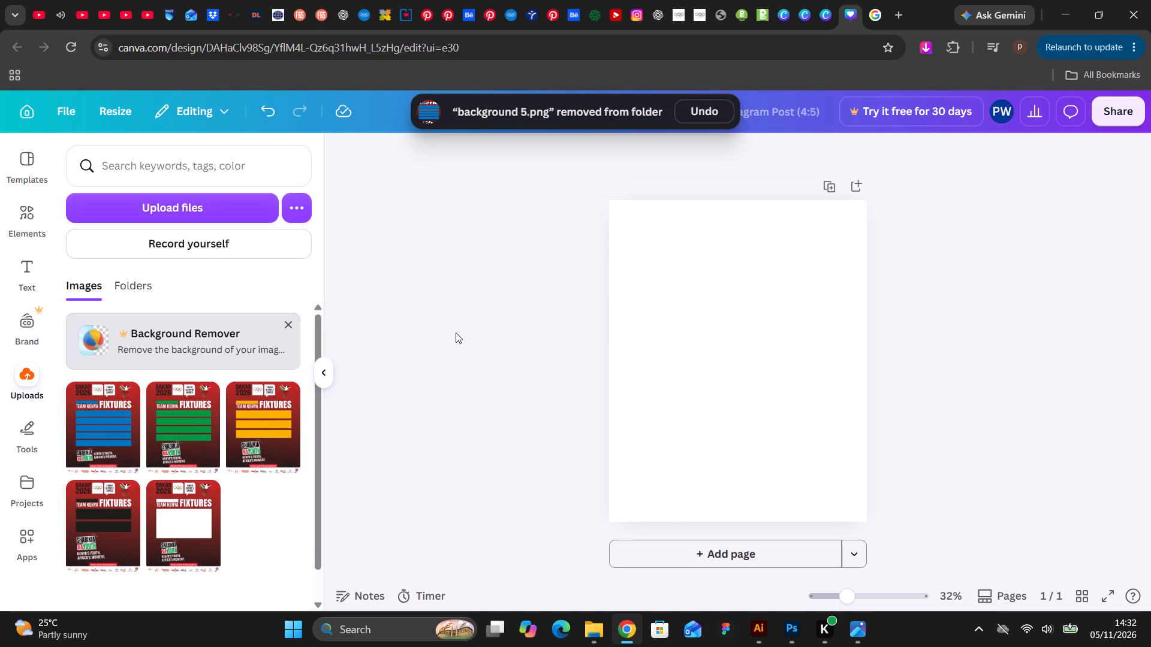
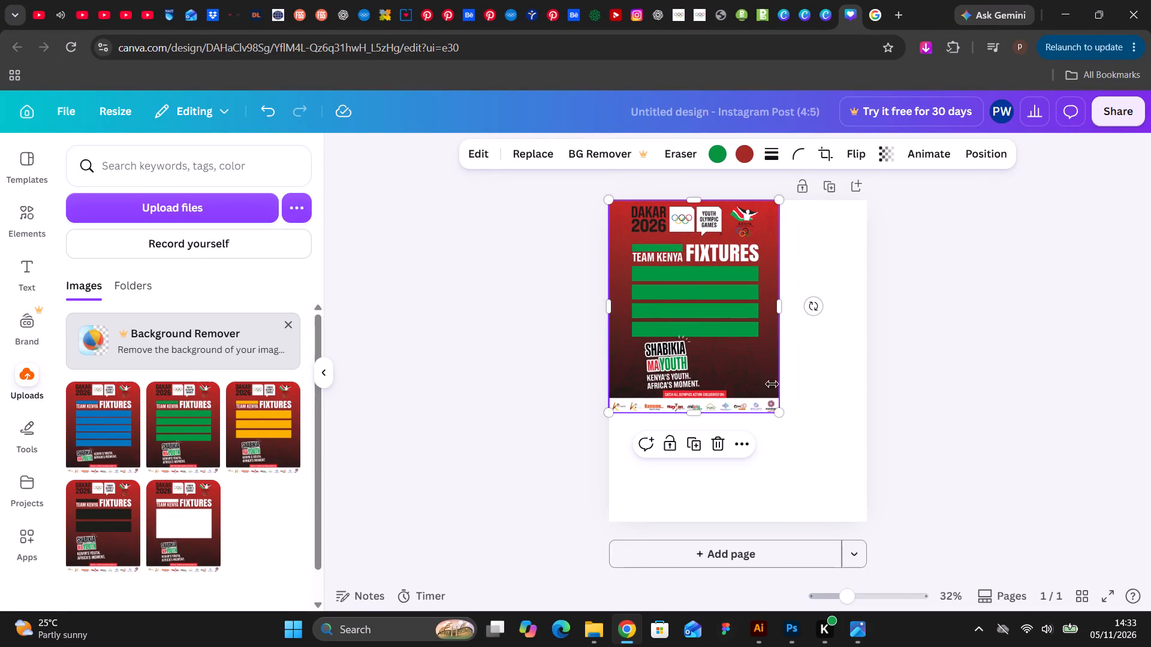
Enlarge the green-bar fixtures background to cover the whole page at 1080 x 1350.
{"action": "left_click_drag", "start_coordinate": [779, 409], "coordinate": [845, 503]}
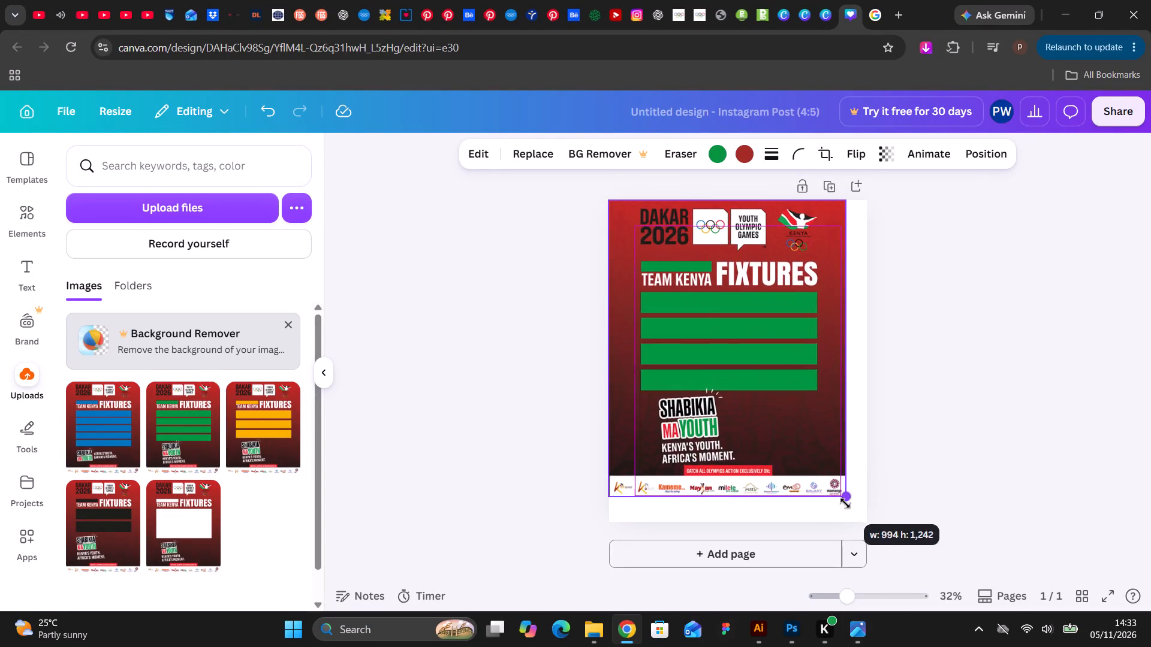
{"action": "left_click_drag", "start_coordinate": [845, 503], "coordinate": [862, 524]}
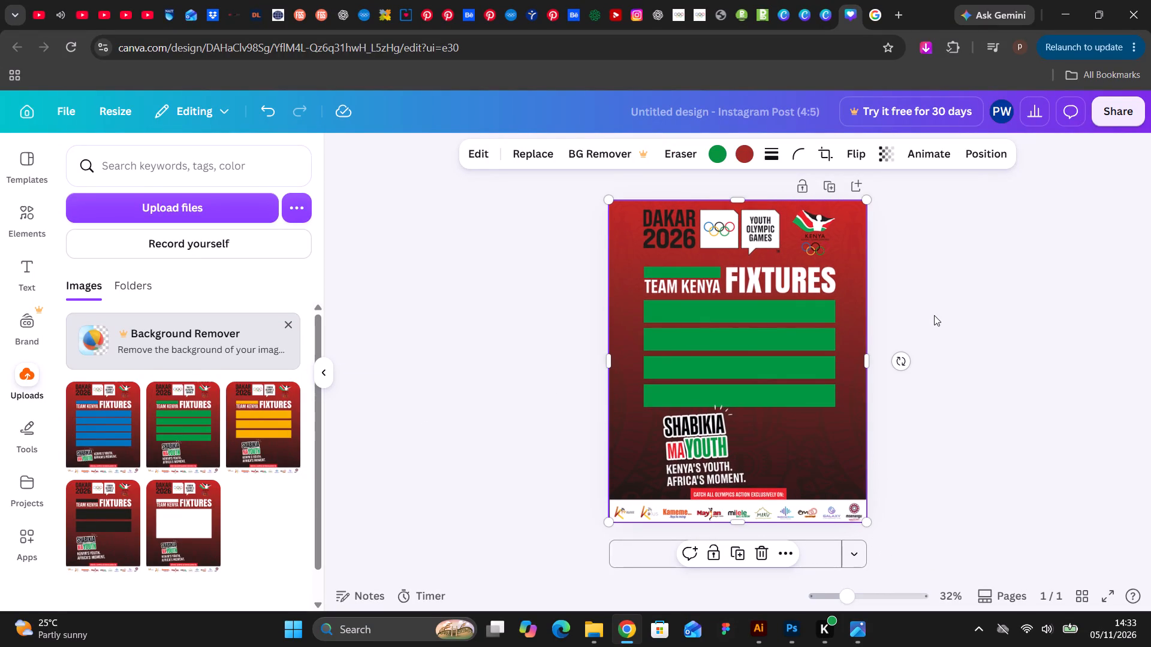
{"action": "left_click", "coordinate": [934, 315]}
{"action": "left_click", "coordinate": [732, 325]}
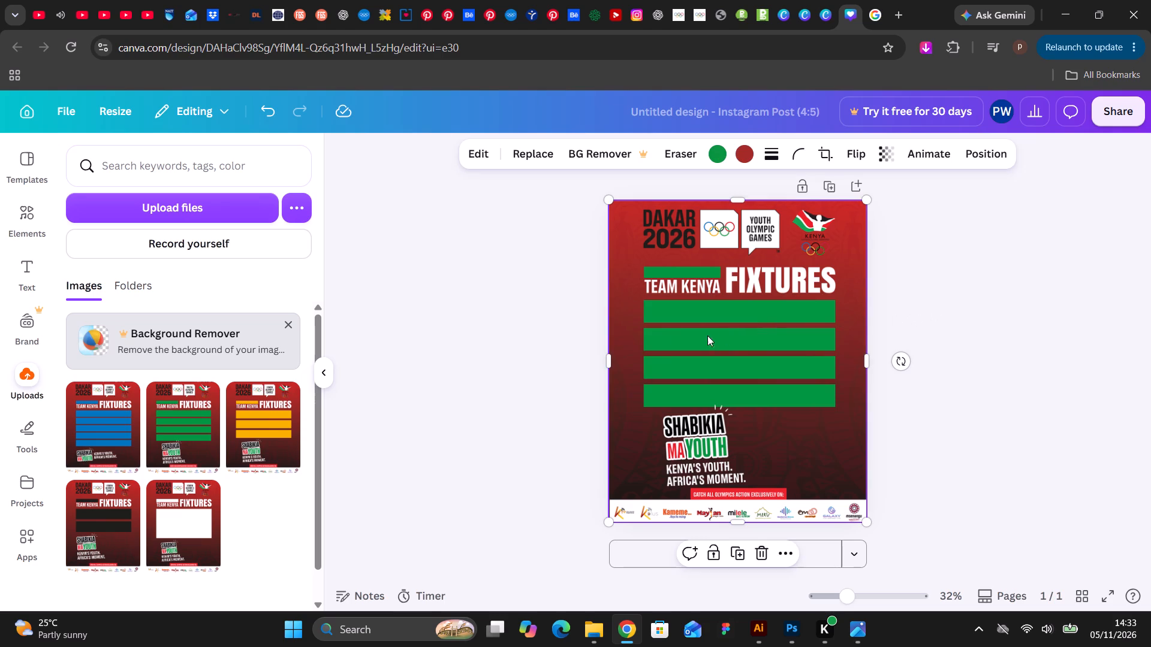
{"action": "left_click_drag", "start_coordinate": [613, 359], "coordinate": [611, 363]}
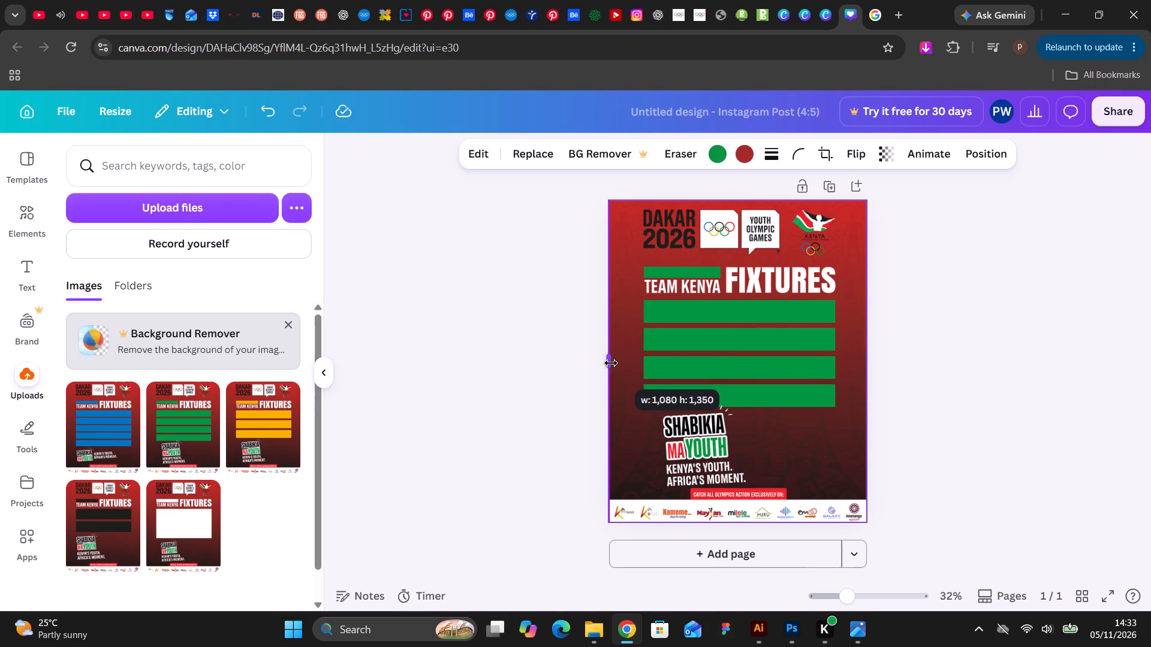
Resize and nudge the green background image slightly so it covers the full page at about 1,083 x 1,350.
{"action": "left_click_drag", "start_coordinate": [611, 363], "coordinate": [607, 368]}
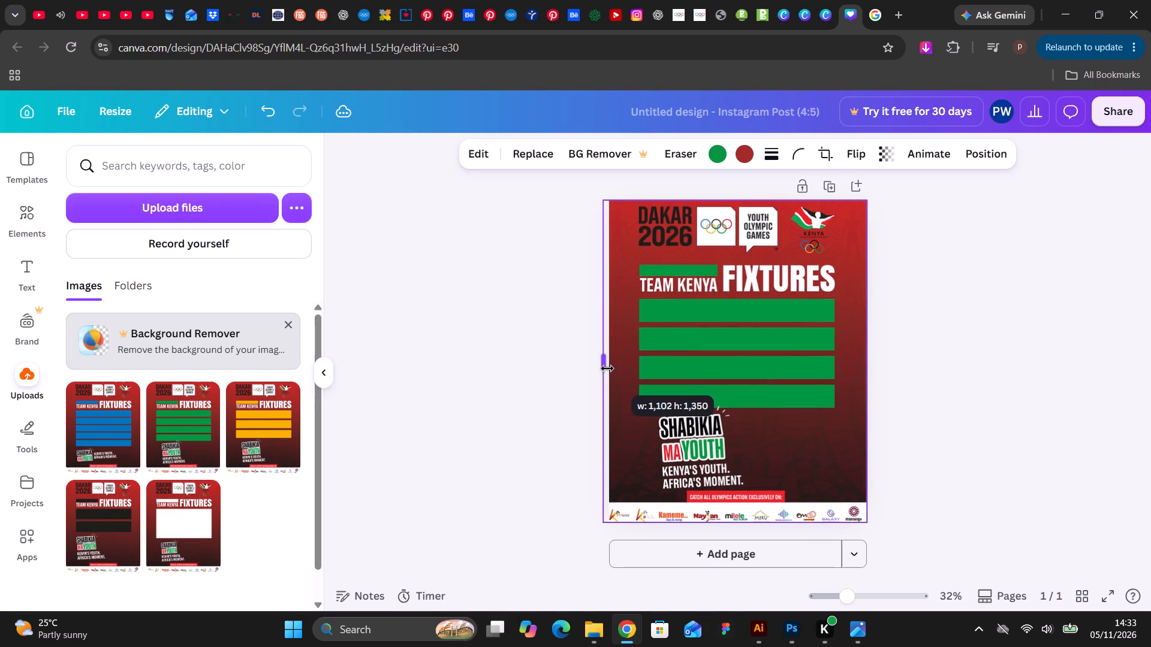
{"action": "left_click_drag", "start_coordinate": [607, 368], "coordinate": [610, 370]}
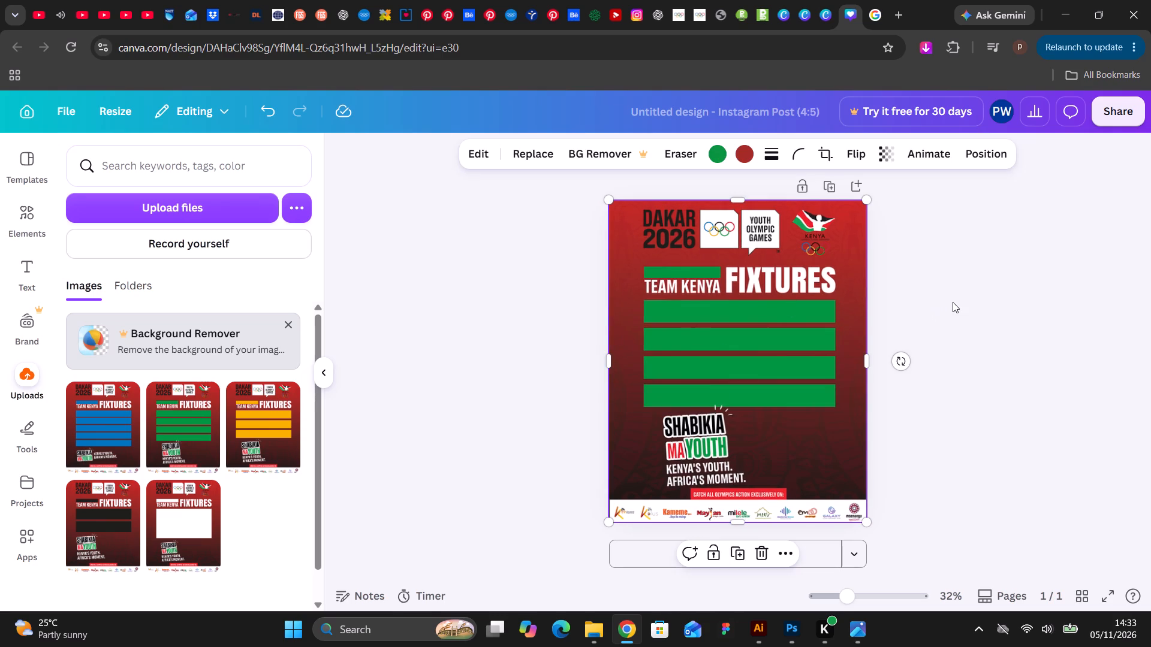
{"action": "left_click", "coordinate": [953, 302]}
{"action": "left_click", "coordinate": [953, 302]}
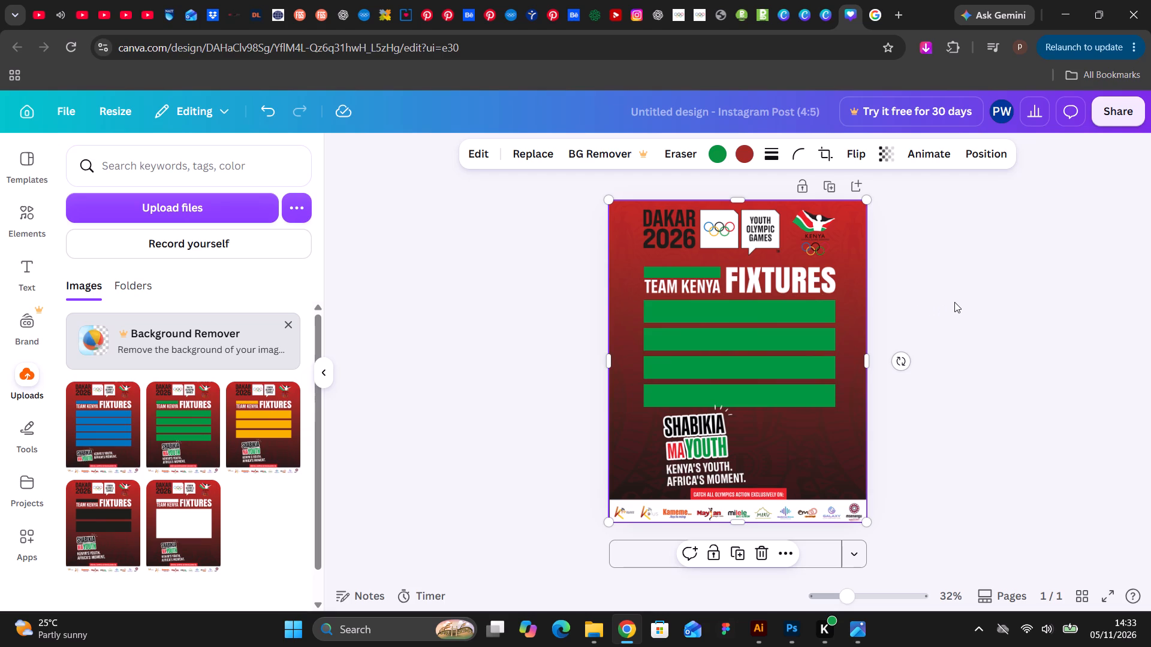
{"action": "scroll", "coordinate": [831, 324], "scroll_direction": "down", "scroll_amount": 4}
{"action": "left_click", "coordinate": [830, 324]}
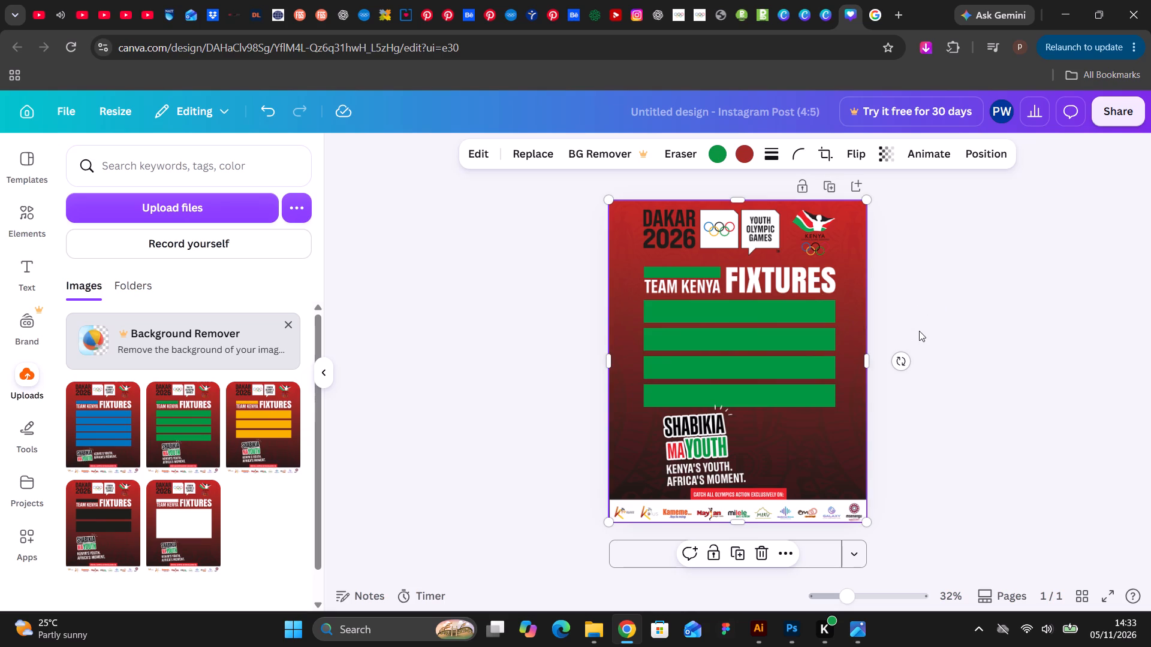
{"action": "key", "text": "Left"}
{"action": "key", "text": "Left"}
{"action": "key", "text": "Left"}
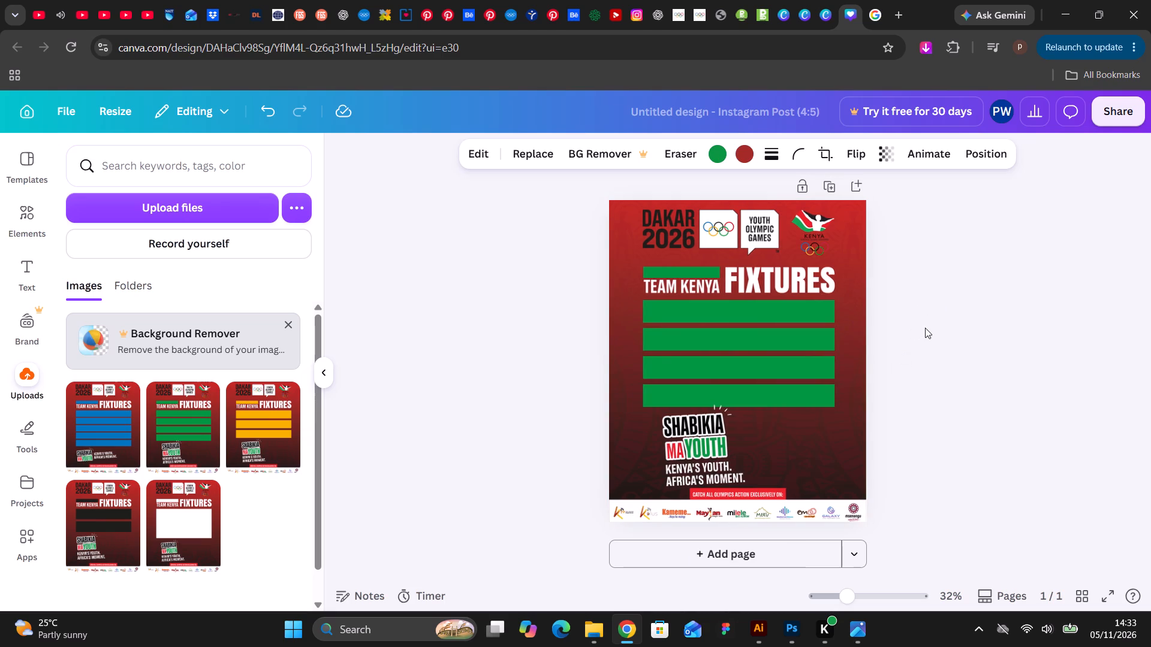
{"action": "left_click", "coordinate": [868, 356]}
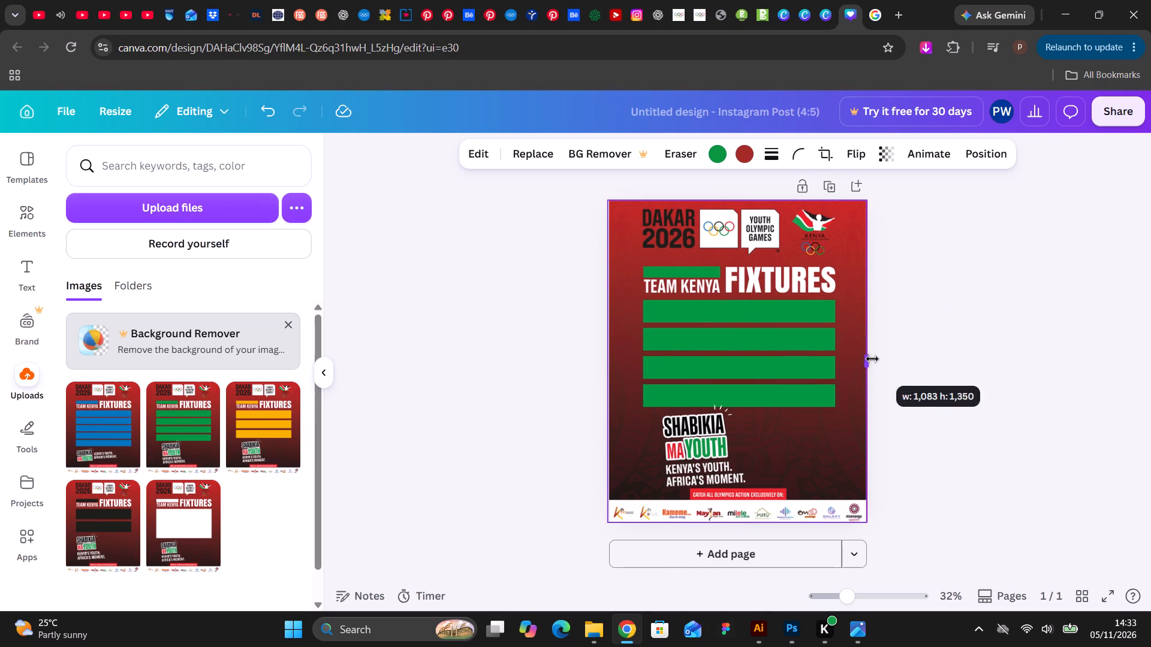
{"action": "left_click", "coordinate": [954, 328]}
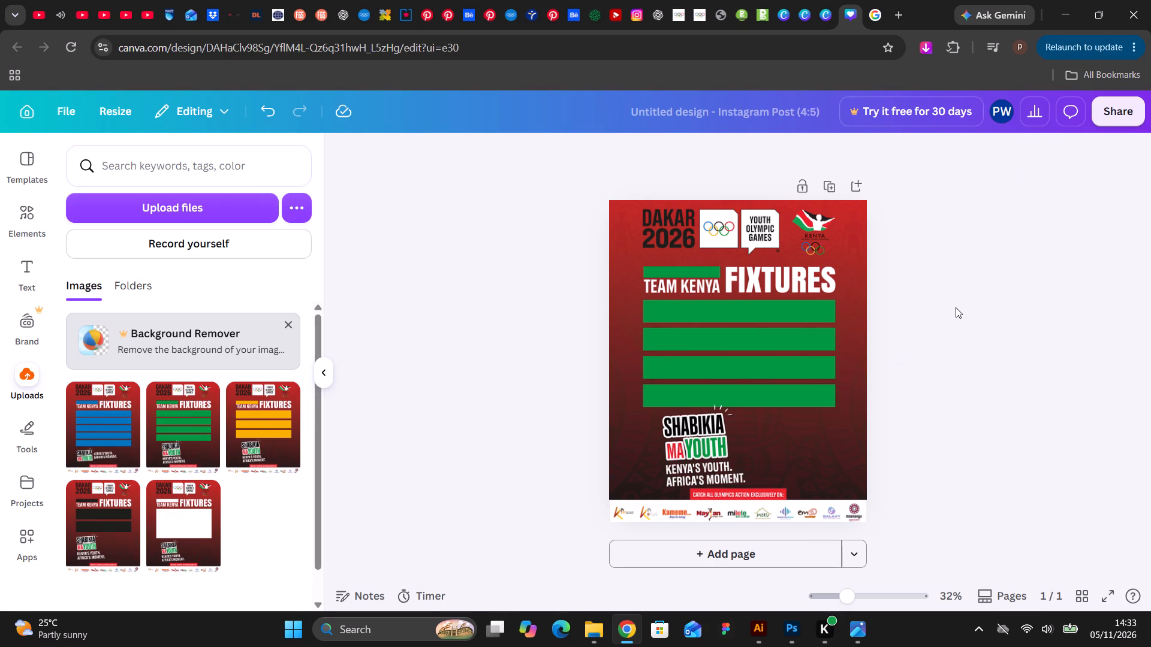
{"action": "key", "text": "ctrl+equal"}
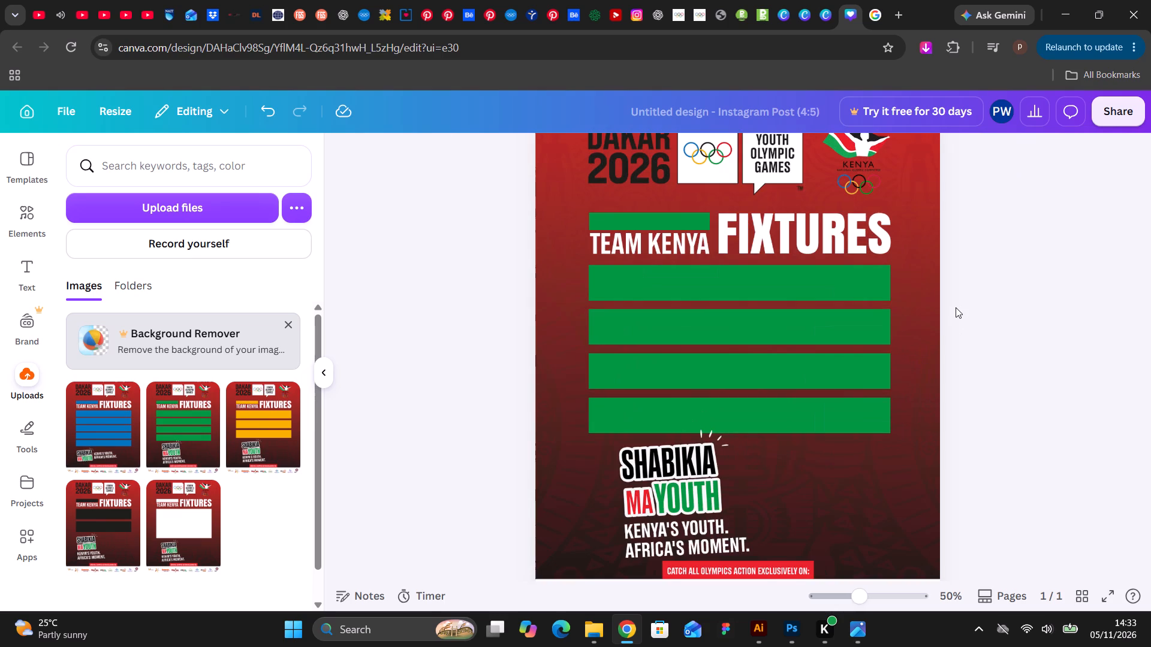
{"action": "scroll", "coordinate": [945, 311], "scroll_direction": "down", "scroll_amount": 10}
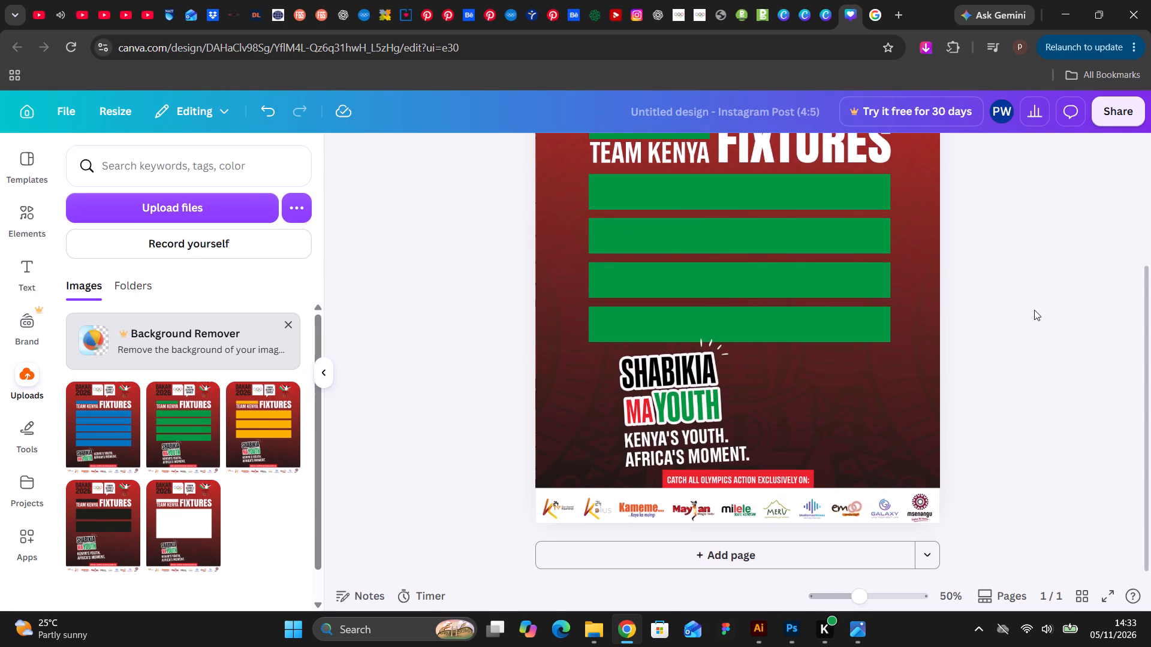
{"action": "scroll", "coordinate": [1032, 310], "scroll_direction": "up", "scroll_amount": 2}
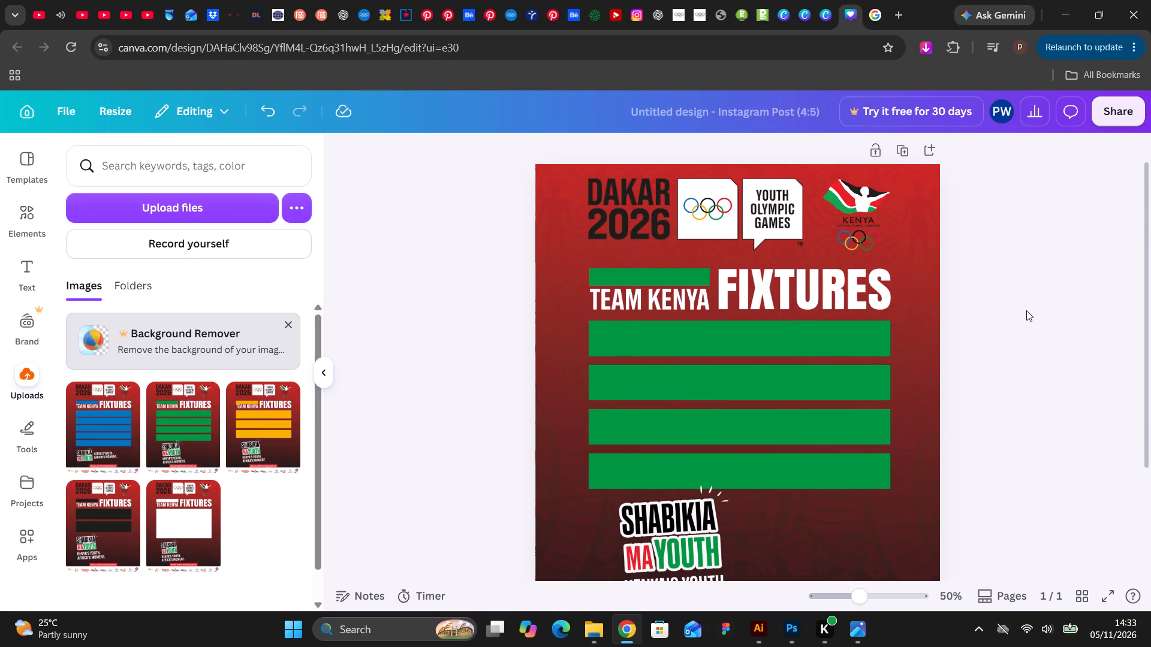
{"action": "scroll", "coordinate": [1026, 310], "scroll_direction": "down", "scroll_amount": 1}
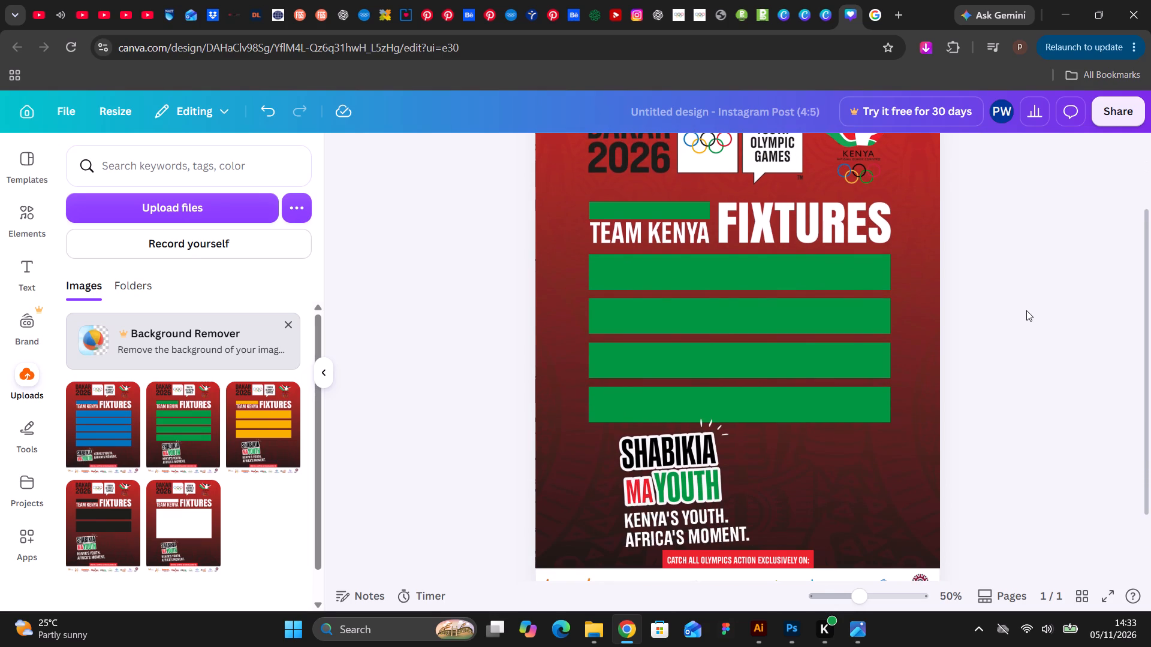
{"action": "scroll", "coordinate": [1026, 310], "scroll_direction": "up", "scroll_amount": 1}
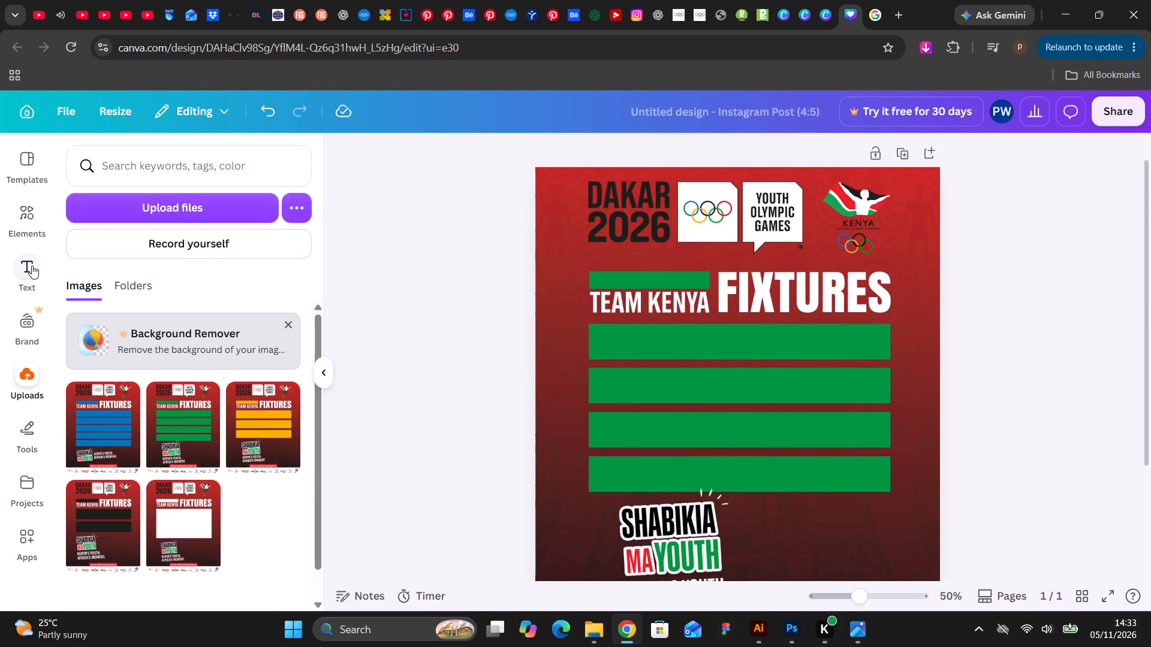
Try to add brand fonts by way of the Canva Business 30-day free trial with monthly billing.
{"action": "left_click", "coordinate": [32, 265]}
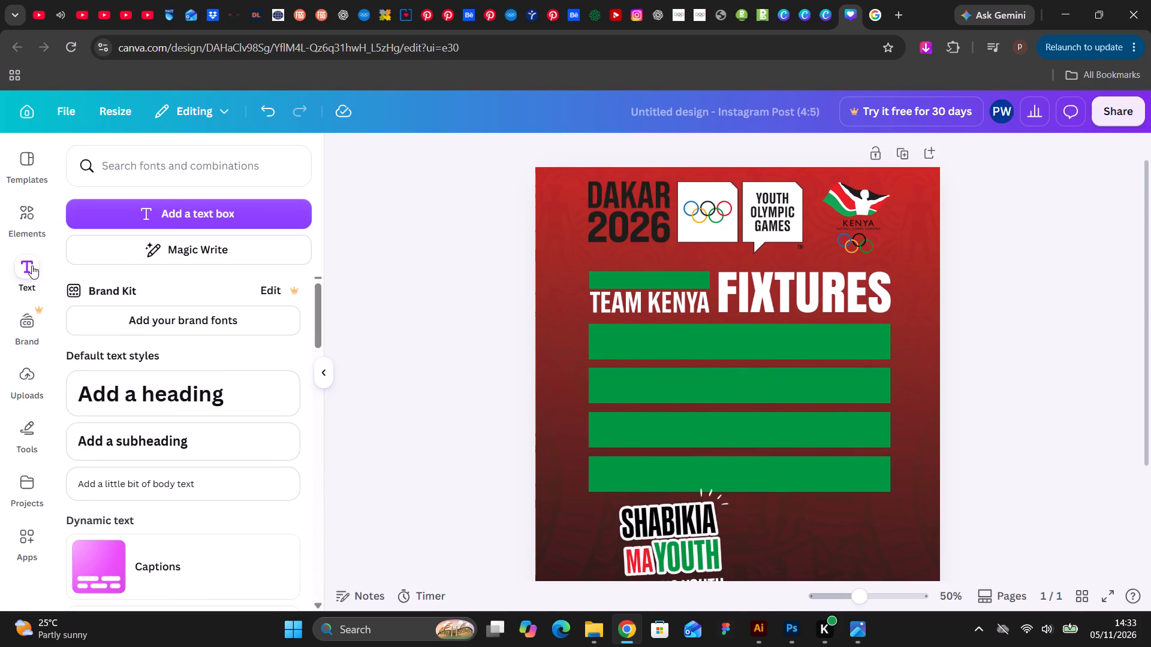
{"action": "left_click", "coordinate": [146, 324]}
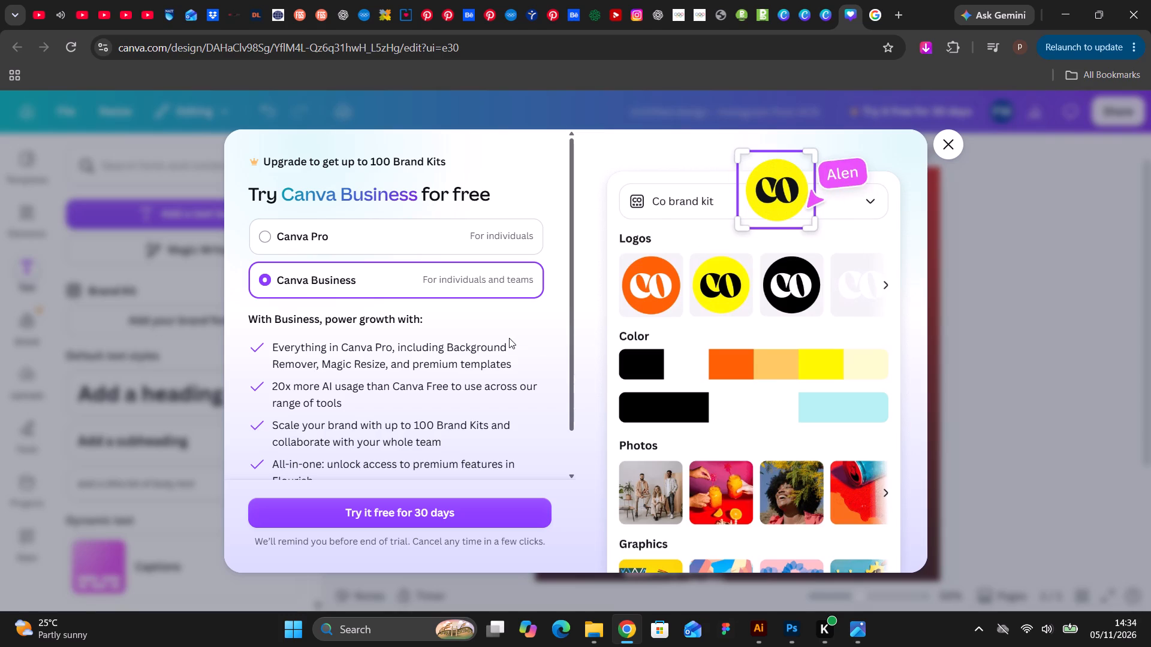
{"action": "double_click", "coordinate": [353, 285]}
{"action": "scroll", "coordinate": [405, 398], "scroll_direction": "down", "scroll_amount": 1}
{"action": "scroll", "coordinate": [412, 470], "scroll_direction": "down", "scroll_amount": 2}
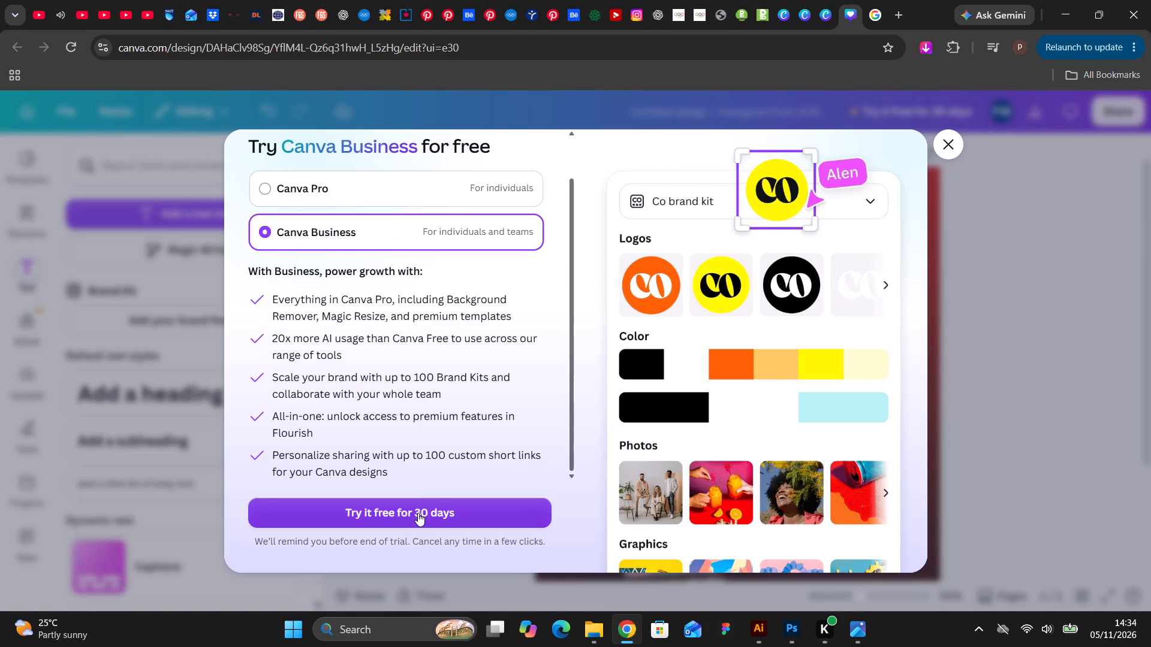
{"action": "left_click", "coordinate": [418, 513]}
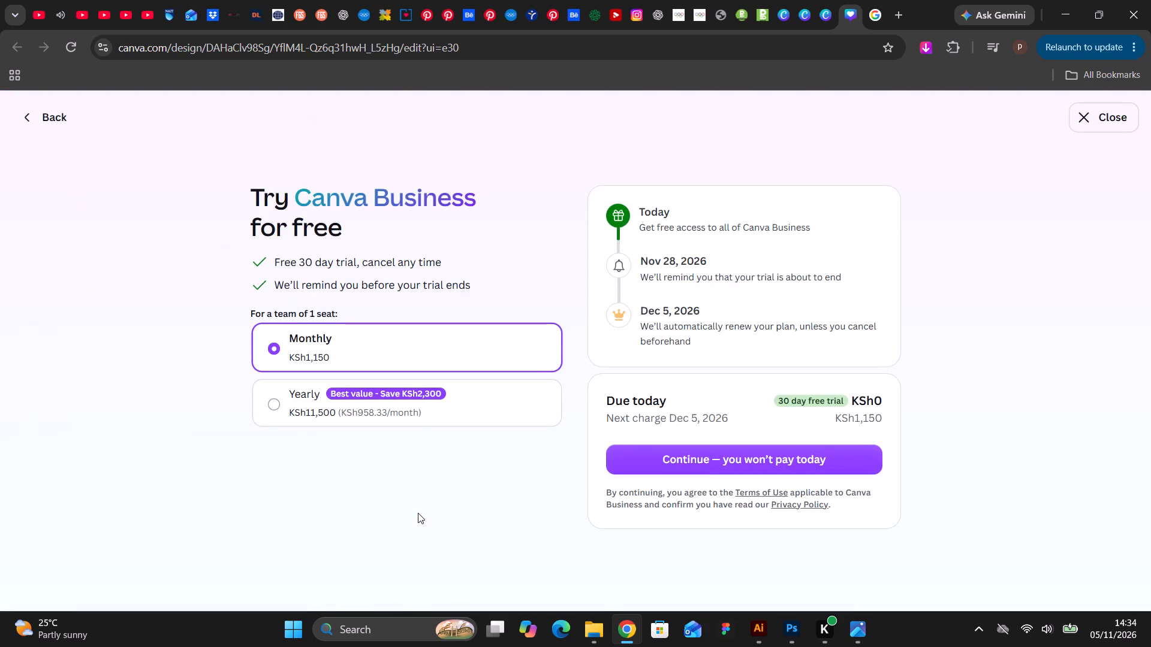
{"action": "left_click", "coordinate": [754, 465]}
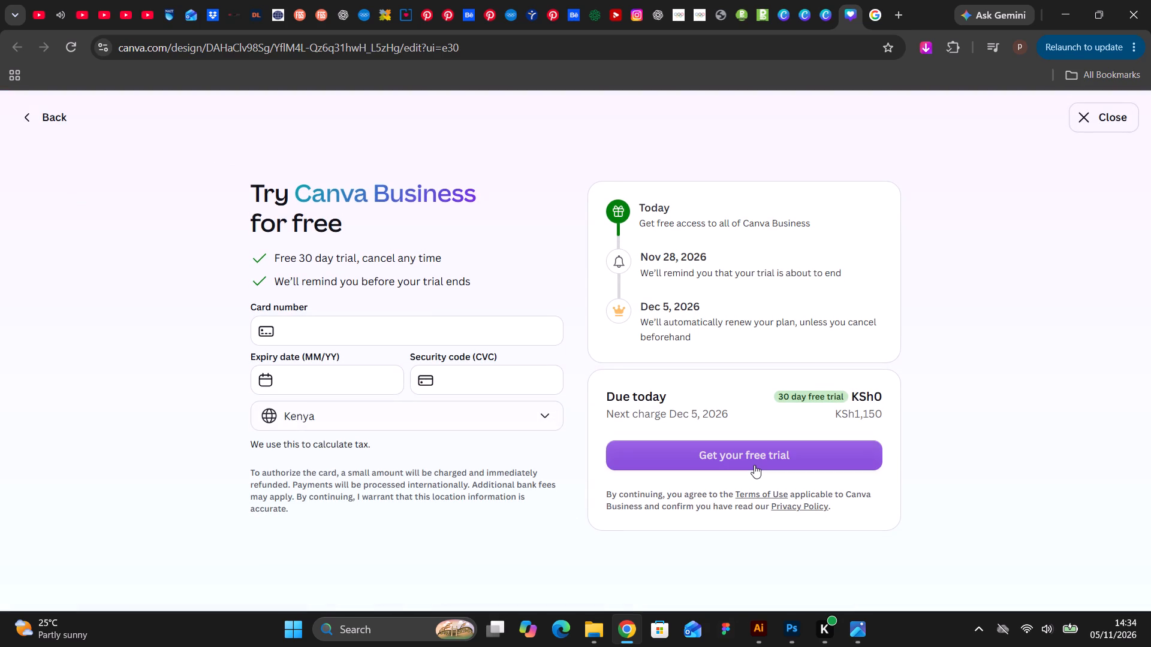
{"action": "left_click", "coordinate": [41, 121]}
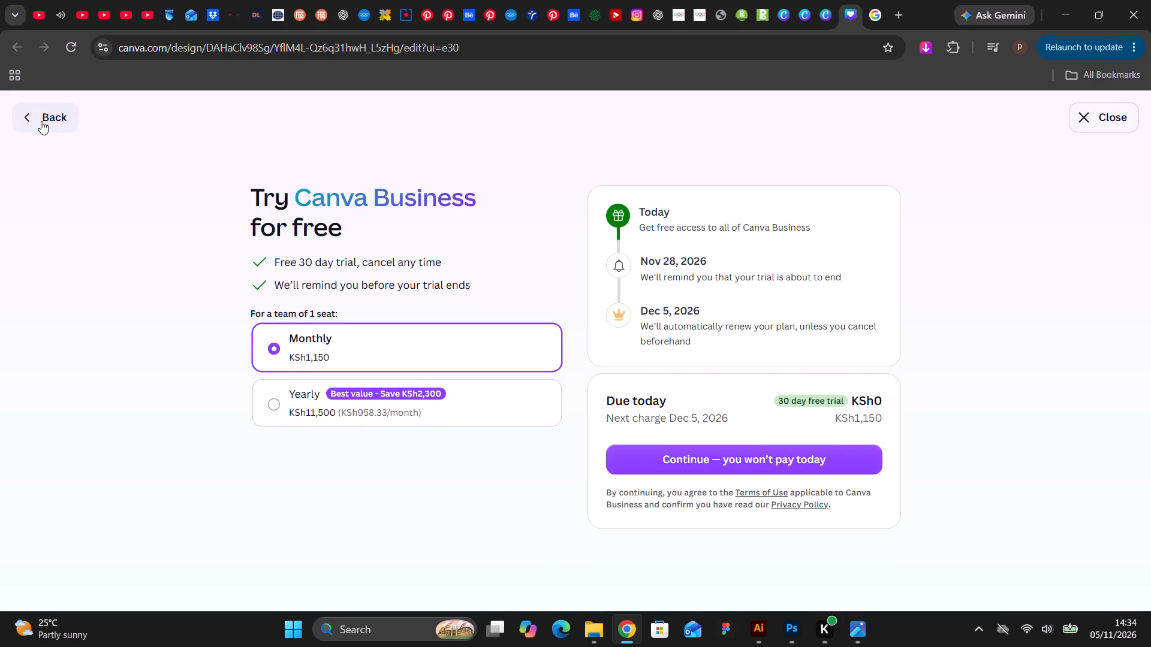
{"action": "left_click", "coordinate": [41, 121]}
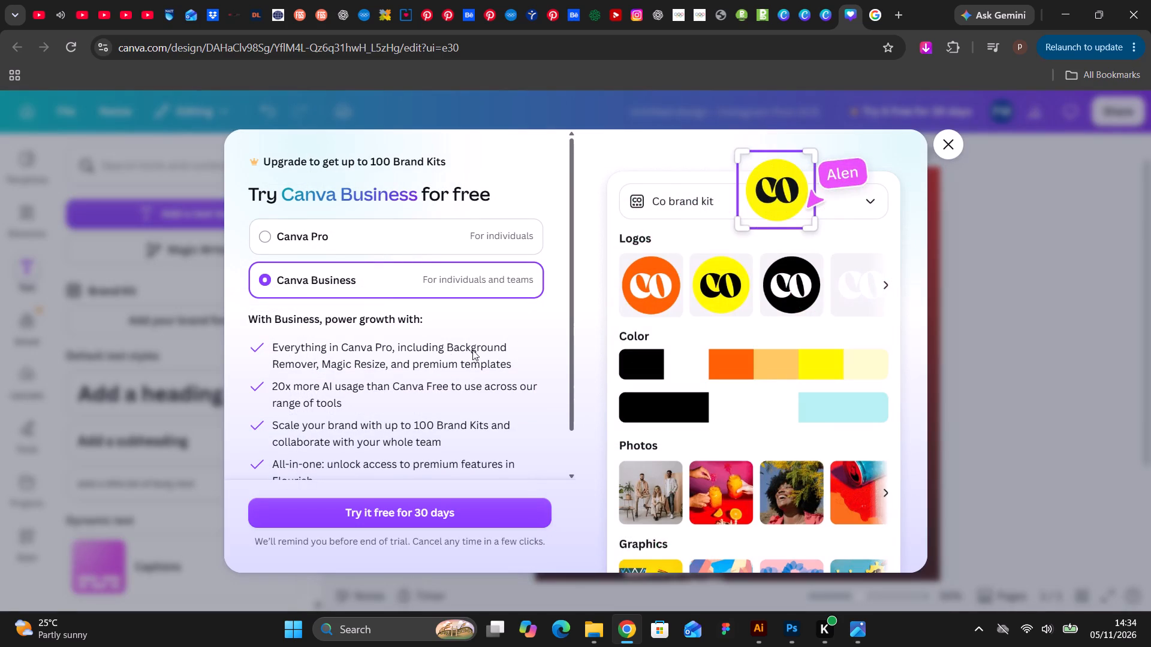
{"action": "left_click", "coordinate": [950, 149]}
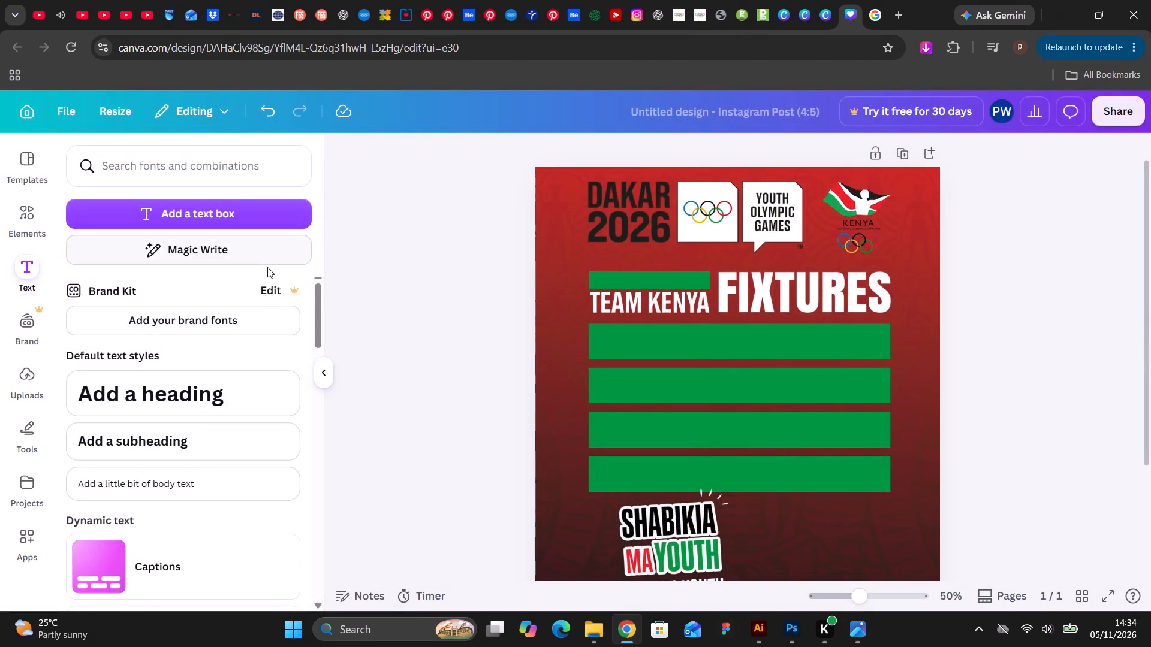
Search the text fonts and combinations for "olympic" and look through the results.
{"action": "left_click", "coordinate": [174, 162]}
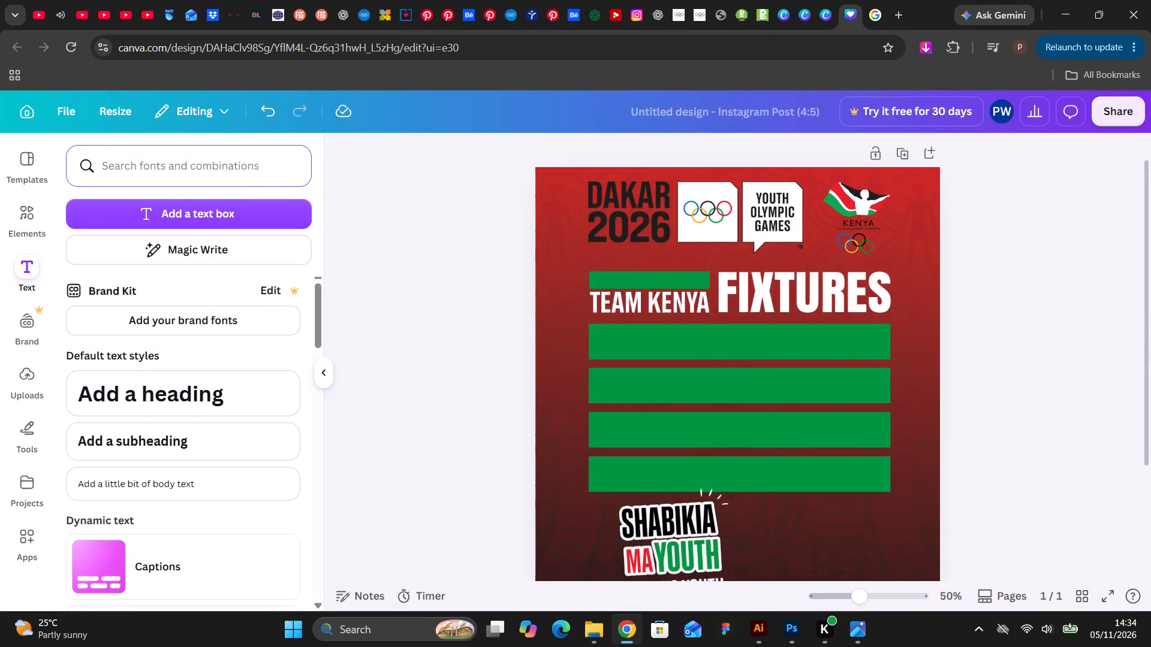
{"action": "type", "text": "olympi"}
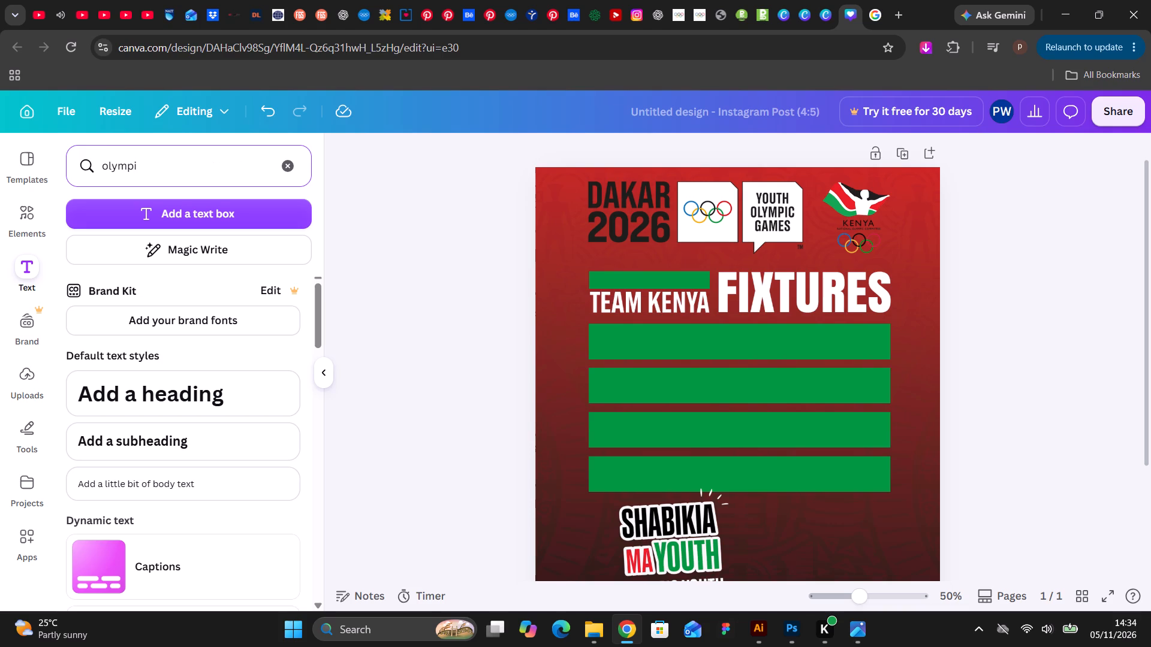
{"action": "key", "text": "c"}
{"action": "key", "text": "Return"}
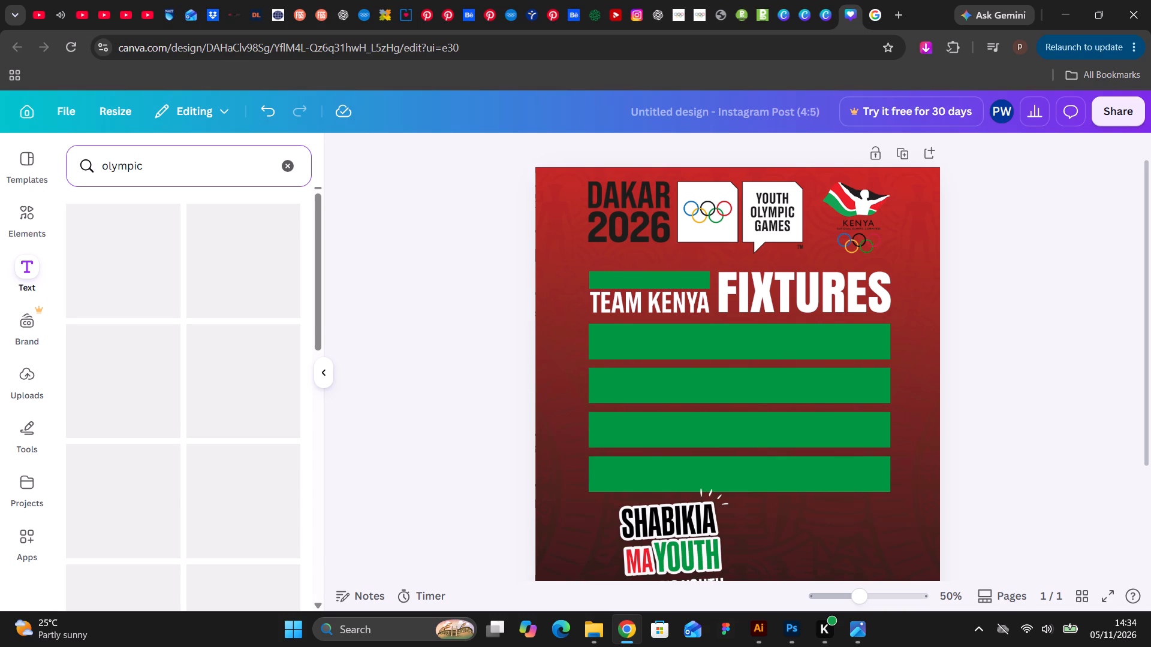
{"action": "scroll", "coordinate": [202, 236], "scroll_direction": "down", "scroll_amount": 2}
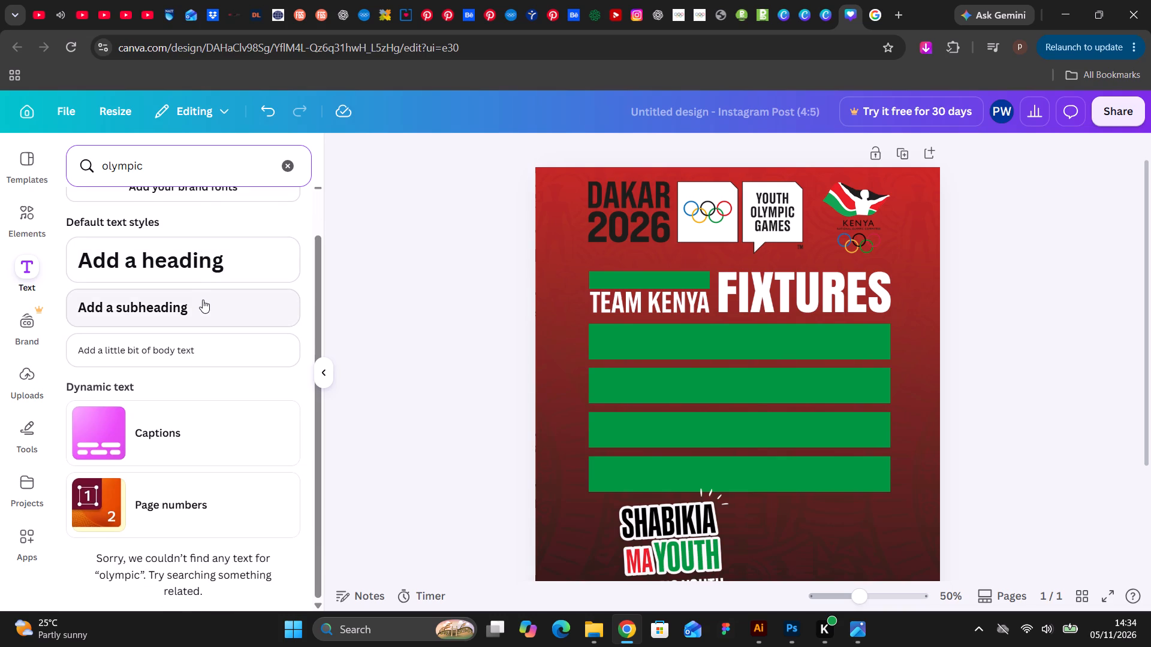
{"action": "scroll", "coordinate": [204, 313], "scroll_direction": "down", "scroll_amount": 1}
{"action": "scroll", "coordinate": [210, 391], "scroll_direction": "up", "scroll_amount": 2}
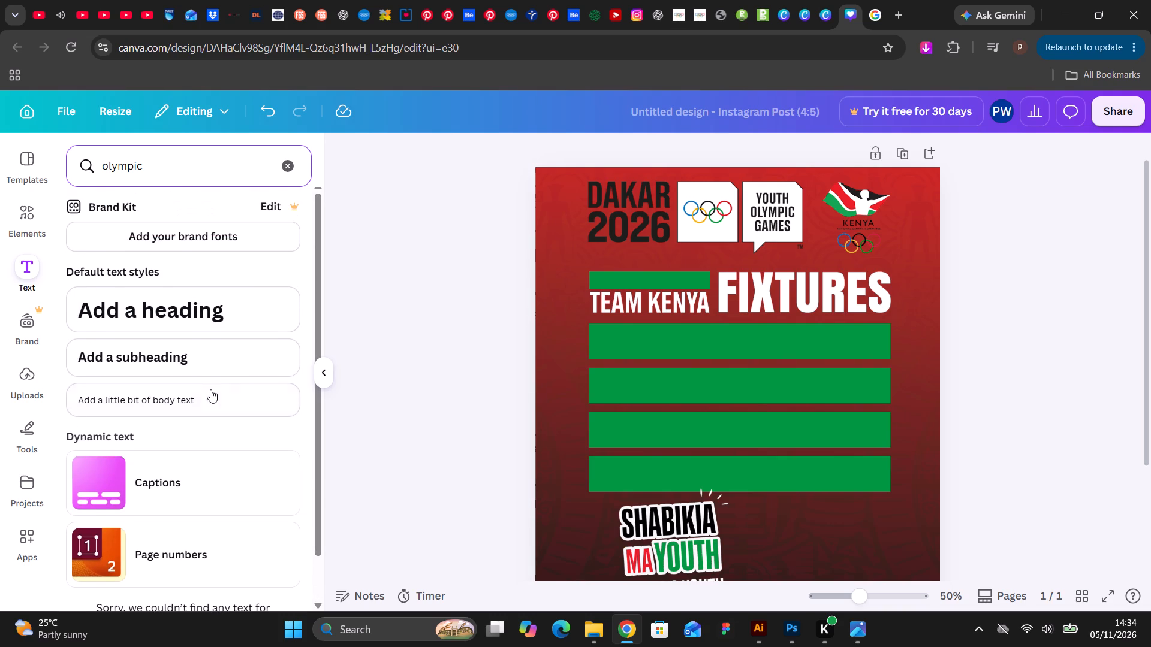
Search the fonts and combinations for "olympic headline", look through the results and clear the search.
{"action": "left_click", "coordinate": [155, 165]}
{"action": "key", "text": "space"}
{"action": "type", "text": "headline"}
{"action": "key", "text": "Return"}
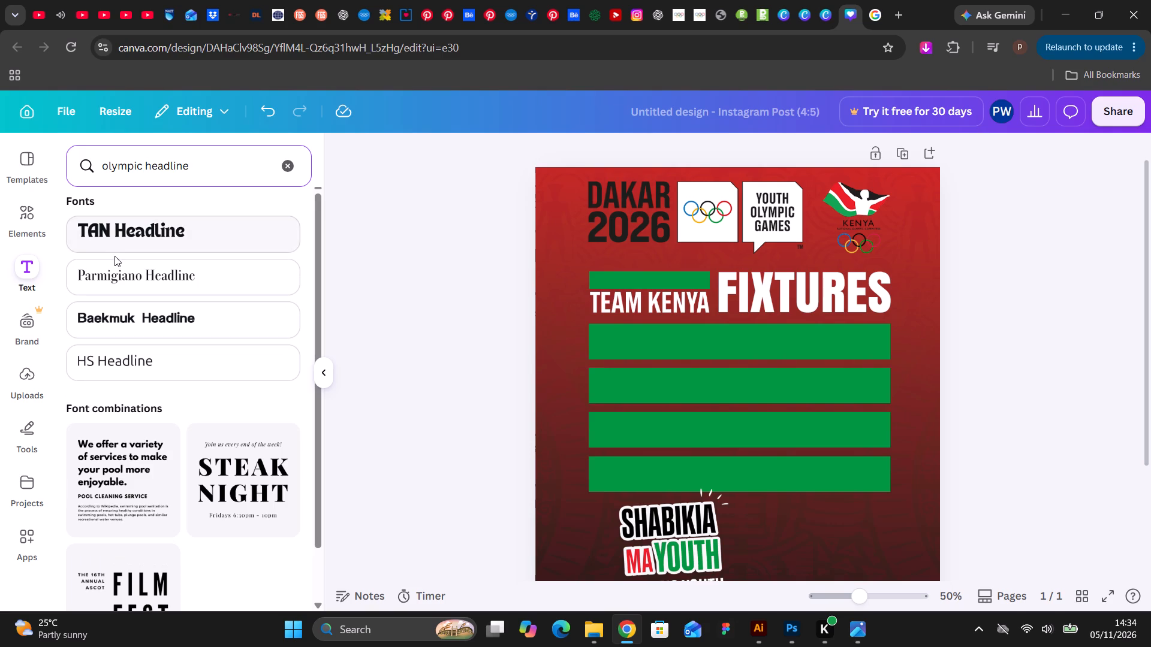
{"action": "scroll", "coordinate": [173, 369], "scroll_direction": "down", "scroll_amount": 2}
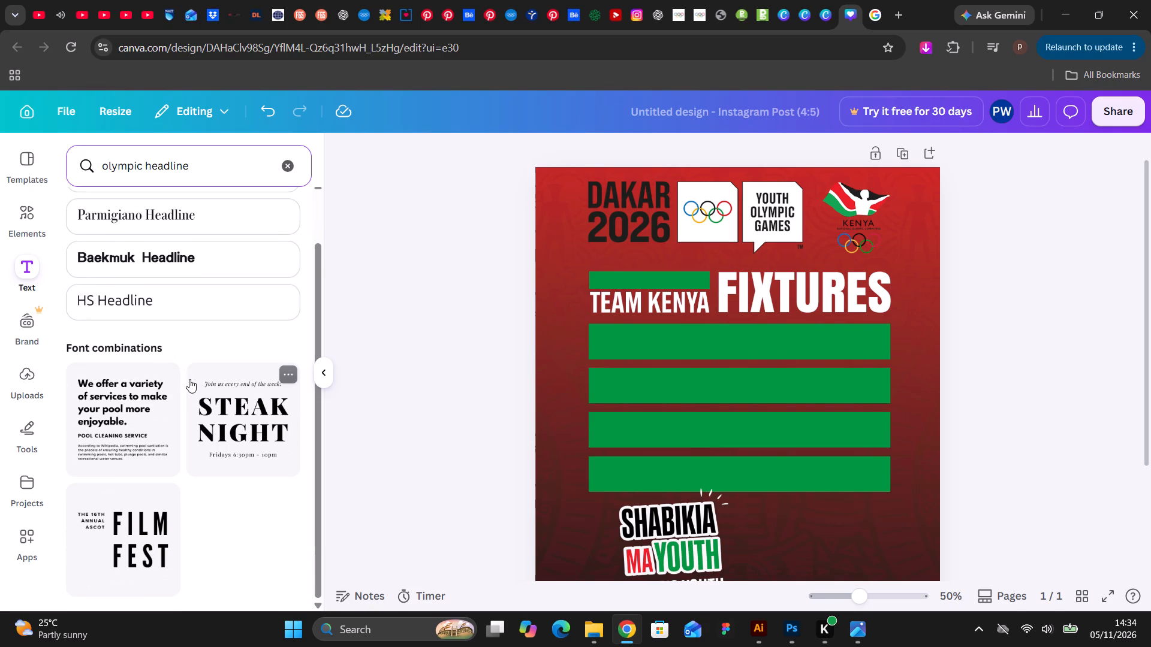
{"action": "scroll", "coordinate": [189, 379], "scroll_direction": "up", "scroll_amount": 1}
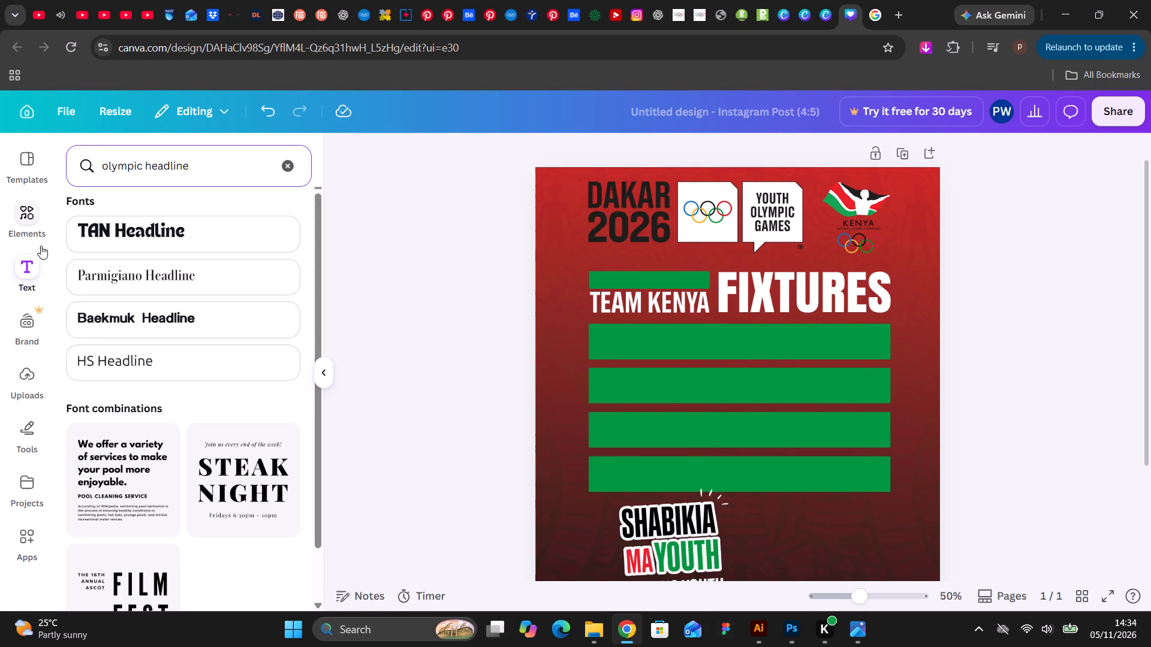
{"action": "left_click", "coordinate": [32, 265]}
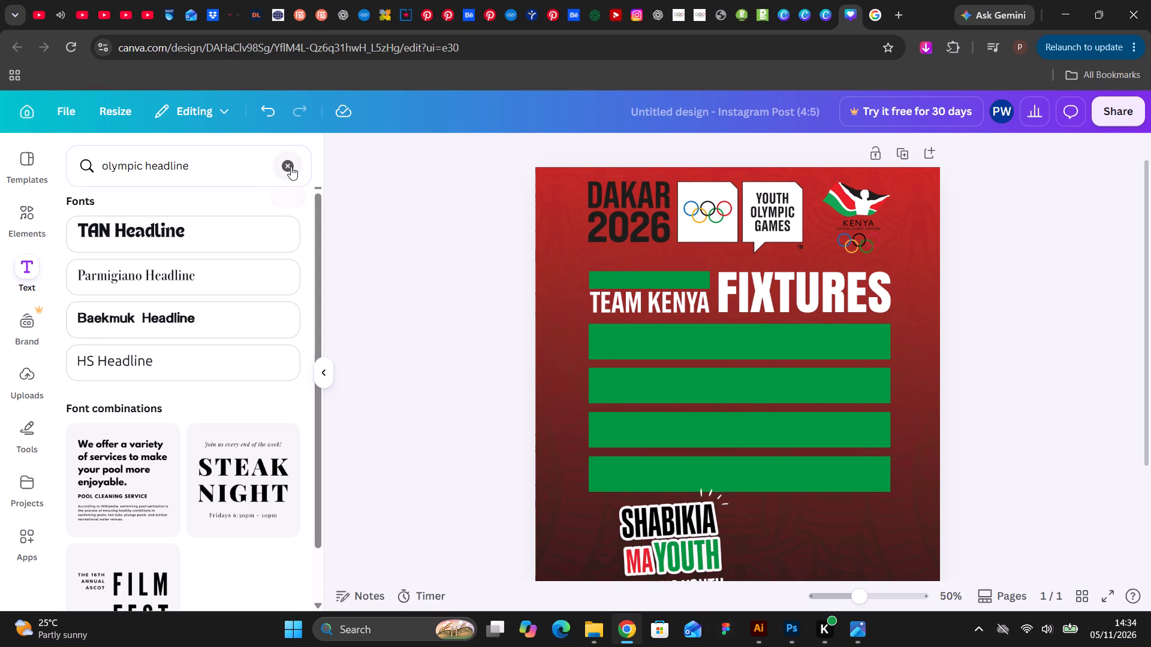
{"action": "left_click", "coordinate": [291, 166]}
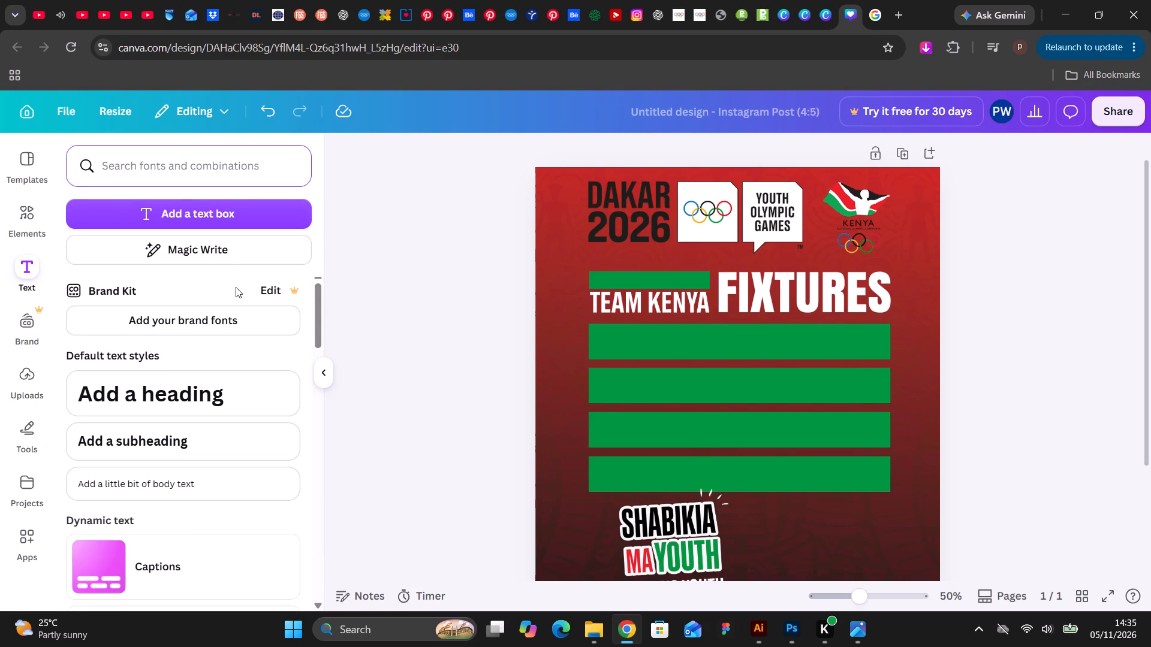
Add a text box with the default paragraph text over the green bars and select it.
{"action": "scroll", "coordinate": [236, 287], "scroll_direction": "down", "scroll_amount": 1}
{"action": "scroll", "coordinate": [236, 287], "scroll_direction": "up", "scroll_amount": 5}
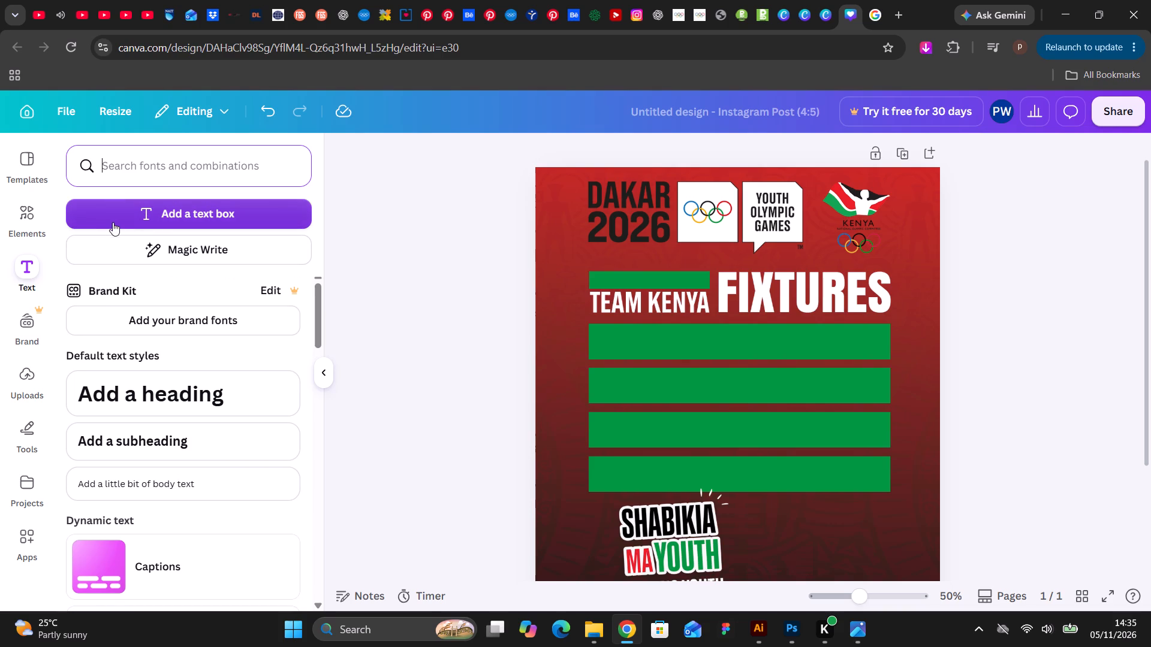
{"action": "left_click", "coordinate": [133, 216]}
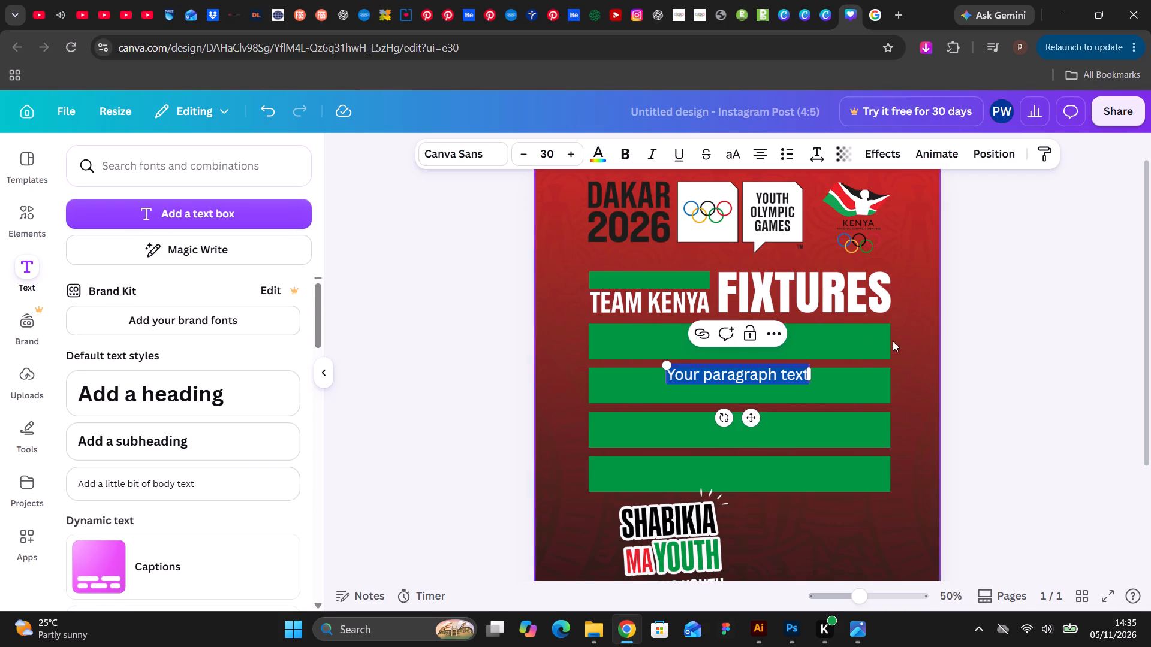
{"action": "left_click", "coordinate": [966, 346]}
{"action": "left_click", "coordinate": [785, 379]}
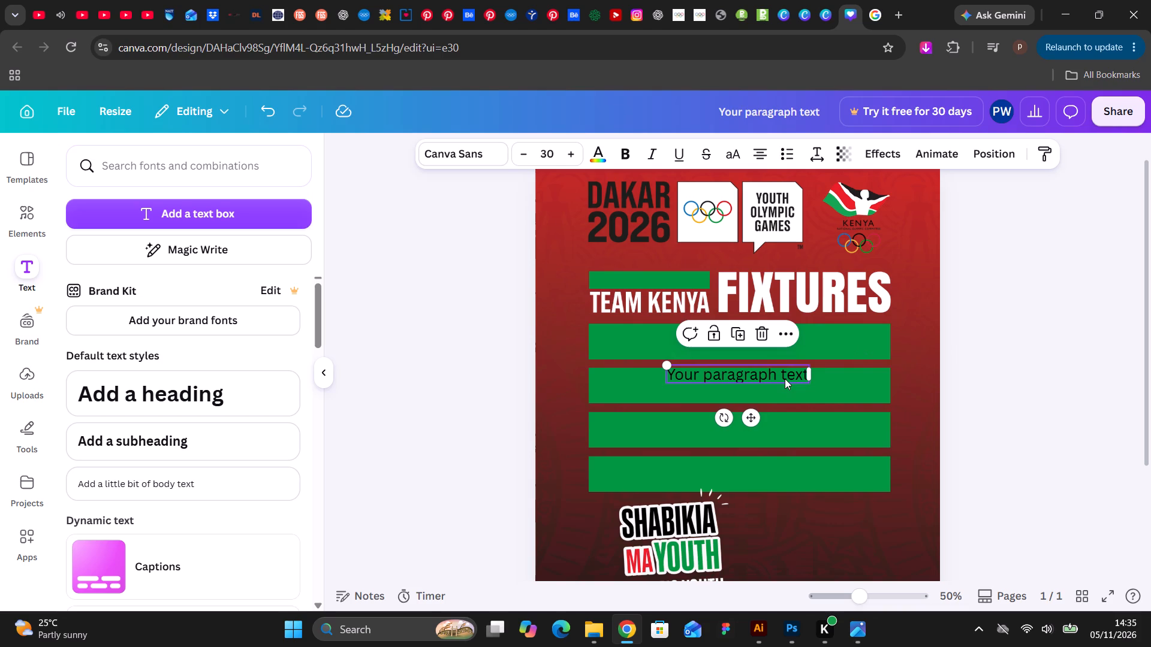
{"action": "key", "text": "BackSpace"}
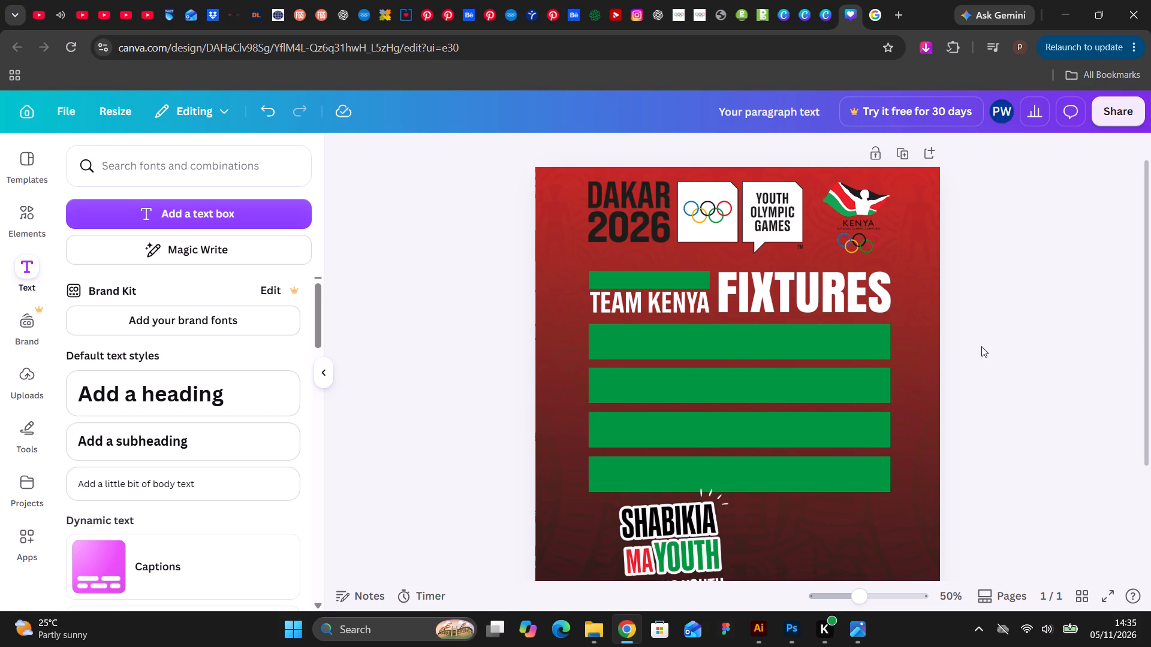
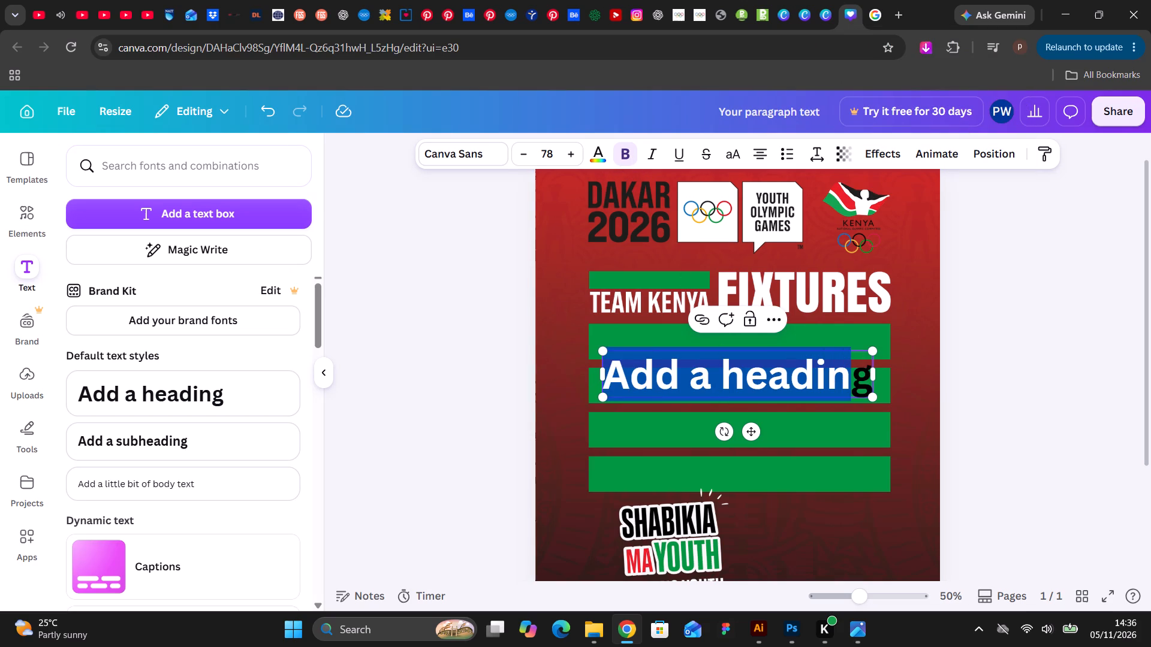
Replace the heading placeholder text with "Women's 200m Freestyle" and reduce its font size to 38.
{"action": "left_click_drag", "start_coordinate": [864, 380], "coordinate": [565, 379]}
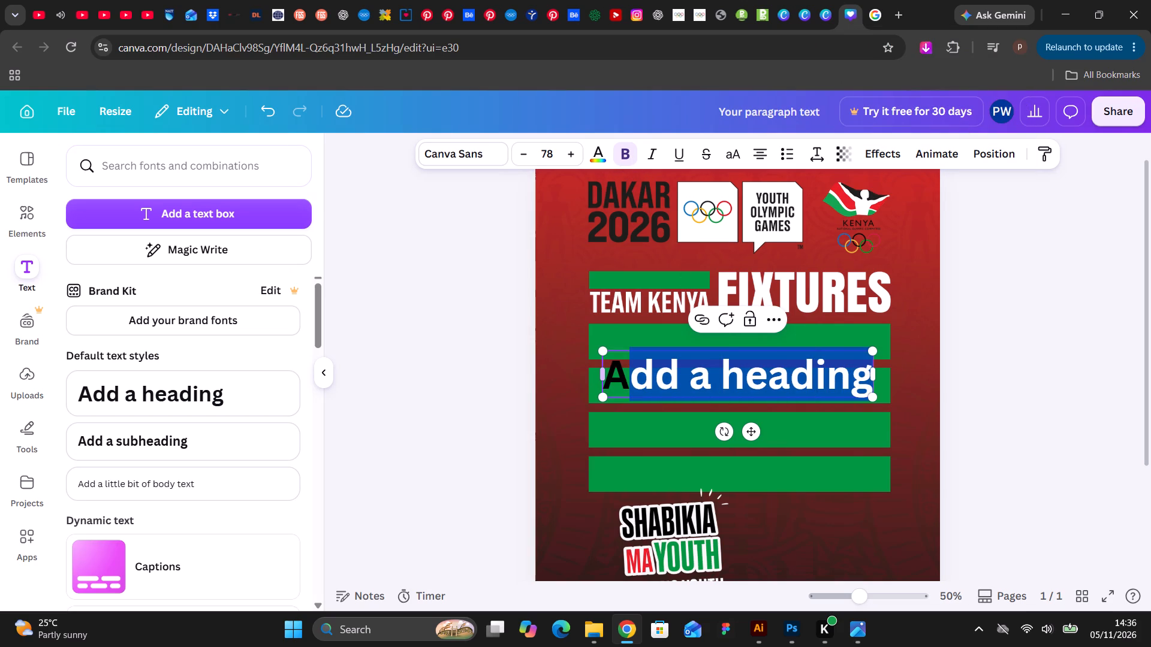
{"action": "left_click_drag", "start_coordinate": [609, 382], "coordinate": [866, 386]}
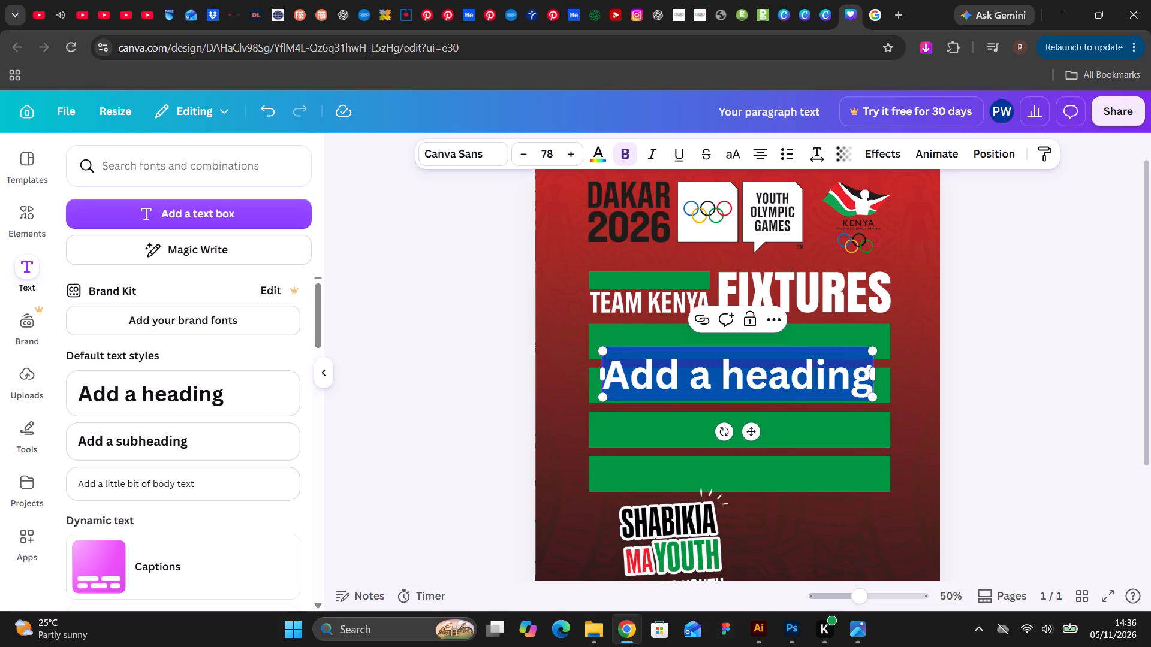
{"action": "key", "text": "ctrl+v"}
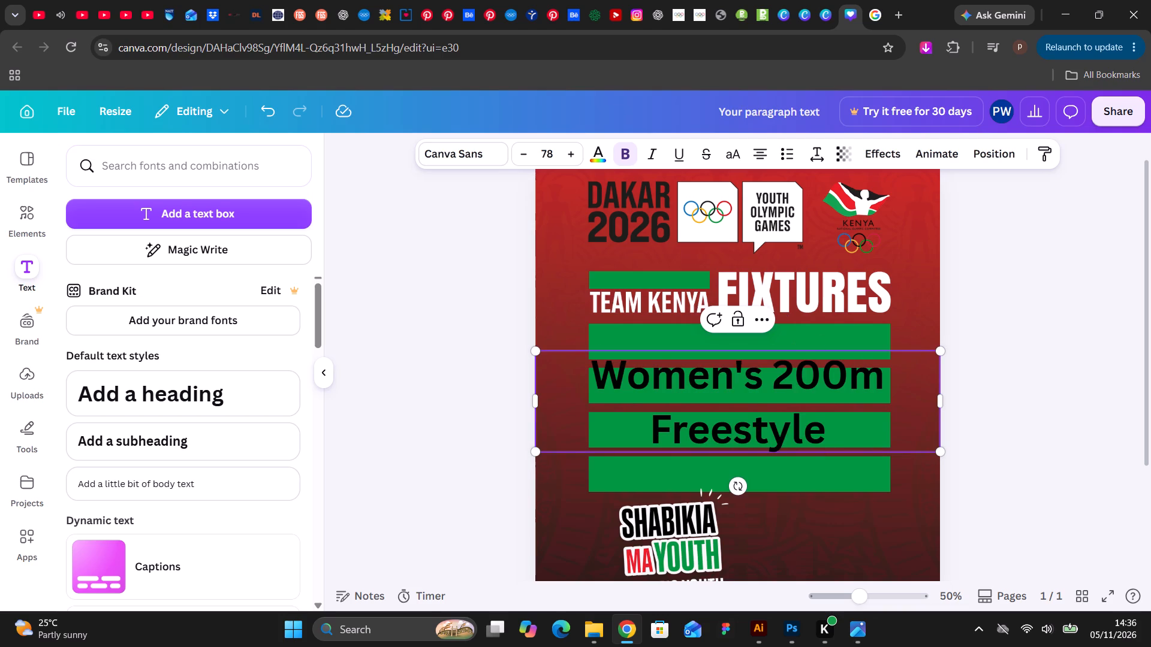
{"action": "left_click_drag", "start_coordinate": [828, 427], "coordinate": [715, 416]}
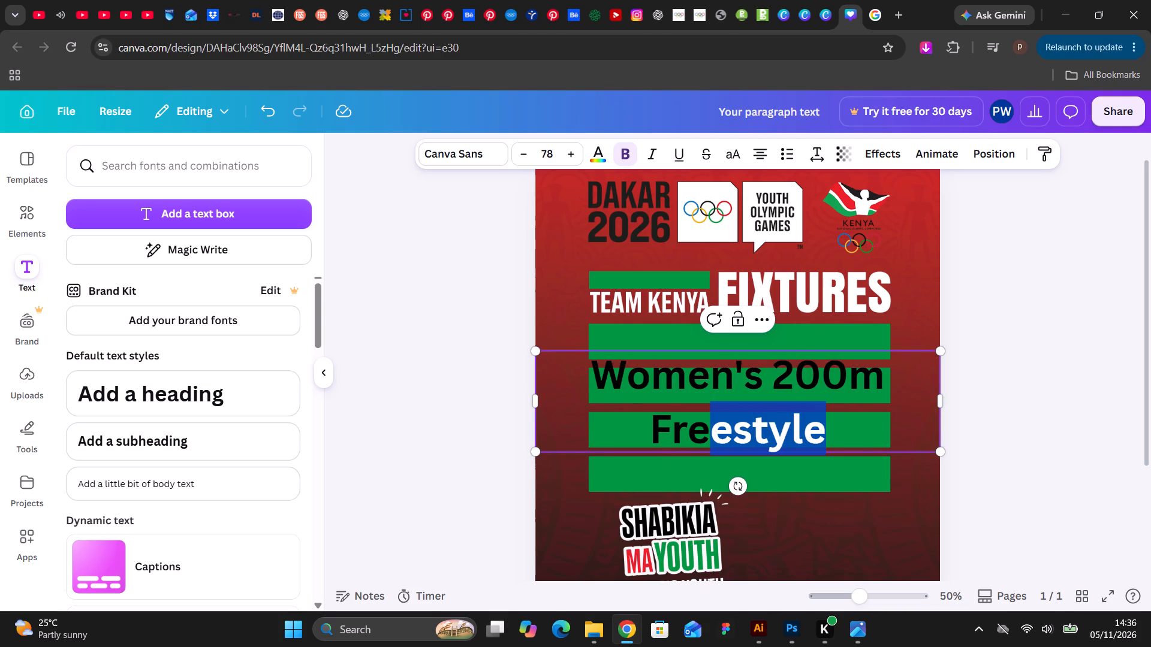
{"action": "left_click_drag", "start_coordinate": [715, 416], "coordinate": [592, 364]}
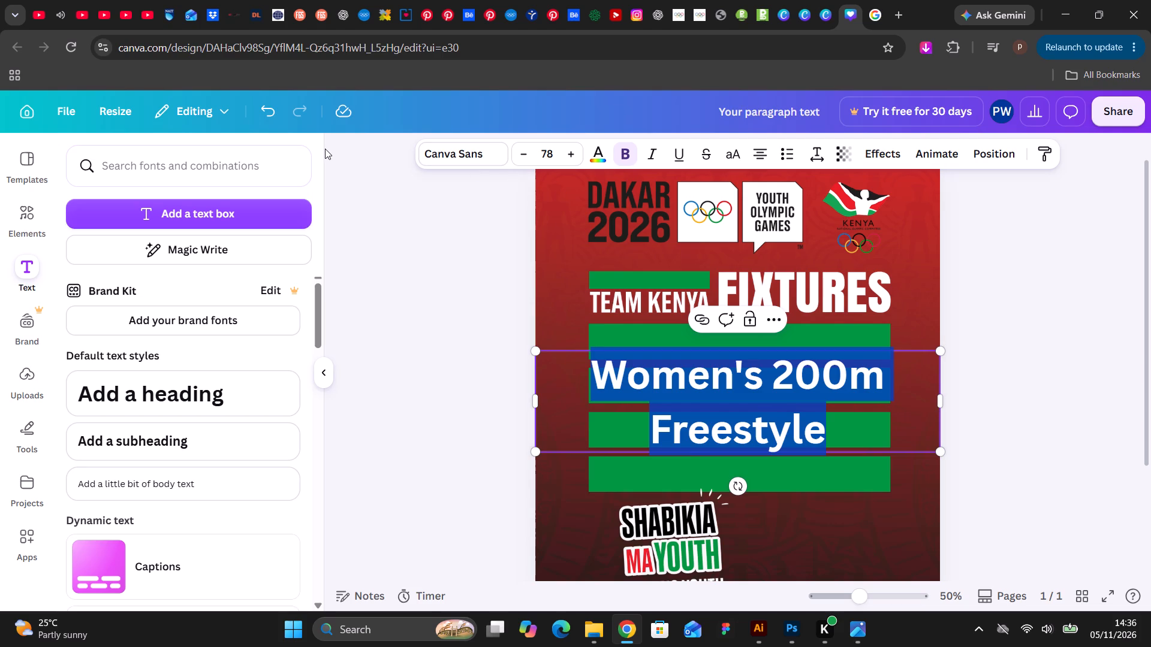
{"action": "triple_click", "coordinate": [526, 153]}
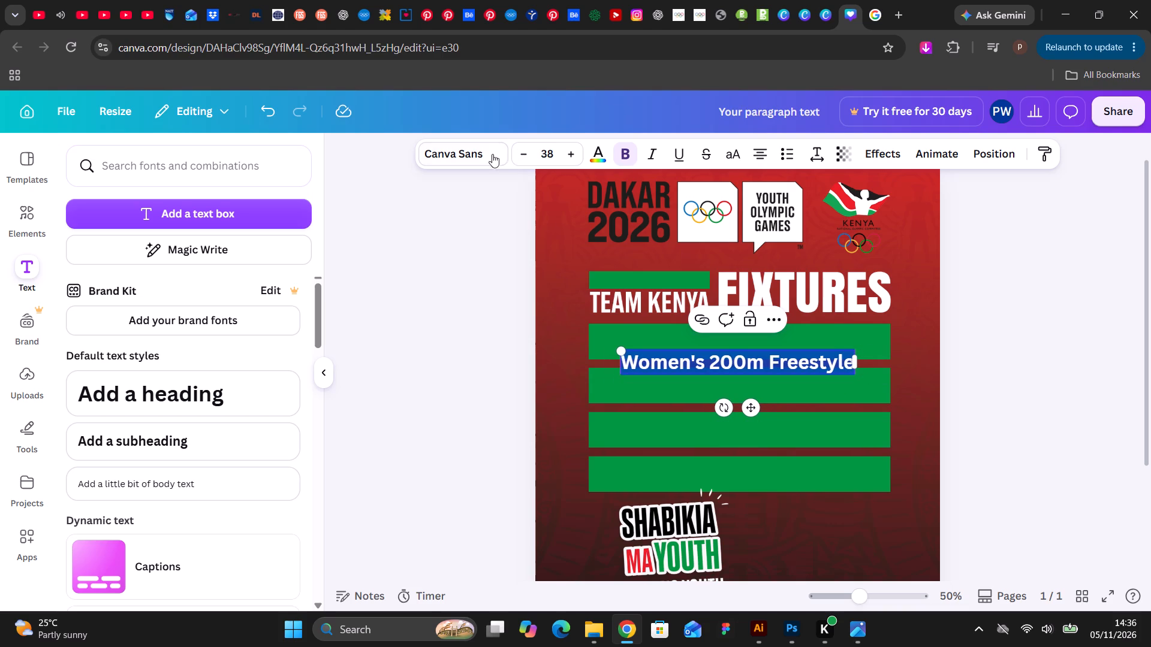
Search the font library for "olympic" and check the available font filters.
{"action": "left_click", "coordinate": [452, 156]}
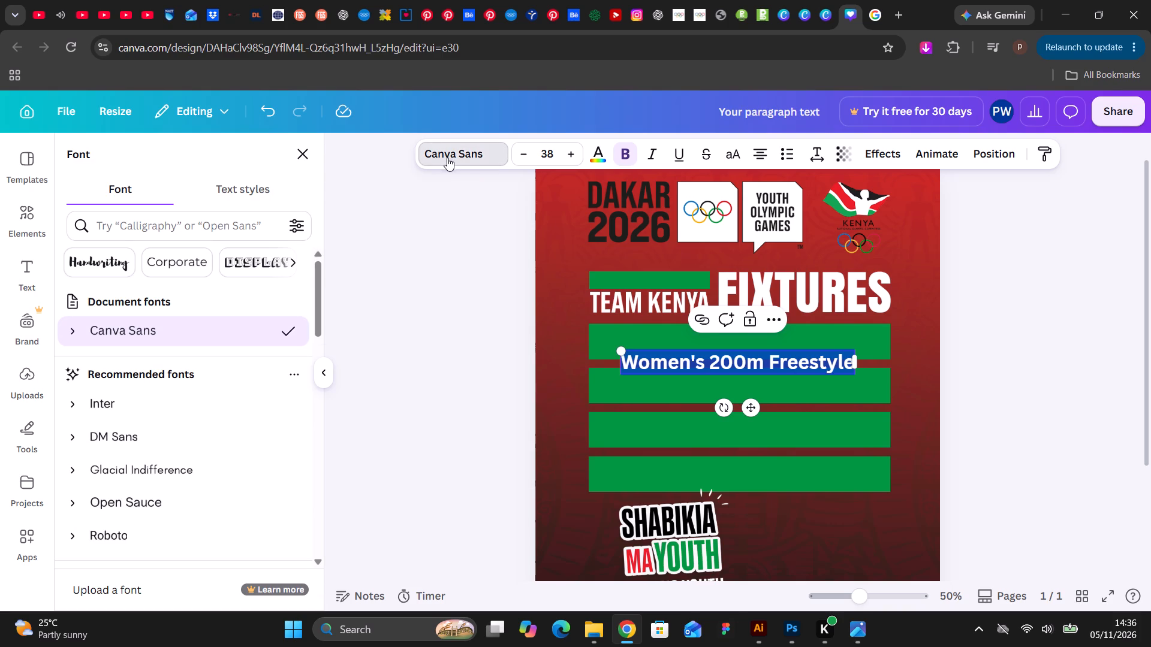
{"action": "left_click", "coordinate": [154, 222]}
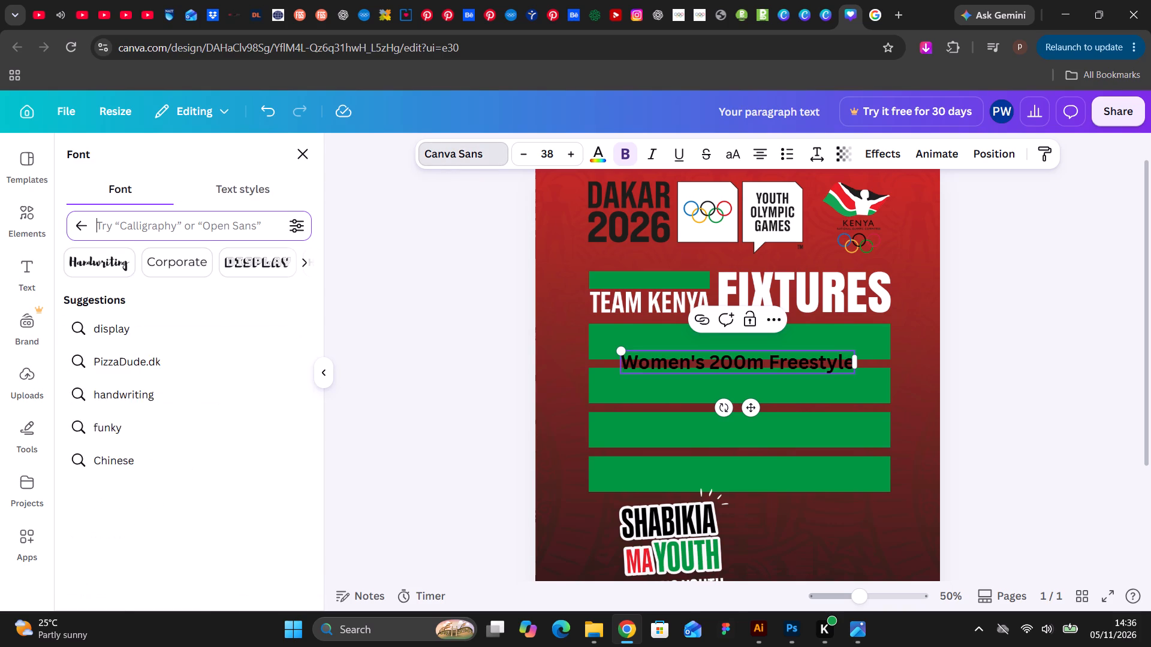
{"action": "key", "text": "h"}
{"action": "key", "text": "BackSpace"}
{"action": "type", "text": "oly"}
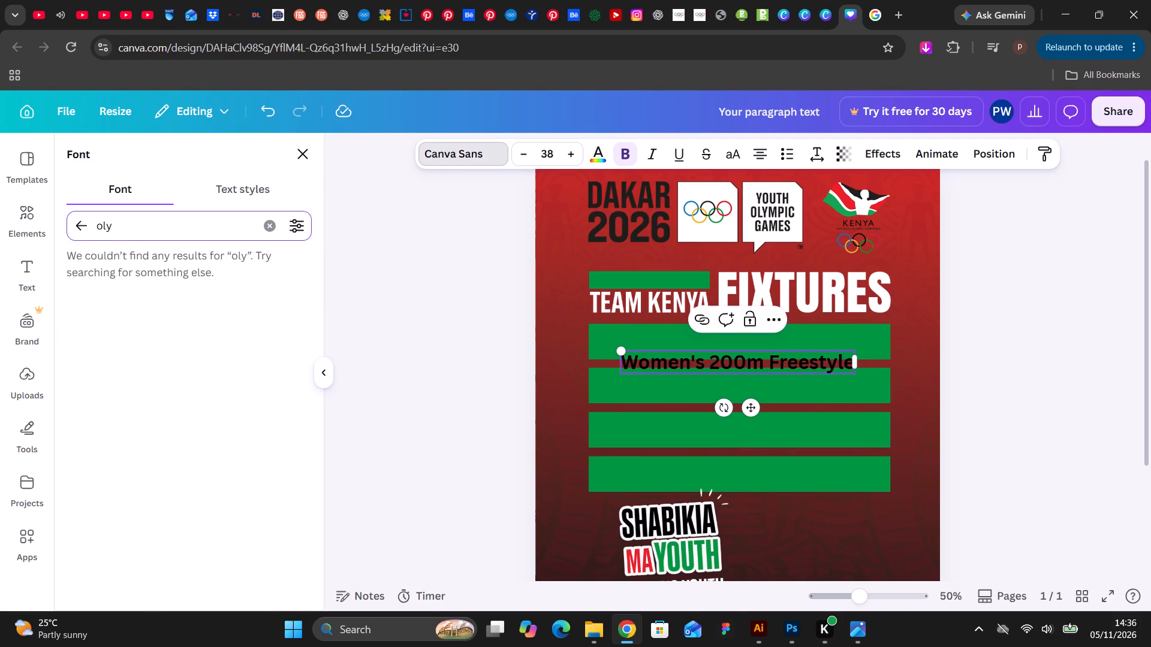
{"action": "type", "text": "mpic"}
{"action": "left_click", "coordinate": [294, 232]}
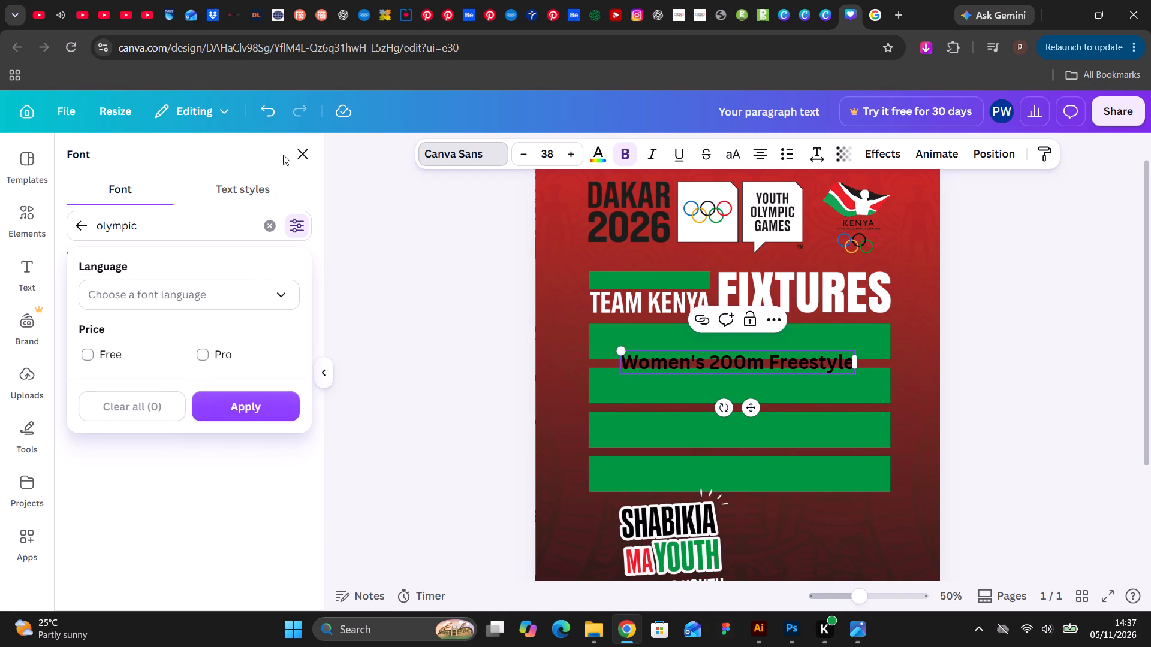
{"action": "left_click", "coordinate": [298, 156]}
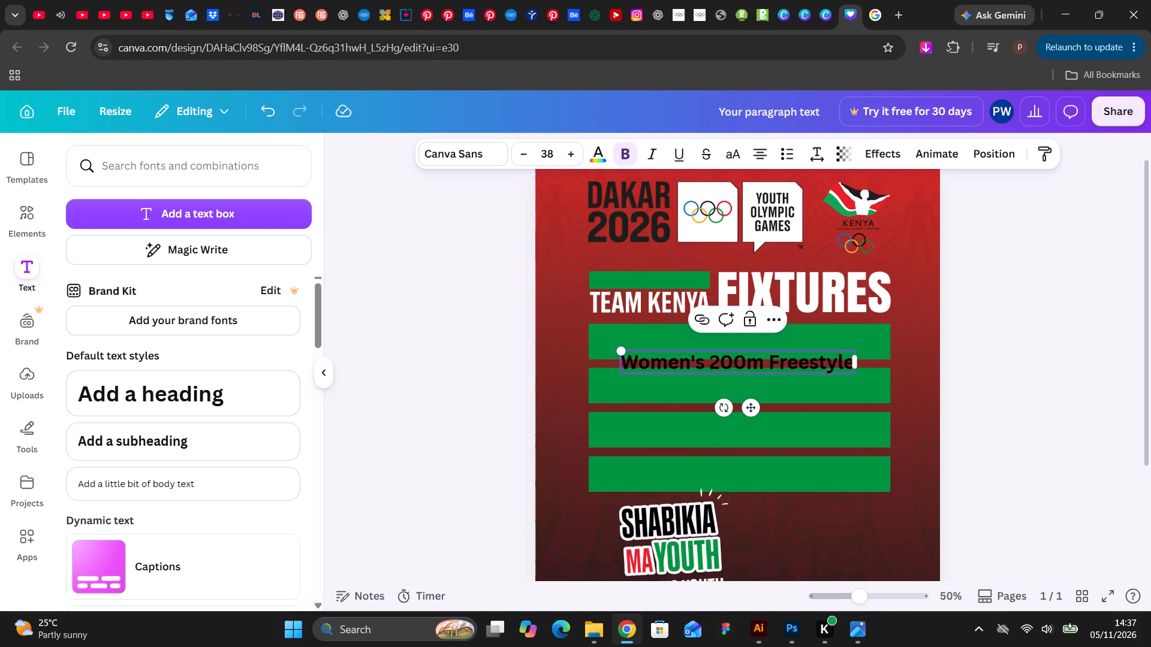
Move the "Women's 200m Freestyle" text onto the second full-width green bar and reduce its font size to 26.
{"action": "left_click", "coordinate": [990, 340]}
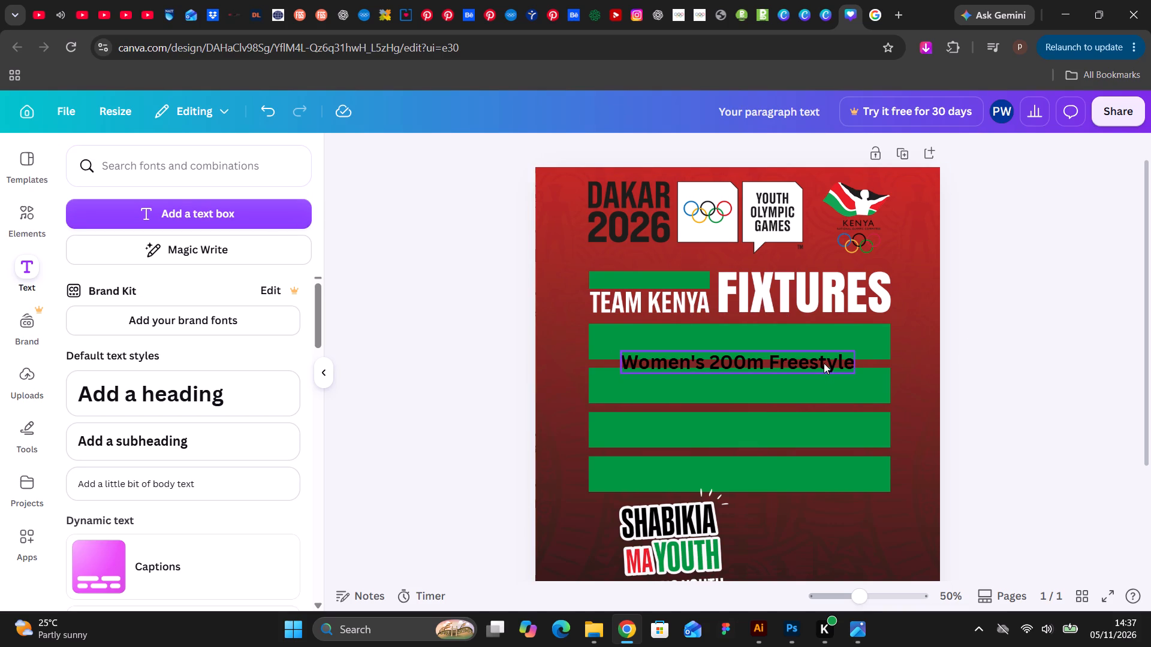
{"action": "left_click_drag", "start_coordinate": [824, 363], "coordinate": [809, 388]}
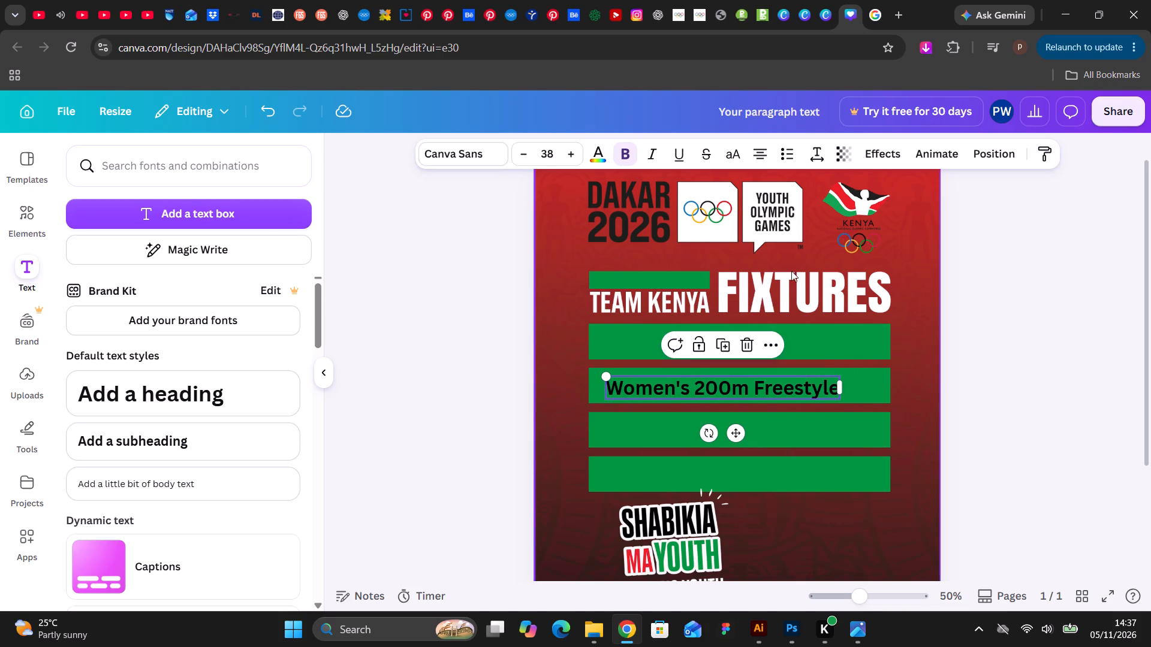
{"action": "triple_click", "coordinate": [528, 153]}
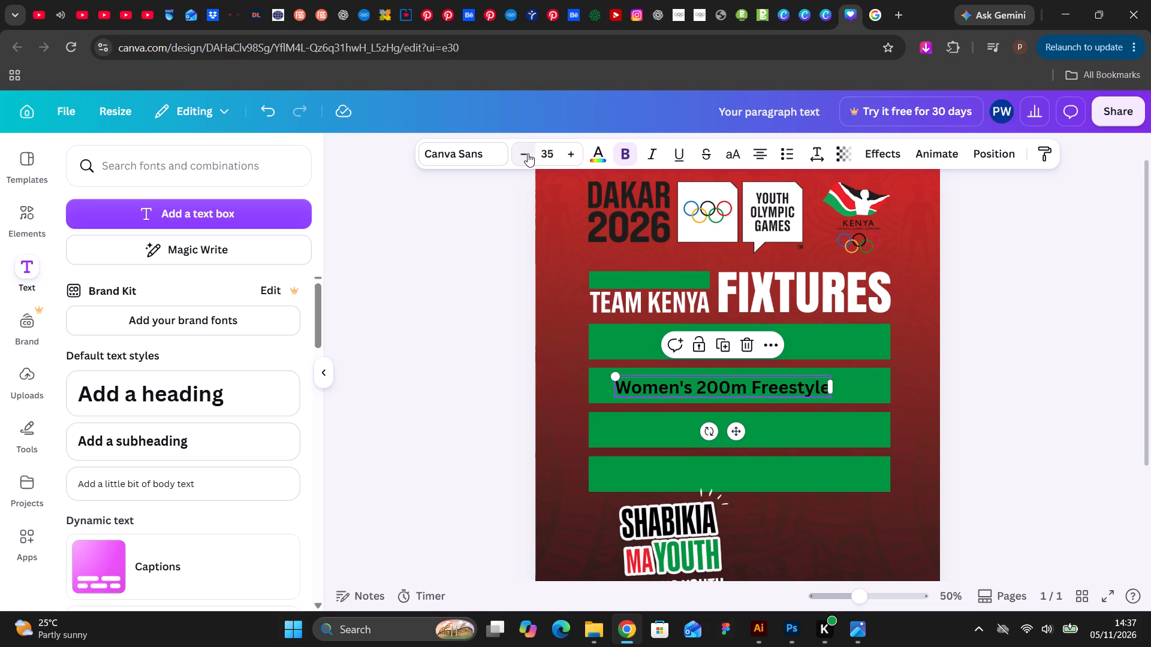
{"action": "triple_click", "coordinate": [528, 153]}
{"action": "left_click", "coordinate": [528, 153]}
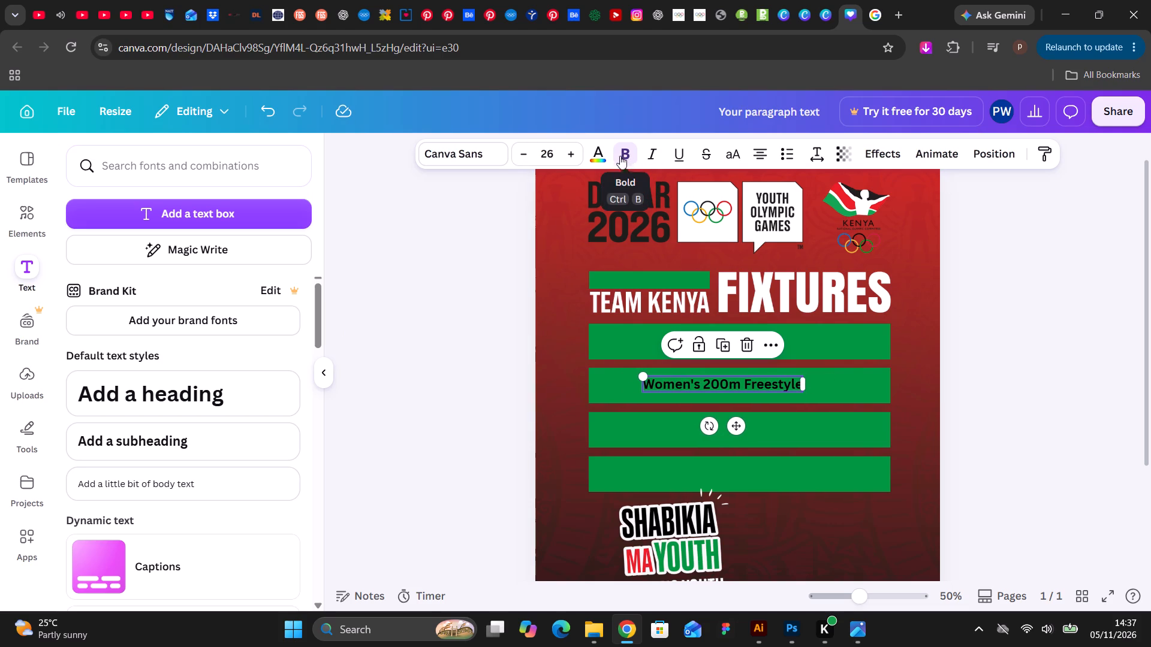
Change the colour of the "Women's 200m Freestyle" text to white.
{"action": "left_click", "coordinate": [595, 158]}
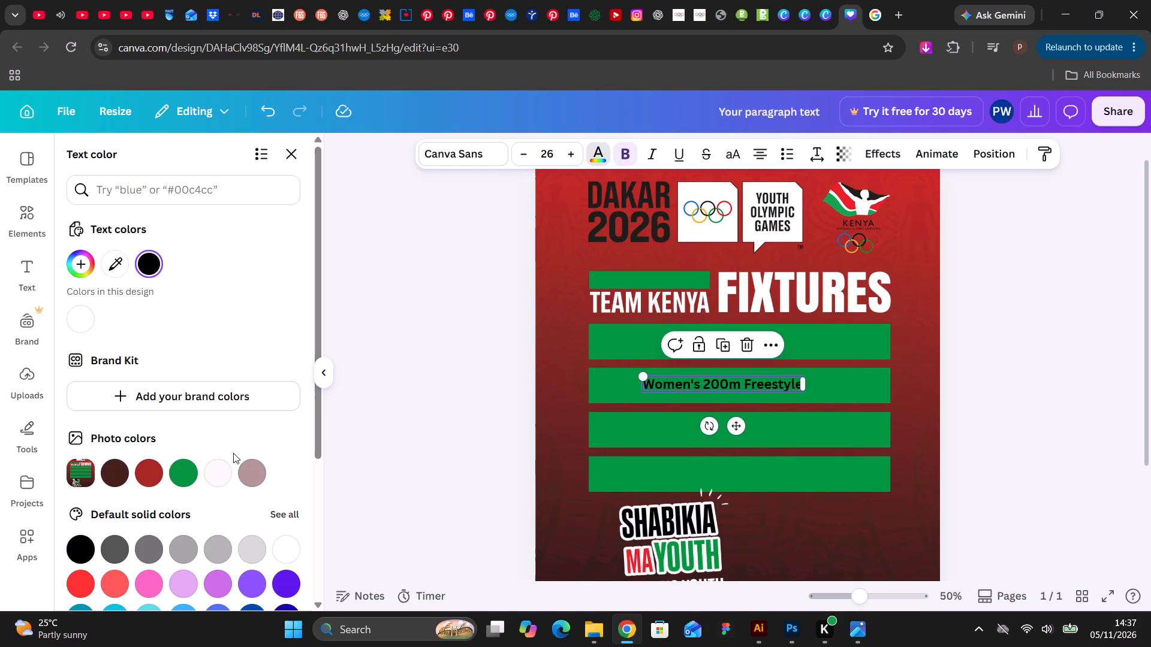
{"action": "left_click", "coordinate": [294, 549]}
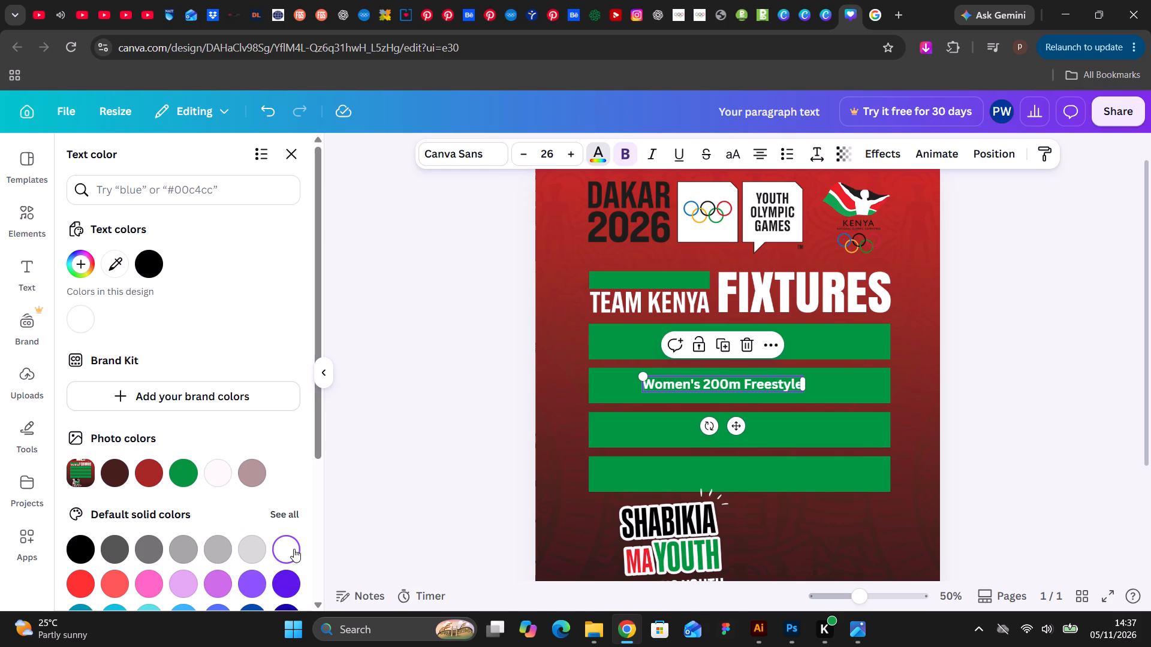
{"action": "left_click", "coordinate": [1002, 381]}
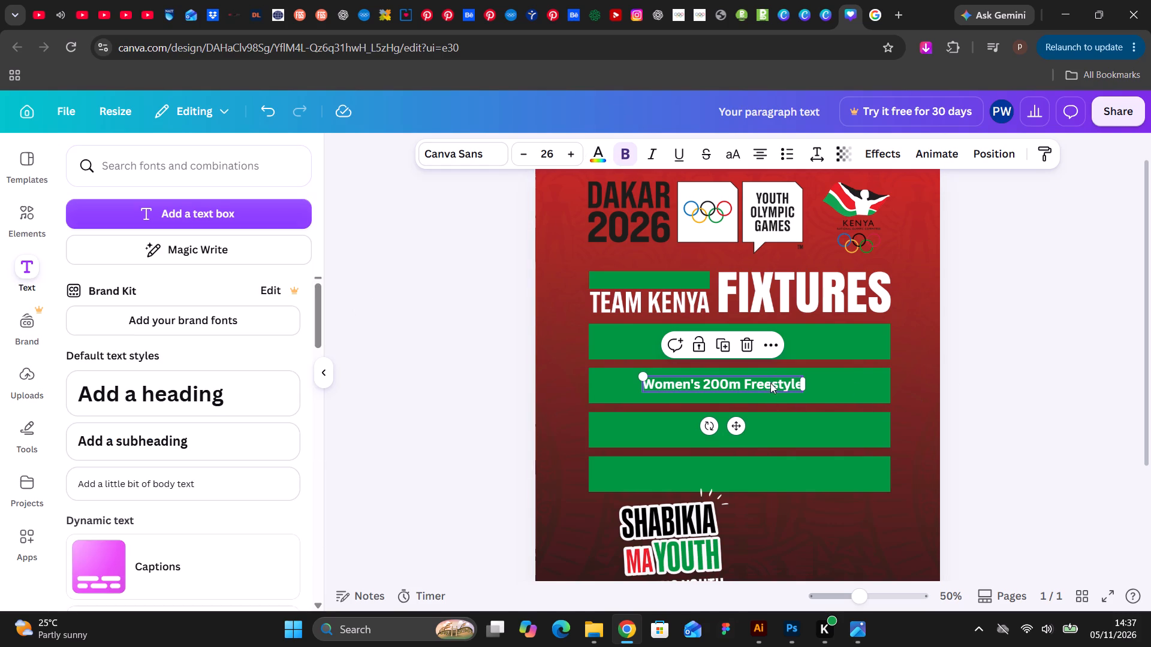
Shift the event text towards the left end of its green bar and reduce its font size to 22.
{"action": "left_click_drag", "start_coordinate": [770, 383], "coordinate": [740, 389]}
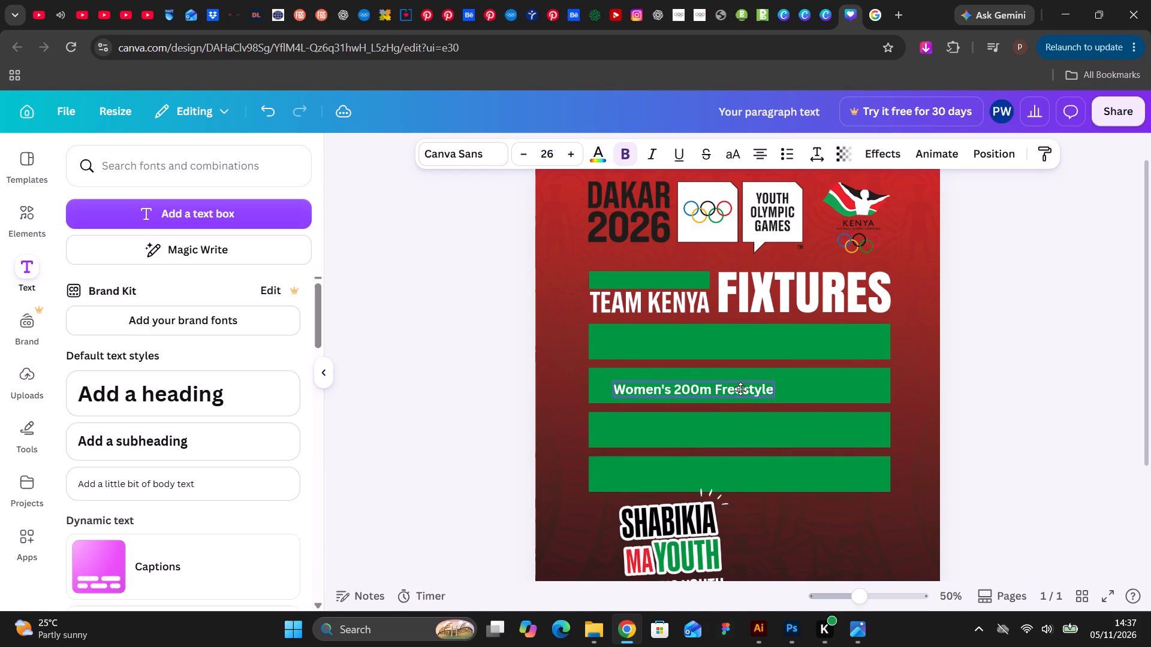
{"action": "left_click_drag", "start_coordinate": [740, 389], "coordinate": [746, 388]}
{"action": "triple_click", "coordinate": [529, 156]}
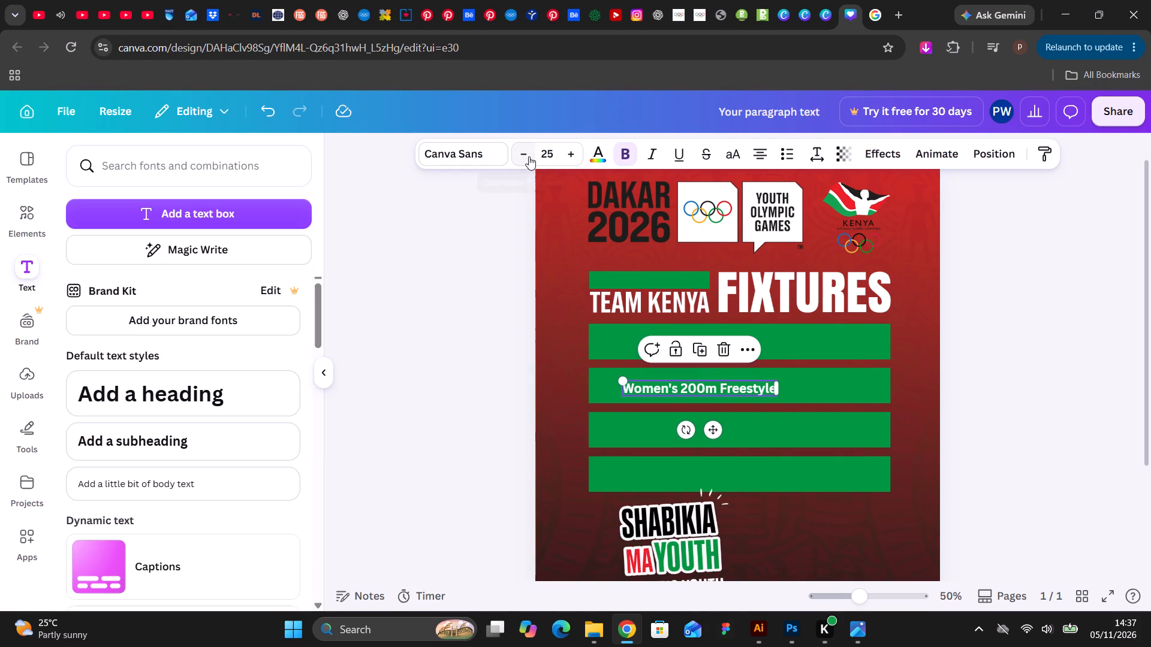
{"action": "left_click", "coordinate": [529, 156]}
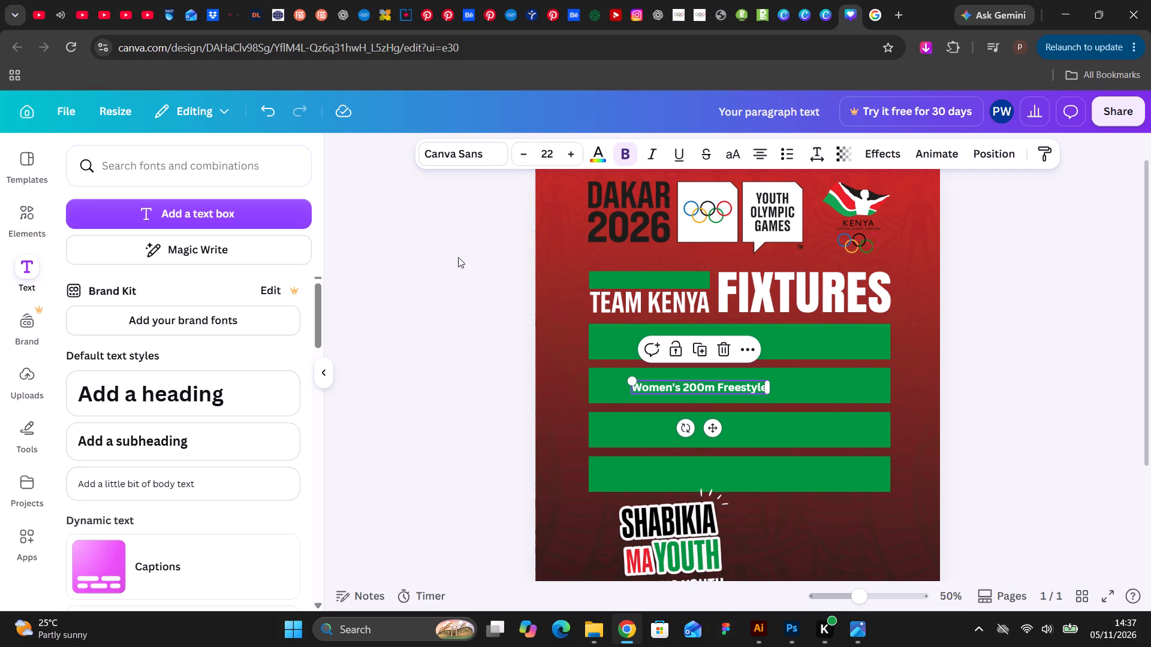
Clear the old font search, browse the Bold font category and apply Zuume Rough Bold to the event text.
{"action": "left_click", "coordinate": [459, 161]}
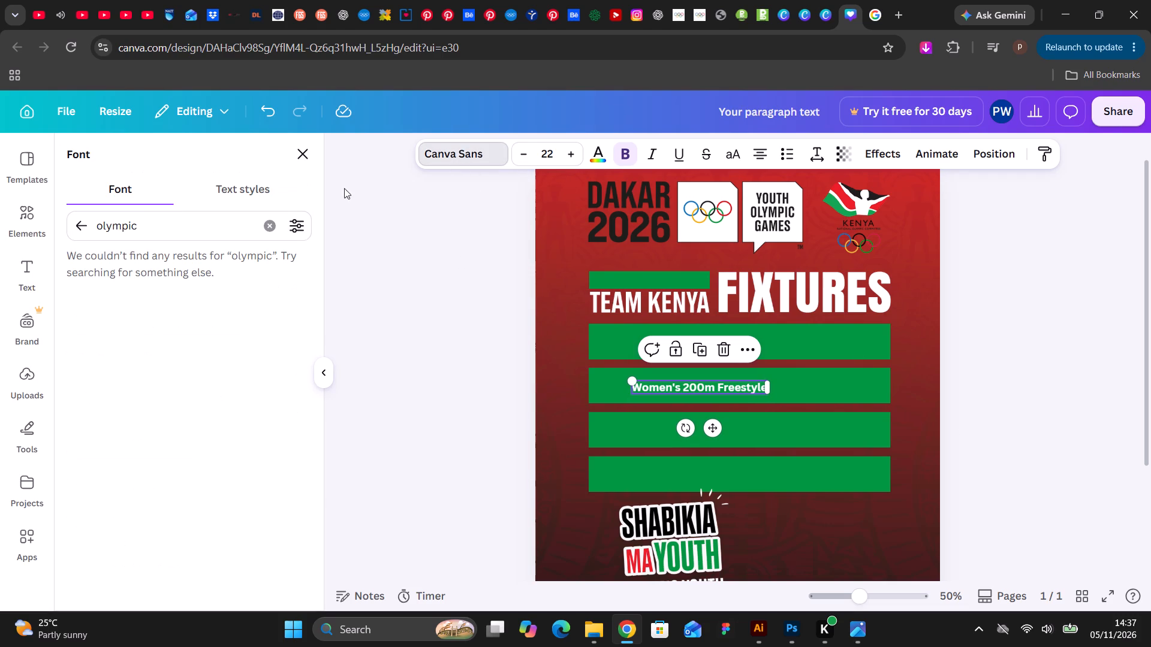
{"action": "left_click", "coordinate": [155, 226]}
{"action": "left_click", "coordinate": [272, 228]}
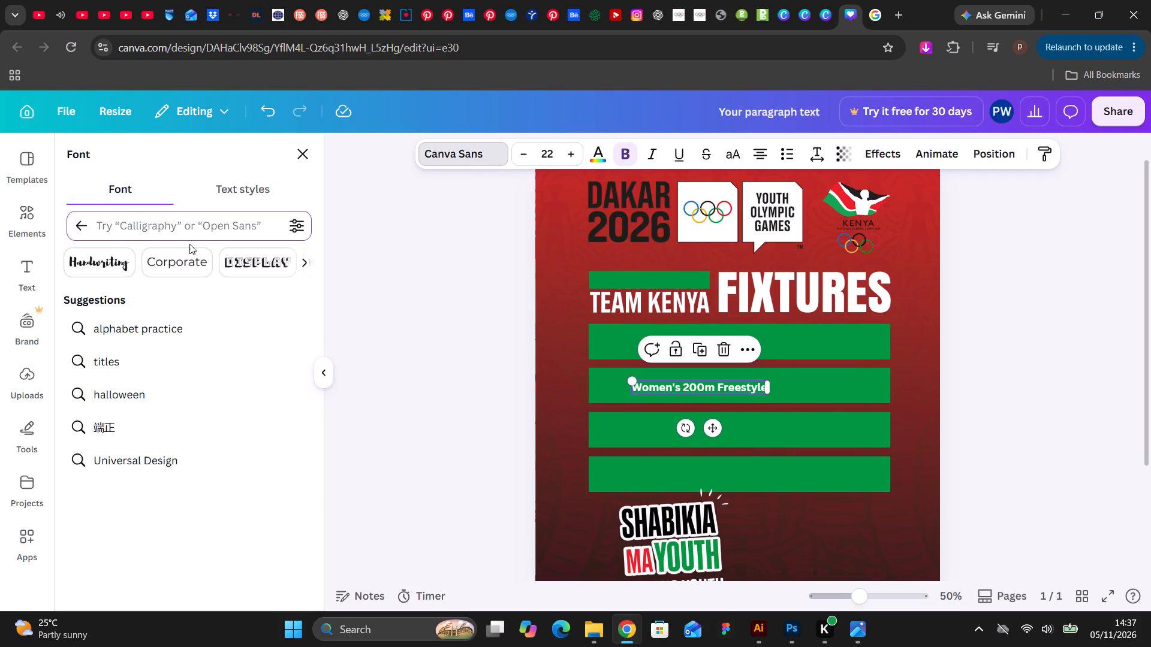
{"action": "left_click", "coordinate": [308, 262]}
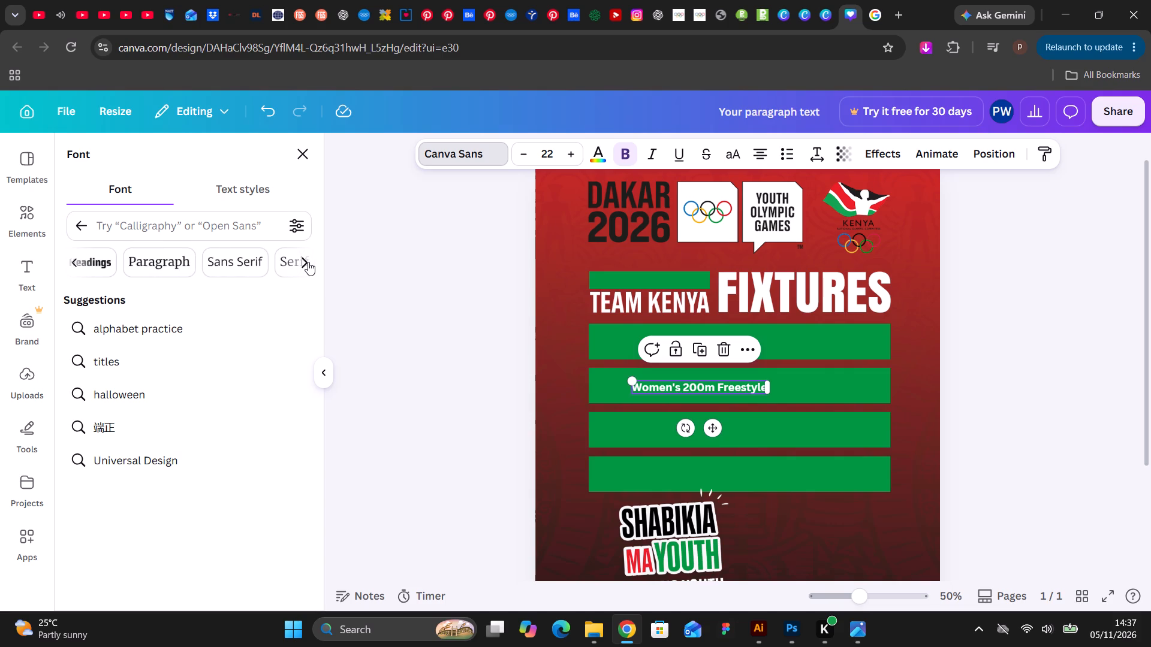
{"action": "left_click", "coordinate": [308, 262]}
{"action": "left_click", "coordinate": [308, 262]}
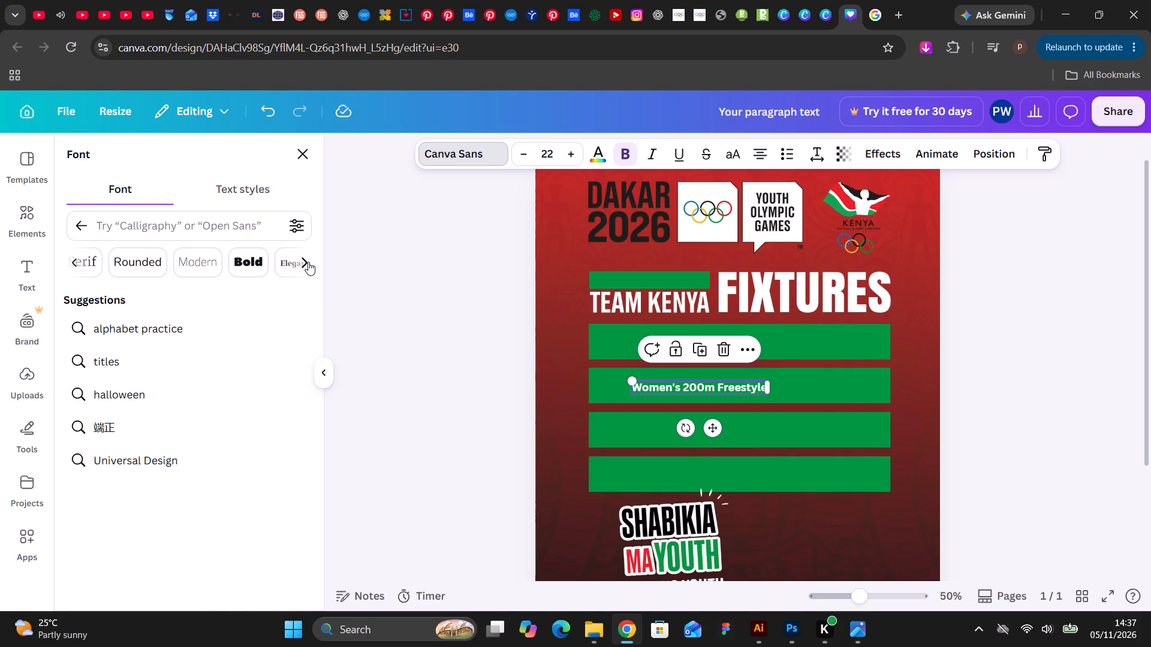
{"action": "left_click", "coordinate": [77, 261]}
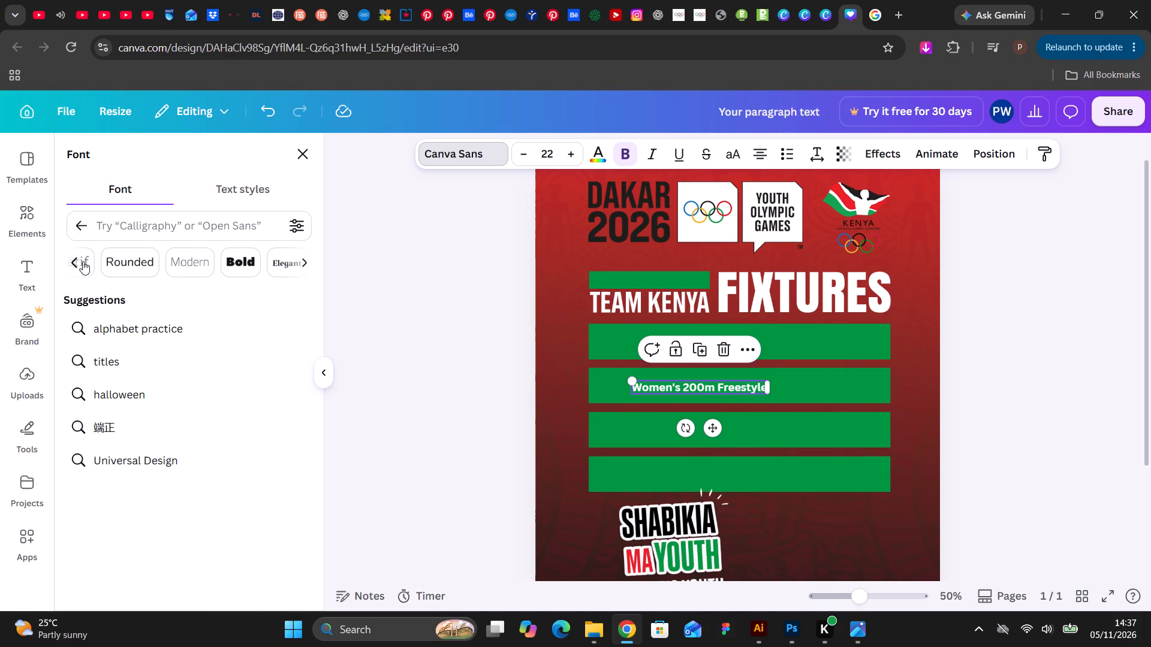
{"action": "left_click", "coordinate": [254, 264]}
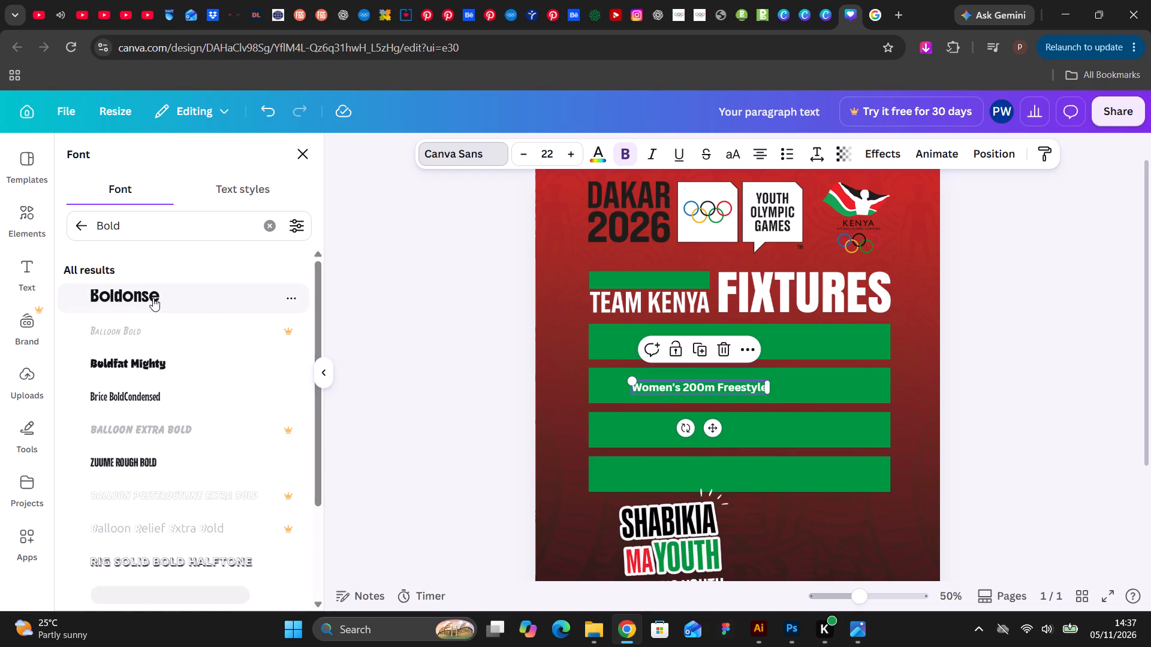
{"action": "scroll", "coordinate": [153, 298], "scroll_direction": "up", "scroll_amount": 1}
{"action": "scroll", "coordinate": [153, 298], "scroll_direction": "down", "scroll_amount": 2}
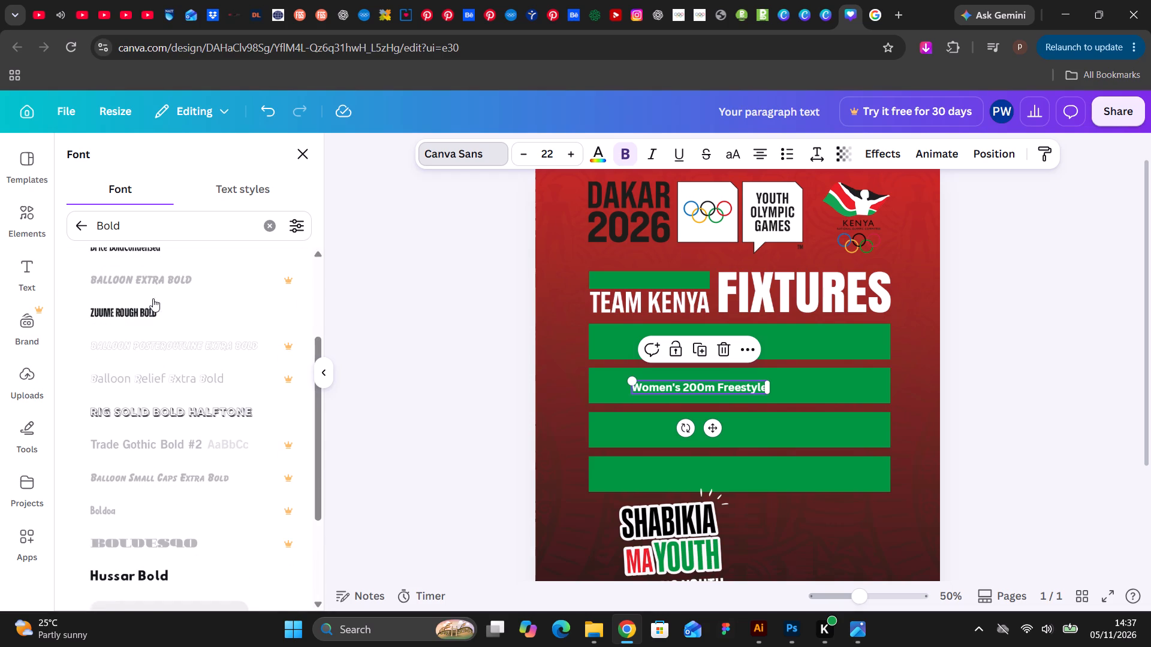
{"action": "left_click", "coordinate": [152, 319]}
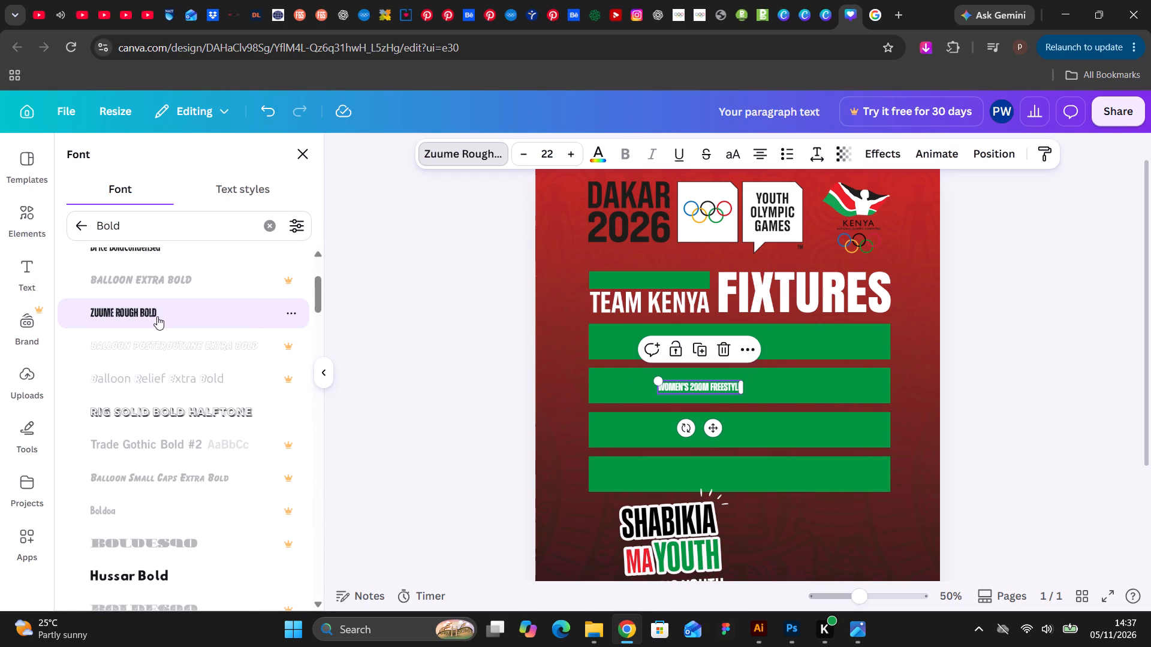
{"action": "left_click", "coordinate": [939, 389]}
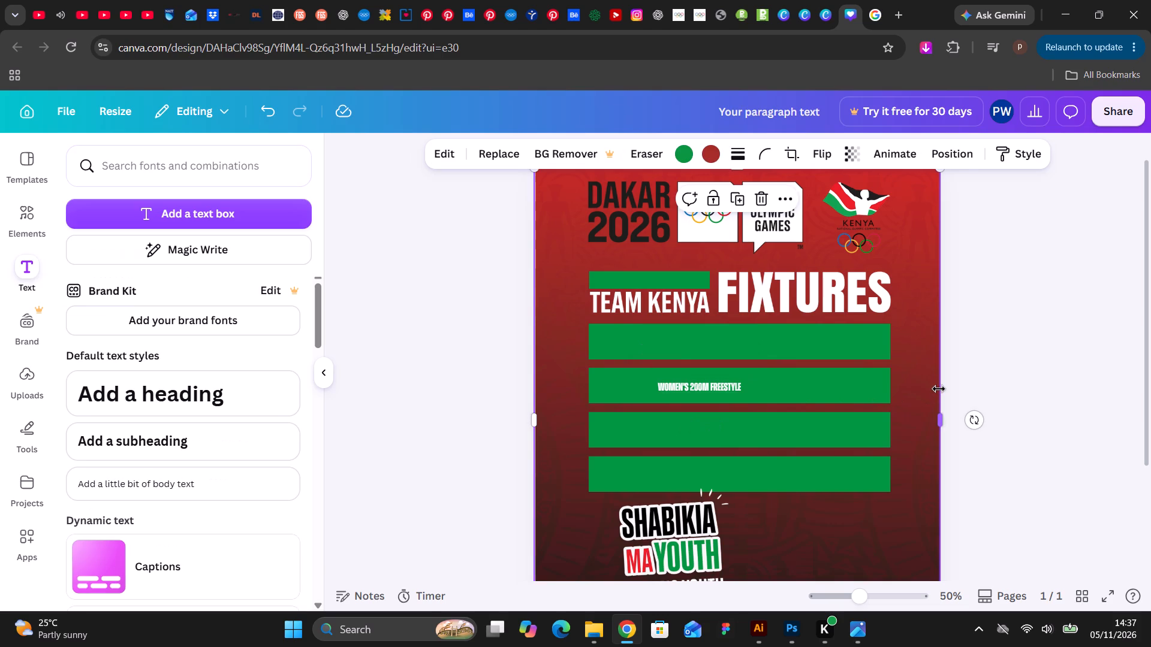
Increase the font size of the "Women's 200m Freestyle" text to 33.
{"action": "left_click", "coordinate": [723, 389]}
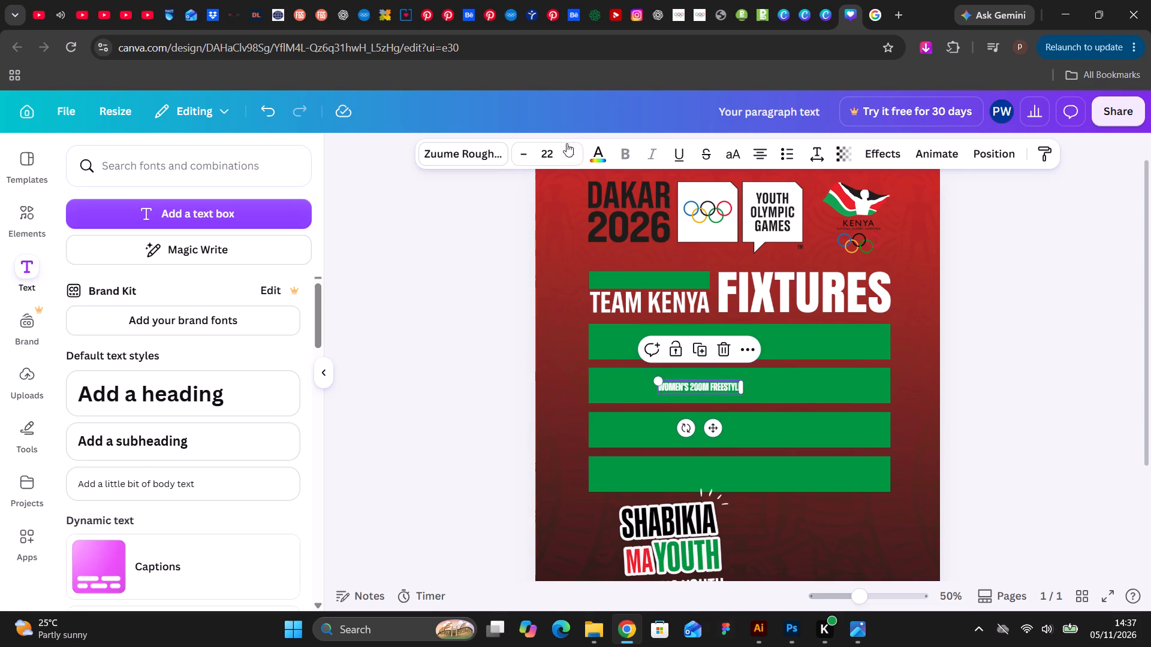
{"action": "triple_click", "coordinate": [570, 153]}
{"action": "triple_click", "coordinate": [571, 153]}
{"action": "triple_click", "coordinate": [571, 153]}
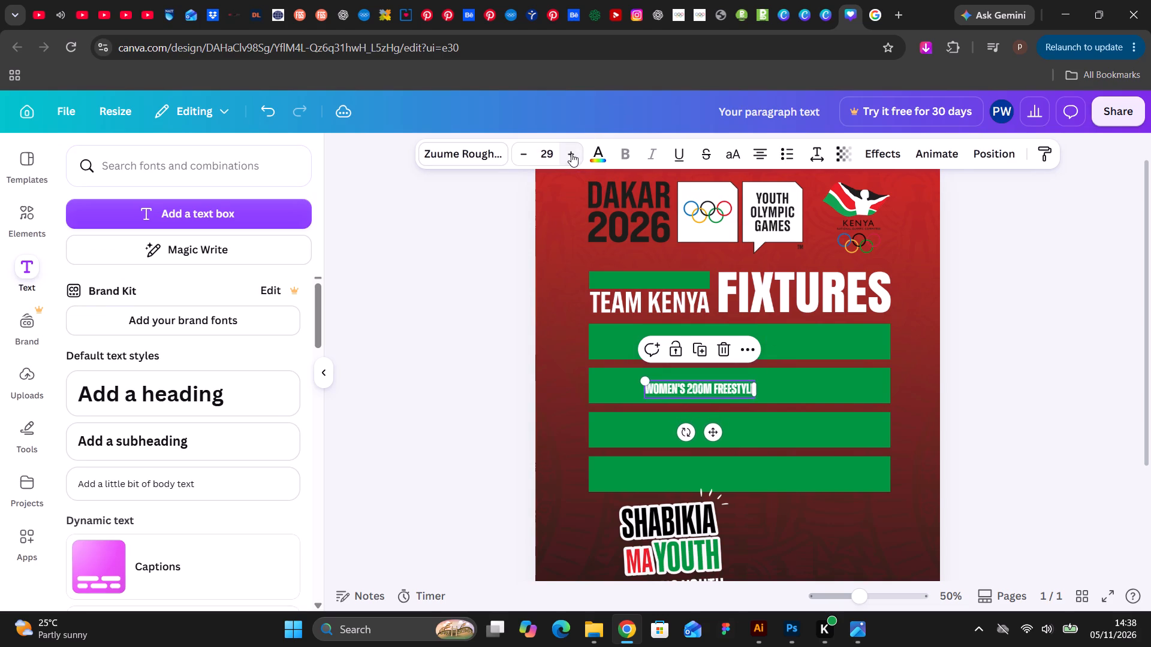
{"action": "left_click", "coordinate": [571, 153]}
{"action": "left_click", "coordinate": [571, 153]}
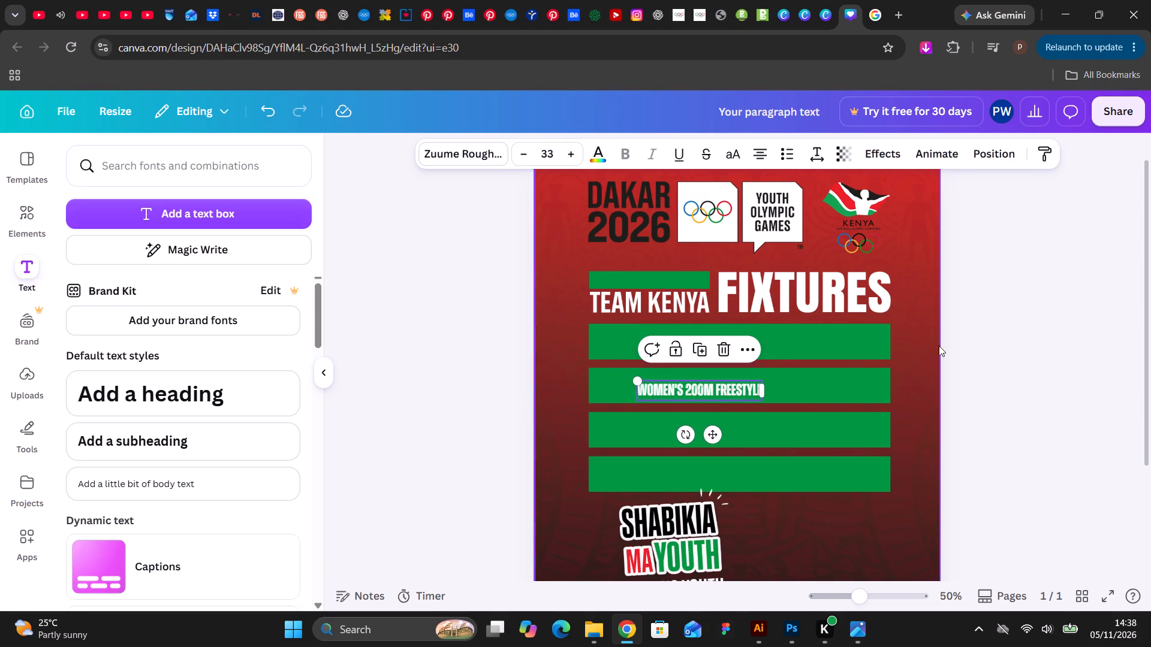
{"action": "left_click", "coordinate": [983, 351]}
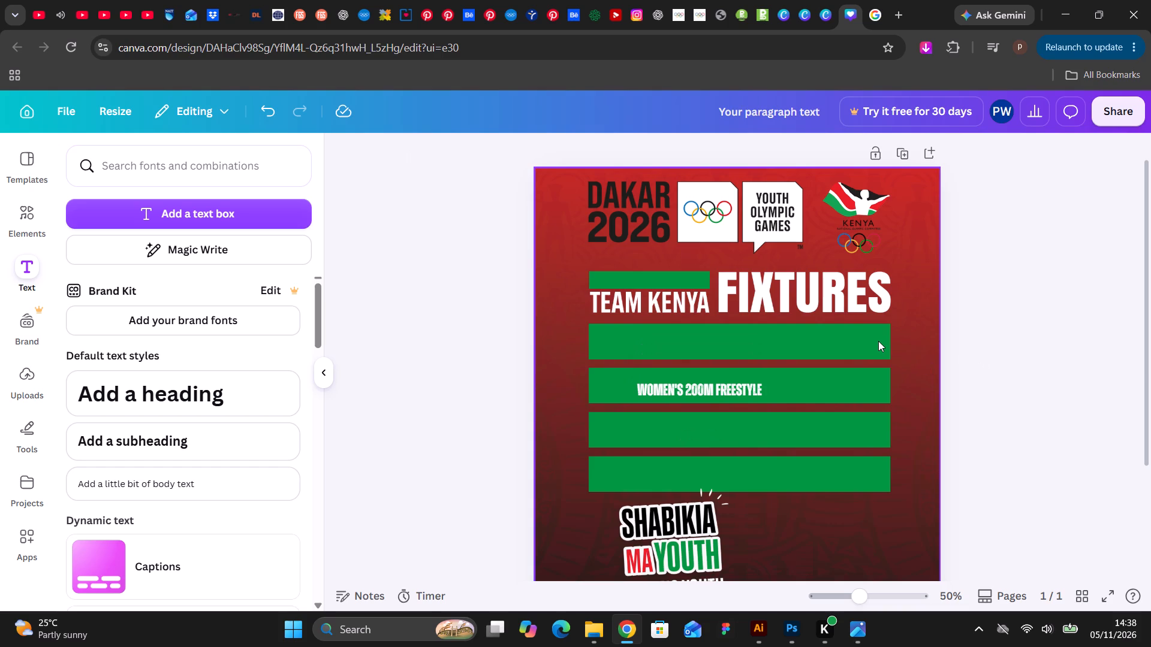
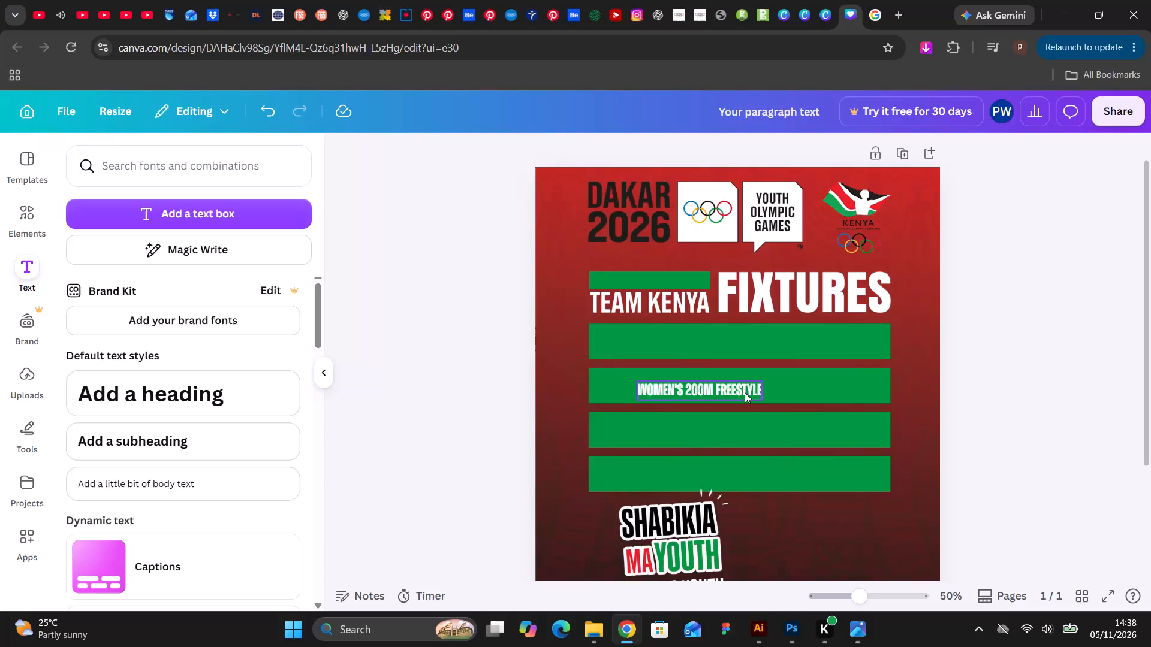
Nudge the "Women's 200m Freestyle" text slightly further towards the left end of the second large green bar.
{"action": "left_click_drag", "start_coordinate": [745, 392], "coordinate": [734, 391]}
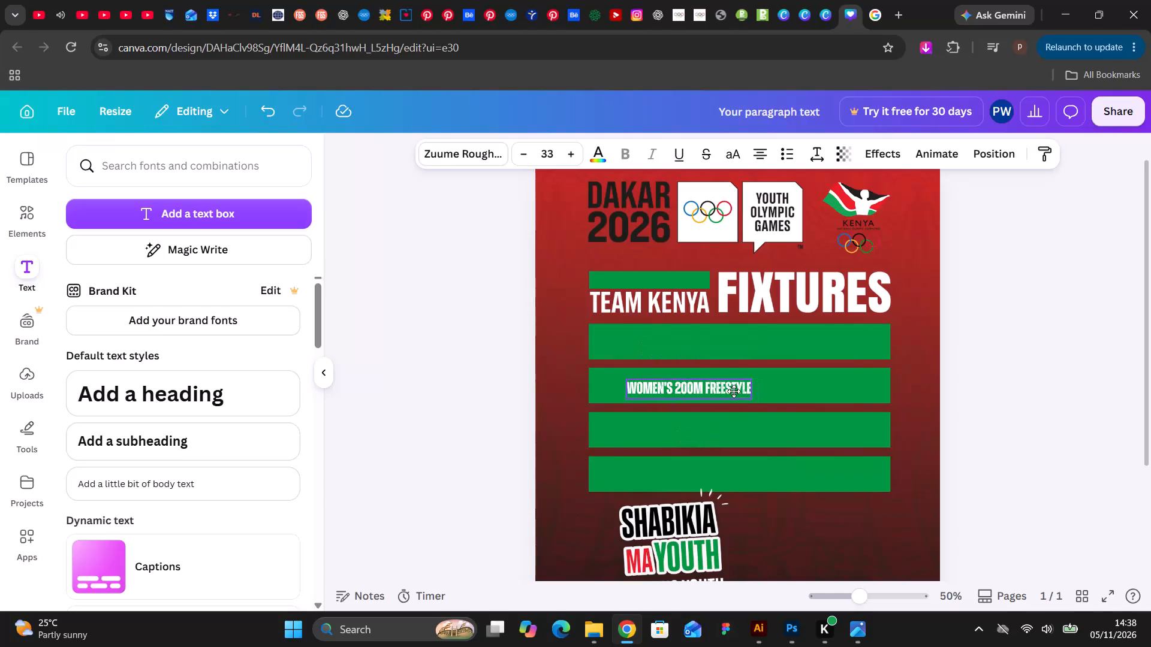
{"action": "left_click_drag", "start_coordinate": [734, 391], "coordinate": [728, 394]}
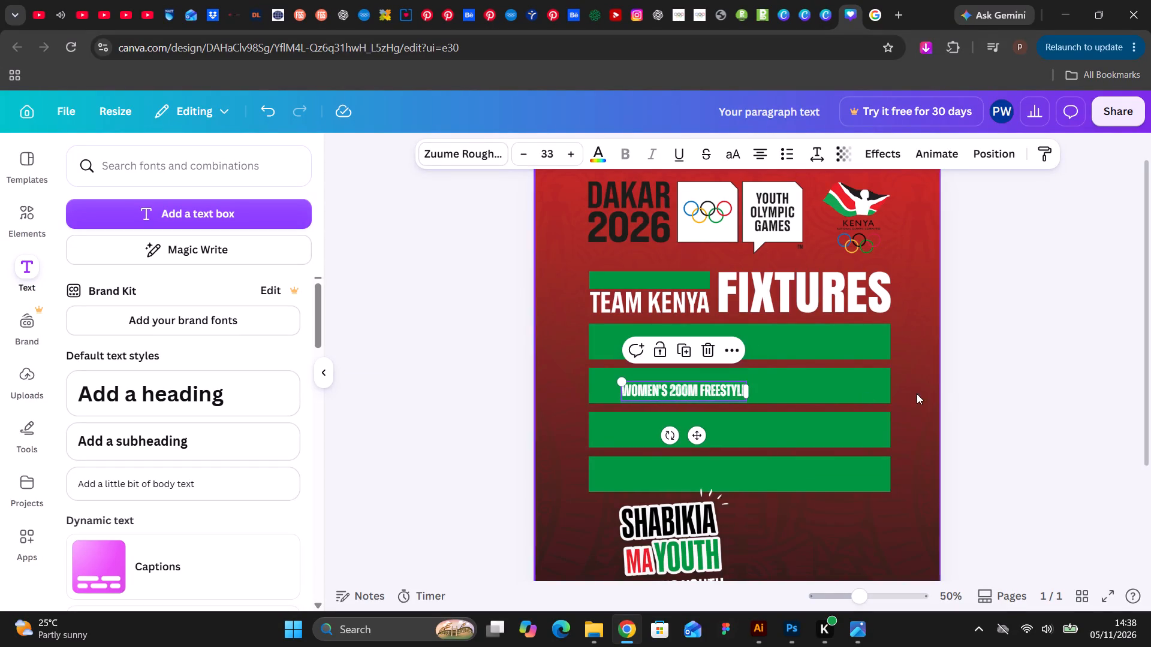
{"action": "left_click", "coordinate": [1060, 382]}
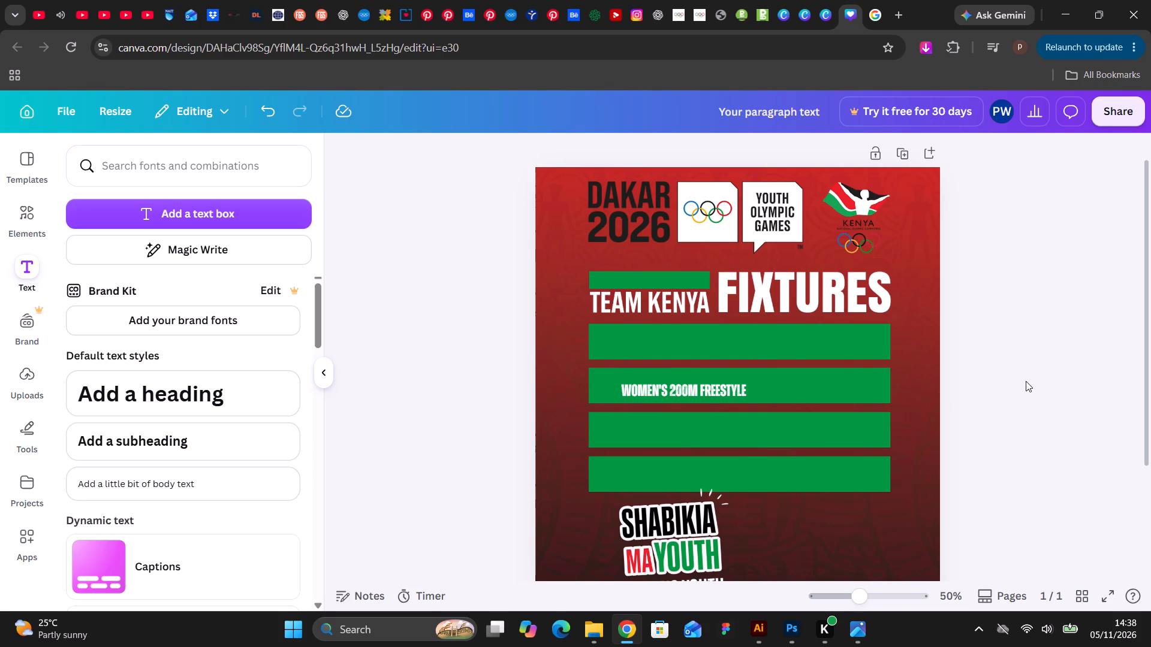
Select the "Women's 200m Freestyle" text on the second large green bar.
{"action": "left_click", "coordinate": [712, 385]}
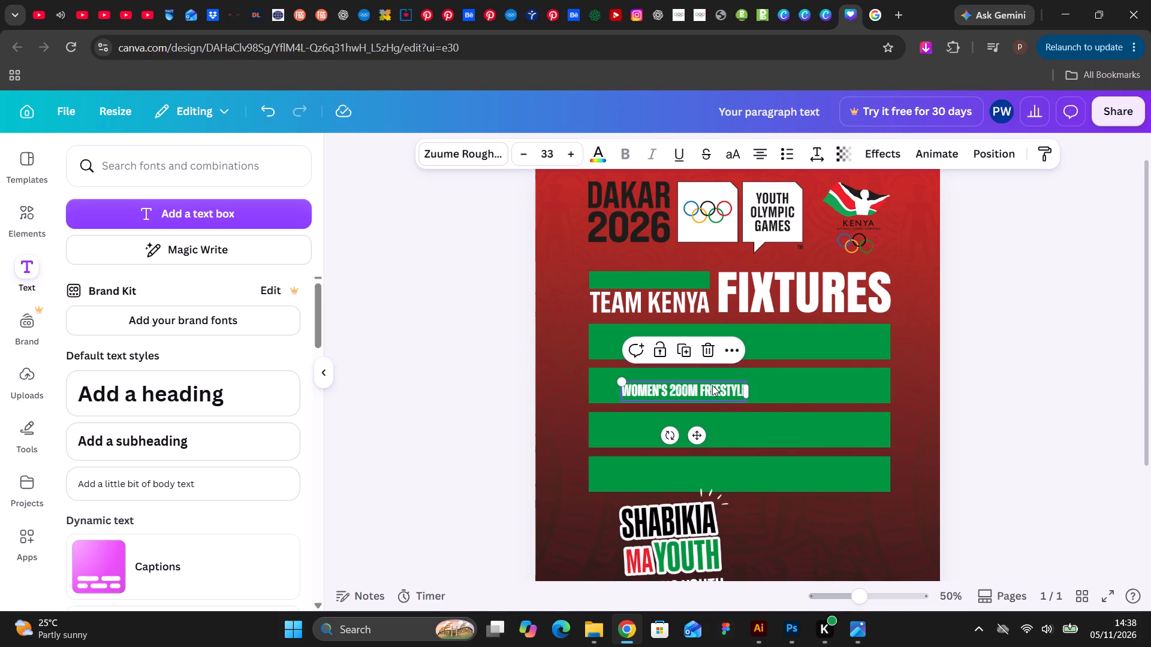
Duplicate the "Women's 200m Freestyle" text and place the copy directly above the original on the second large green bar.
{"action": "left_click_drag", "start_coordinate": [713, 389], "coordinate": [713, 372]}
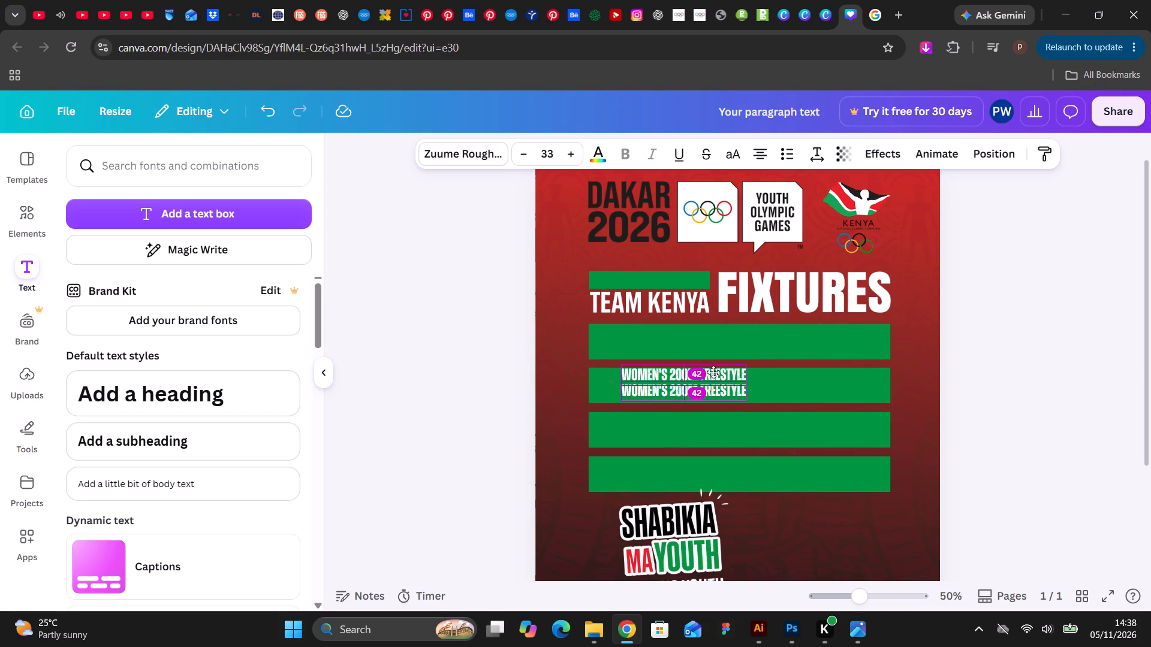
{"action": "left_click_drag", "start_coordinate": [713, 372], "coordinate": [713, 374]}
Replace the wording of the upper text copy on the second large green bar with "swimming heat".
{"action": "double_click", "coordinate": [724, 377]}
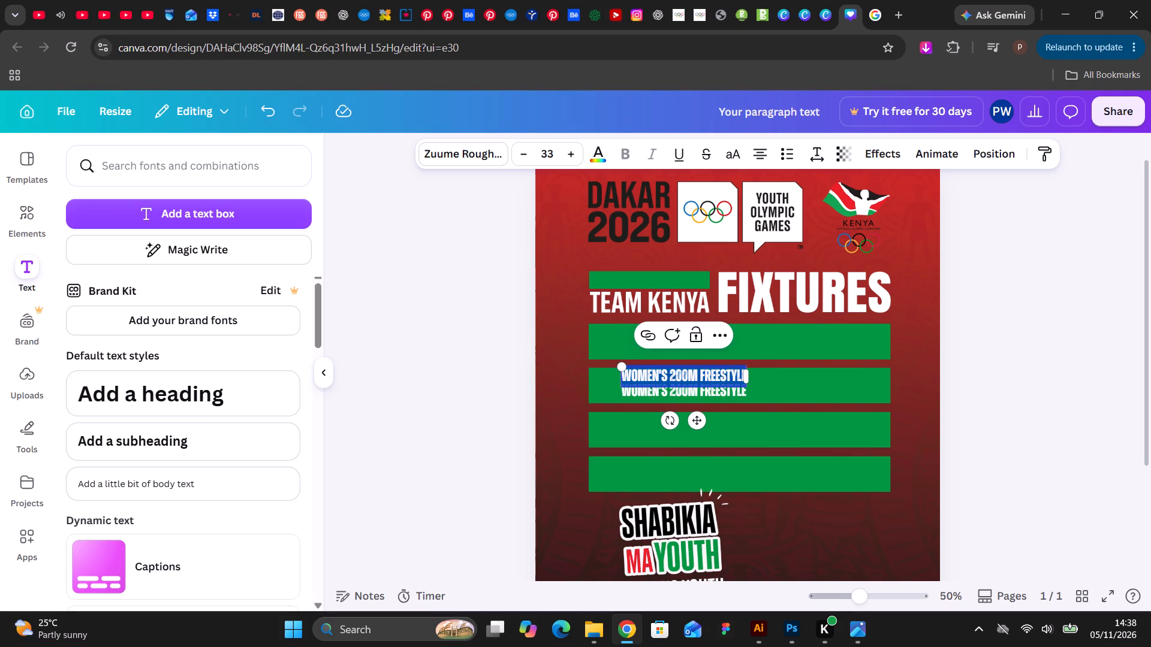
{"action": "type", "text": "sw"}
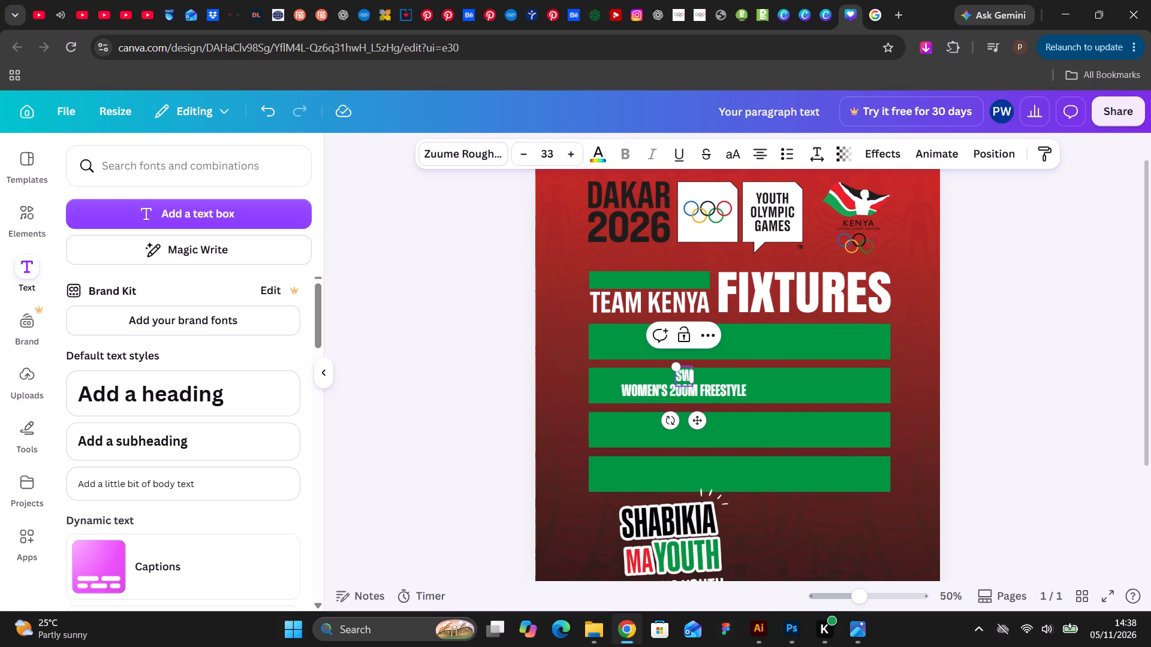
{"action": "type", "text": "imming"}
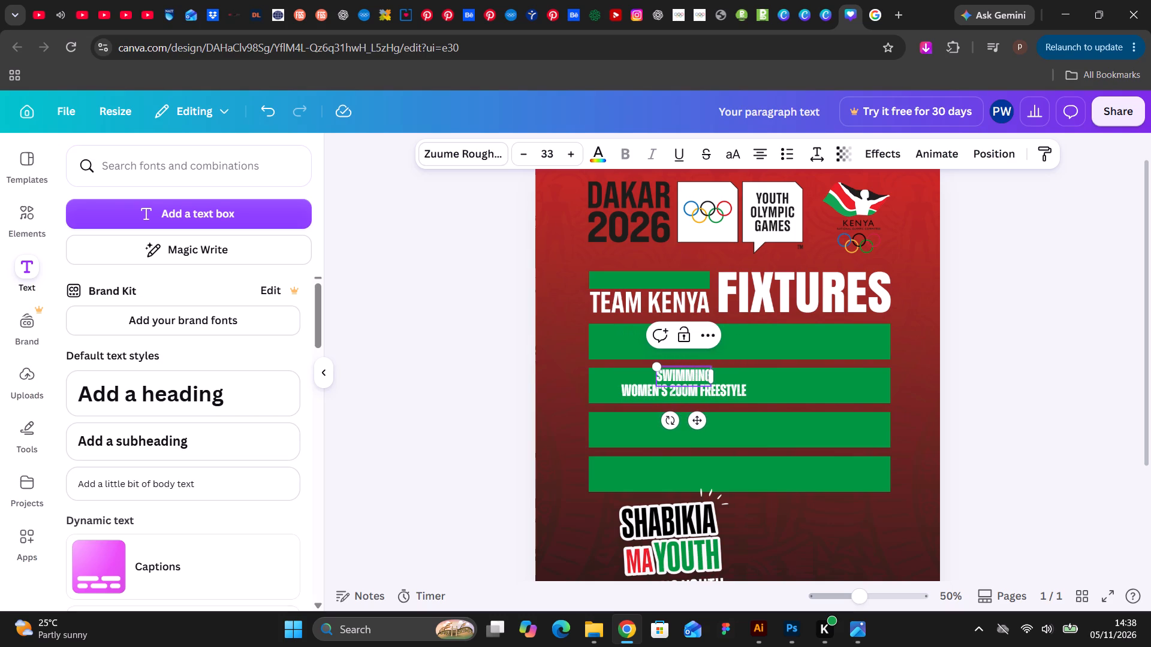
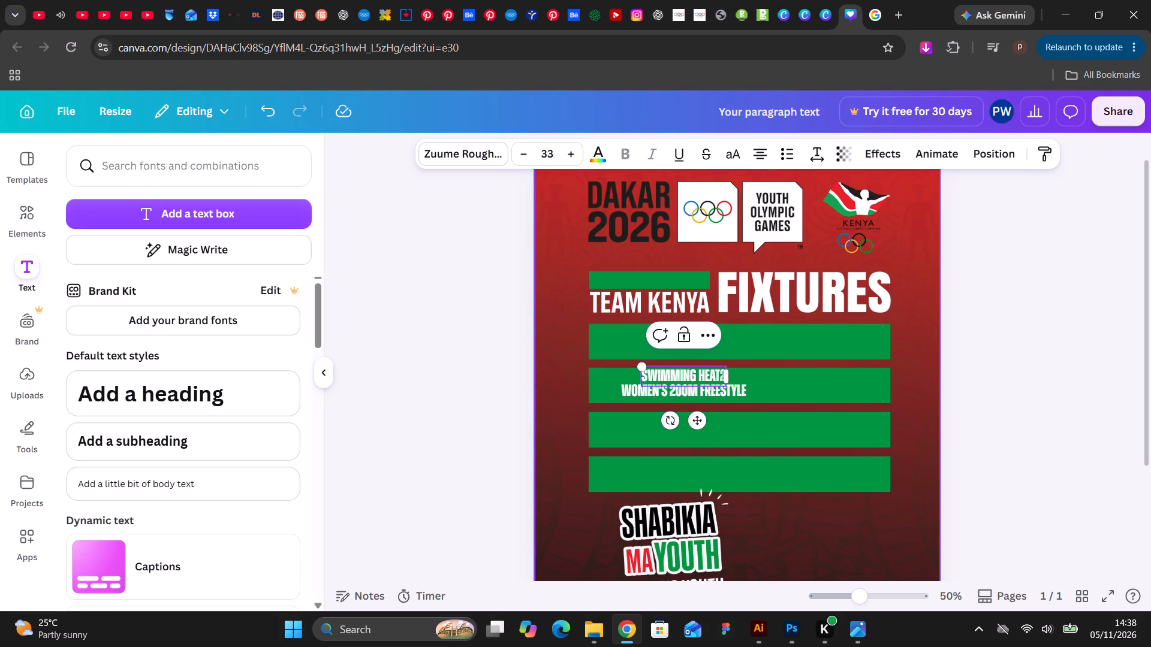
Insert a space before the 2 so the line on the second large green bar reads "Swimming Heat 2".
{"action": "key", "text": "Left"}
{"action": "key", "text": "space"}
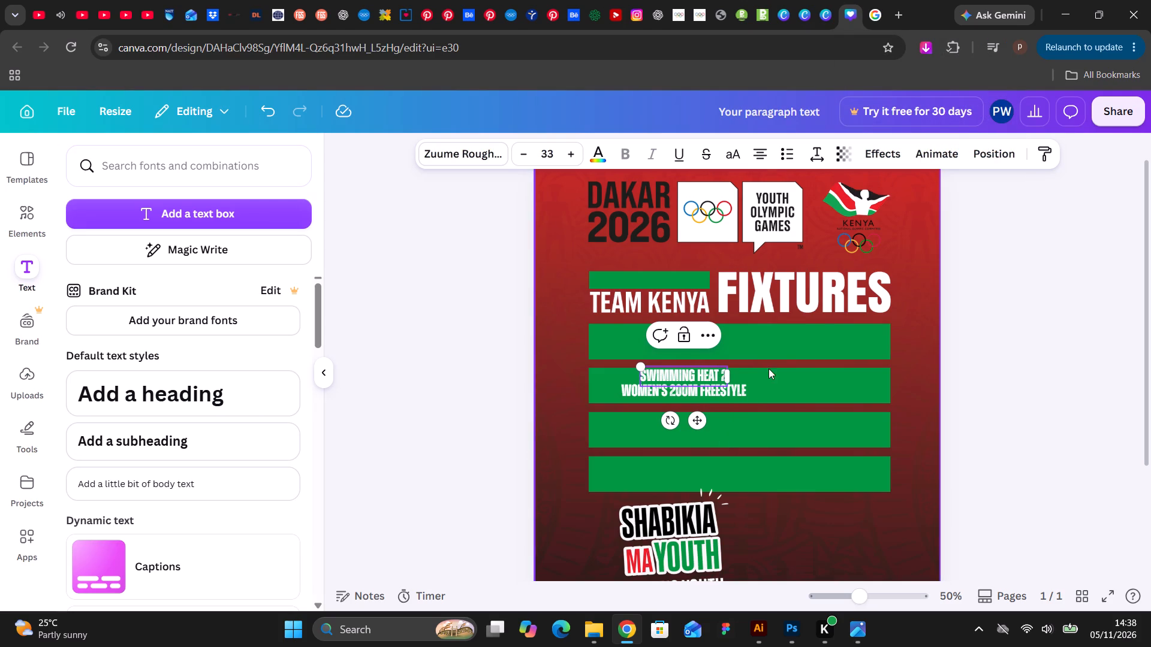
{"action": "left_click", "coordinate": [971, 374]}
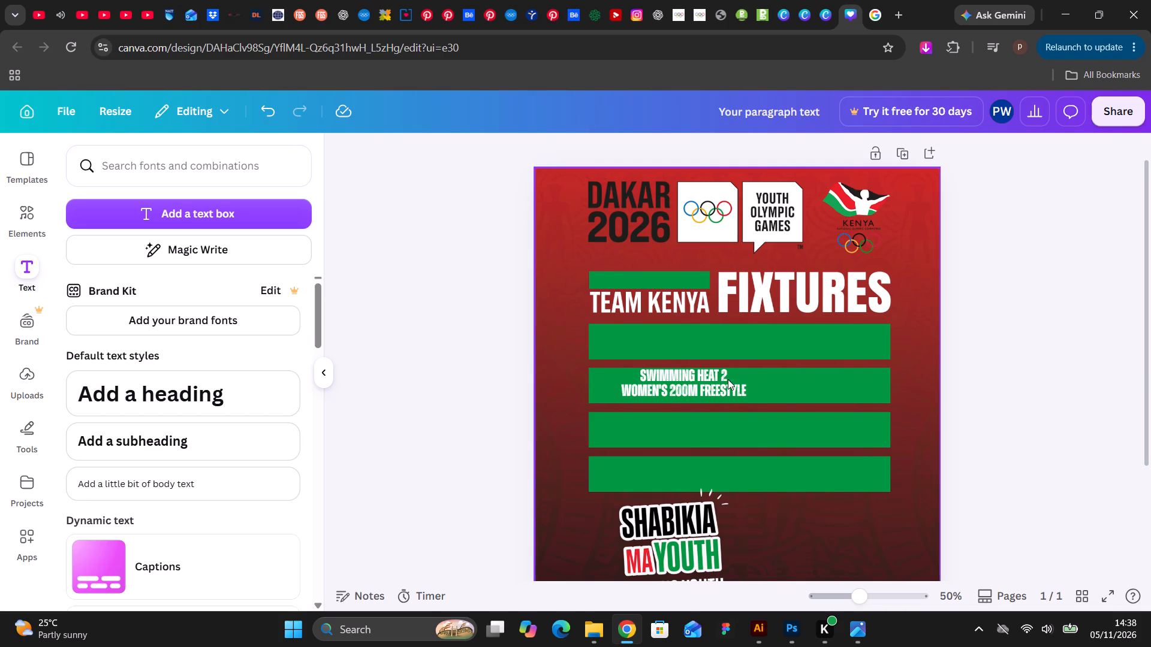
Reduce the font size of the "Swimming Heat 2" text above "Women's 200m Freestyle".
{"action": "left_click", "coordinate": [719, 378]}
{"action": "triple_click", "coordinate": [519, 157]}
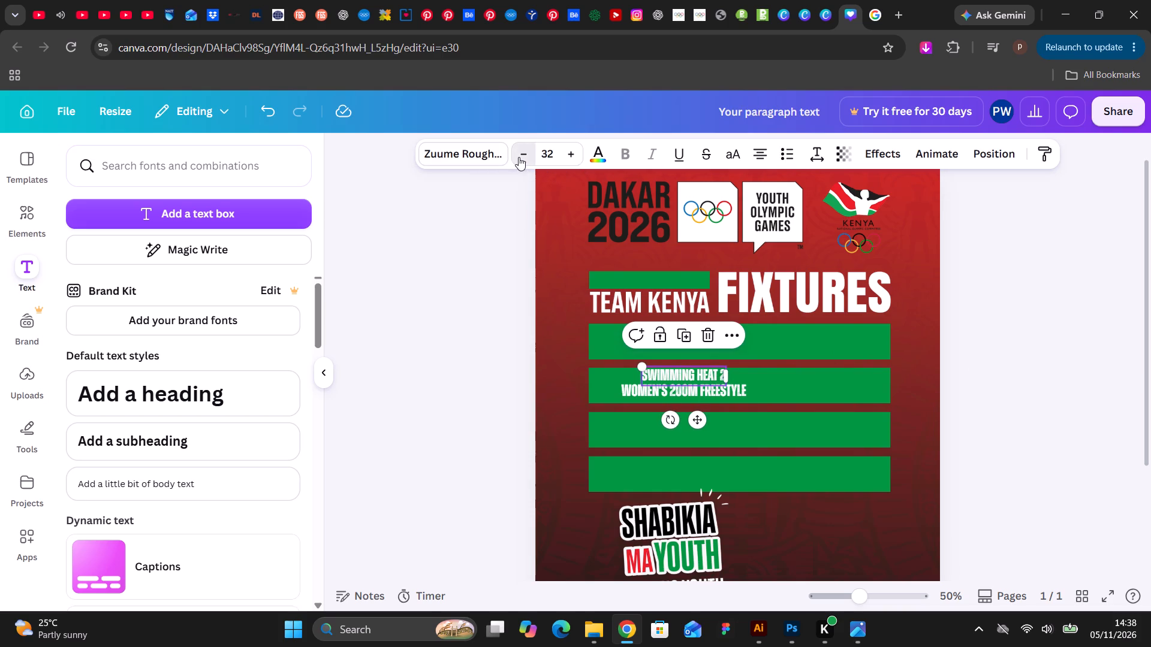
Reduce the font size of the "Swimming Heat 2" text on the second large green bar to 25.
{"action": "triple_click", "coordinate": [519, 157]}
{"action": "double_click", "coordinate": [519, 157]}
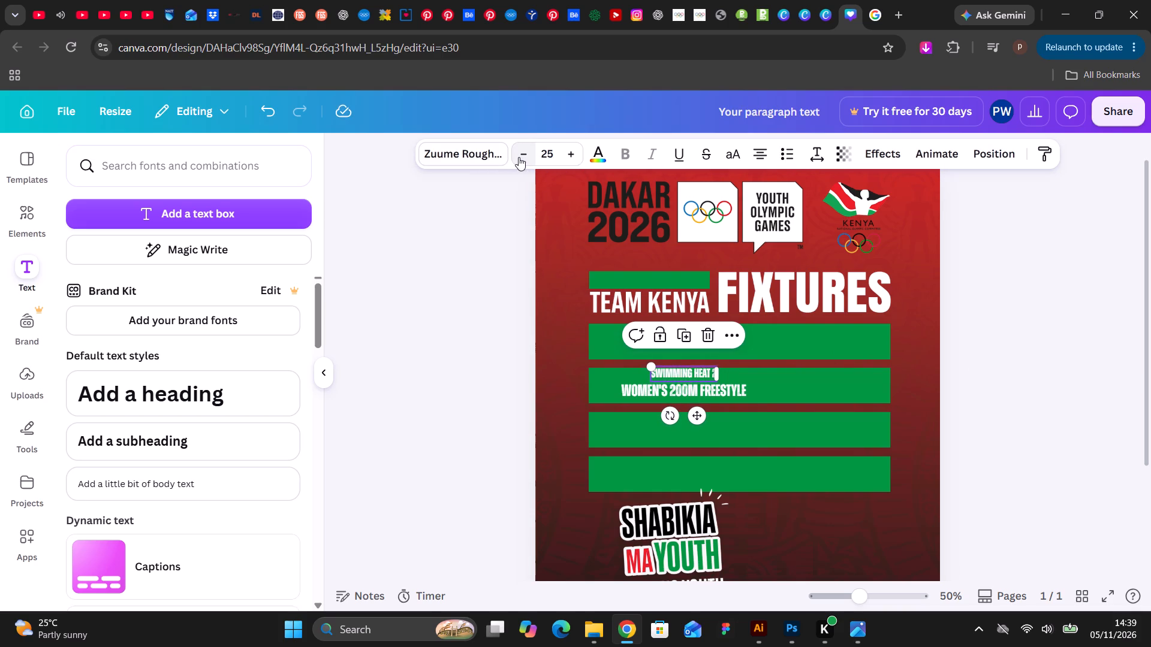
Move the "Swimming Heat 2" and "Women's 200m Freestyle" lines to a shared left edge near the left end of the second large green bar.
{"action": "key", "text": "ctrl+equal"}
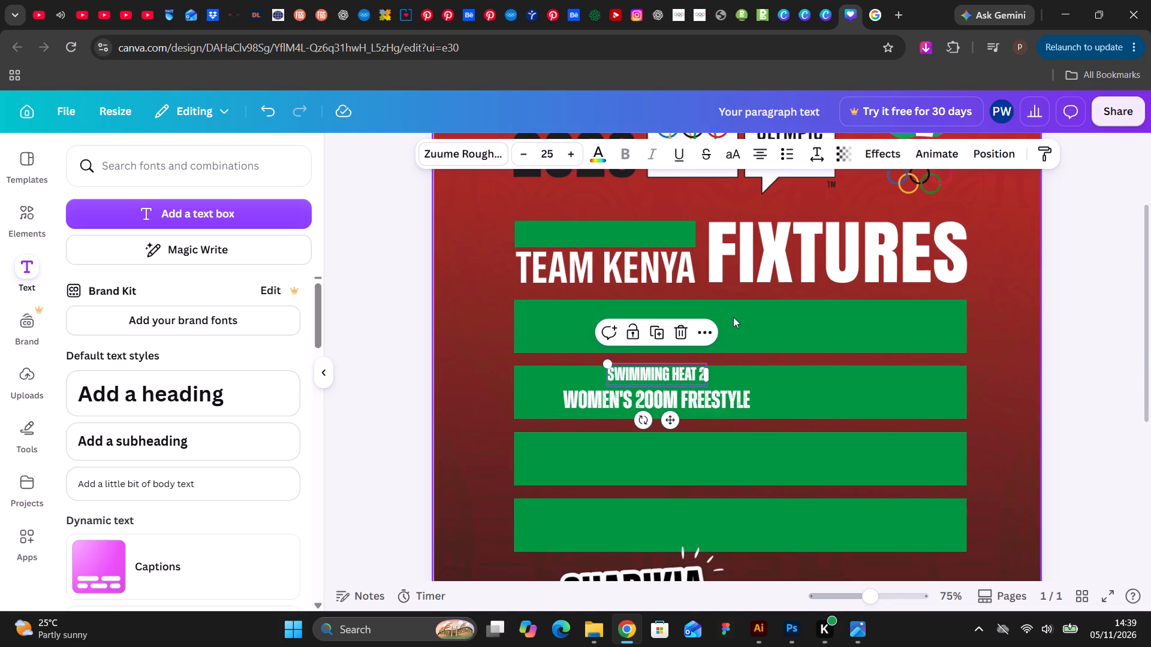
{"action": "scroll", "coordinate": [704, 293], "scroll_direction": "down", "scroll_amount": 6}
{"action": "scroll", "coordinate": [946, 342], "scroll_direction": "up", "scroll_amount": 4}
{"action": "left_click", "coordinate": [1078, 361]}
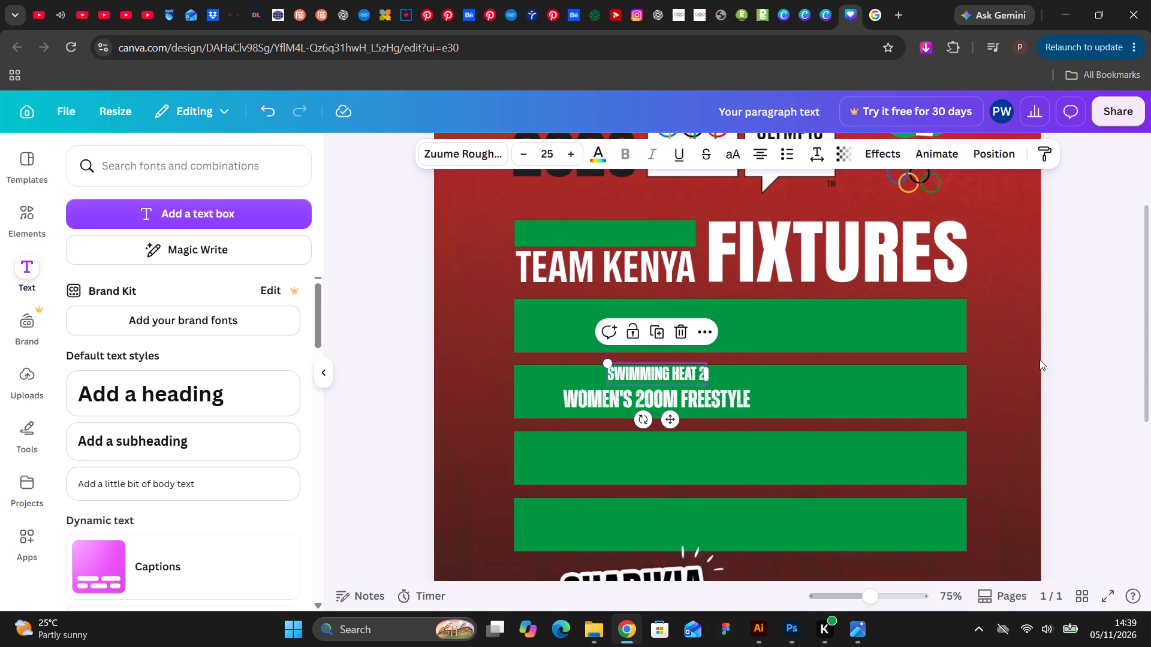
{"action": "left_click_drag", "start_coordinate": [679, 376], "coordinate": [613, 383]}
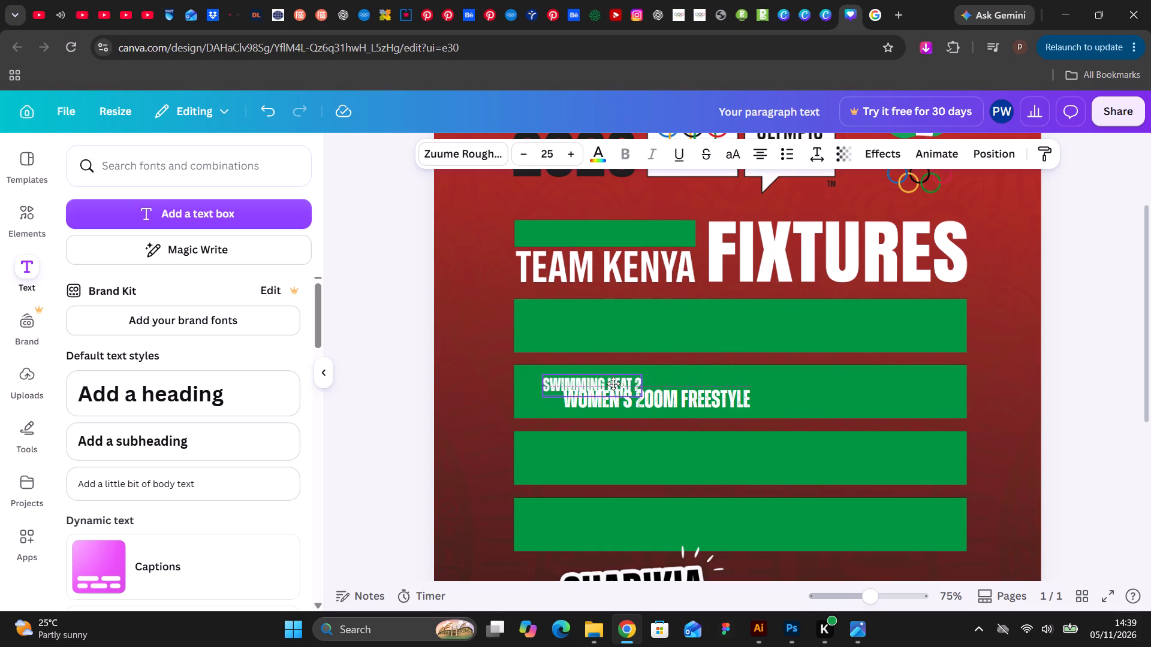
{"action": "left_click_drag", "start_coordinate": [613, 383], "coordinate": [608, 382]}
{"action": "left_click_drag", "start_coordinate": [674, 401], "coordinate": [649, 406]}
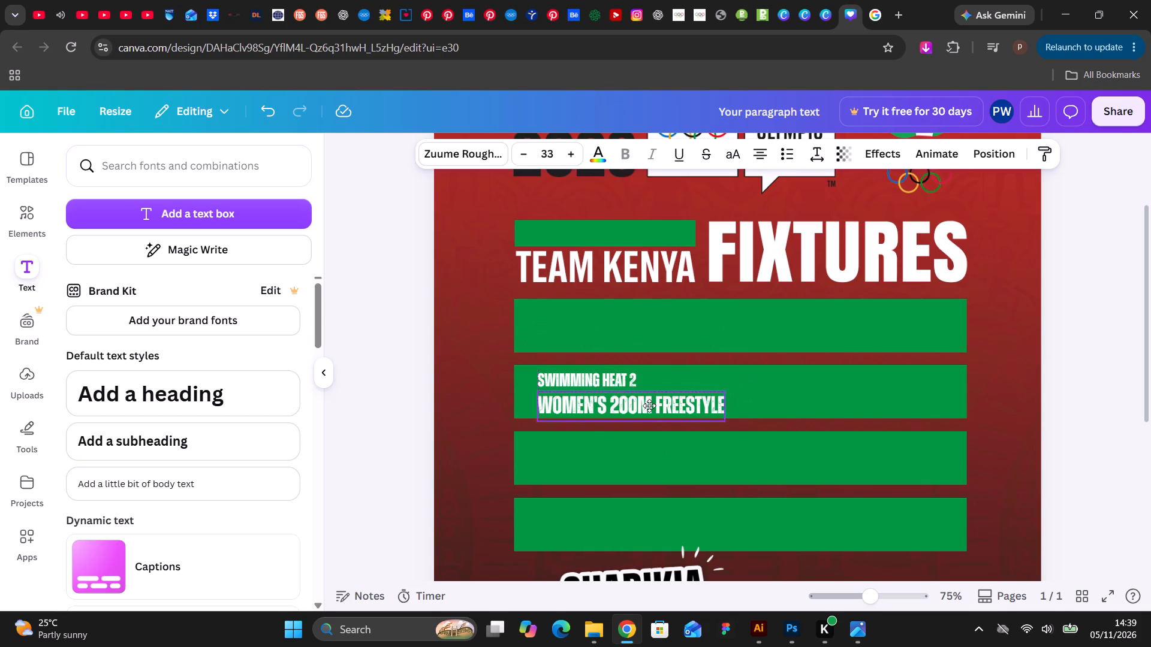
{"action": "left_click_drag", "start_coordinate": [649, 406], "coordinate": [649, 404]}
{"action": "left_click_drag", "start_coordinate": [649, 404], "coordinate": [649, 403]}
Change the "Women's 200m Freestyle" text to the Anton font at size 25.
{"action": "left_click", "coordinate": [455, 160]}
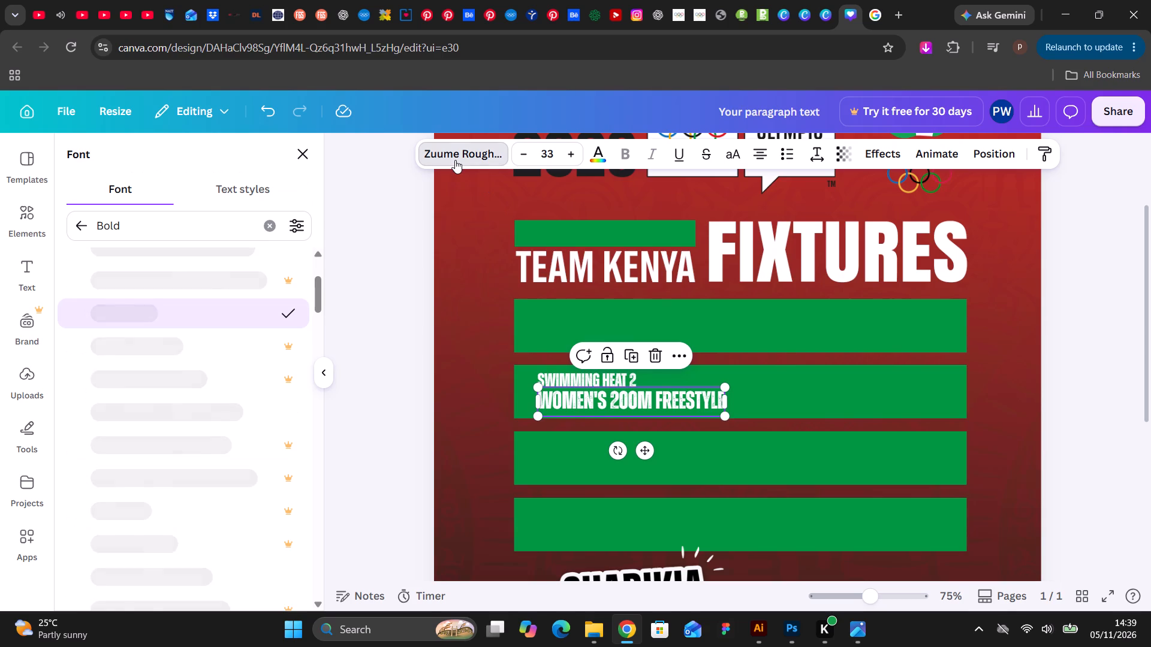
{"action": "left_click_drag", "start_coordinate": [137, 225], "coordinate": [98, 226]}
{"action": "type", "text": "ant"}
{"action": "key", "text": "o"}
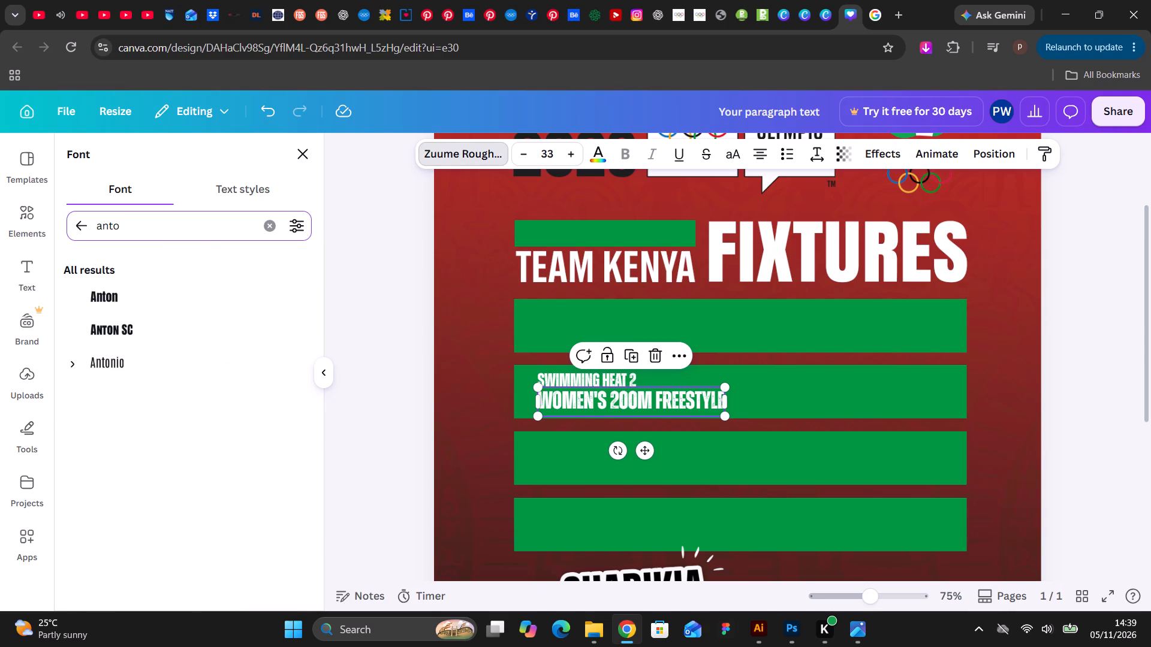
{"action": "left_click", "coordinate": [108, 297]}
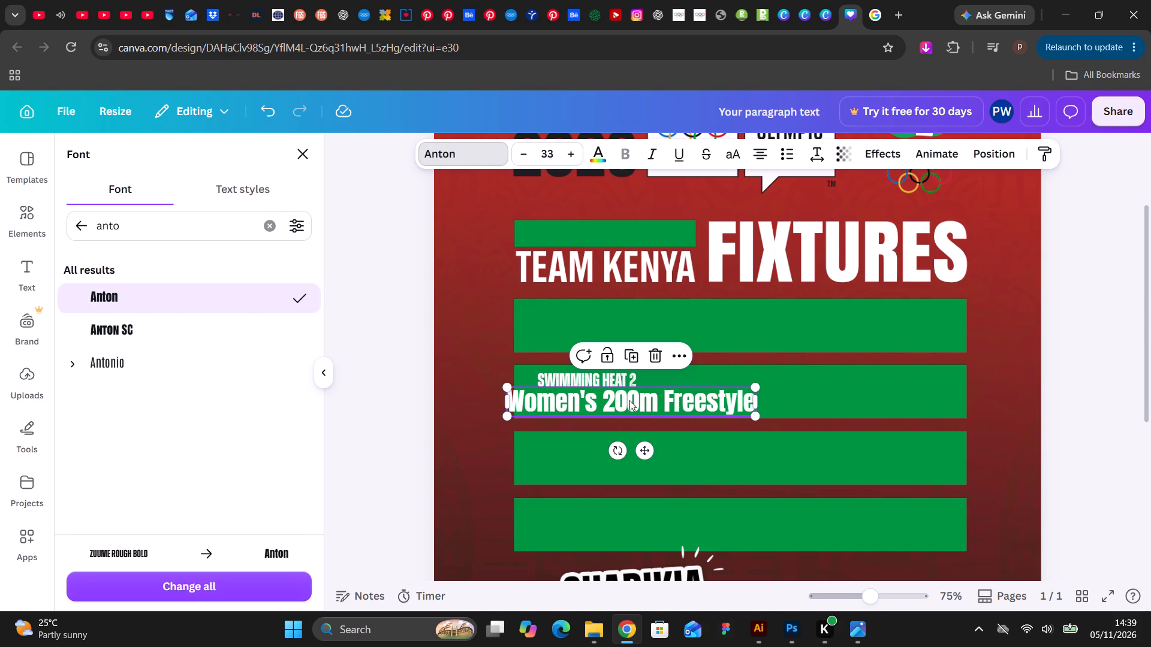
{"action": "left_click", "coordinate": [526, 160]}
{"action": "left_click", "coordinate": [526, 160]}
{"action": "left_click", "coordinate": [526, 160]}
{"action": "triple_click", "coordinate": [526, 160]}
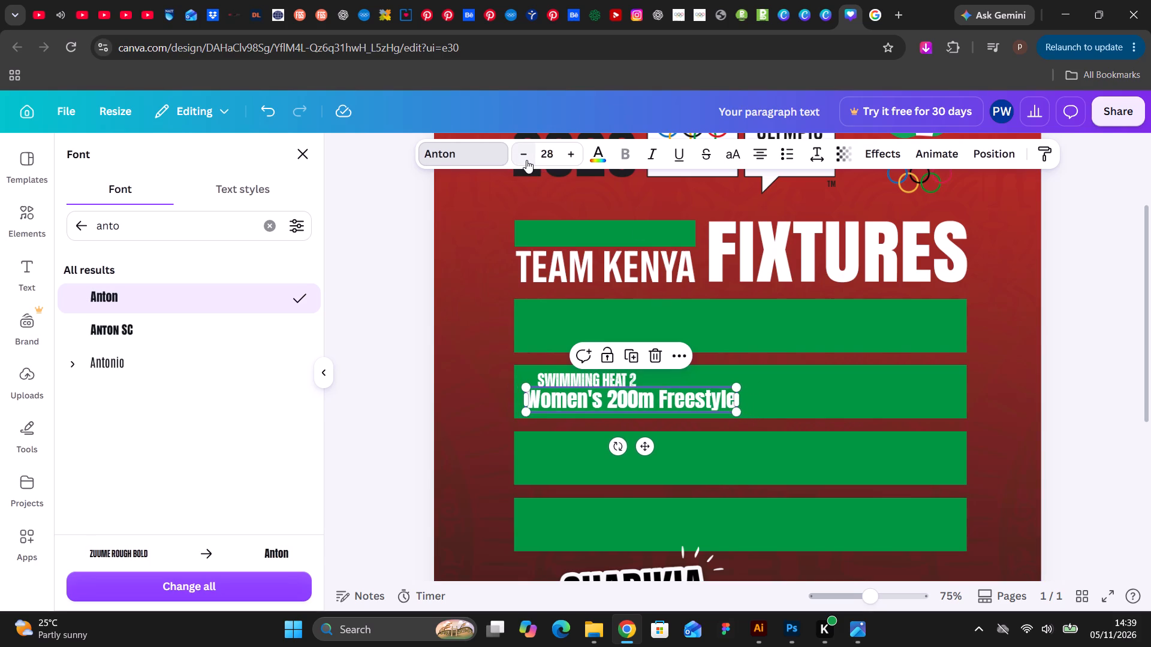
{"action": "double_click", "coordinate": [526, 160]}
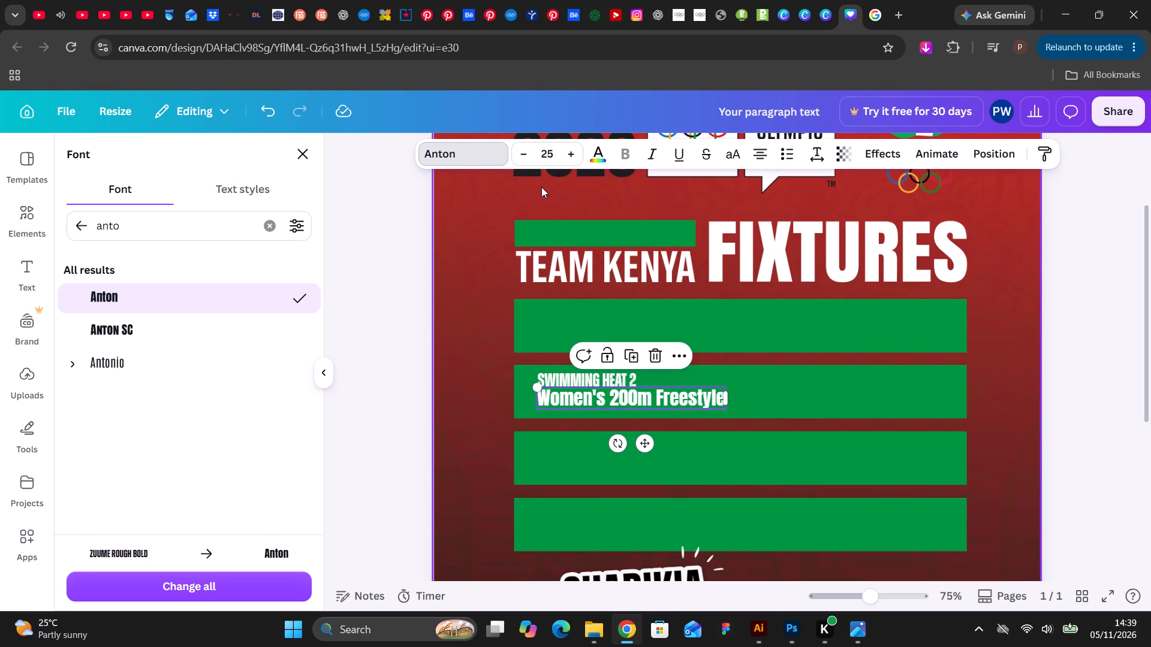
Nudge the "Women's 200m Freestyle" text slightly down so it sits clear below the "Swimming Heat 2" line.
{"action": "key", "text": "Down"}
{"action": "key", "text": "Down"}
{"action": "key", "text": "Down"}
{"action": "key", "text": "Down"}
{"action": "key", "text": "Down"}
{"action": "key", "text": "Down"}
{"action": "key", "text": "Down"}
{"action": "key", "text": "Down"}
{"action": "key", "text": "Down"}
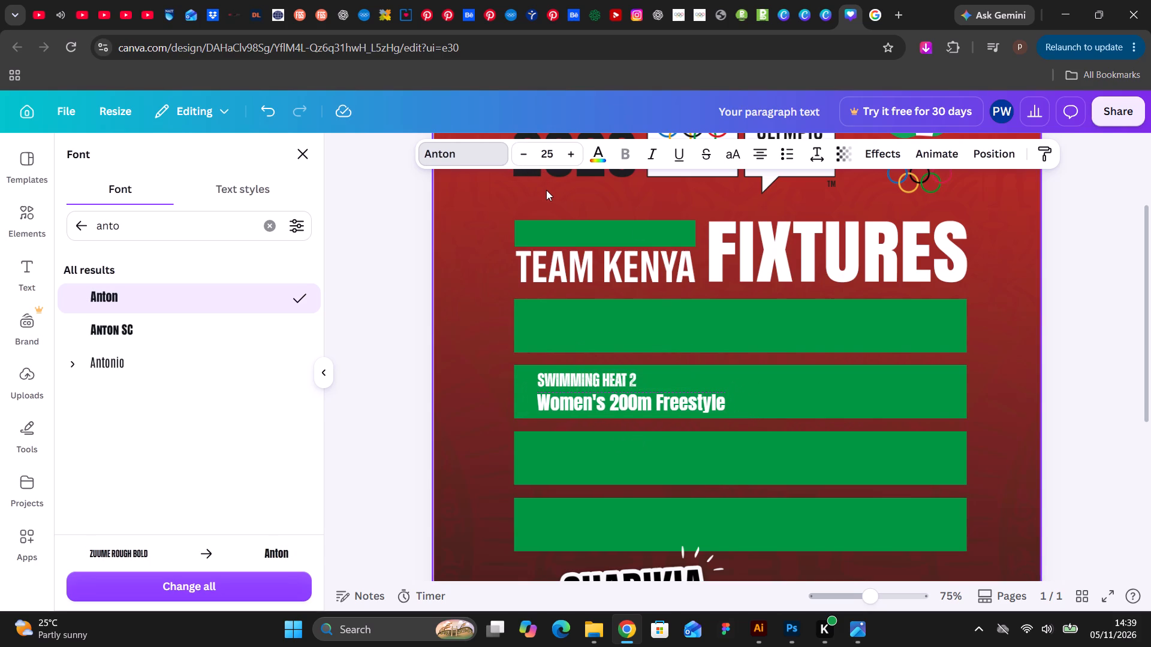
{"action": "left_click", "coordinate": [1029, 404]}
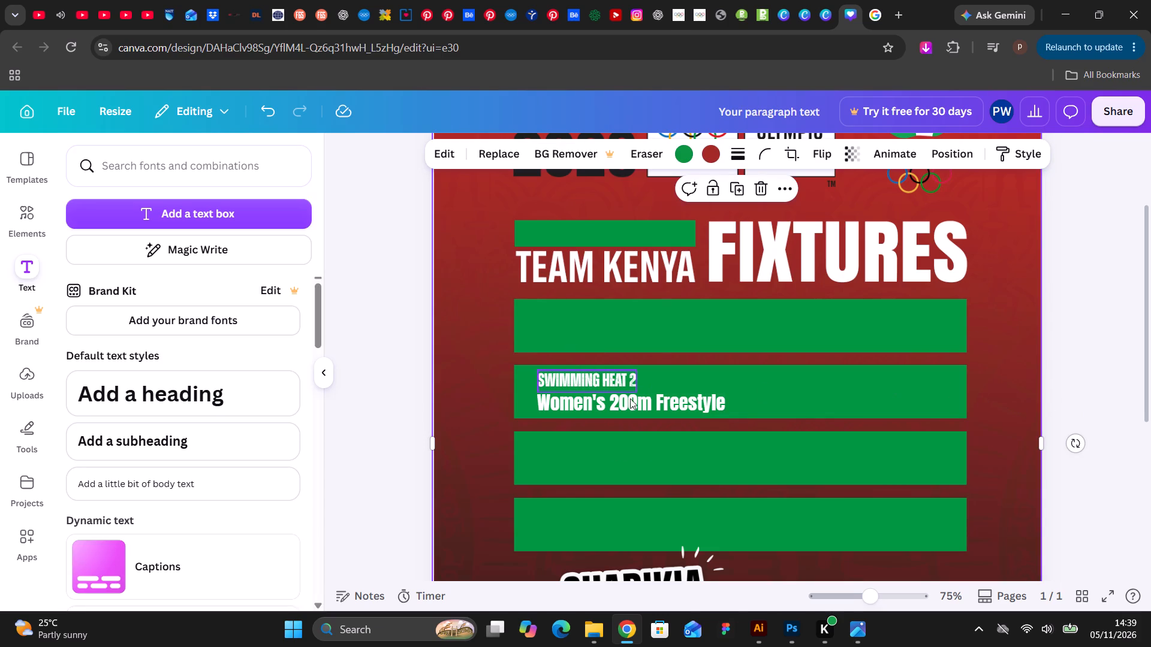
Change the "Swimming Heat 2" text to the Anton font at size 20.
{"action": "left_click", "coordinate": [620, 382]}
{"action": "left_click", "coordinate": [470, 152]}
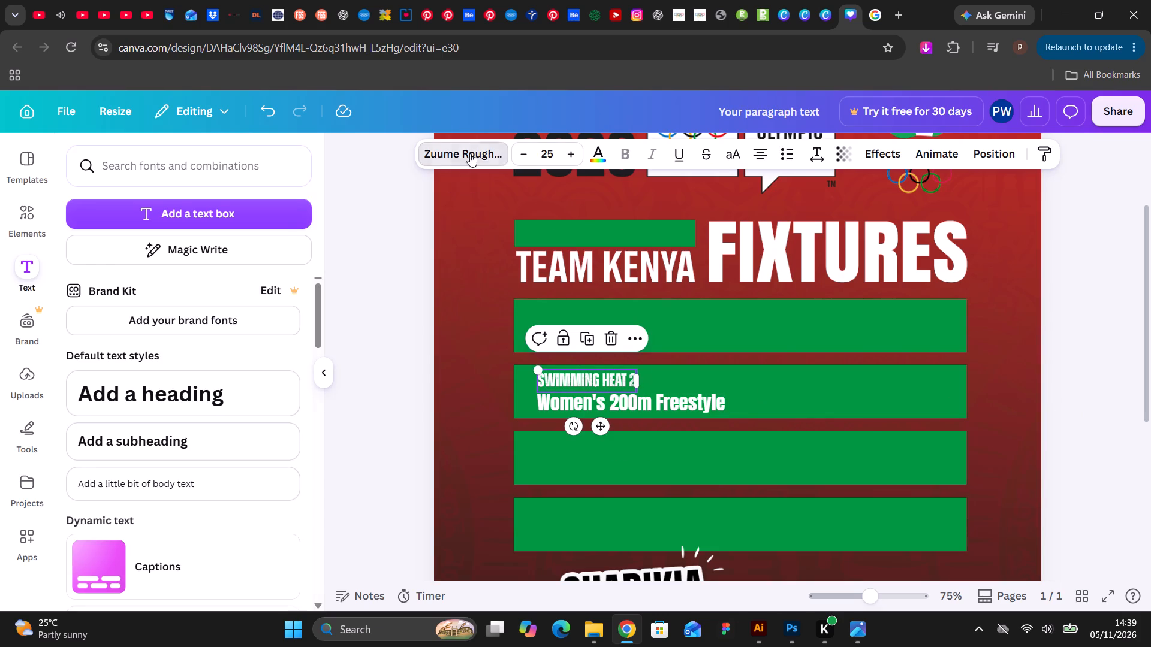
{"action": "left_click", "coordinate": [116, 296]}
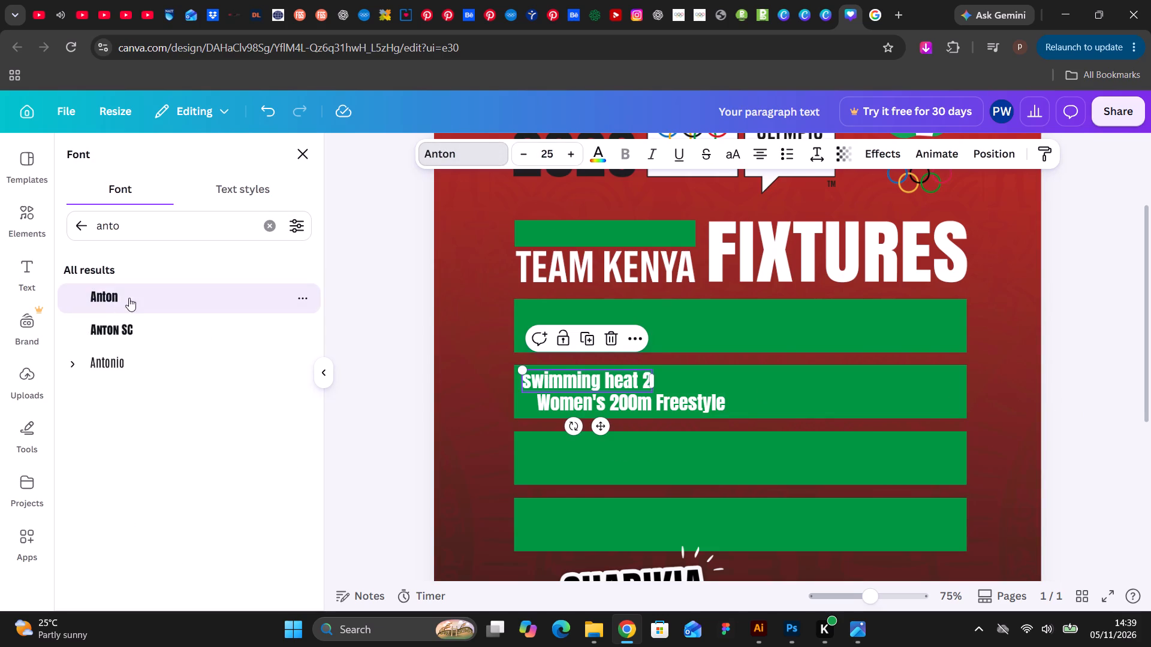
{"action": "triple_click", "coordinate": [529, 158]}
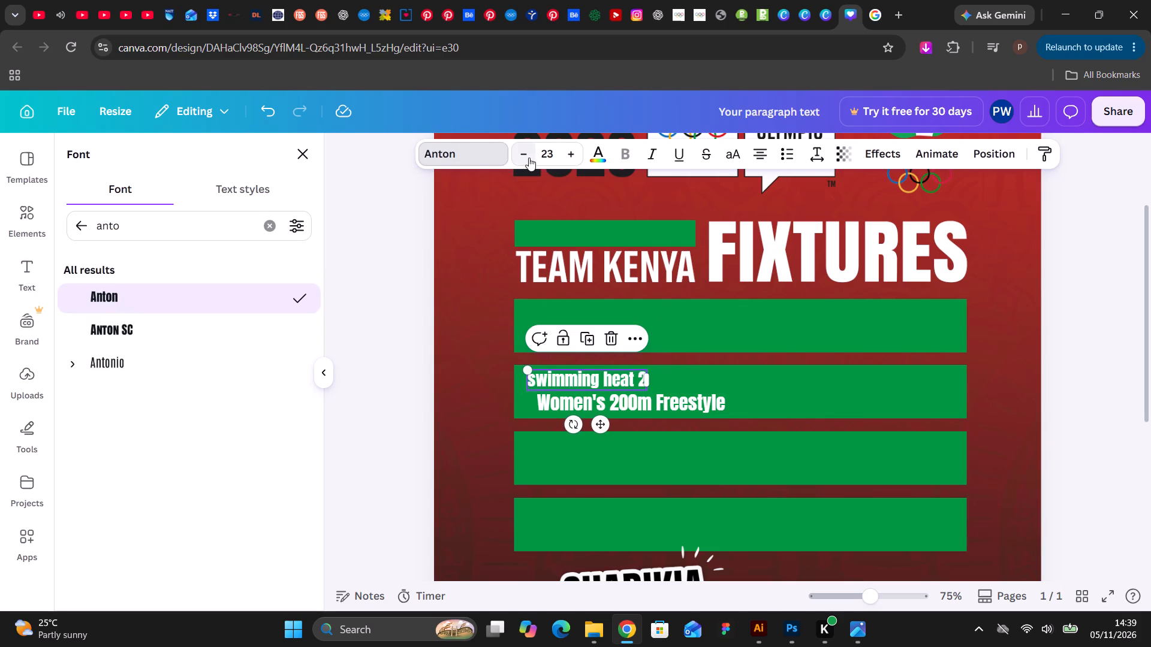
{"action": "left_click", "coordinate": [529, 158]}
{"action": "left_click", "coordinate": [529, 158]}
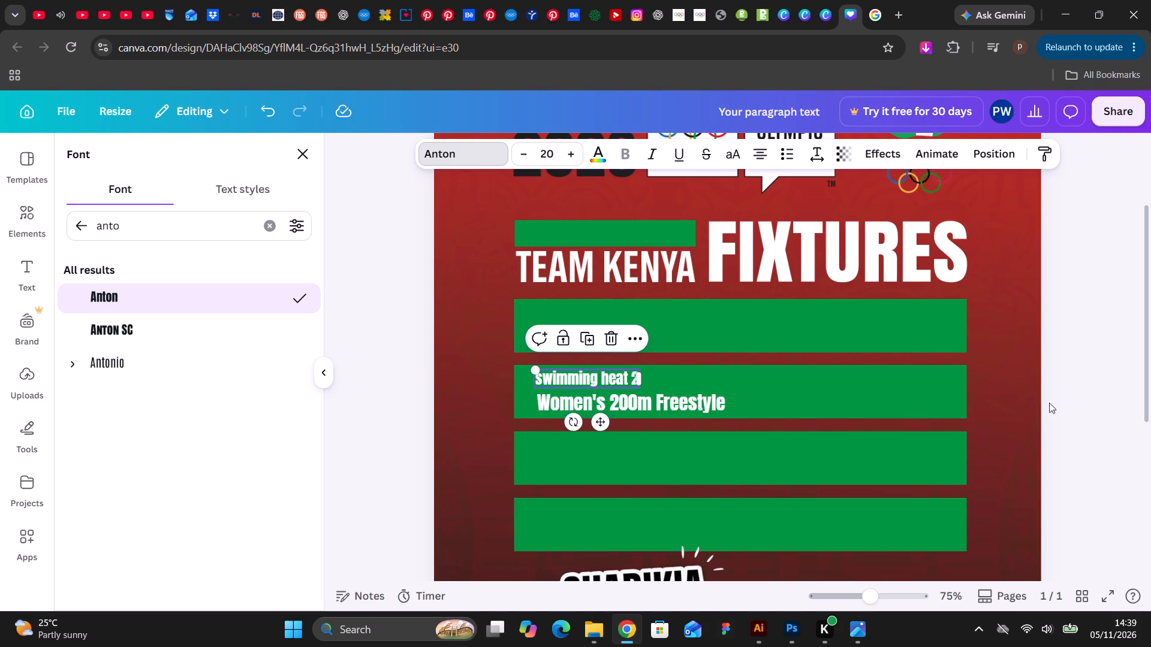
{"action": "left_click", "coordinate": [1057, 401]}
{"action": "left_click", "coordinate": [1041, 409]}
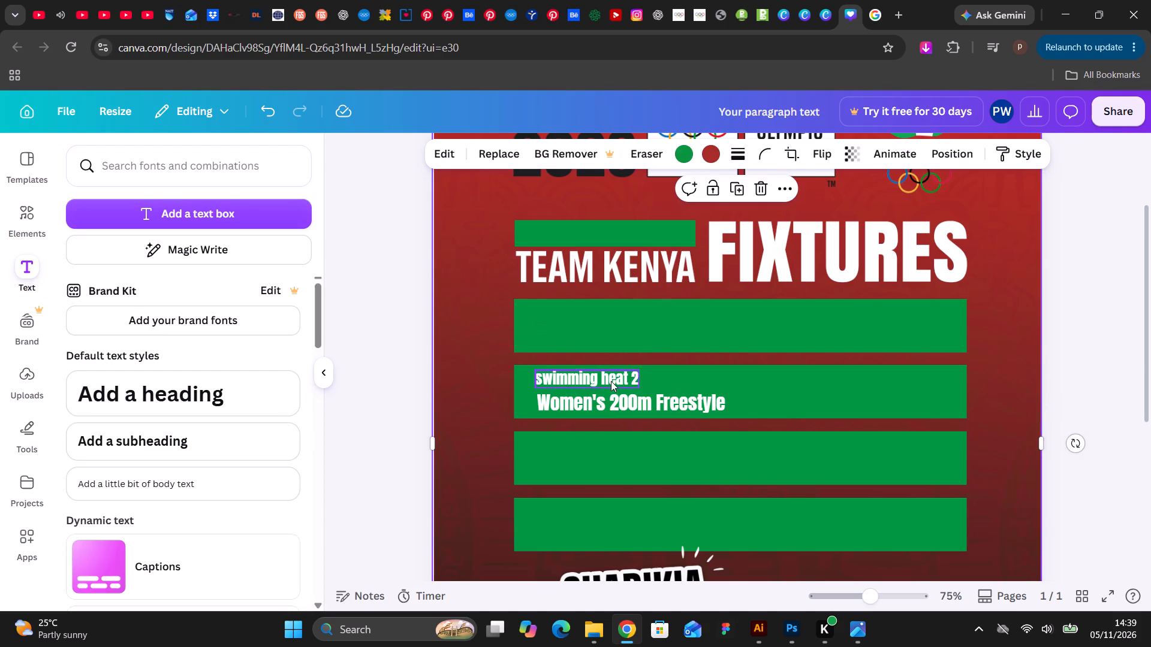
Nudge the "swimming heat 2" line to align its left edge with "Women's 200m Freestyle" and sit closer above it.
{"action": "left_click", "coordinate": [611, 380]}
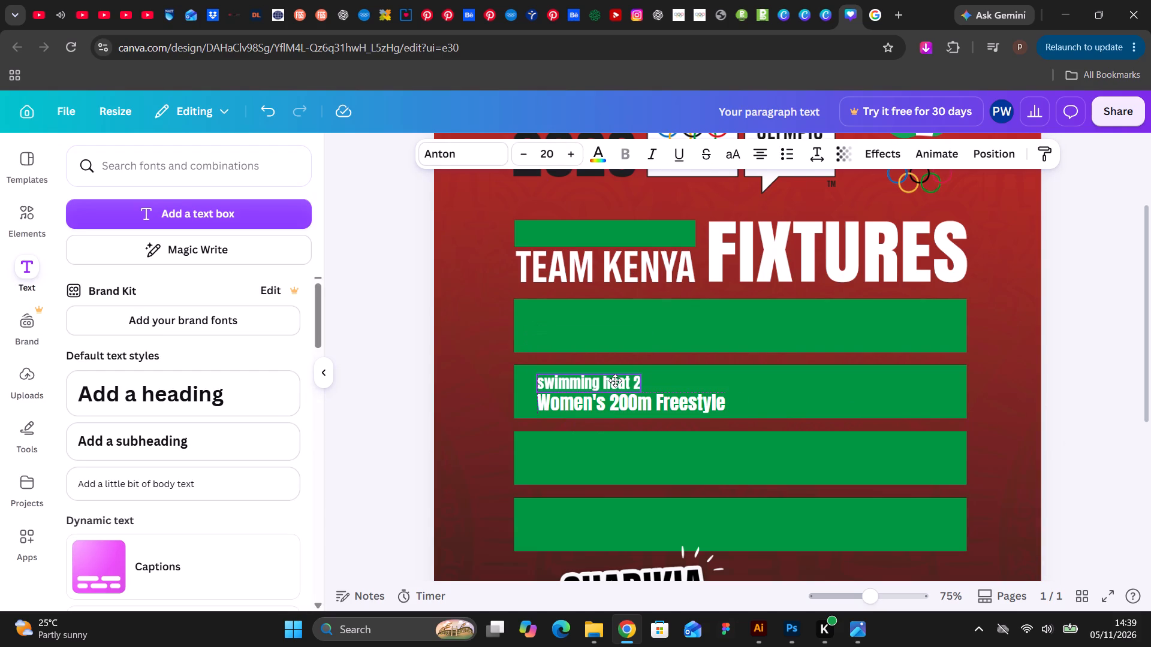
Retype the "swimming heat 2" line in capitals as "SWIMMING HEAT 2".
{"action": "double_click", "coordinate": [568, 383]}
{"action": "left_click", "coordinate": [550, 382]}
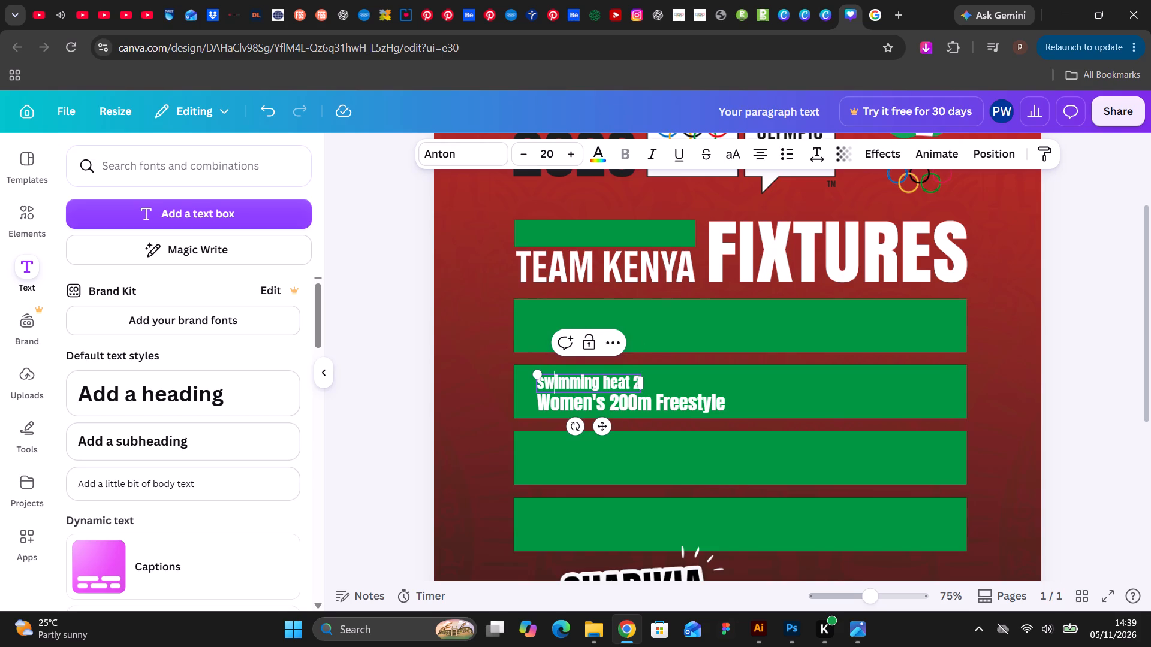
{"action": "left_click_drag", "start_coordinate": [539, 382], "coordinate": [698, 382]}
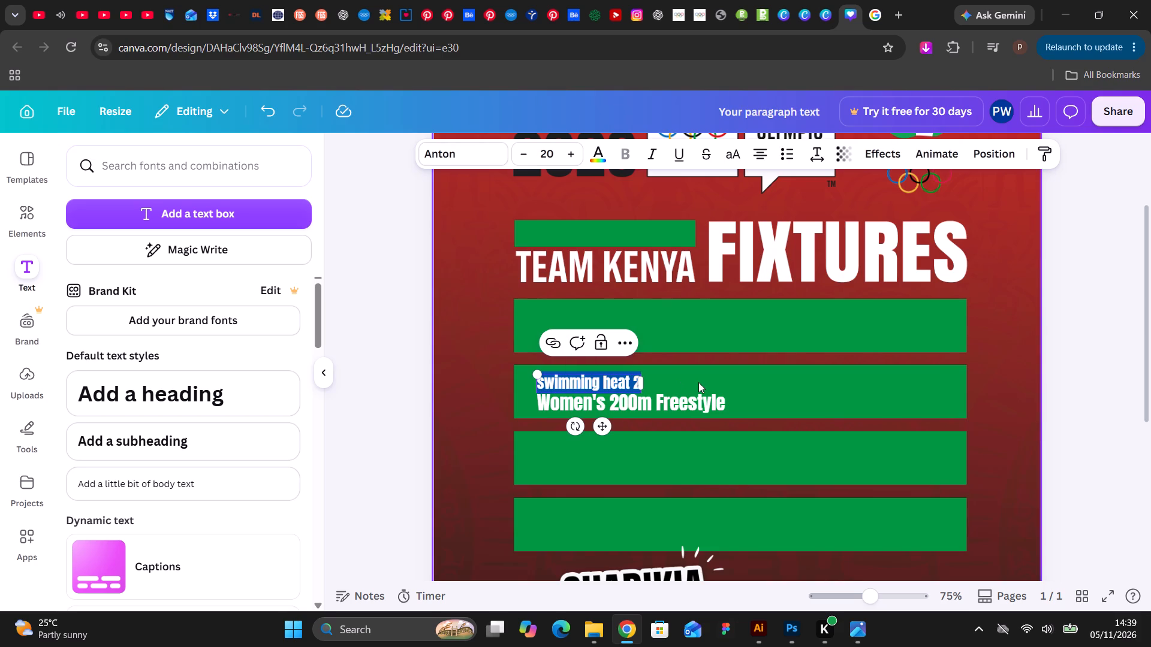
{"action": "type", "text": "SWI"}
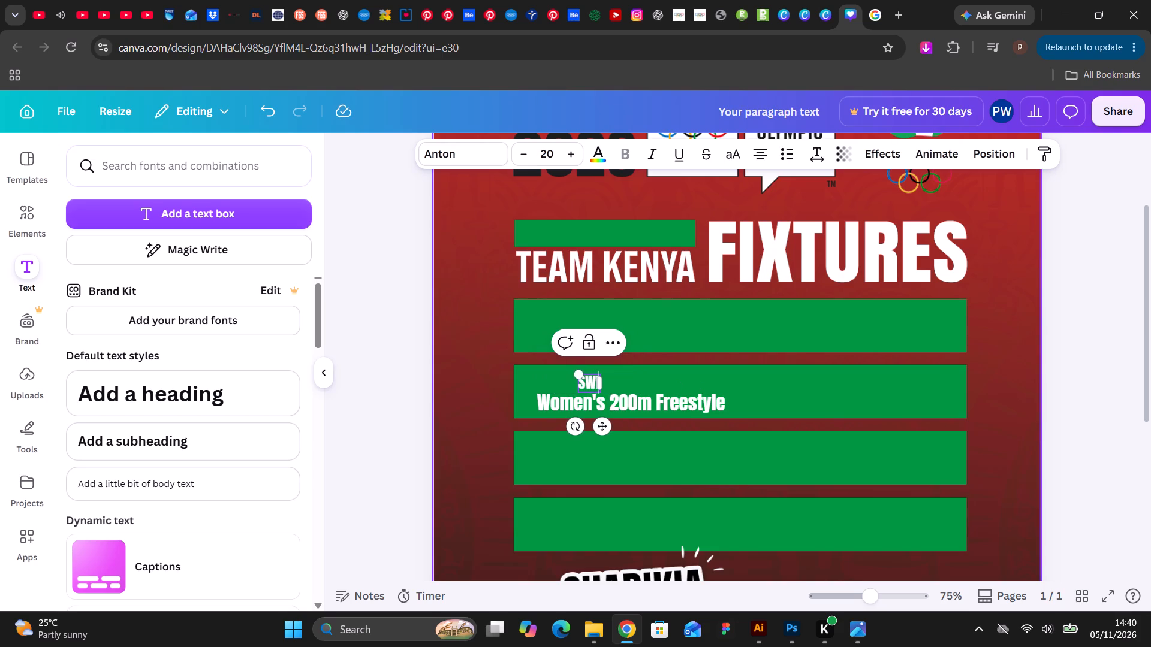
{"action": "type", "text": "MMING"}
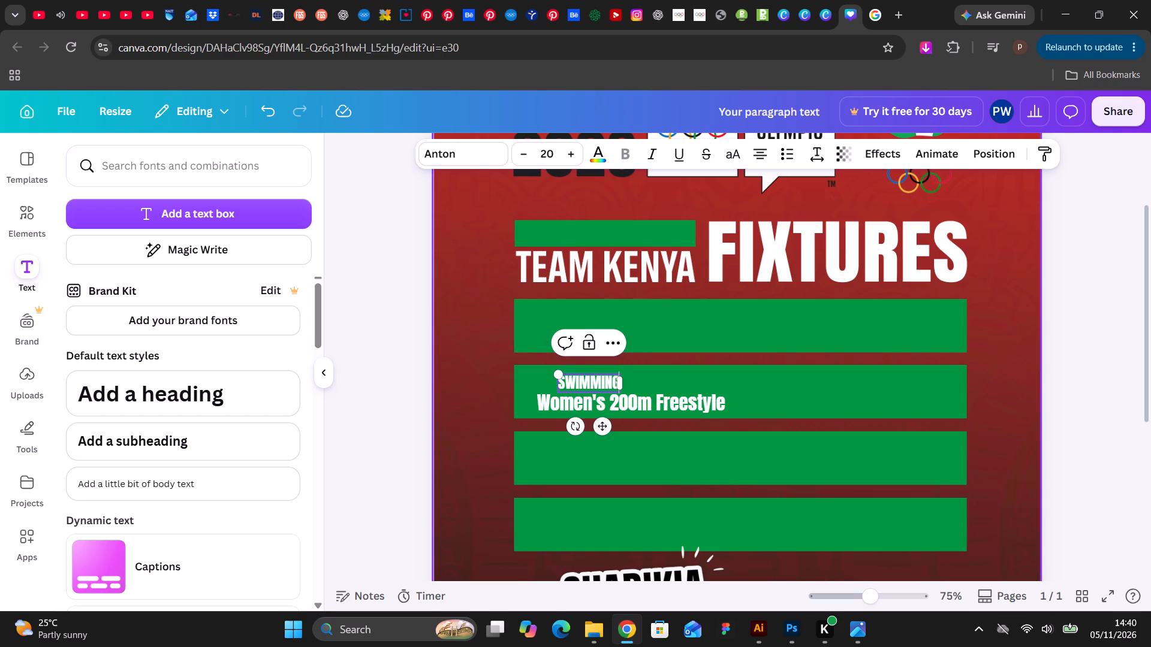
{"action": "key", "text": "space"}
{"action": "type", "text": "HEAT 5"}
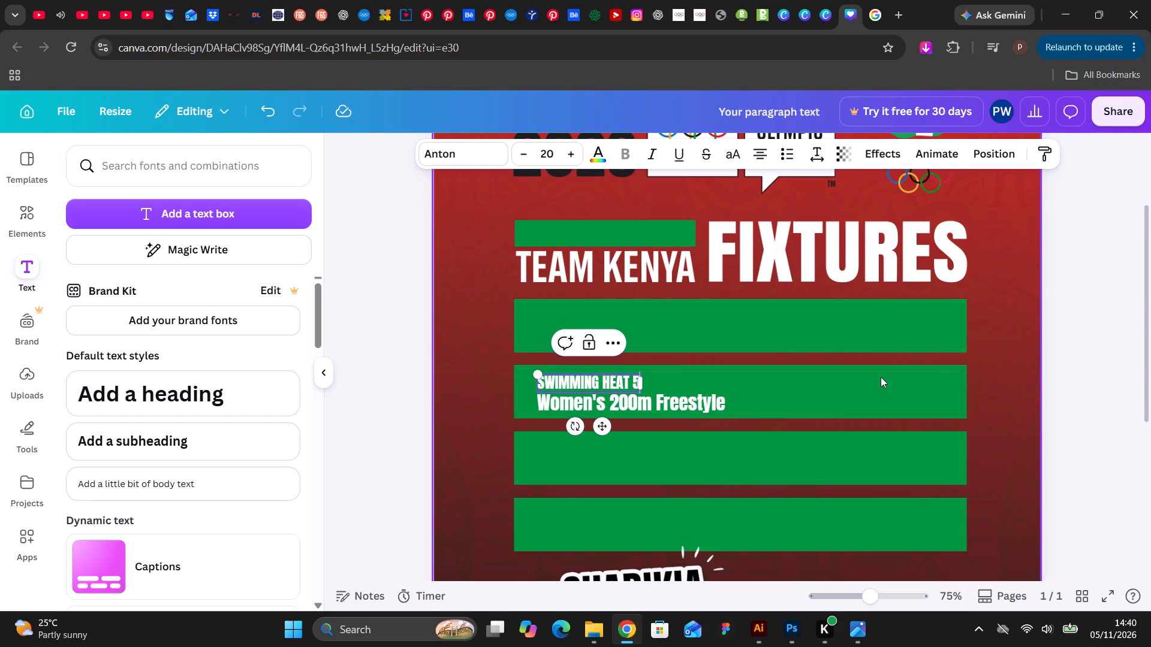
{"action": "key", "text": "BackSpace"}
{"action": "key", "text": "2"}
{"action": "double_click", "coordinate": [1098, 378]}
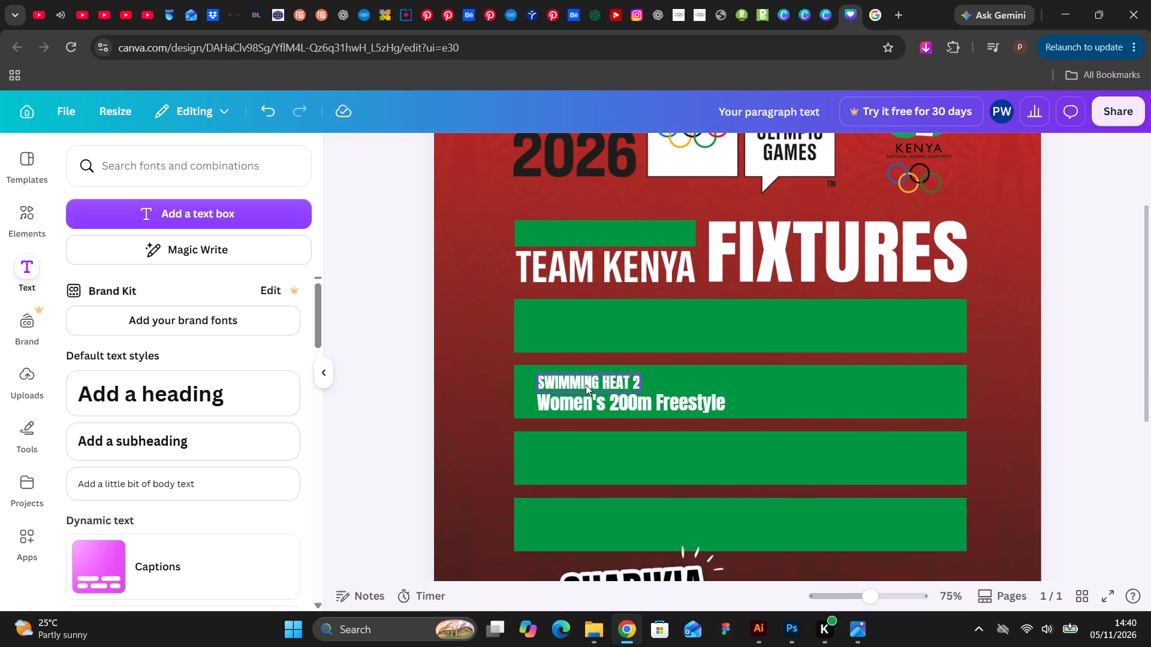
Place a copy of the "SWIMMING HEAT 2" and "Women's 200m Freestyle" text pair at the same indent on the first large green bar.
{"action": "left_click", "coordinate": [586, 385]}
{"action": "left_click", "coordinate": [658, 407], "text": "shift"}
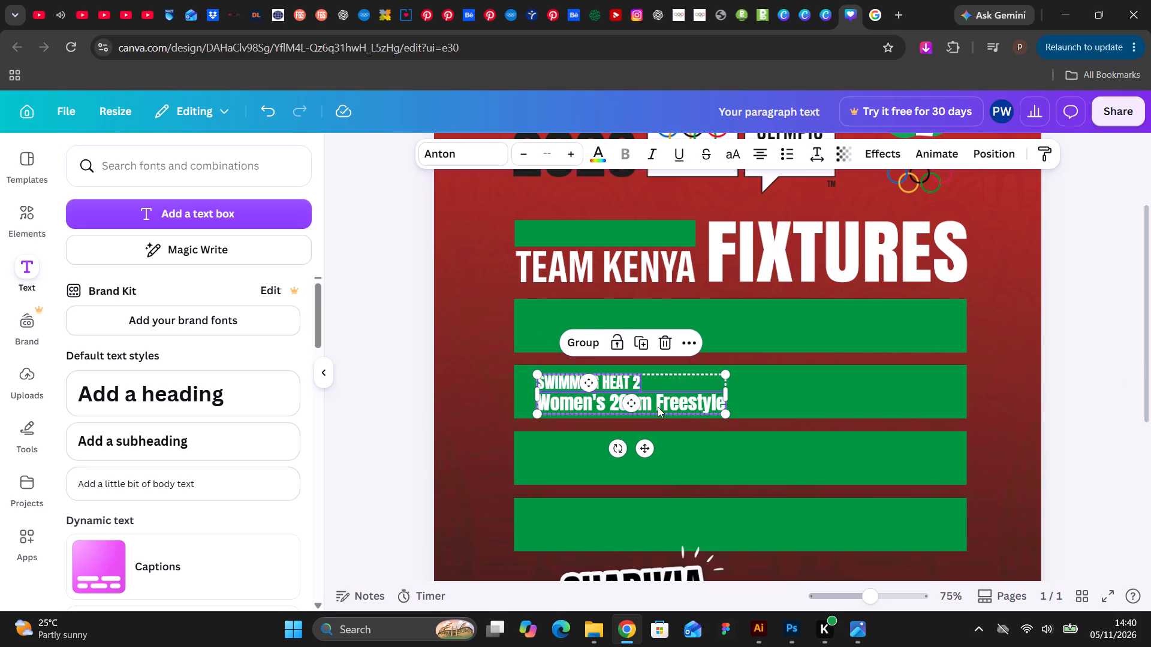
{"action": "left_click_drag", "start_coordinate": [658, 407], "coordinate": [664, 341]}
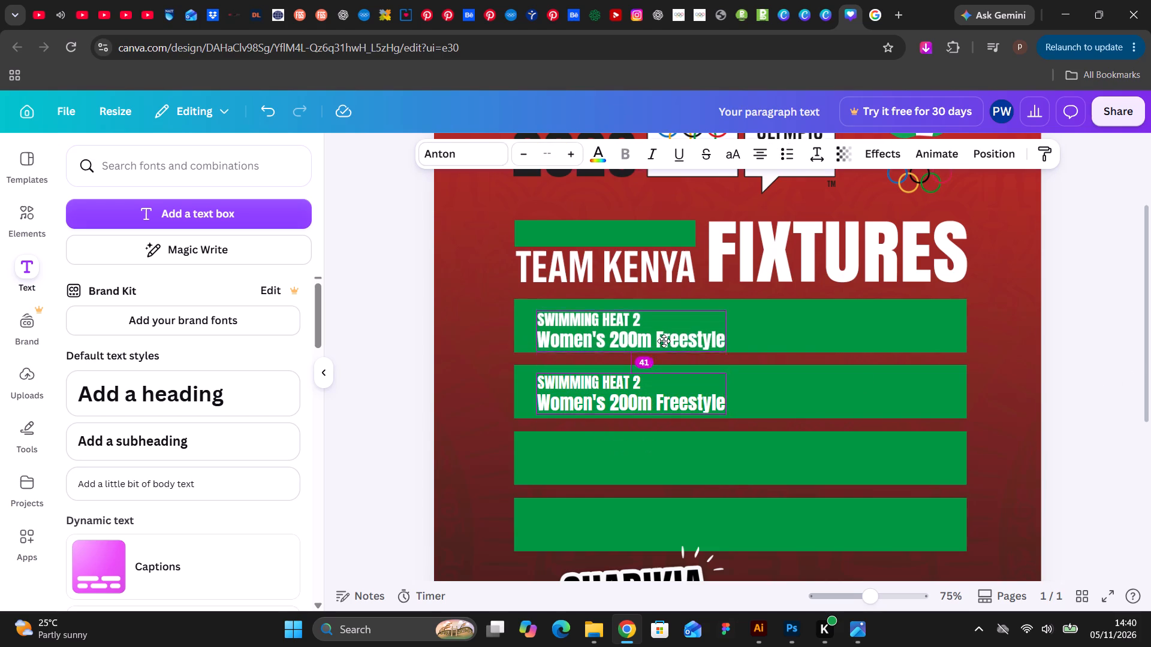
{"action": "left_click_drag", "start_coordinate": [664, 341], "coordinate": [664, 340]}
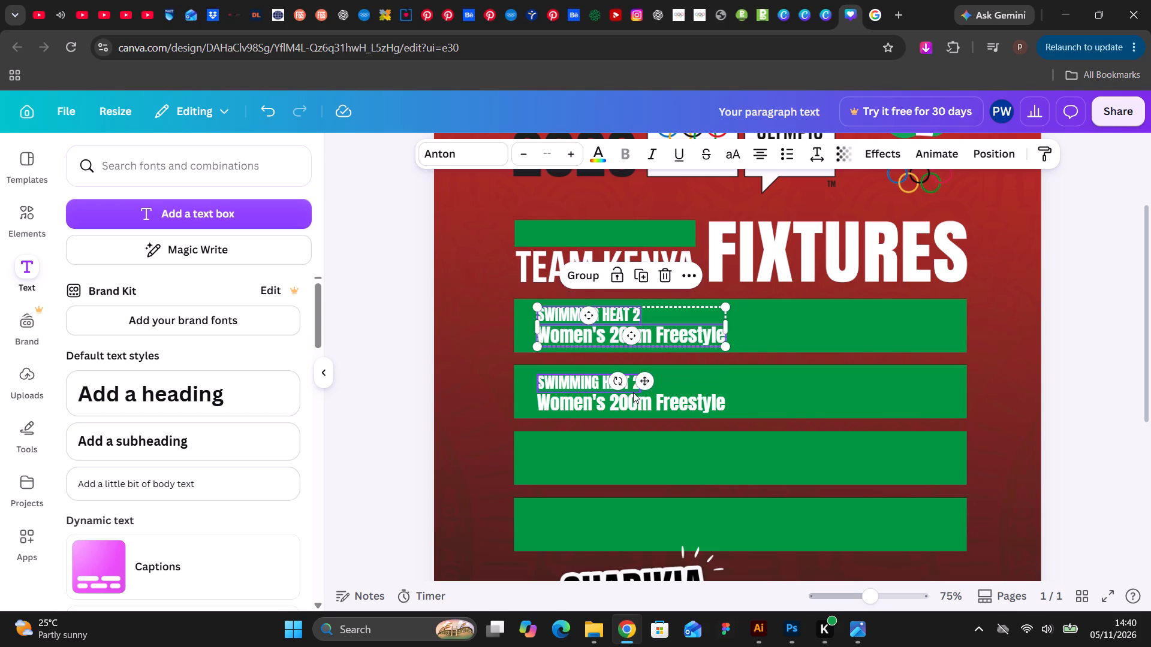
Place a copy of the second bar's two-line event text at the same indent on the third large green bar.
{"action": "left_click", "coordinate": [631, 388]}
{"action": "left_click", "coordinate": [653, 409], "text": "shift"}
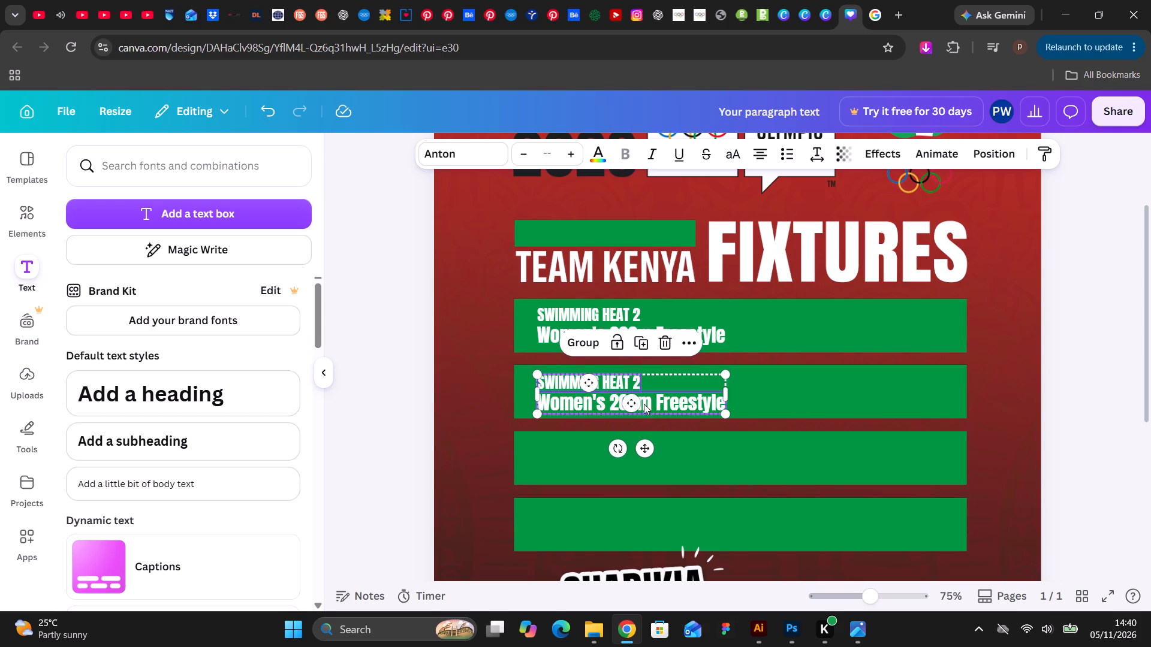
{"action": "left_click_drag", "start_coordinate": [643, 403], "coordinate": [649, 451]}
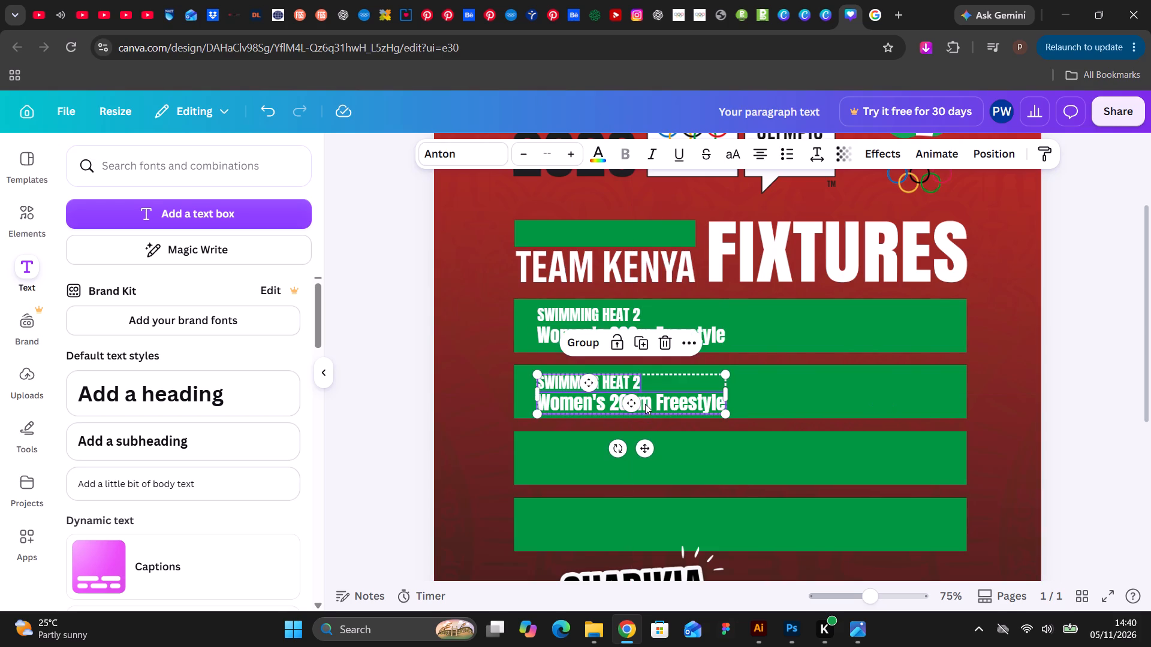
{"action": "left_click_drag", "start_coordinate": [645, 404], "coordinate": [646, 470]}
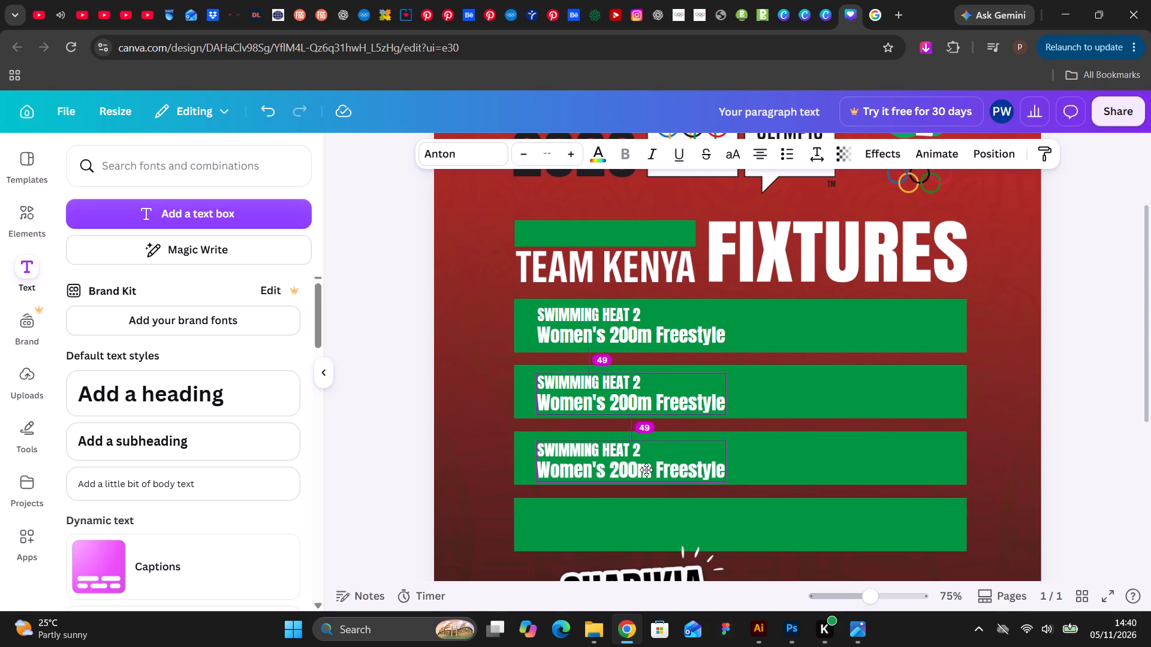
{"action": "left_click_drag", "start_coordinate": [646, 470], "coordinate": [647, 467]}
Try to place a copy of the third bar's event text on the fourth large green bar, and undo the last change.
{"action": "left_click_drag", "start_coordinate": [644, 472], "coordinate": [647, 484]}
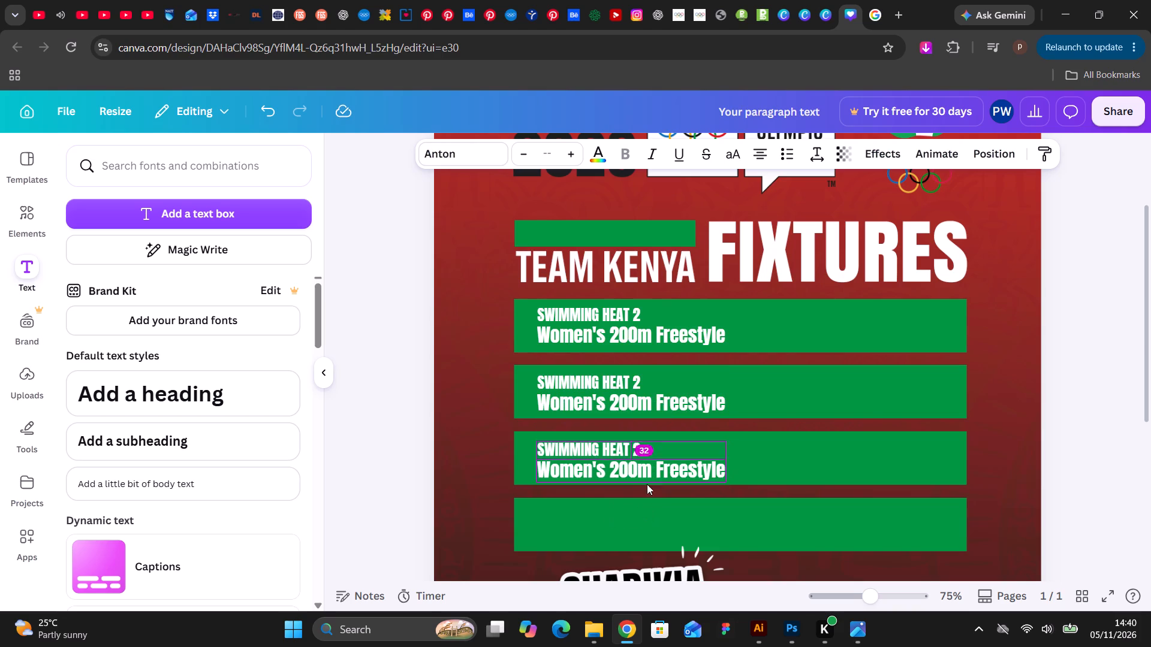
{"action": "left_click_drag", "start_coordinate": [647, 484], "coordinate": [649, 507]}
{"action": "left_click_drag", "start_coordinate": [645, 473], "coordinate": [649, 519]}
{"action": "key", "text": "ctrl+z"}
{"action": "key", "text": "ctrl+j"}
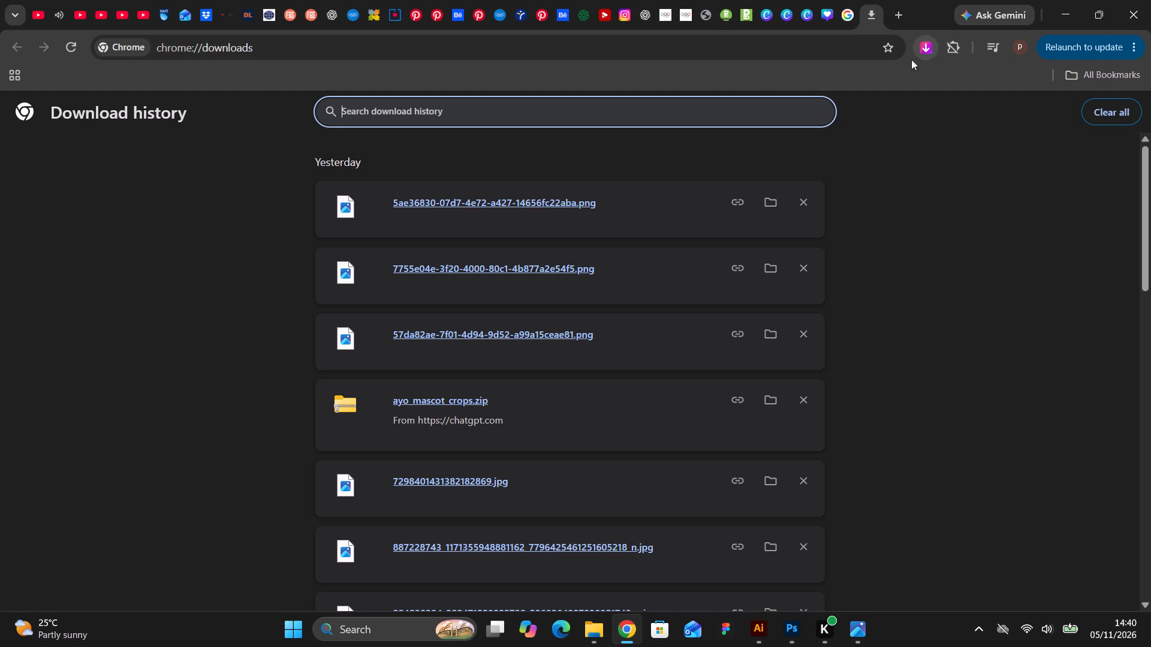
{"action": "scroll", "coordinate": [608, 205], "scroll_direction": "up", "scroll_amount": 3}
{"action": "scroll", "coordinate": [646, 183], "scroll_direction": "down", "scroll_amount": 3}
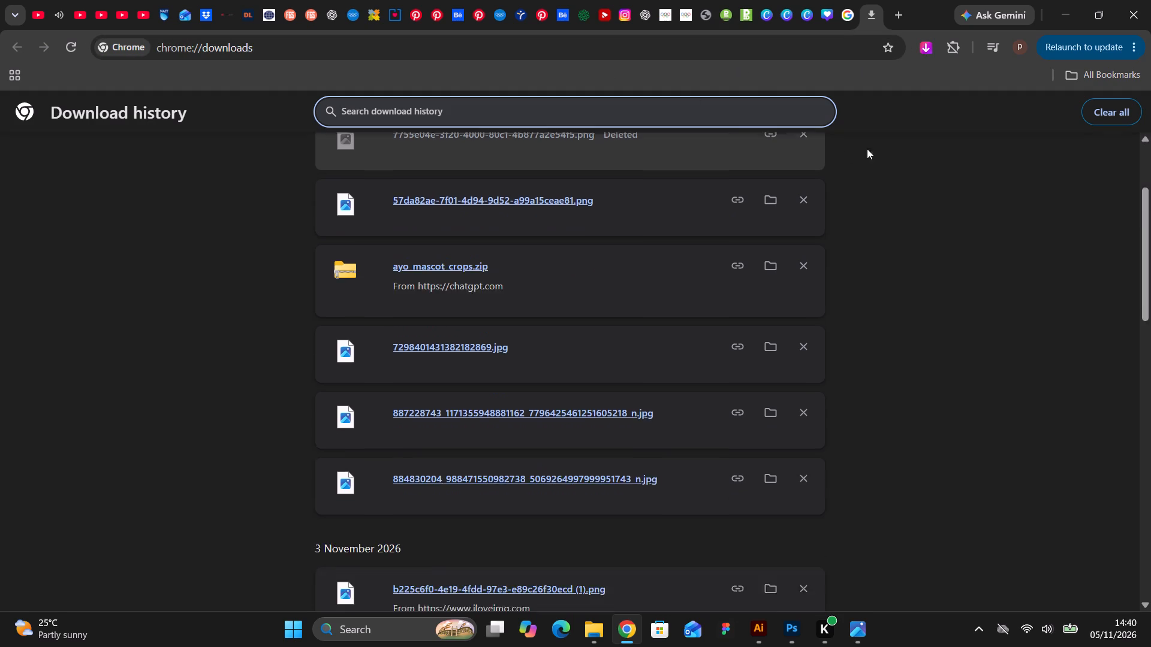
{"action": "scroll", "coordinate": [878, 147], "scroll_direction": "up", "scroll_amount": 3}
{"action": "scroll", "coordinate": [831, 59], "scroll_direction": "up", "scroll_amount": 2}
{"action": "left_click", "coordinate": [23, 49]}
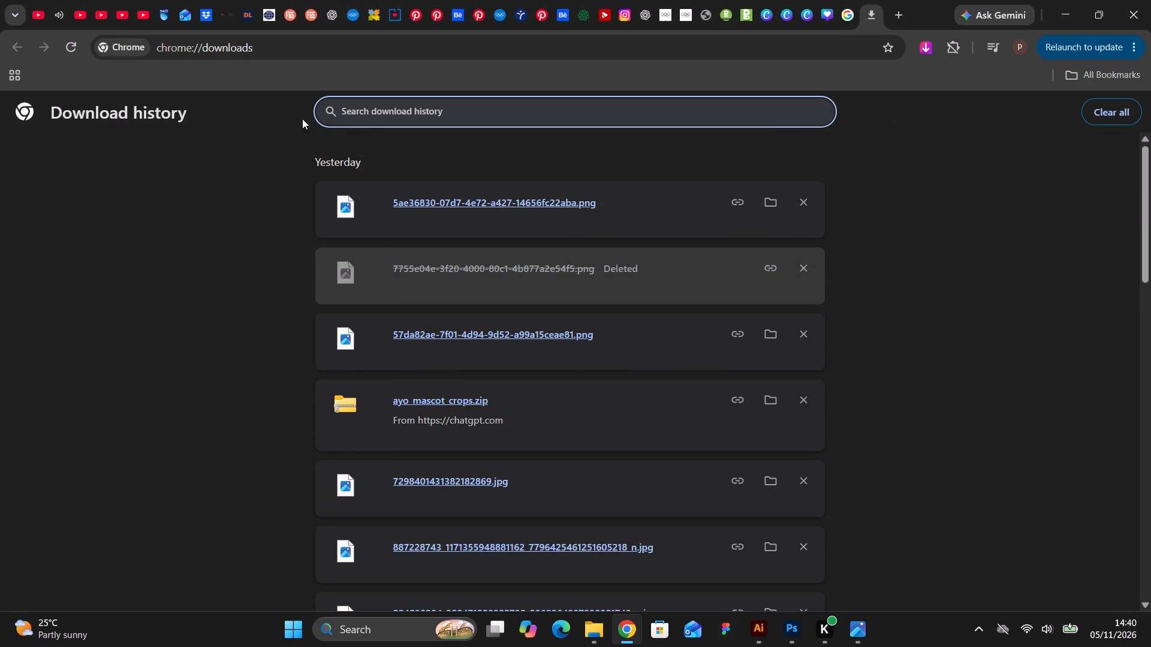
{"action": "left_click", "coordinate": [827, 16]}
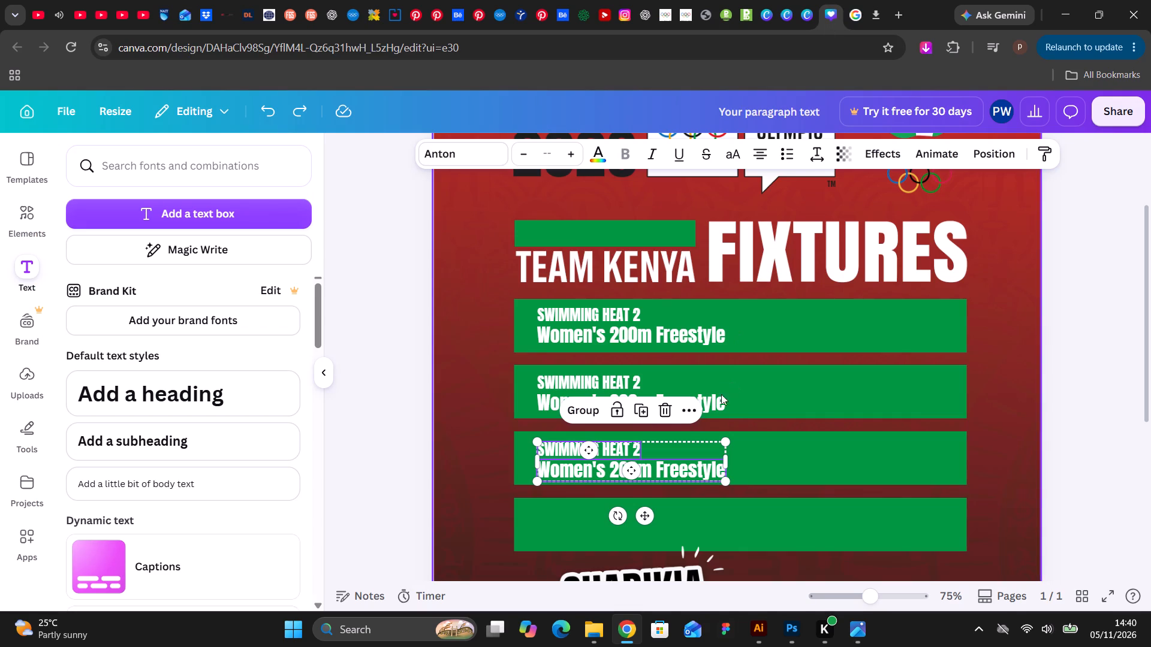
Place a copy of the third bar's two-line event text at the same indent on the fourth large green bar, nudged slightly upward.
{"action": "left_click_drag", "start_coordinate": [647, 471], "coordinate": [645, 491]}
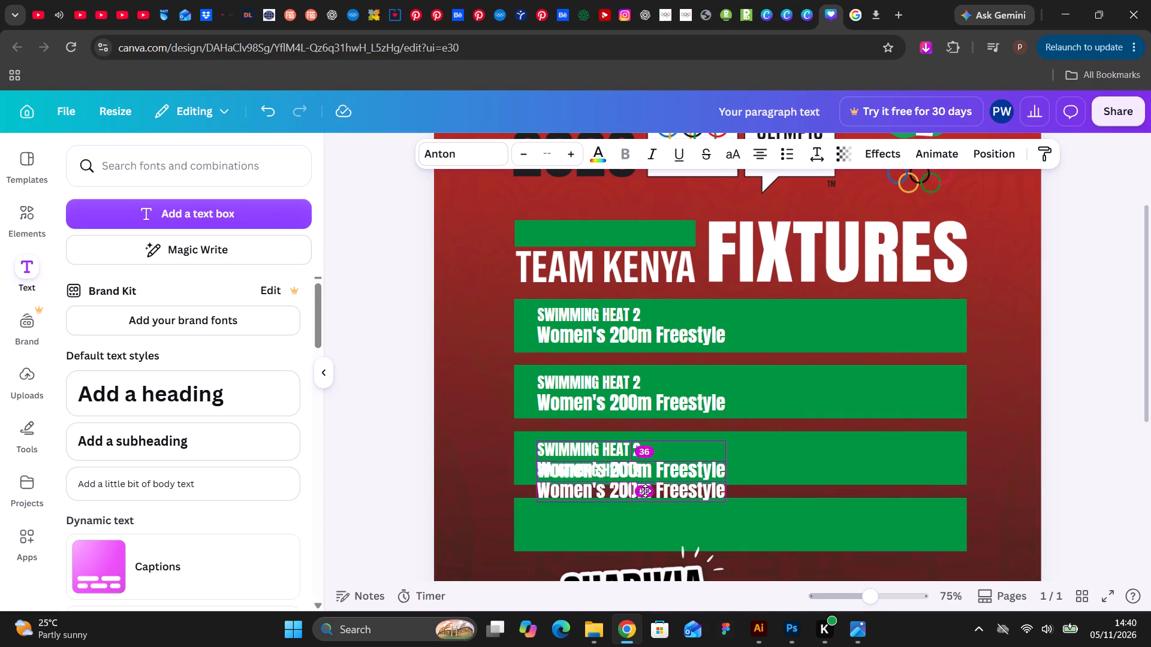
{"action": "left_click_drag", "start_coordinate": [645, 491], "coordinate": [658, 534]}
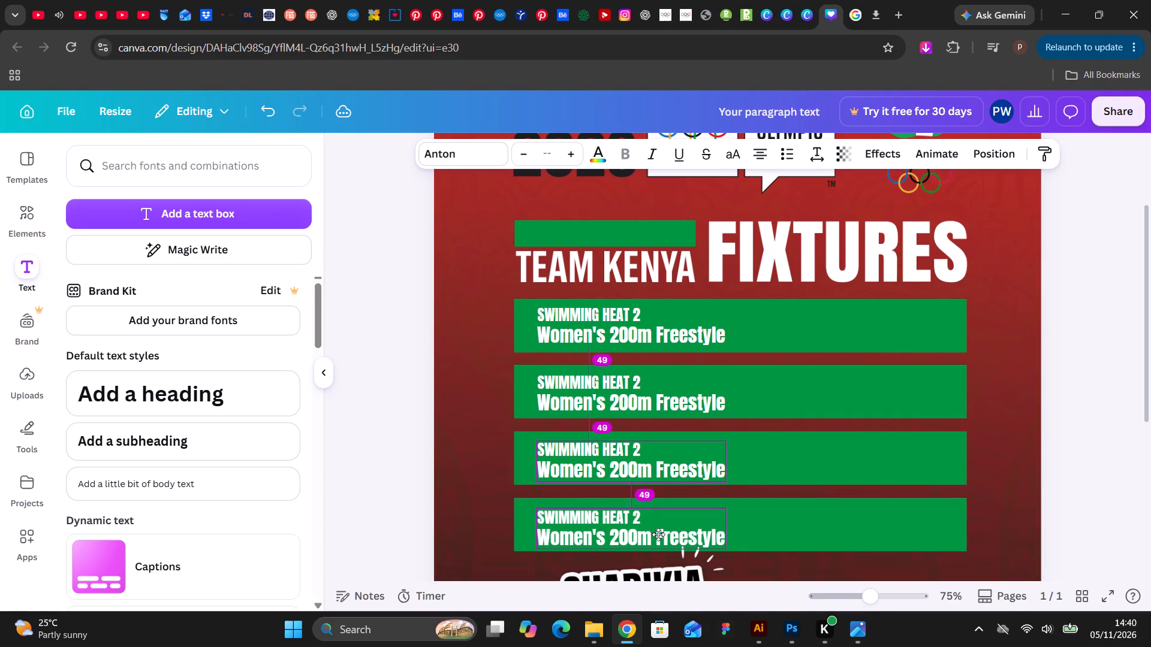
{"action": "left_click_drag", "start_coordinate": [658, 534], "coordinate": [658, 533]}
{"action": "key", "text": "Up"}
{"action": "key", "text": "Up"}
{"action": "scroll", "coordinate": [834, 564], "scroll_direction": "down", "scroll_amount": 7}
{"action": "scroll", "coordinate": [809, 471], "scroll_direction": "up", "scroll_amount": 2}
{"action": "key", "text": "Up"}
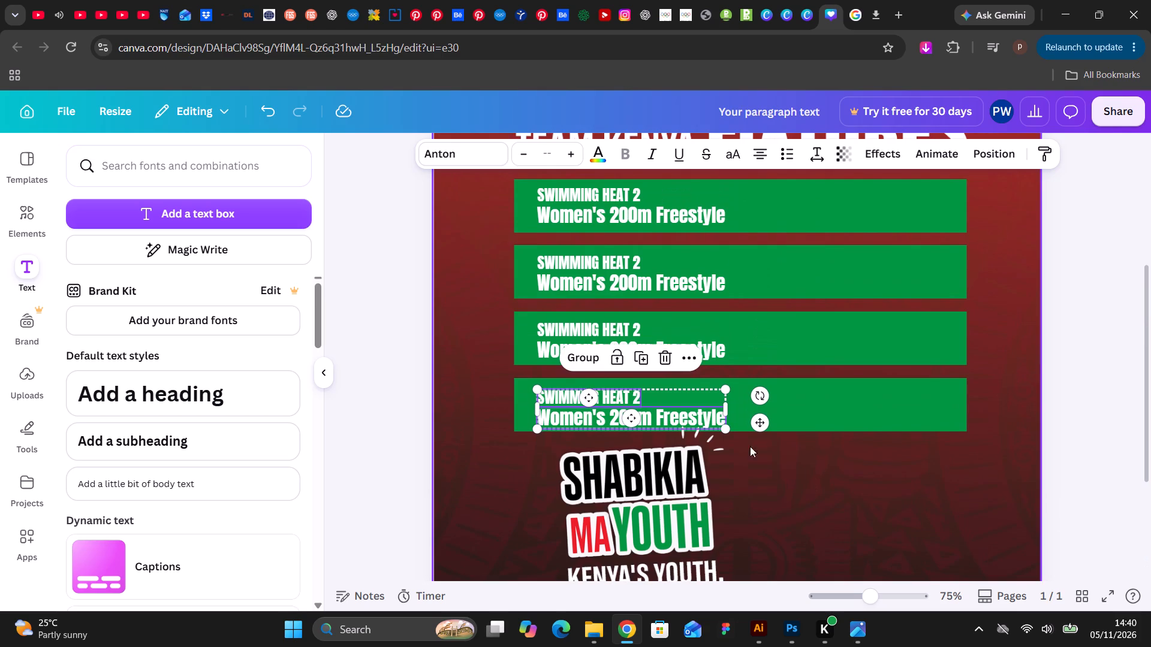
{"action": "key", "text": "Up"}
{"action": "left_click", "coordinate": [625, 428]}
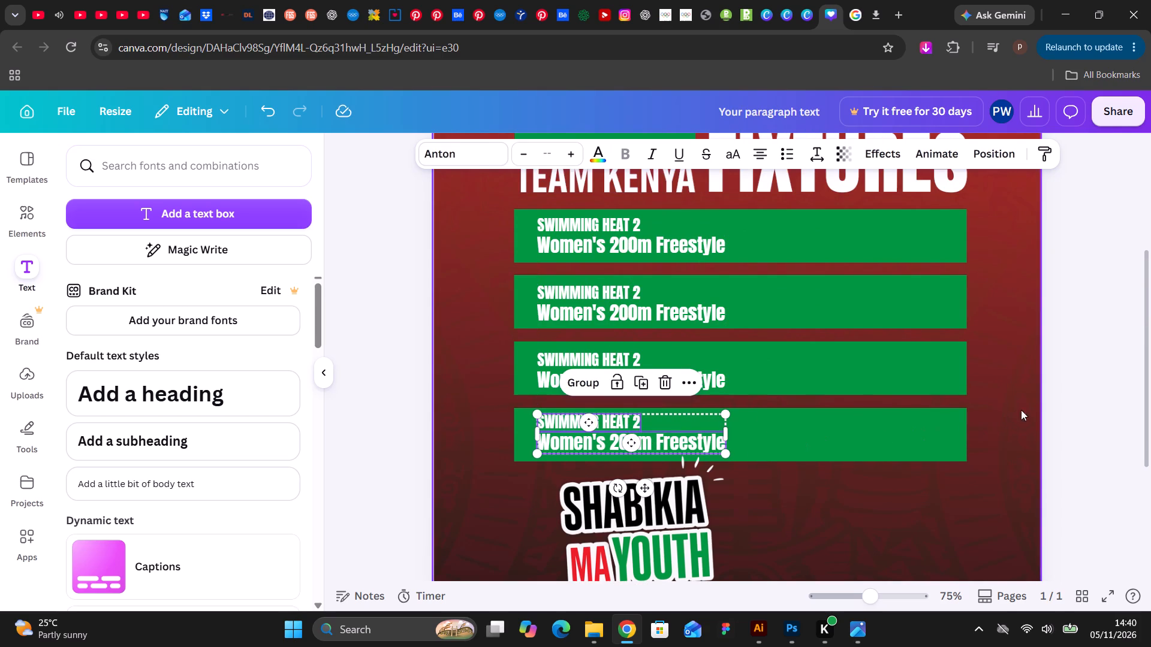
{"action": "left_click", "coordinate": [1062, 398]}
{"action": "scroll", "coordinate": [1063, 398], "scroll_direction": "up", "scroll_amount": 1}
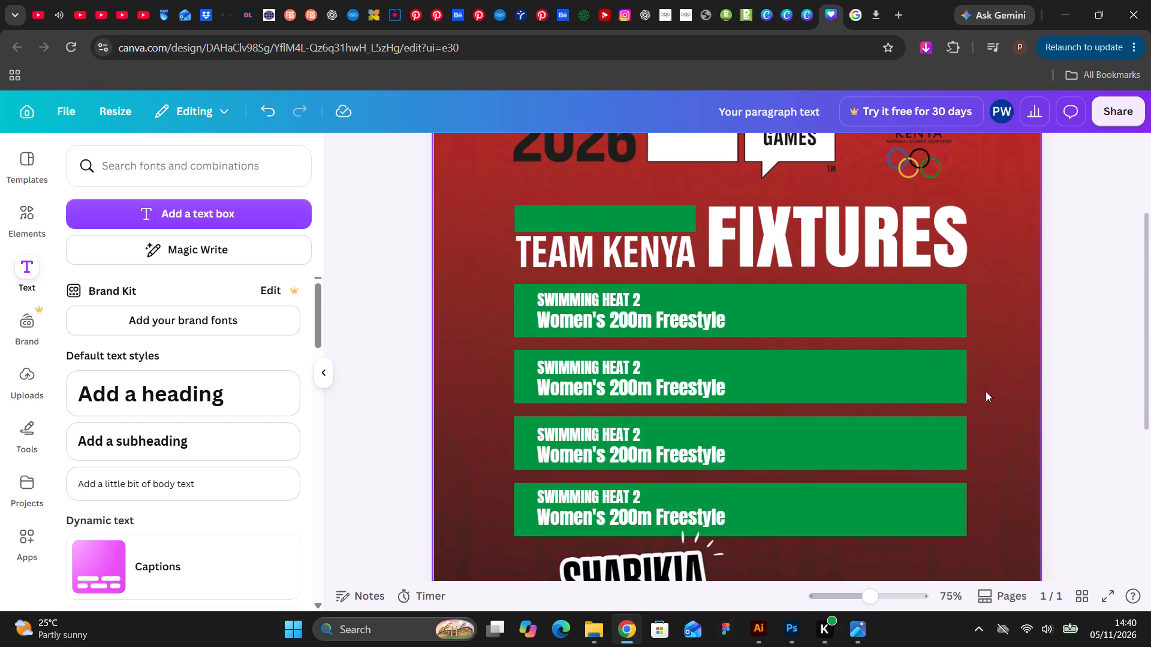
Lock the red fixtures background image in place.
{"action": "left_click", "coordinate": [628, 319]}
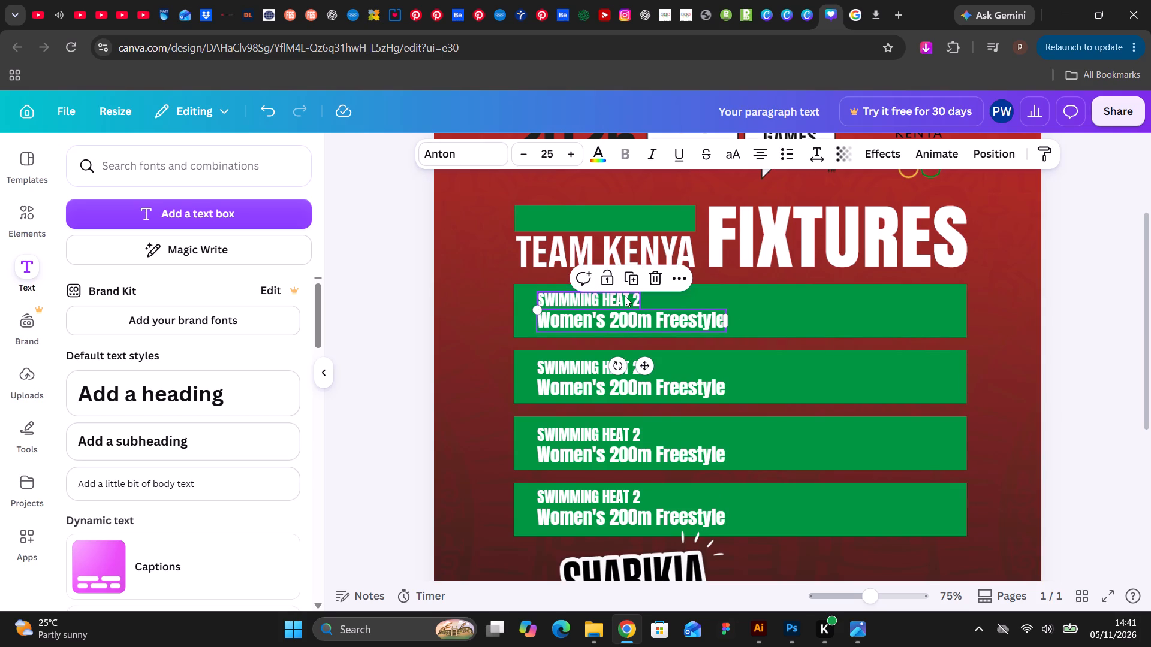
{"action": "left_click", "coordinate": [999, 335]}
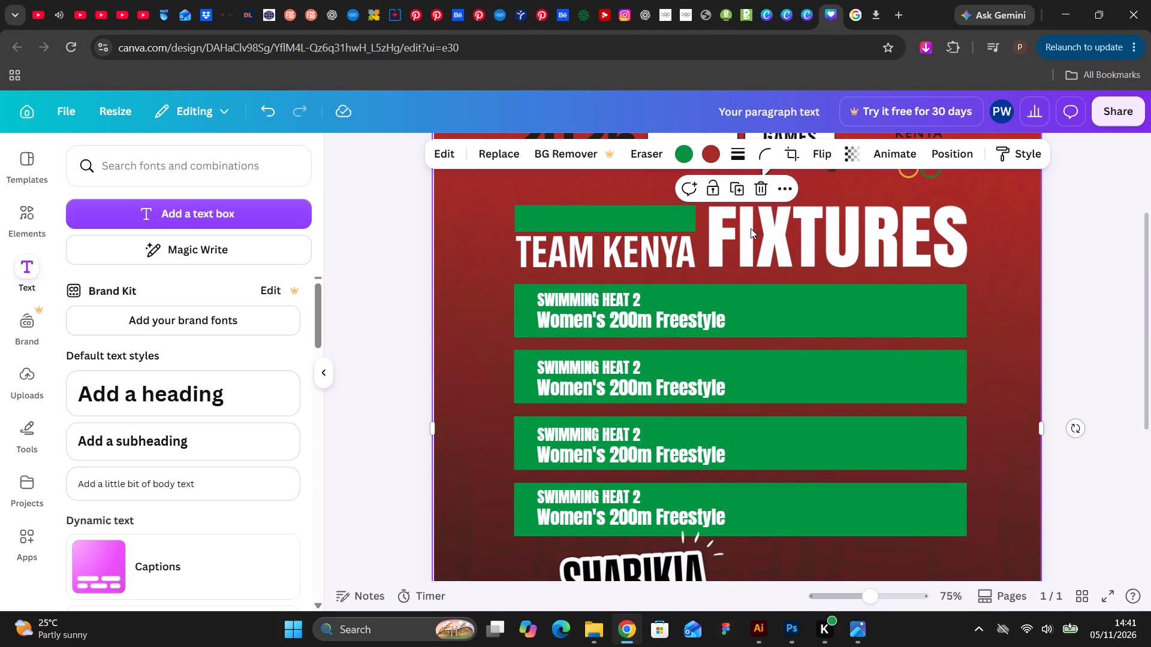
{"action": "left_click", "coordinate": [706, 191]}
{"action": "left_click", "coordinate": [1075, 376]}
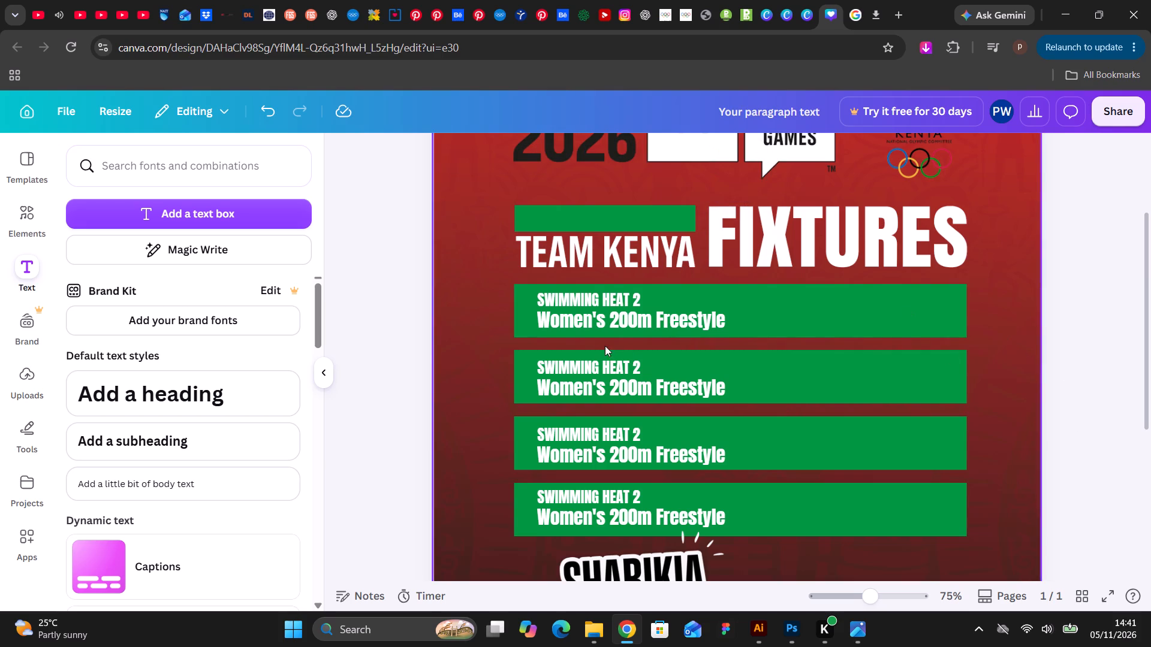
Move the event text pairs on all four green bars rightward together, giving them a wider indent from the bars' left edge.
{"action": "left_click", "coordinate": [485, 334]}
{"action": "left_click", "coordinate": [646, 316]}
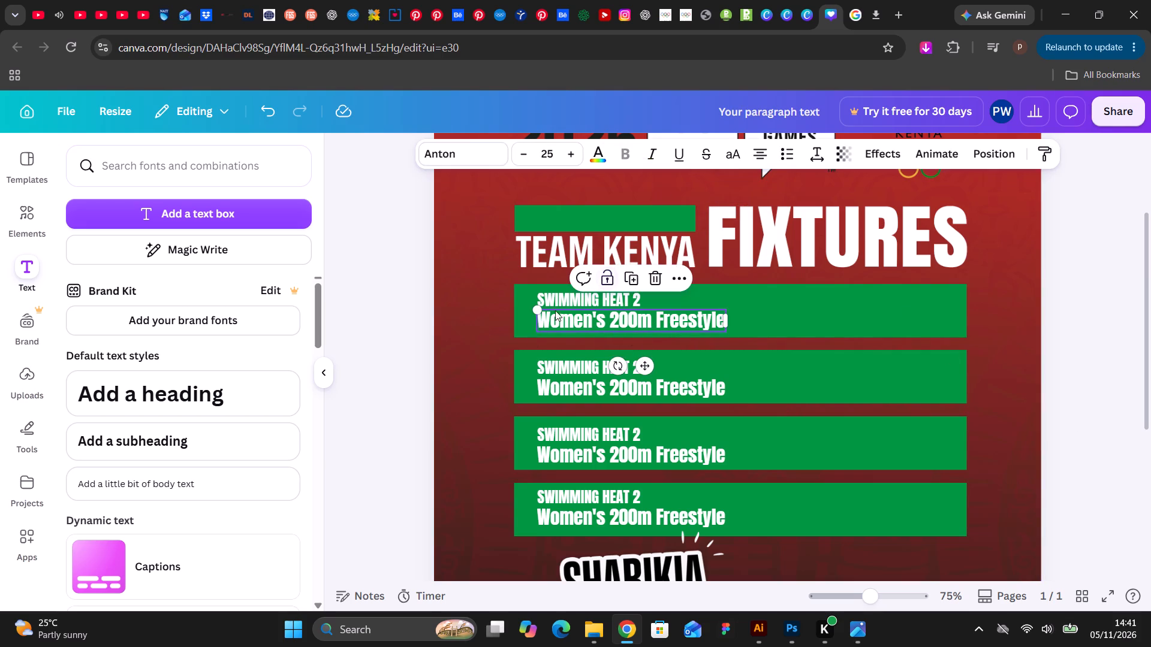
{"action": "left_click", "coordinate": [484, 307]}
{"action": "left_click_drag", "start_coordinate": [523, 295], "coordinate": [758, 502]}
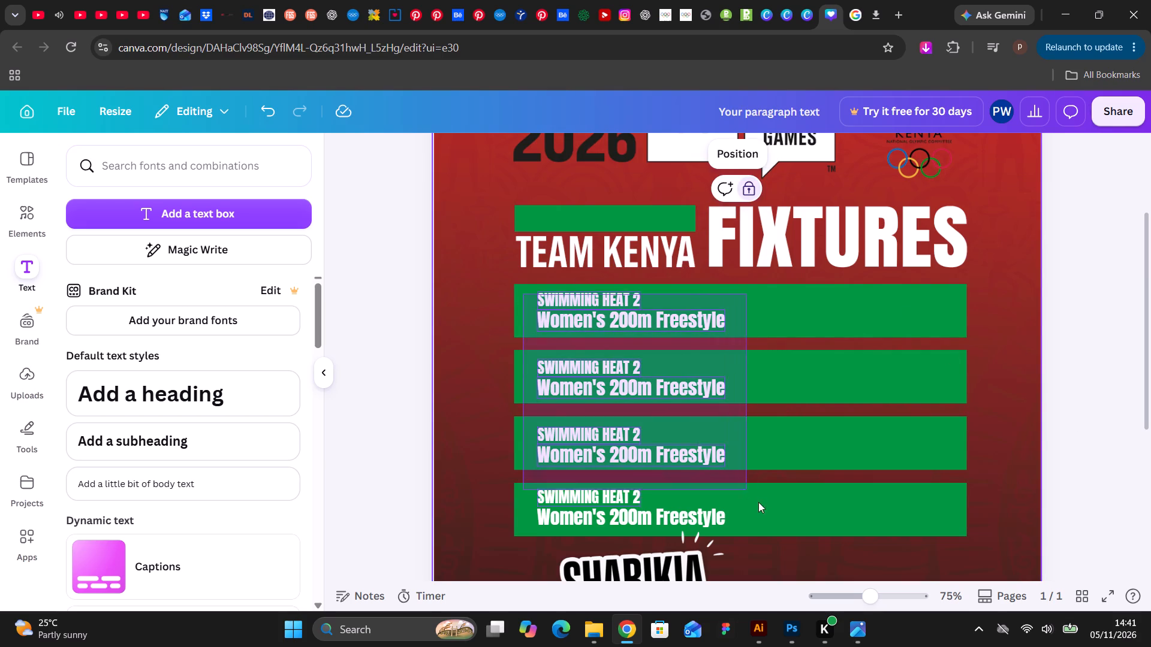
{"action": "left_click_drag", "start_coordinate": [758, 502], "coordinate": [777, 520]}
{"action": "key", "text": "Right"}
{"action": "key", "text": "Right"}
{"action": "key", "text": "Right"}
{"action": "key", "text": "Right"}
{"action": "key", "text": "Right"}
{"action": "key", "text": "Right"}
{"action": "key", "text": "Right"}
{"action": "key", "text": "Right"}
{"action": "key", "text": "Right"}
{"action": "key", "text": "Right"}
{"action": "key", "text": "Right"}
{"action": "key", "text": "Right"}
{"action": "key", "text": "Right"}
{"action": "key", "text": "Right"}
{"action": "key", "text": "Right"}
{"action": "key", "text": "Right"}
{"action": "key", "text": "Right"}
{"action": "key", "text": "Right"}
{"action": "key", "text": "Right"}
{"action": "key", "text": "Right"}
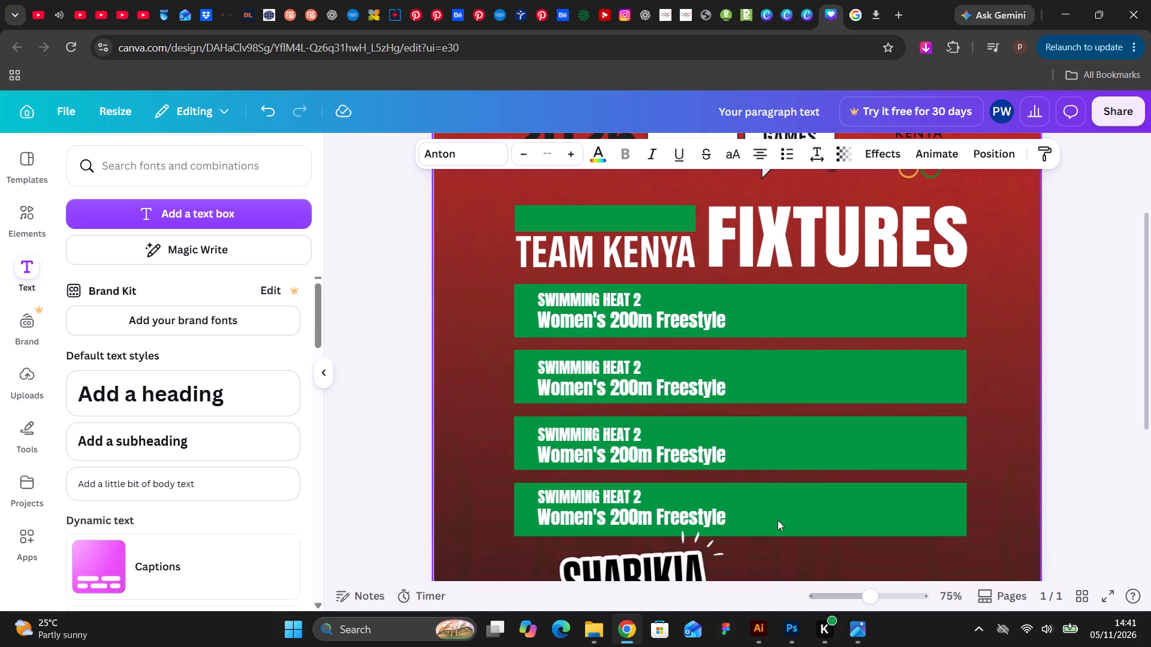
{"action": "key", "text": "Right"}
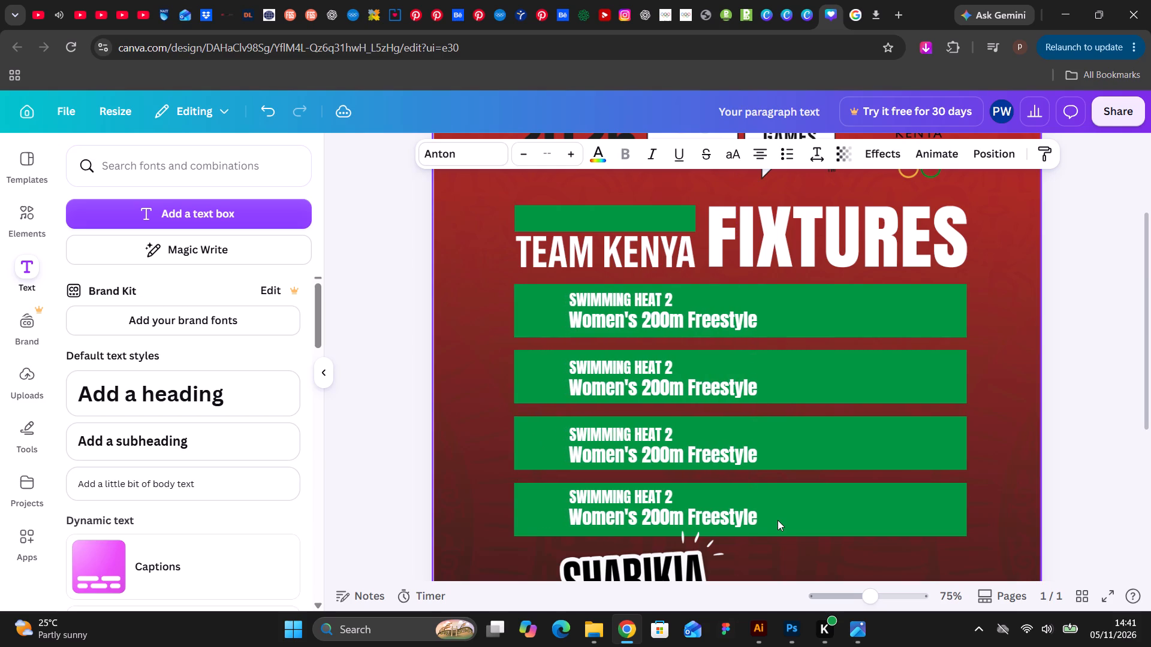
{"action": "key", "text": "Right"}
{"action": "key", "text": "Right"}
{"action": "key", "text": "Right"}
{"action": "key", "text": "Right"}
{"action": "key", "text": "Right"}
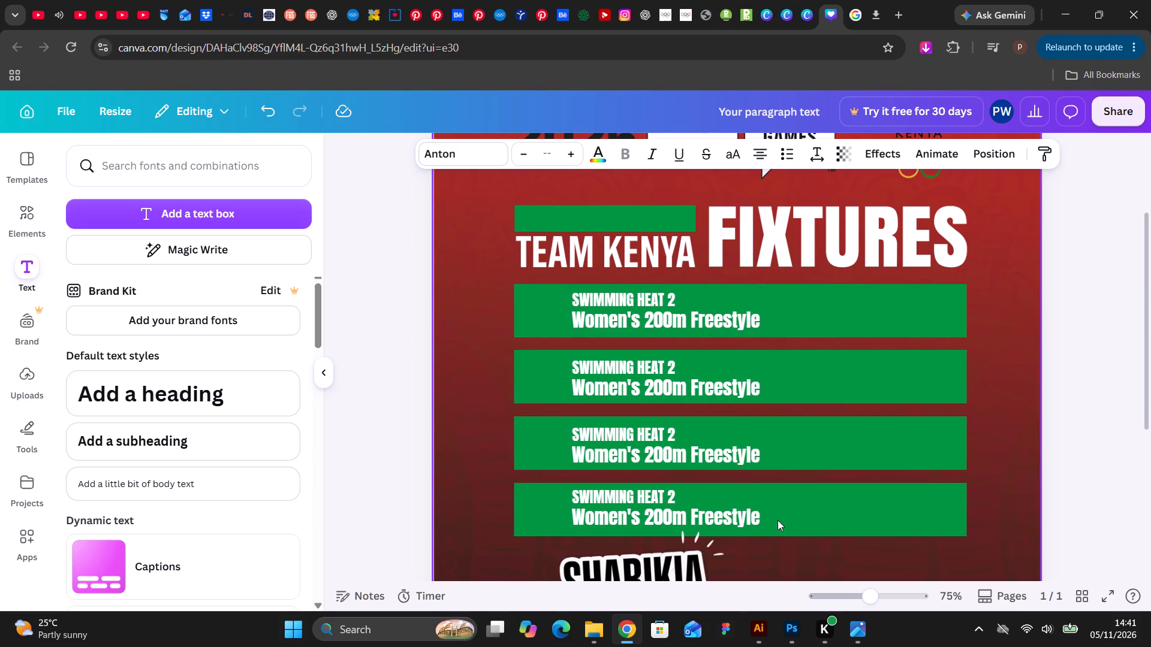
{"action": "left_click", "coordinate": [1041, 440]}
{"action": "left_click", "coordinate": [1035, 413]}
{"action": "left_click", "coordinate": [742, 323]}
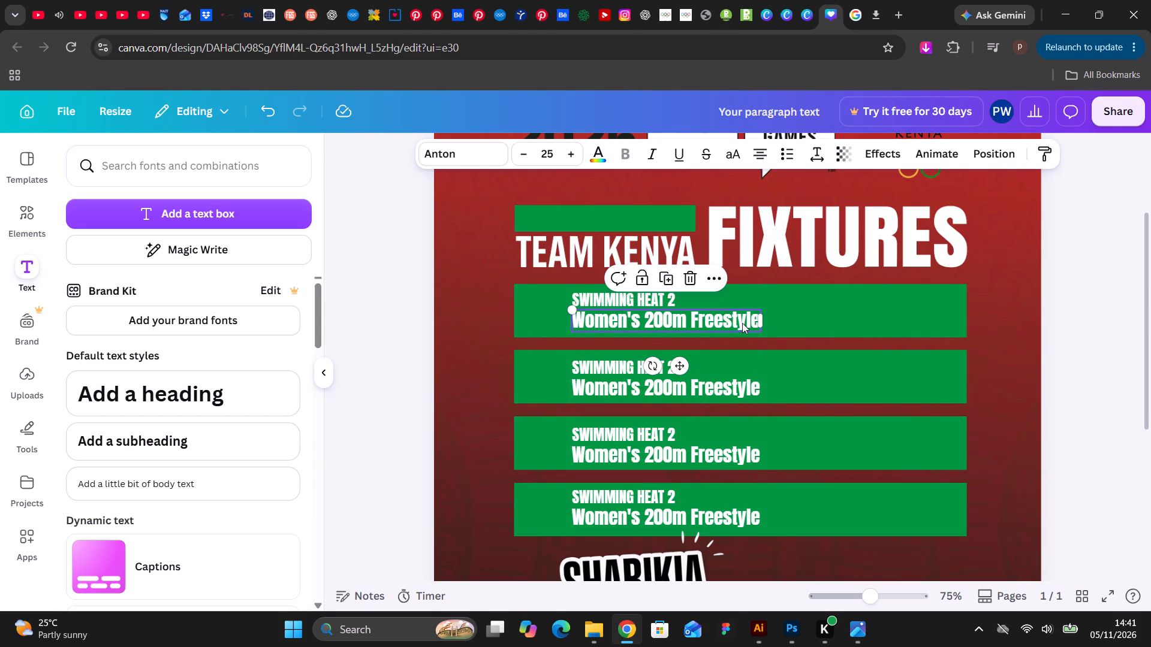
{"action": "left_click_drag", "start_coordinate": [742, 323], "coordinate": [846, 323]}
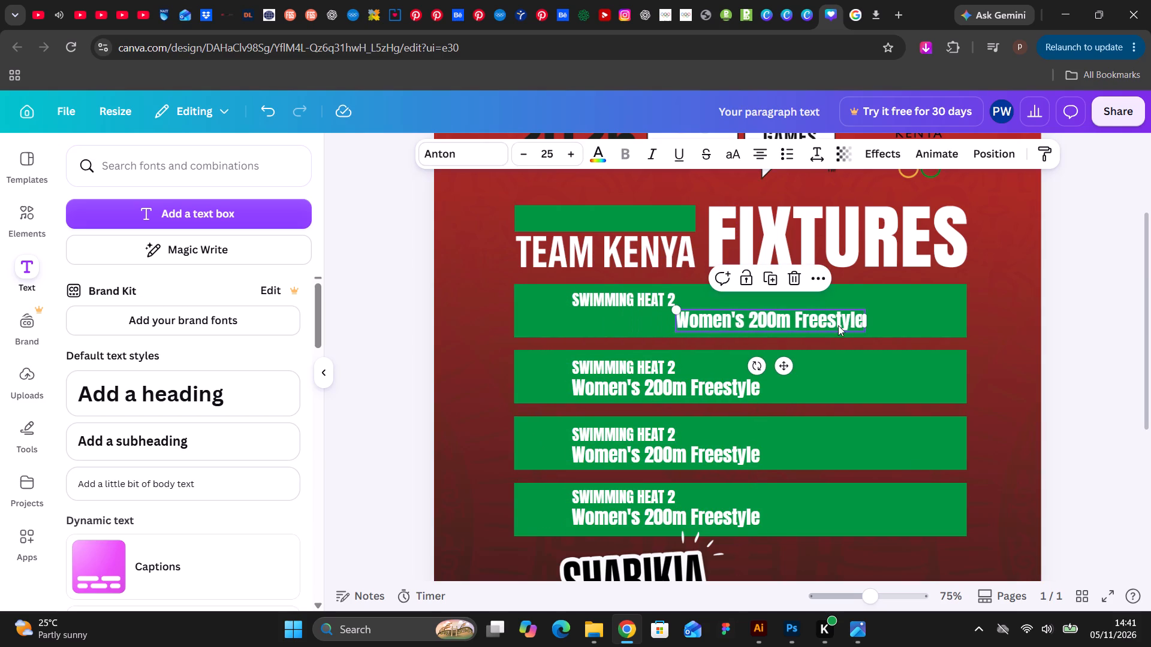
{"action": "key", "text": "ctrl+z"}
Place a copy of the first bar's "Women's 200m Freestyle" line near the bar's right end and retype it as "1:35PM".
{"action": "left_click_drag", "start_coordinate": [679, 321], "coordinate": [771, 323]}
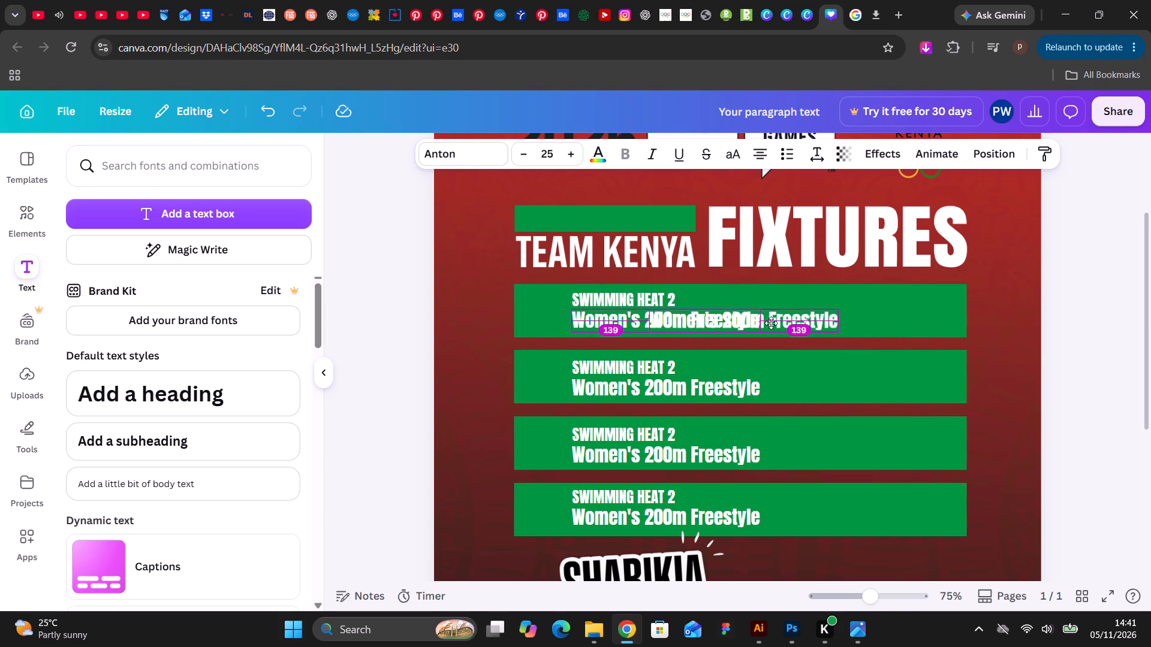
{"action": "left_click_drag", "start_coordinate": [771, 323], "coordinate": [900, 316]}
{"action": "double_click", "coordinate": [900, 323]}
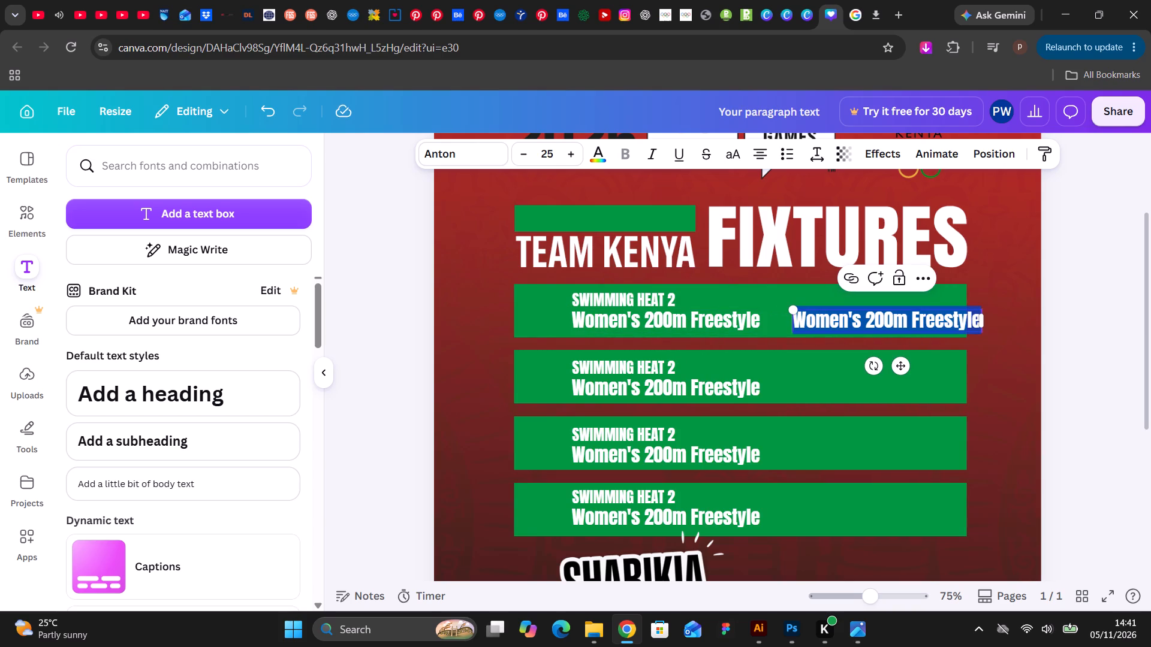
{"action": "key", "text": "1"}
{"action": "key", "text": "semicolon"}
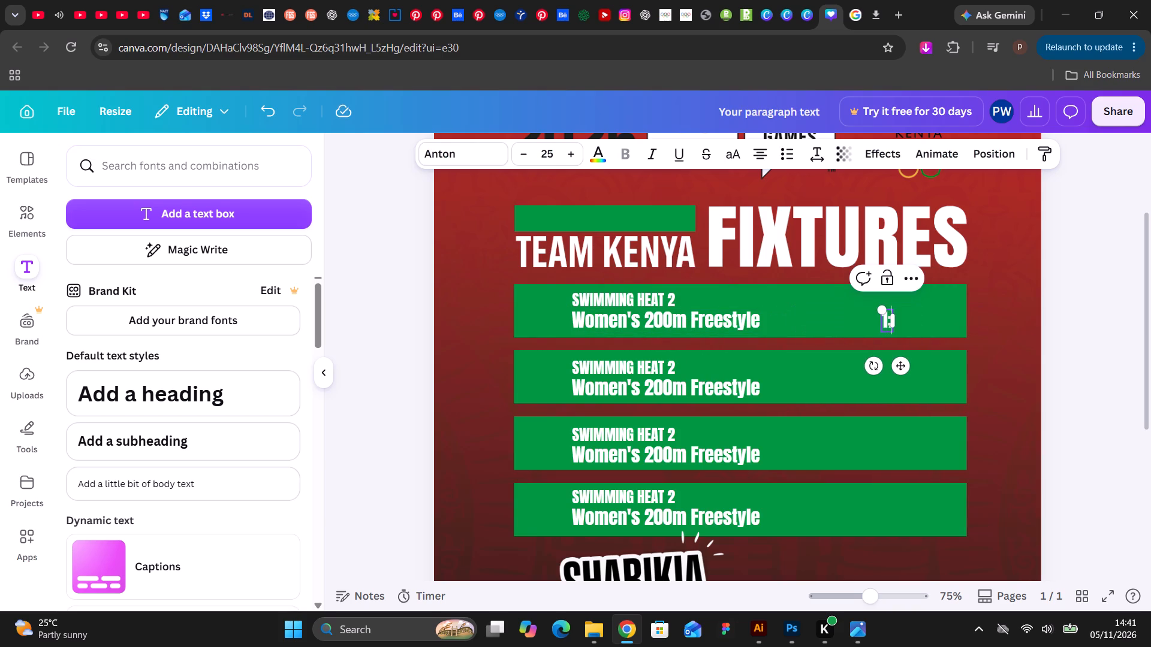
{"action": "key", "text": "3"}
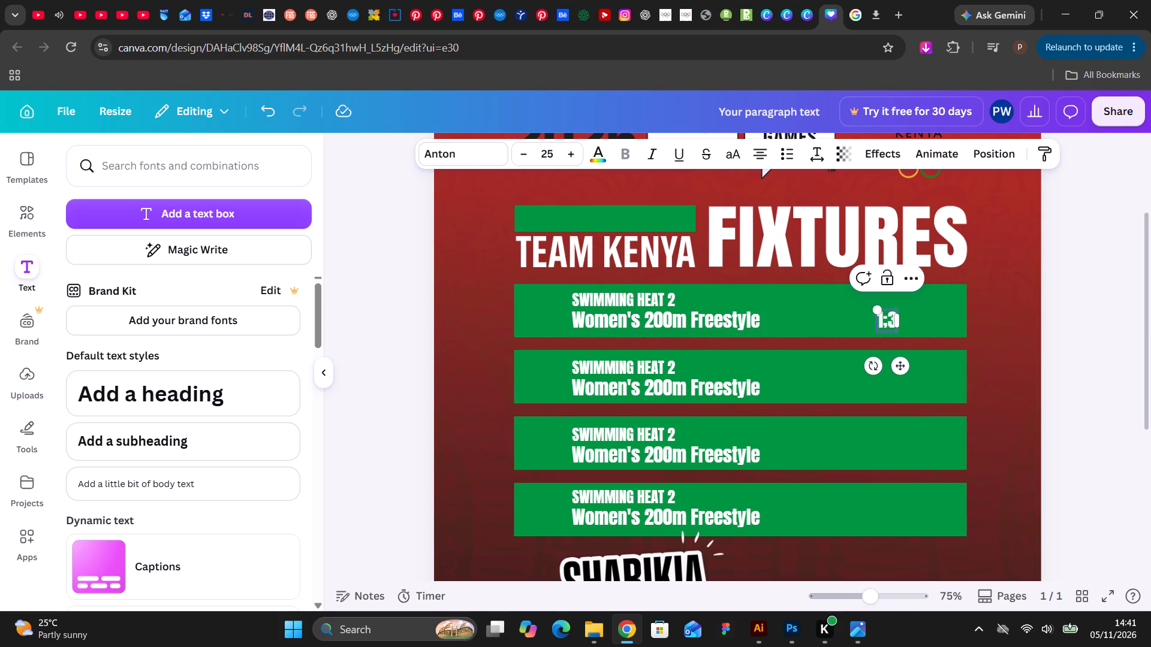
{"action": "key", "text": "5"}
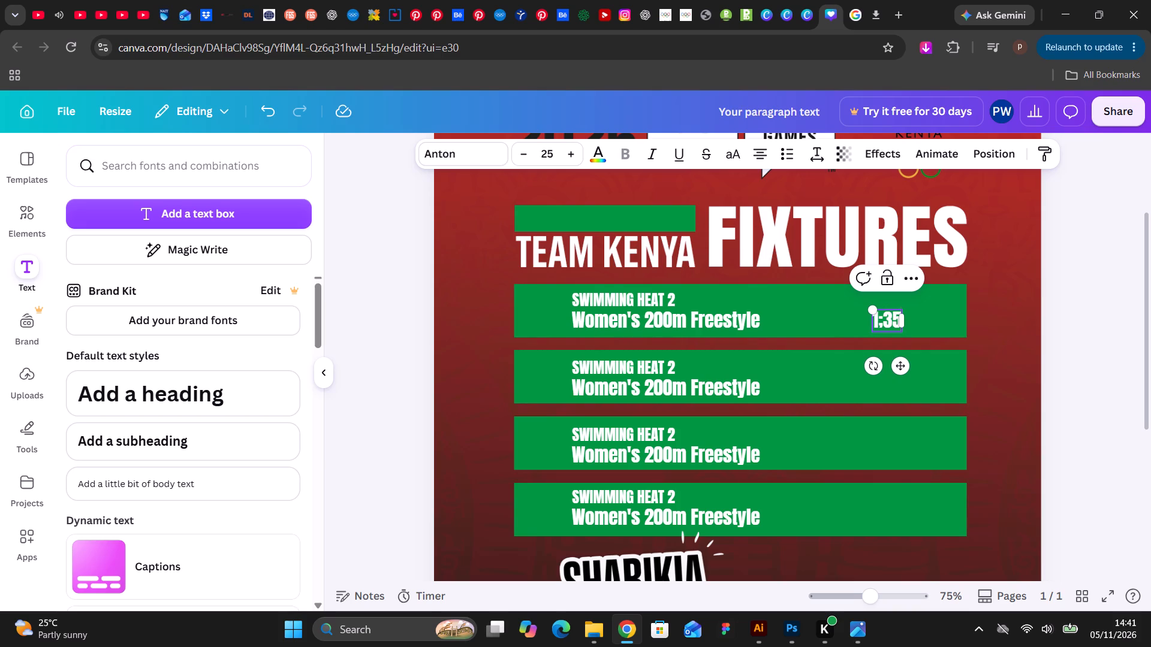
{"action": "type", "text": "PM"}
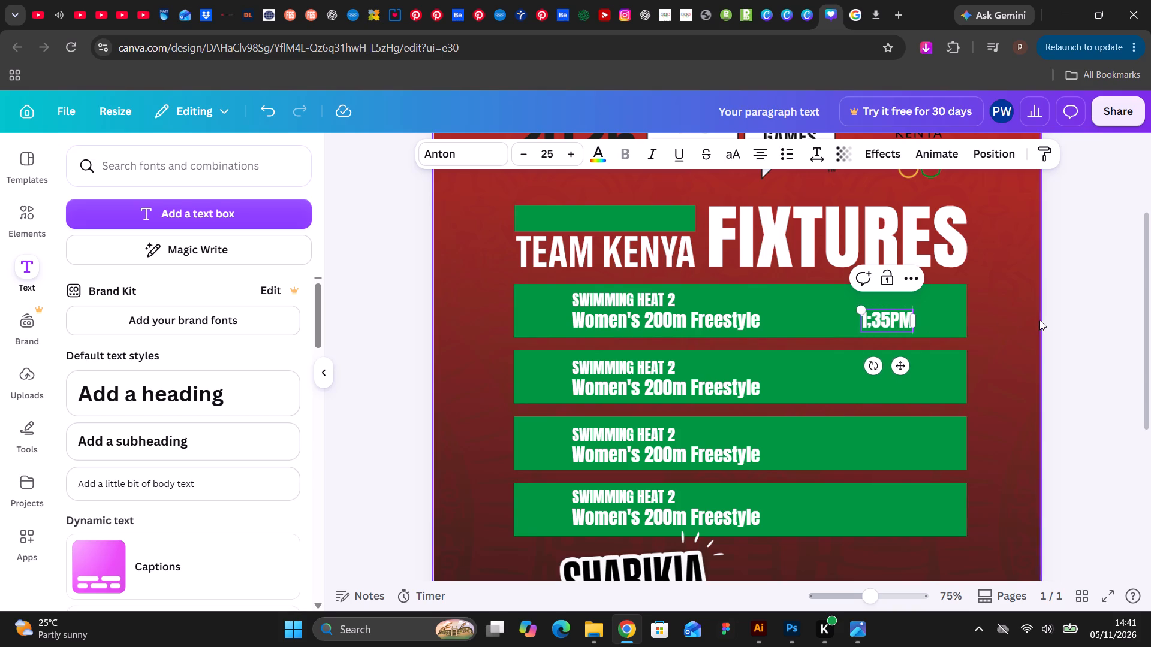
{"action": "left_click", "coordinate": [1041, 321]}
{"action": "double_click", "coordinate": [869, 320]}
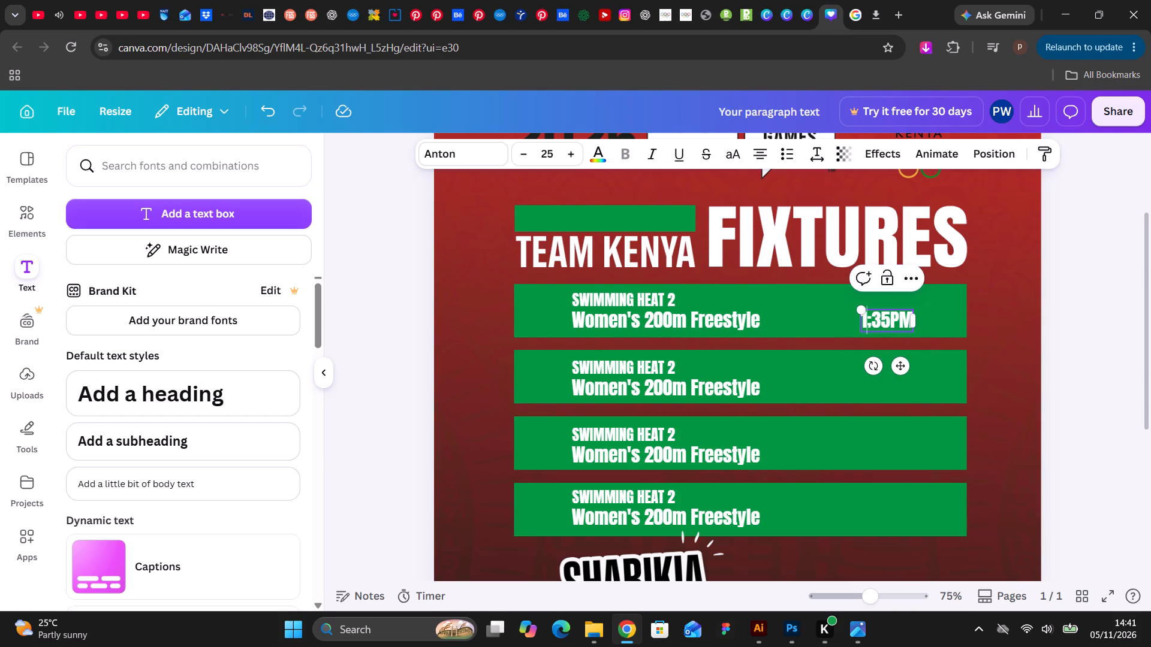
{"action": "left_click", "coordinate": [873, 321]}
{"action": "key", "text": "BackSpace"}
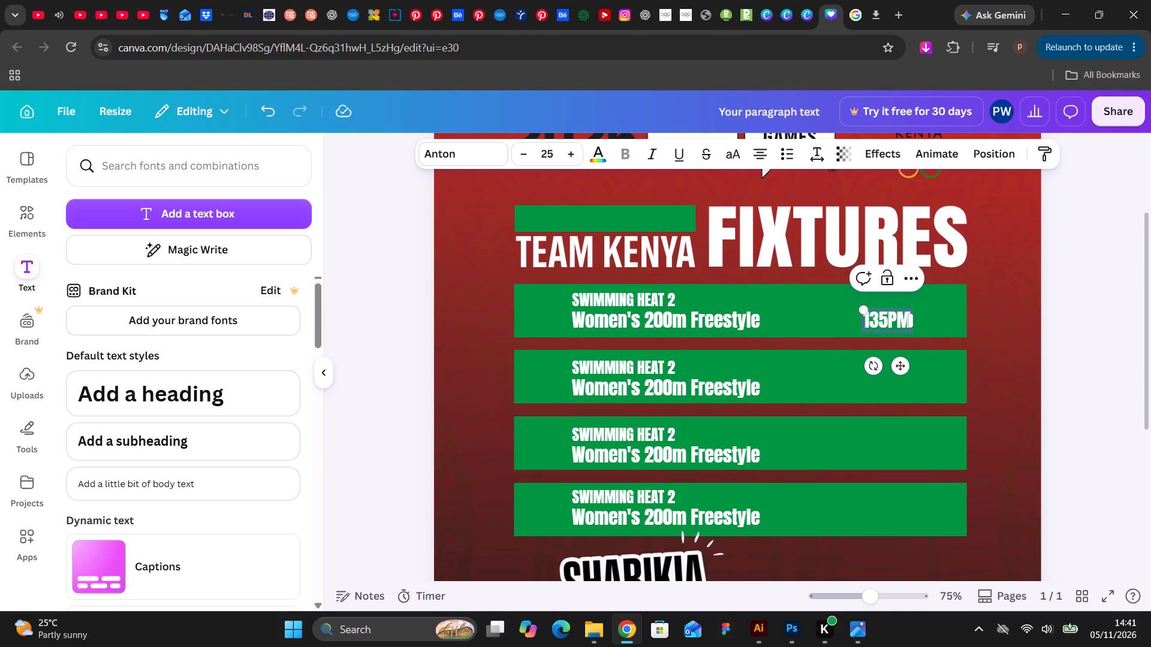
{"action": "key", "text": "shift+colon"}
{"action": "left_click", "coordinate": [1023, 320]}
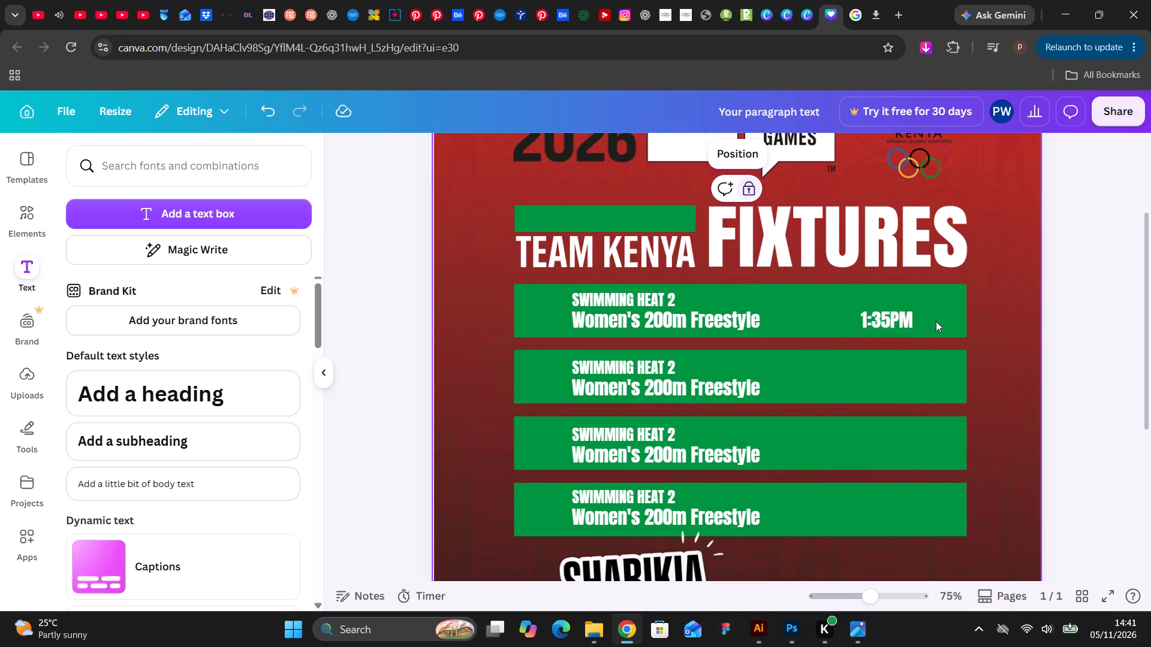
Move the "1:35PM" text closer to the first bar's right edge, level with the "Women's 200m Freestyle" line.
{"action": "left_click_drag", "start_coordinate": [891, 320], "coordinate": [918, 321]}
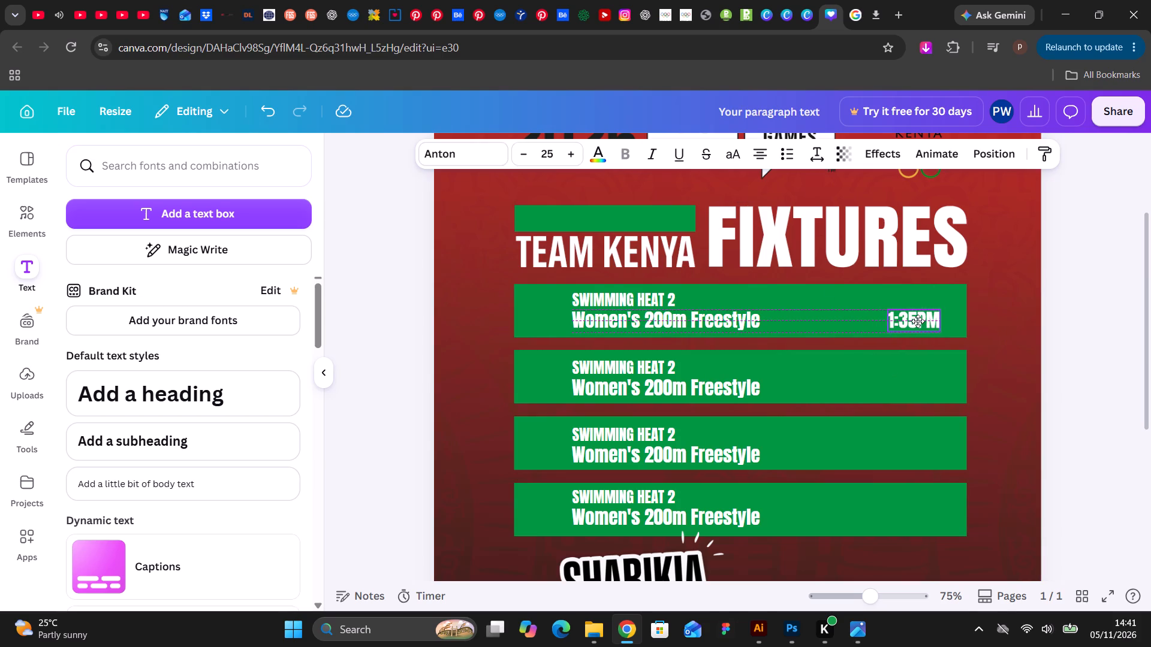
{"action": "left_click_drag", "start_coordinate": [918, 321], "coordinate": [921, 321]}
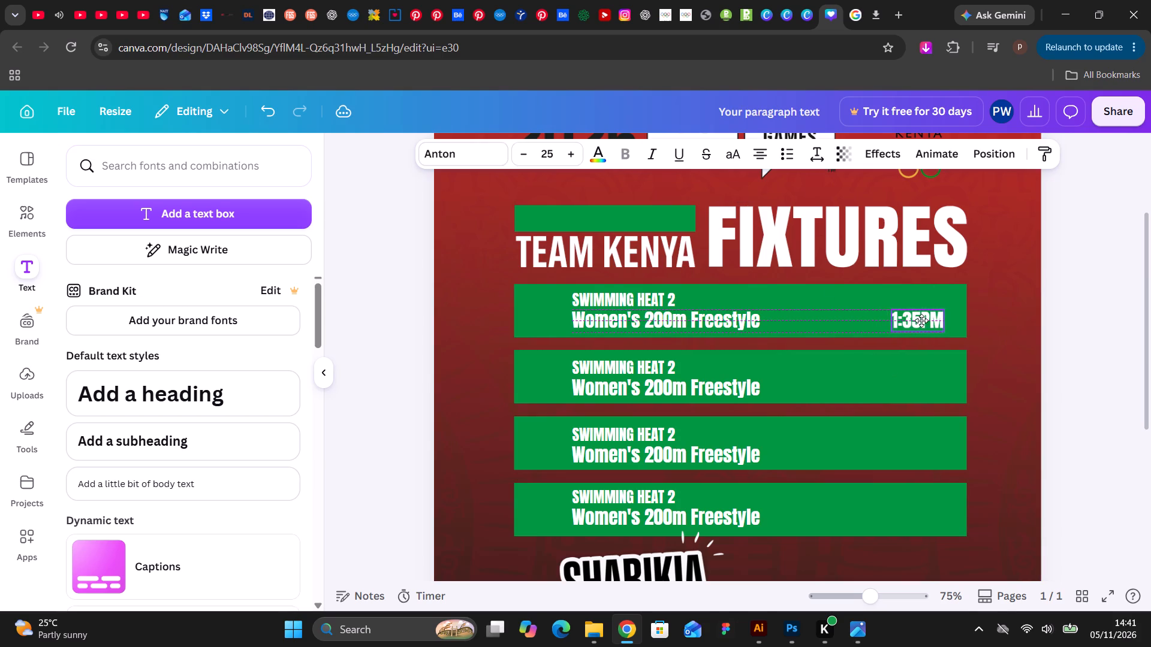
{"action": "left_click_drag", "start_coordinate": [921, 321], "coordinate": [922, 321]}
Place copies of "1:35PM" on the second, third and fourth green bars, aligned under the first and level with each freestyle line.
{"action": "left_click_drag", "start_coordinate": [923, 322], "coordinate": [925, 367]}
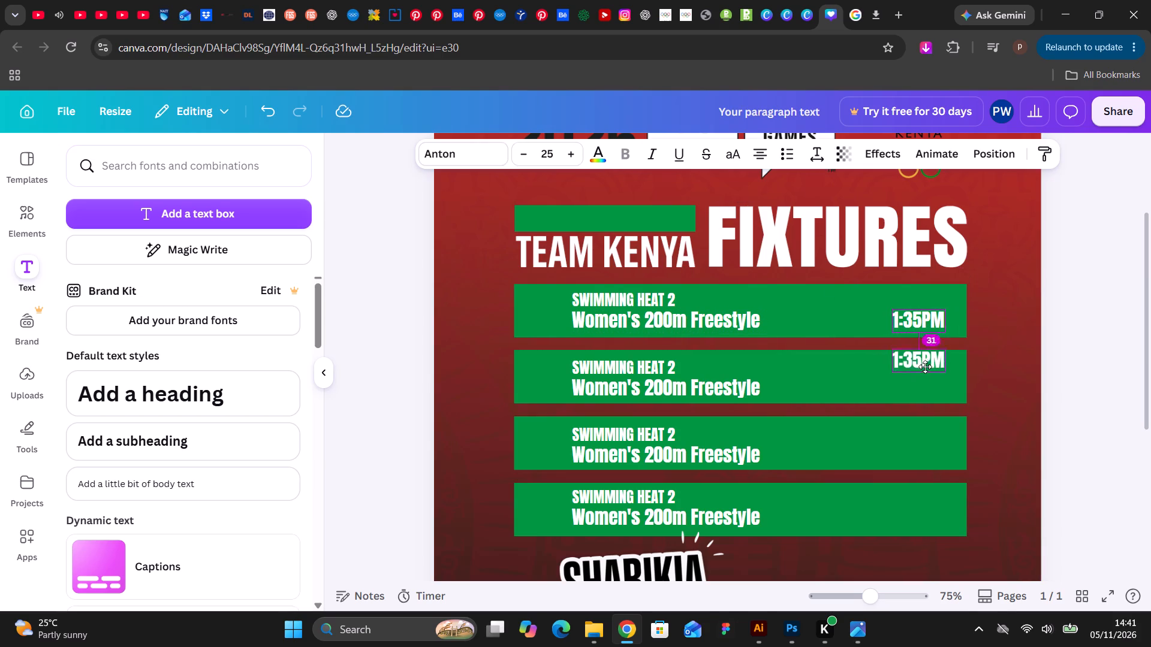
{"action": "left_click_drag", "start_coordinate": [925, 367], "coordinate": [927, 386]}
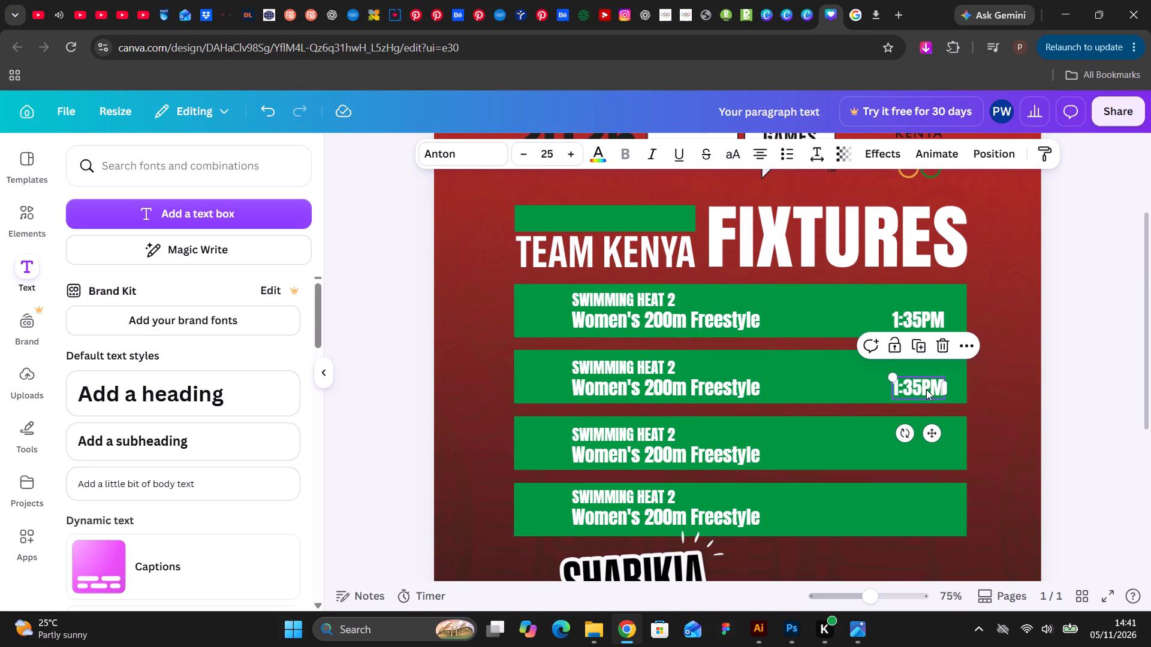
{"action": "left_click_drag", "start_coordinate": [926, 389], "coordinate": [933, 456]}
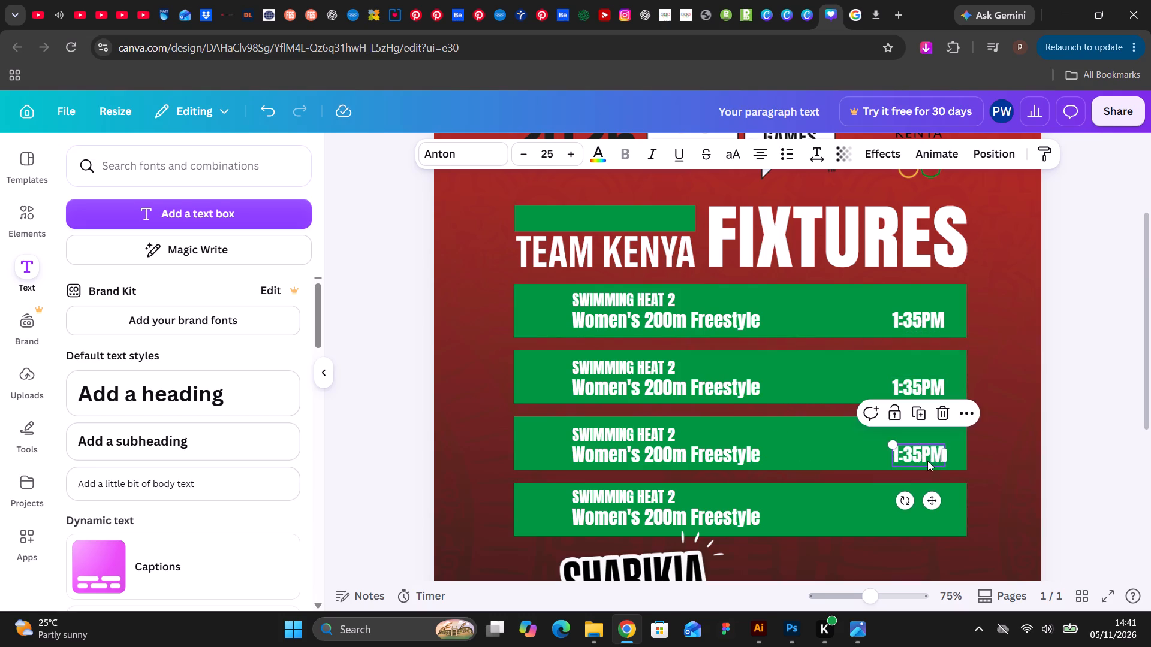
{"action": "left_click_drag", "start_coordinate": [924, 454], "coordinate": [929, 518]}
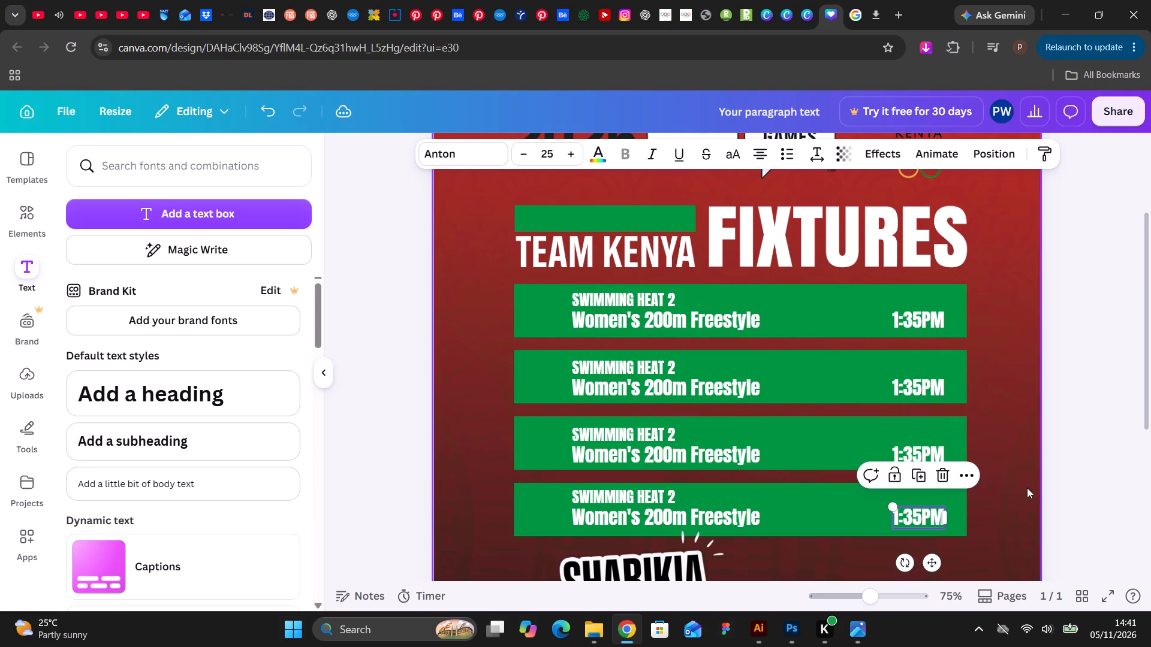
{"action": "left_click", "coordinate": [1070, 480]}
Review the fixtures post layout from the header logos through the green bars to the sponsor logos.
{"action": "scroll", "coordinate": [1075, 465], "scroll_direction": "down", "scroll_amount": 5}
{"action": "scroll", "coordinate": [1063, 419], "scroll_direction": "up", "scroll_amount": 4}
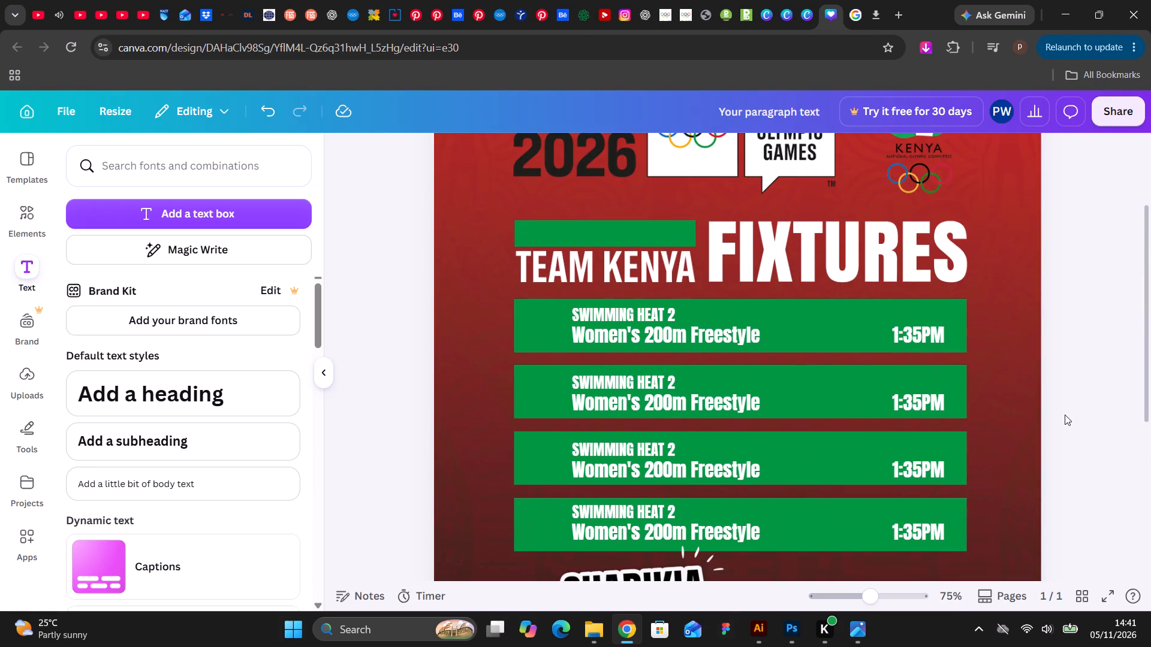
{"action": "scroll", "coordinate": [1065, 409], "scroll_direction": "down", "scroll_amount": 3}
{"action": "scroll", "coordinate": [1065, 409], "scroll_direction": "up", "scroll_amount": 4}
{"action": "scroll", "coordinate": [1065, 402], "scroll_direction": "down", "scroll_amount": 3}
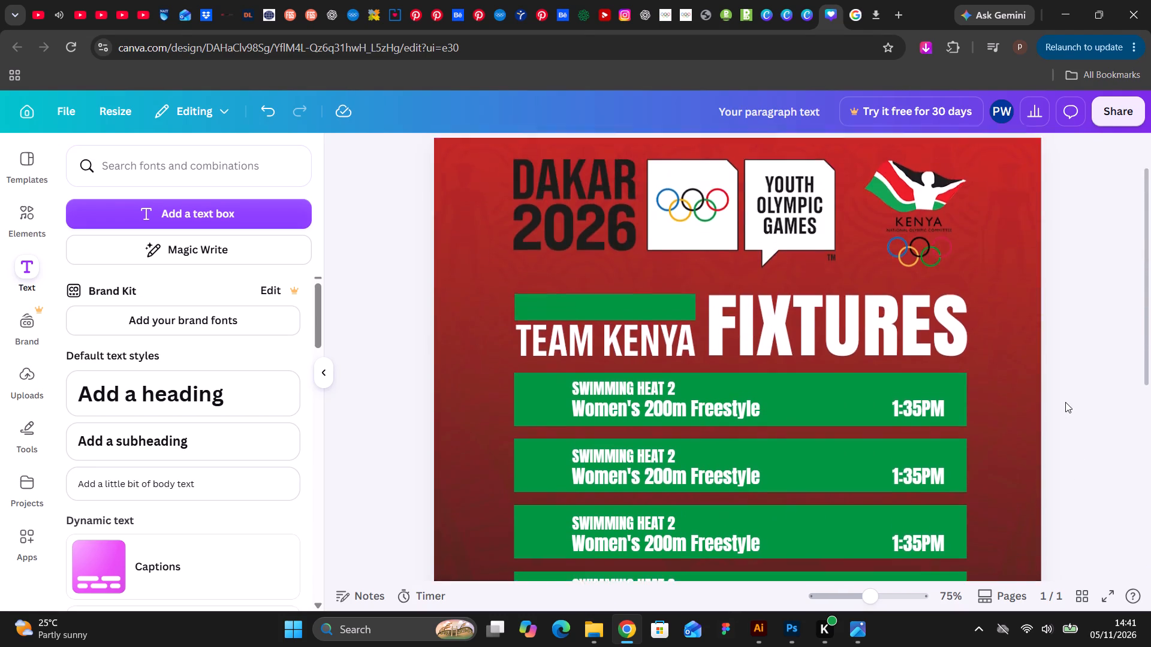
{"action": "scroll", "coordinate": [1065, 402], "scroll_direction": "down", "scroll_amount": 2}
{"action": "scroll", "coordinate": [1065, 401], "scroll_direction": "up", "scroll_amount": 3}
{"action": "scroll", "coordinate": [1065, 393], "scroll_direction": "down", "scroll_amount": 2}
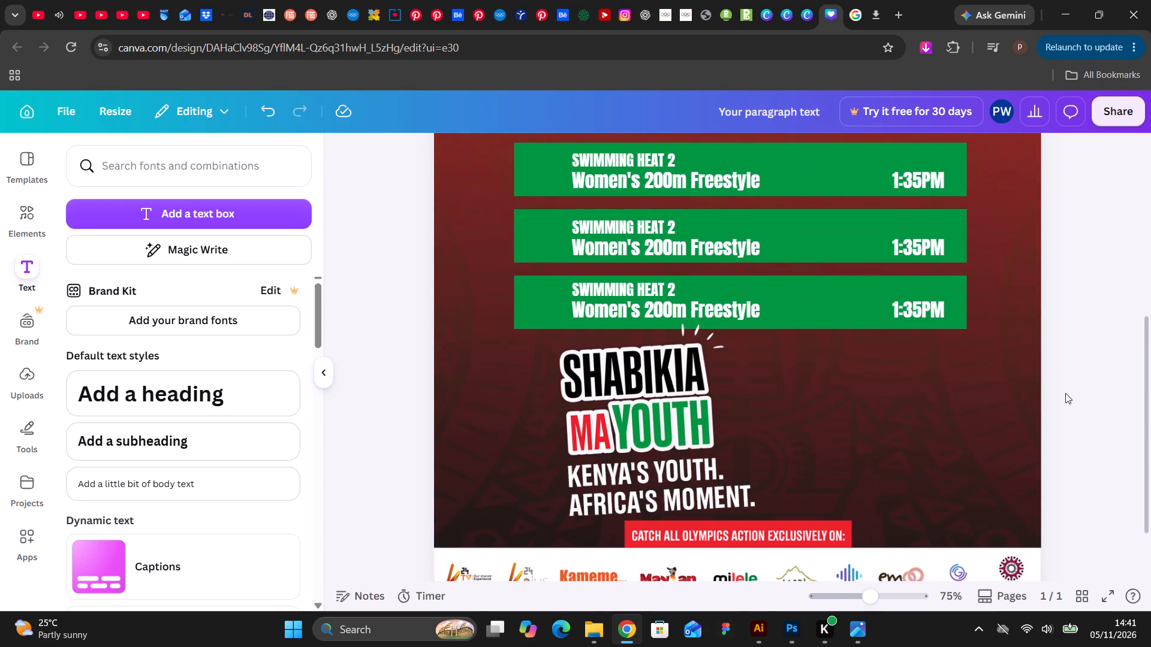
{"action": "scroll", "coordinate": [1065, 393], "scroll_direction": "up", "scroll_amount": 1}
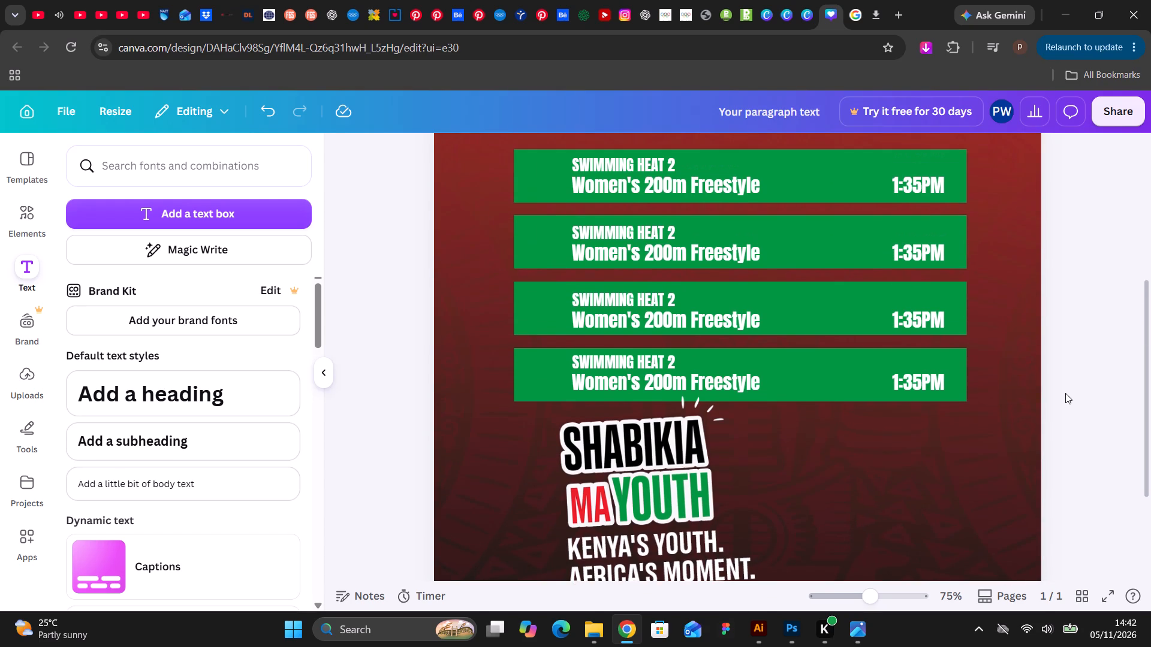
{"action": "scroll", "coordinate": [1065, 393], "scroll_direction": "up", "scroll_amount": 3}
{"action": "scroll", "coordinate": [1065, 393], "scroll_direction": "down", "scroll_amount": 3}
{"action": "scroll", "coordinate": [1062, 390], "scroll_direction": "up", "scroll_amount": 1}
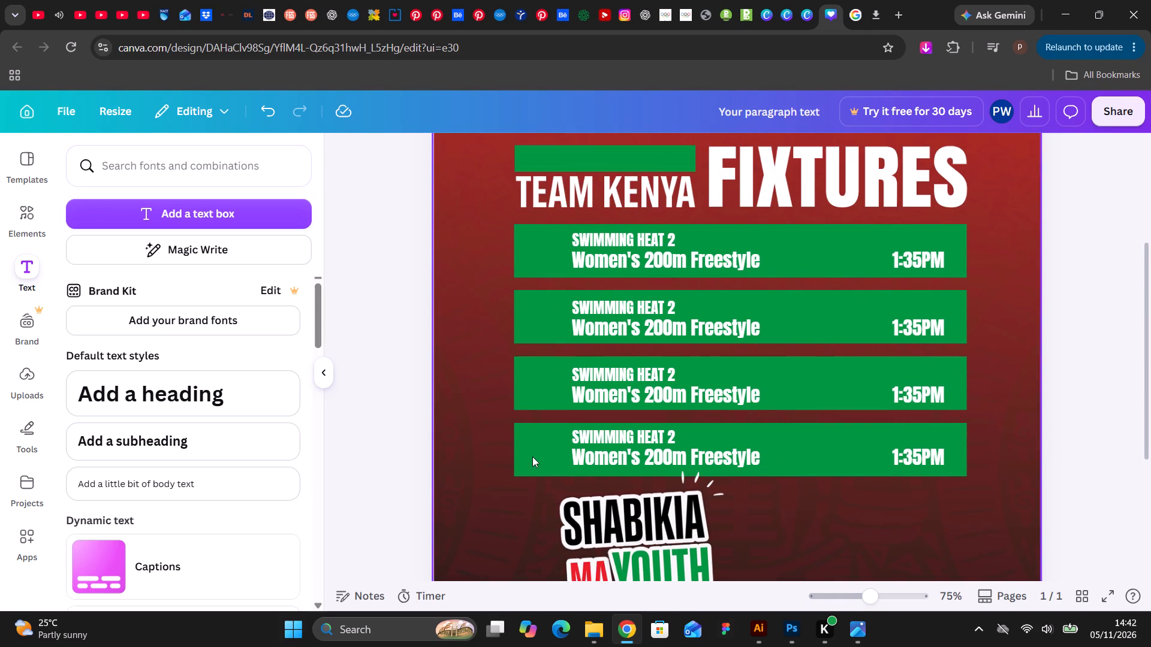
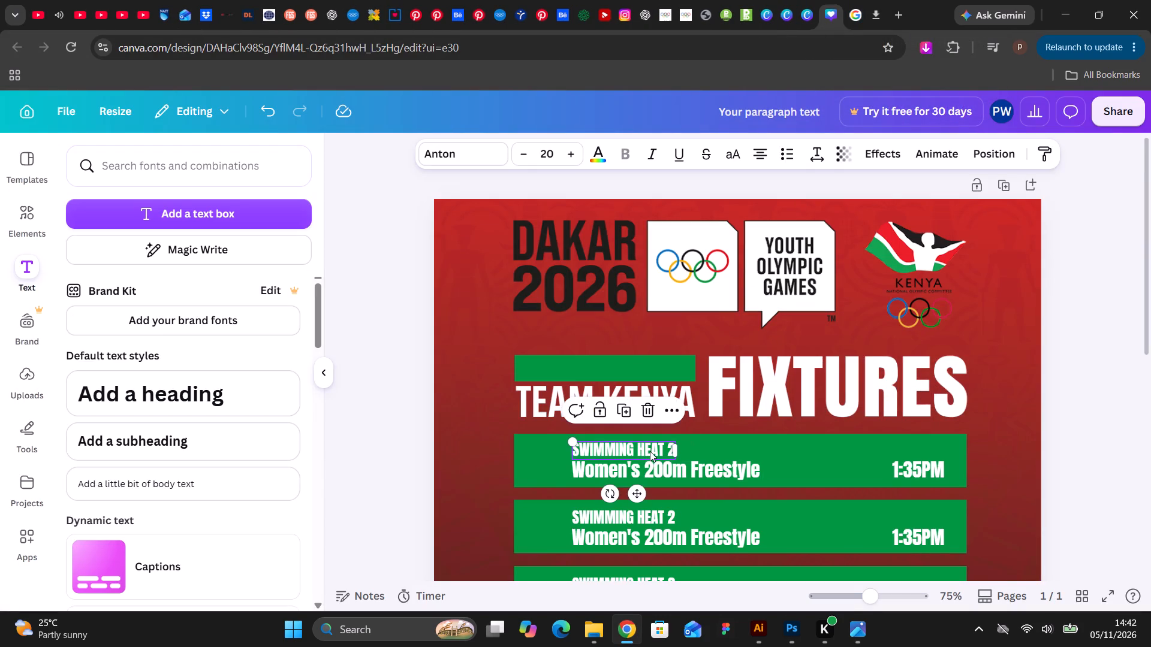
Place a copy of the first bar's "SWIMMING HEAT 2" line on the small green bar above "TEAM KENYA", near its left end.
{"action": "left_click_drag", "start_coordinate": [650, 451], "coordinate": [631, 369]}
{"action": "left_click_drag", "start_coordinate": [650, 371], "coordinate": [605, 370]}
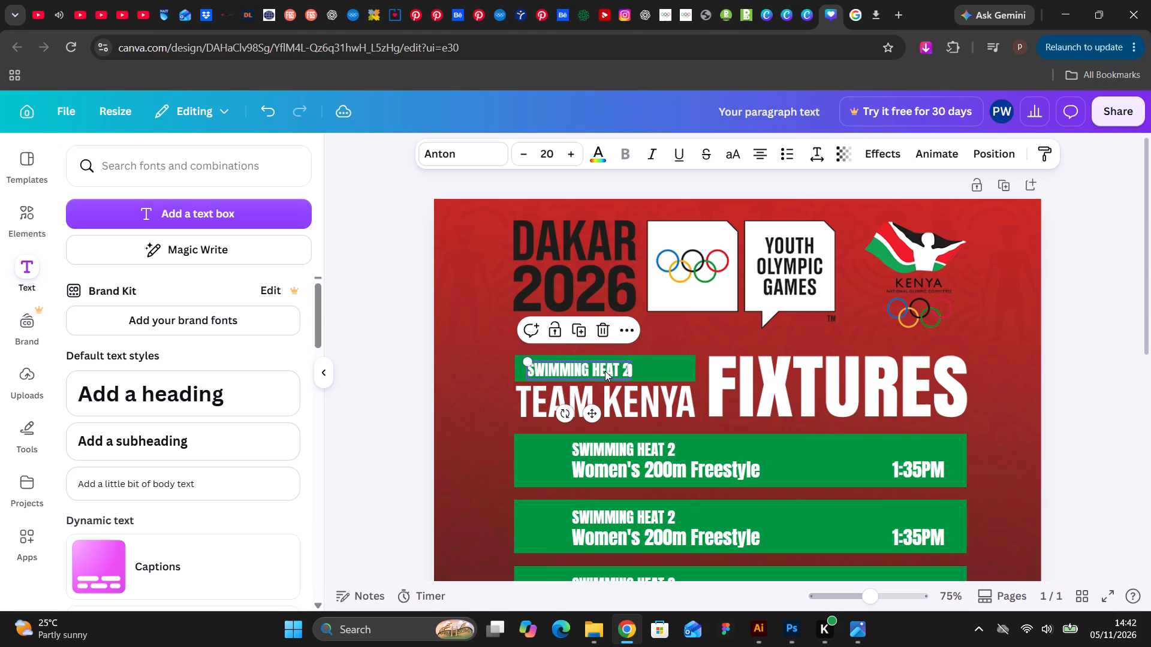
{"action": "key", "text": "Down"}
{"action": "key", "text": "Up"}
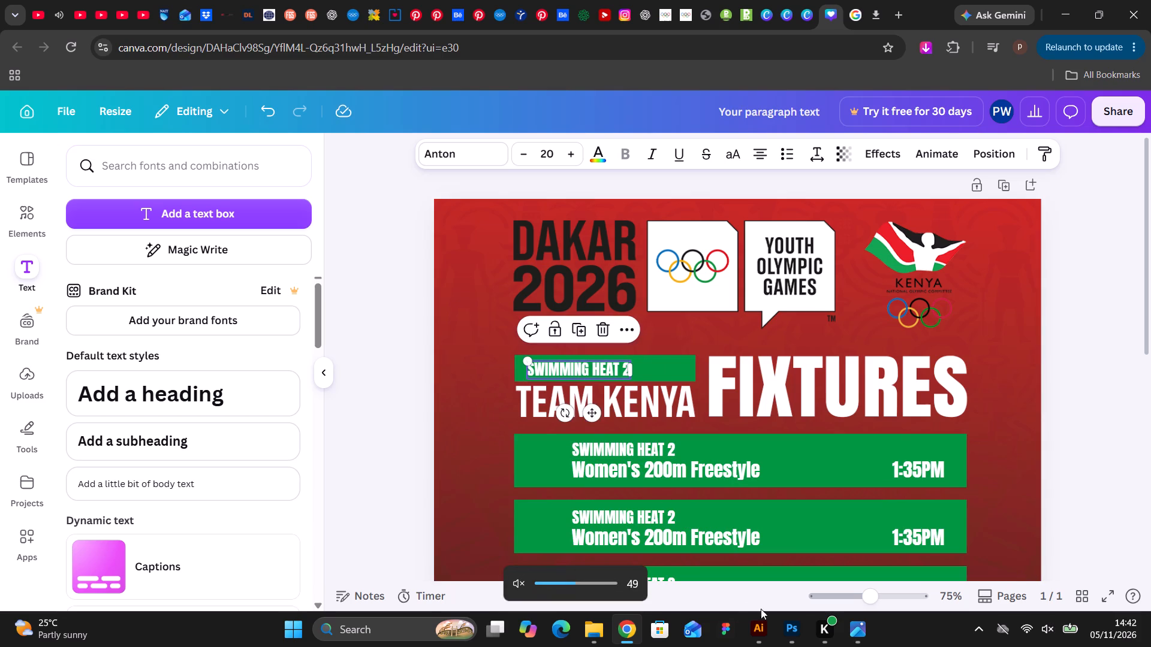
Switch to Photoshop and bring up the Interactive.psd and Dakar Fixtures Kenya Team.psd documents for reference.
{"action": "left_click", "coordinate": [779, 627]}
{"action": "scroll", "coordinate": [495, 241], "scroll_direction": "up", "scroll_amount": 6}
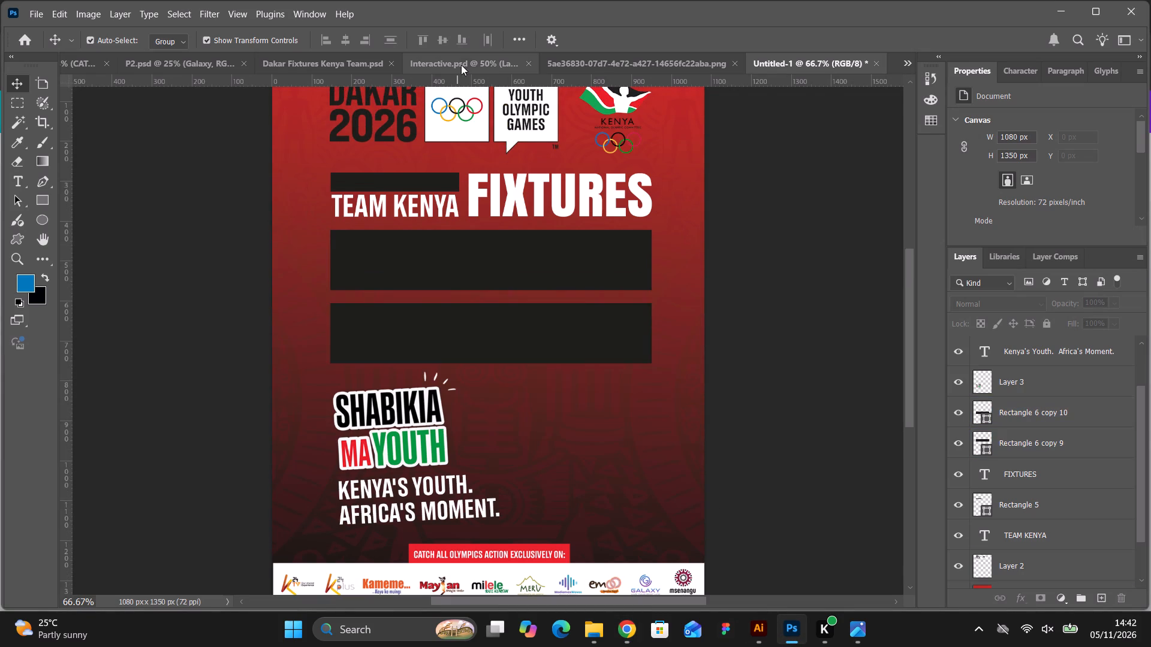
{"action": "left_click", "coordinate": [461, 62]}
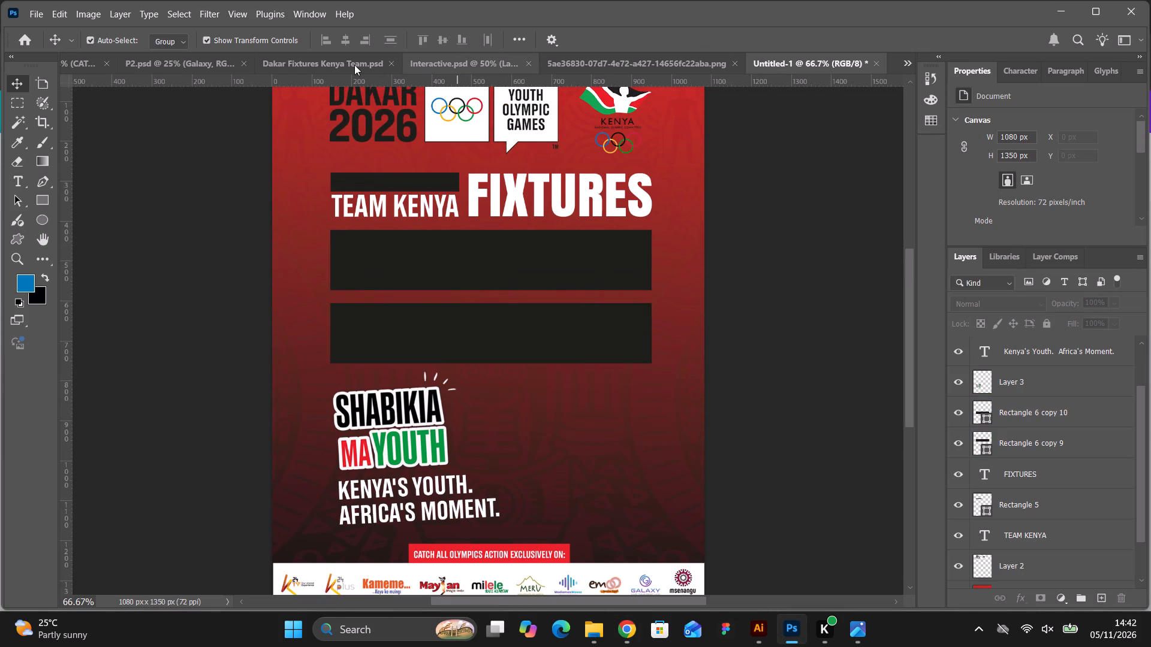
{"action": "left_click", "coordinate": [354, 65]}
Switch to the File Explorer window showing the Dakar_2026_format_2_1_TM_CMYK folder.
{"action": "left_click", "coordinate": [595, 629]}
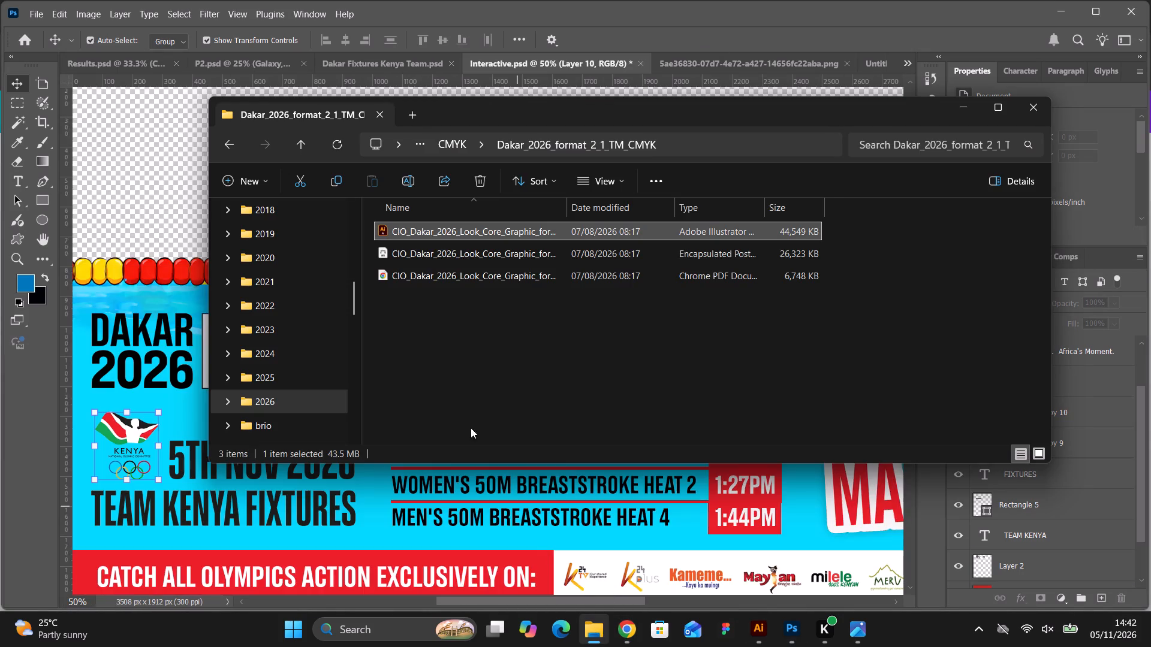
In File Explorer, open the Dakar folder inside Milele in the 2026 folder on drive D.
{"action": "left_click", "coordinate": [286, 402]}
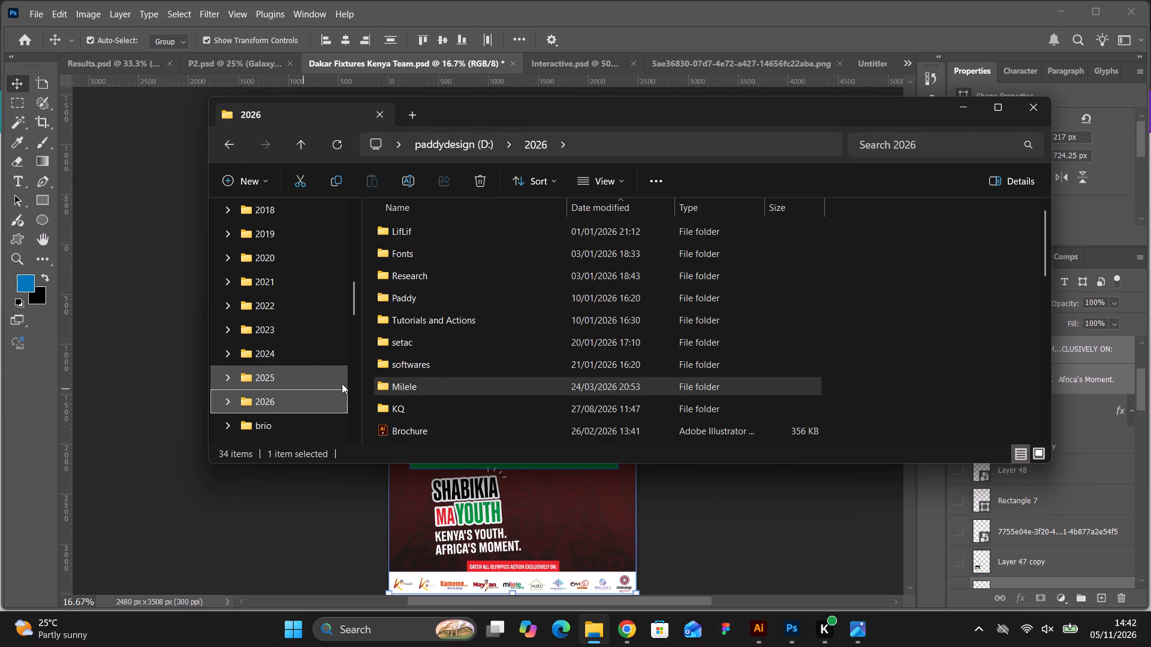
{"action": "scroll", "coordinate": [518, 392], "scroll_direction": "down", "scroll_amount": 11}
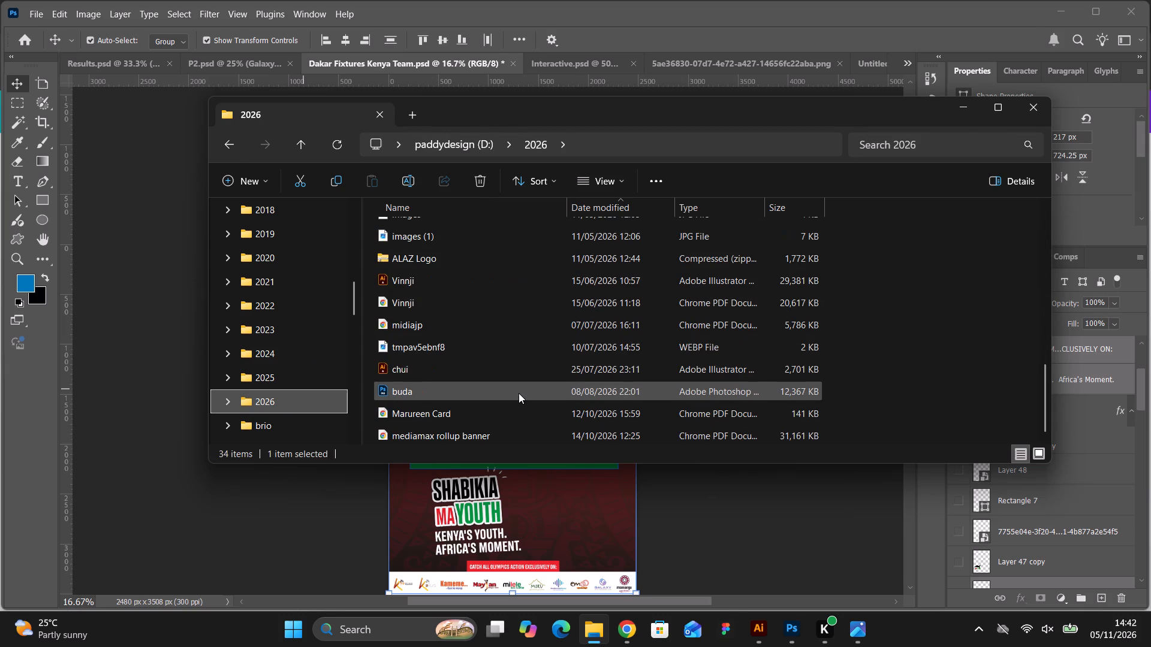
{"action": "scroll", "coordinate": [519, 393], "scroll_direction": "down", "scroll_amount": 1}
{"action": "scroll", "coordinate": [517, 387], "scroll_direction": "up", "scroll_amount": 8}
{"action": "scroll", "coordinate": [458, 294], "scroll_direction": "up", "scroll_amount": 1}
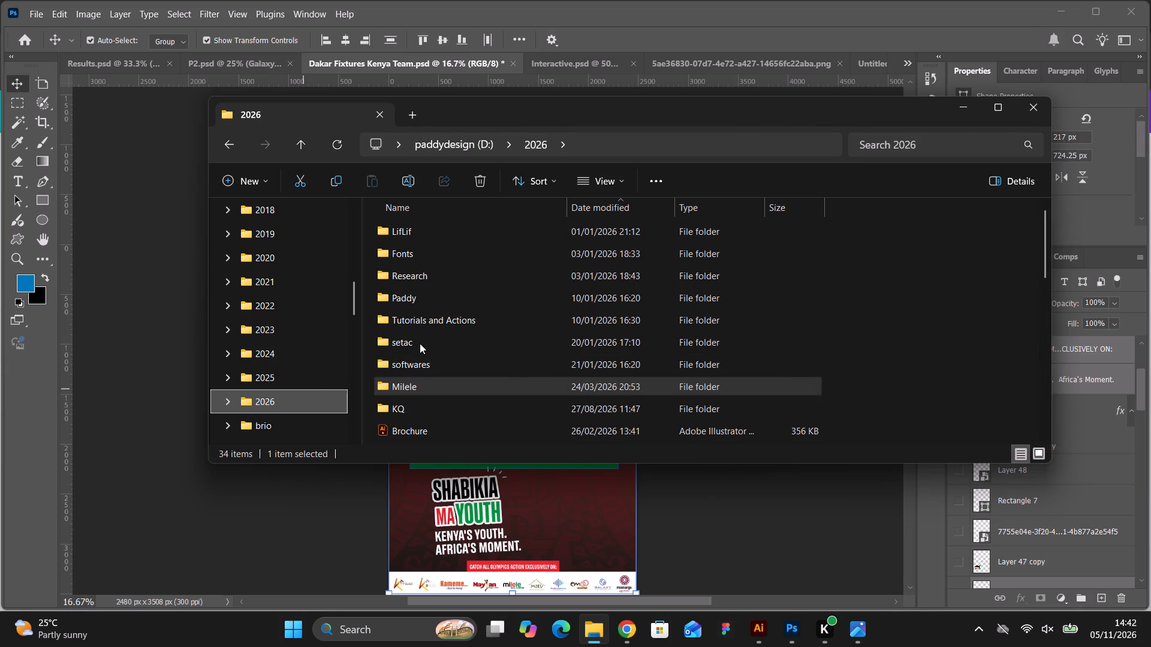
{"action": "double_click", "coordinate": [421, 391]}
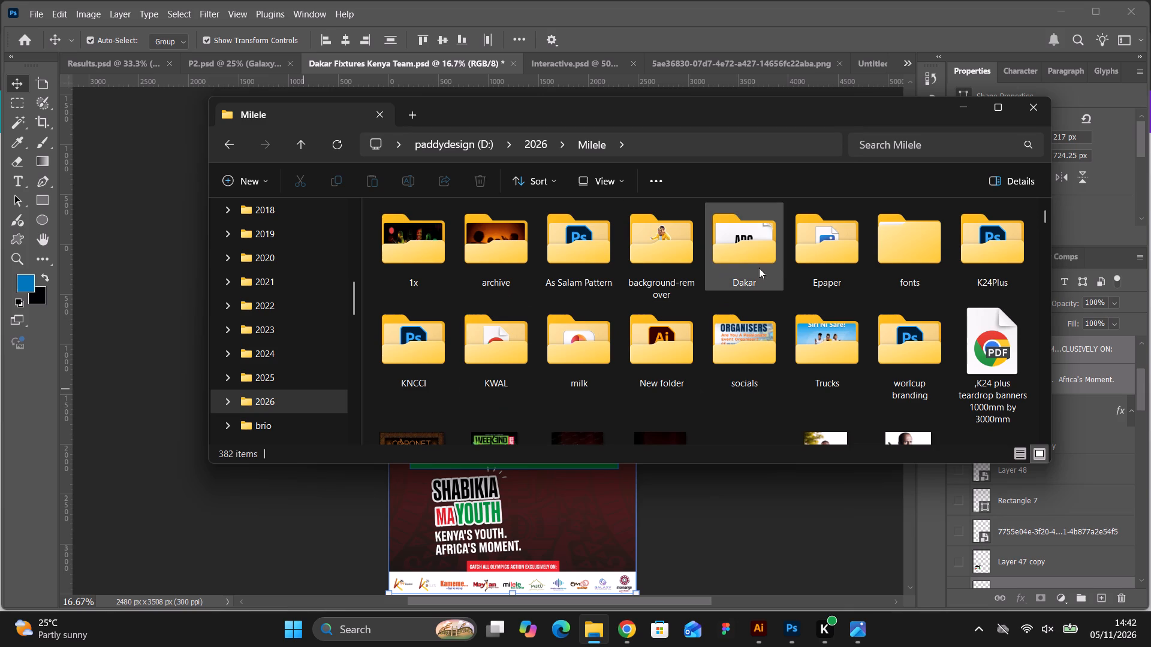
{"action": "double_click", "coordinate": [756, 253]}
View the "Dakar Fixtures Kenya Team3rd November" image in the Dakar folder as a layout reference, and close it.
{"action": "scroll", "coordinate": [651, 300], "scroll_direction": "down", "scroll_amount": 2}
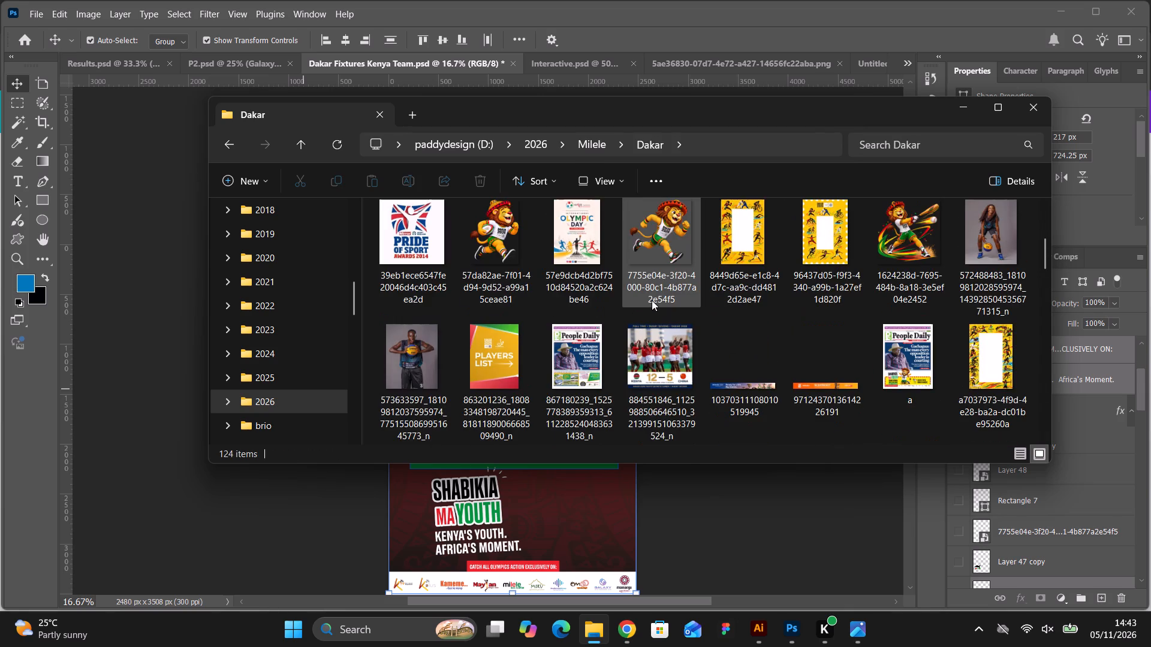
{"action": "scroll", "coordinate": [652, 300], "scroll_direction": "down", "scroll_amount": 2}
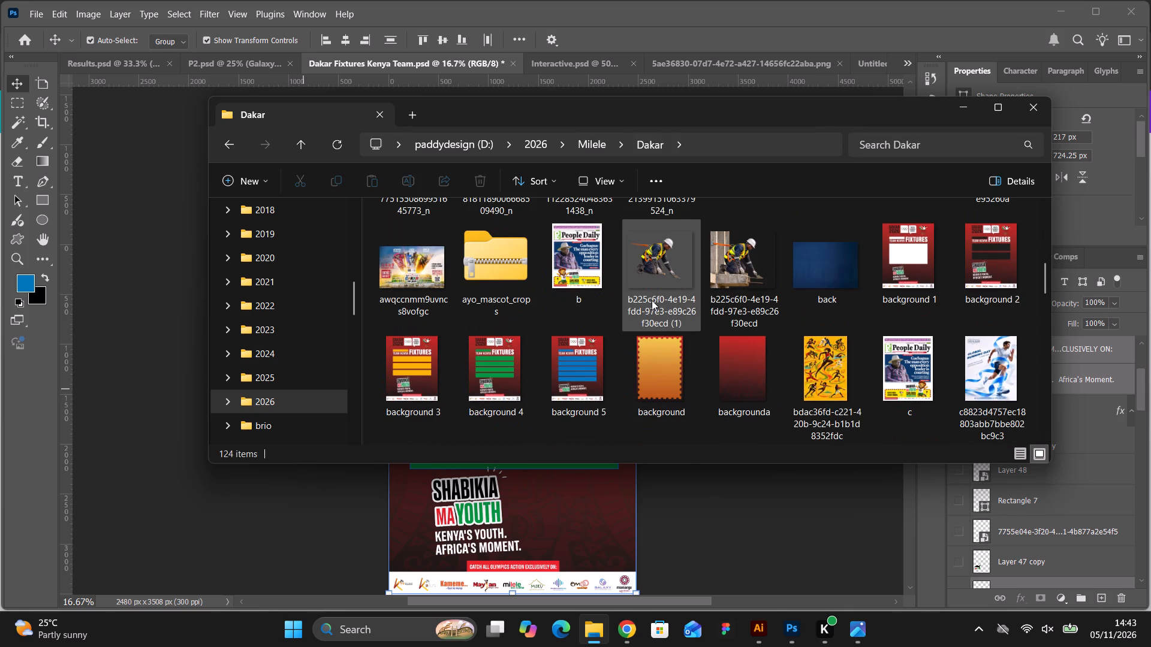
{"action": "scroll", "coordinate": [652, 300], "scroll_direction": "down", "scroll_amount": 1}
{"action": "scroll", "coordinate": [652, 300], "scroll_direction": "up", "scroll_amount": 1}
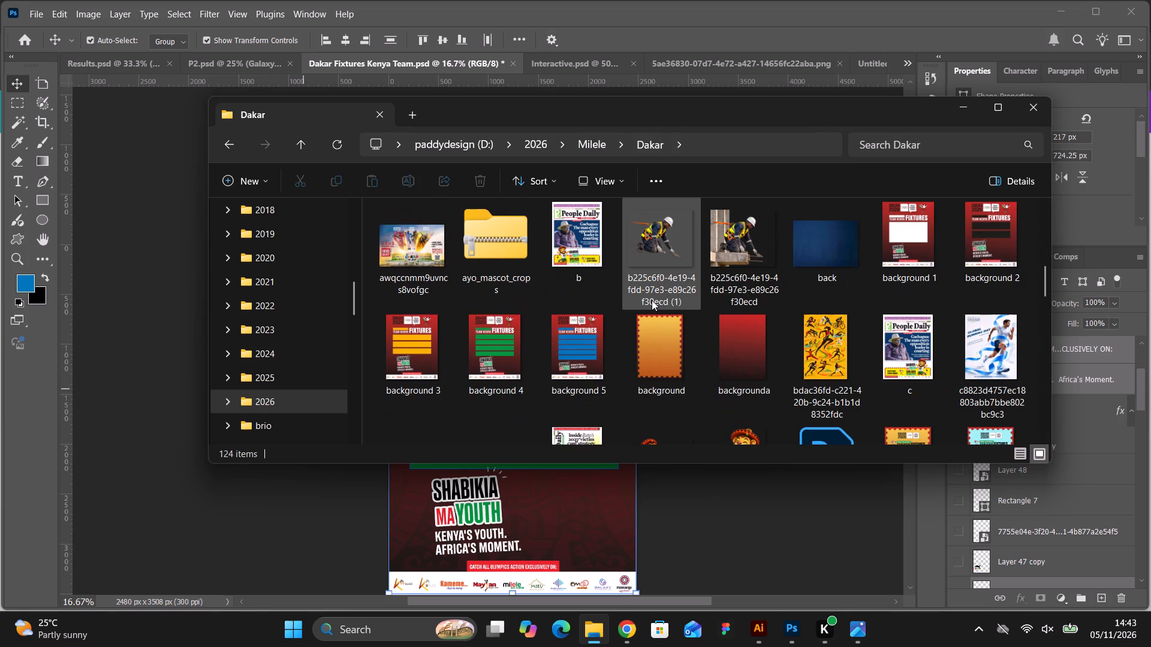
{"action": "scroll", "coordinate": [652, 300], "scroll_direction": "down", "scroll_amount": 2}
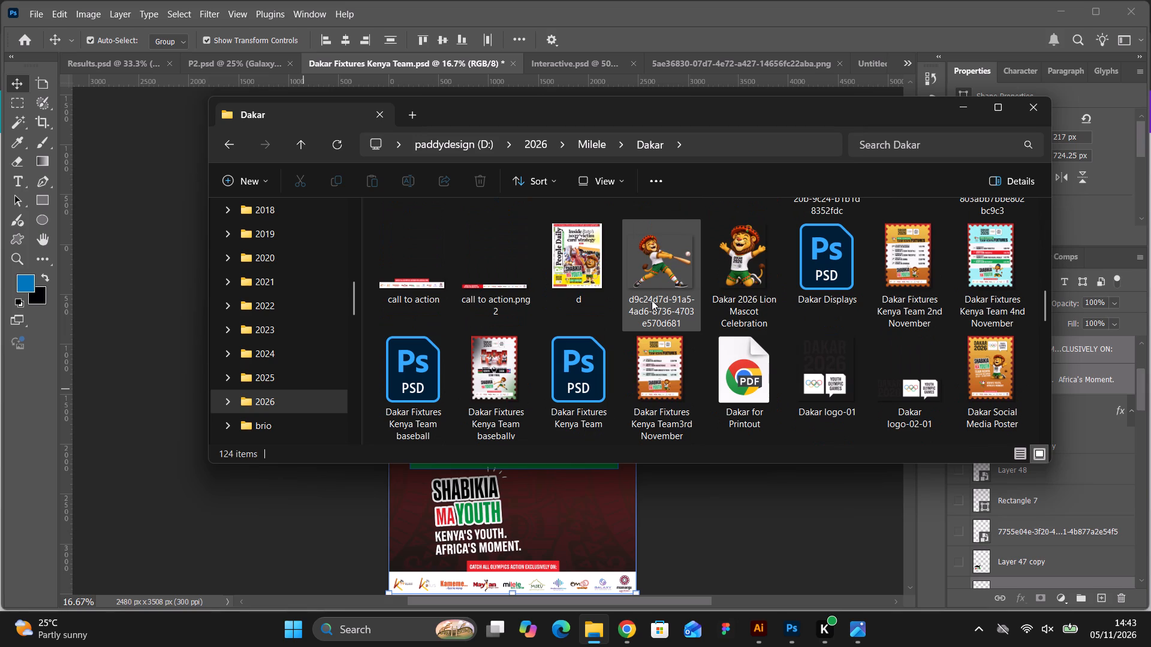
{"action": "double_click", "coordinate": [657, 359]}
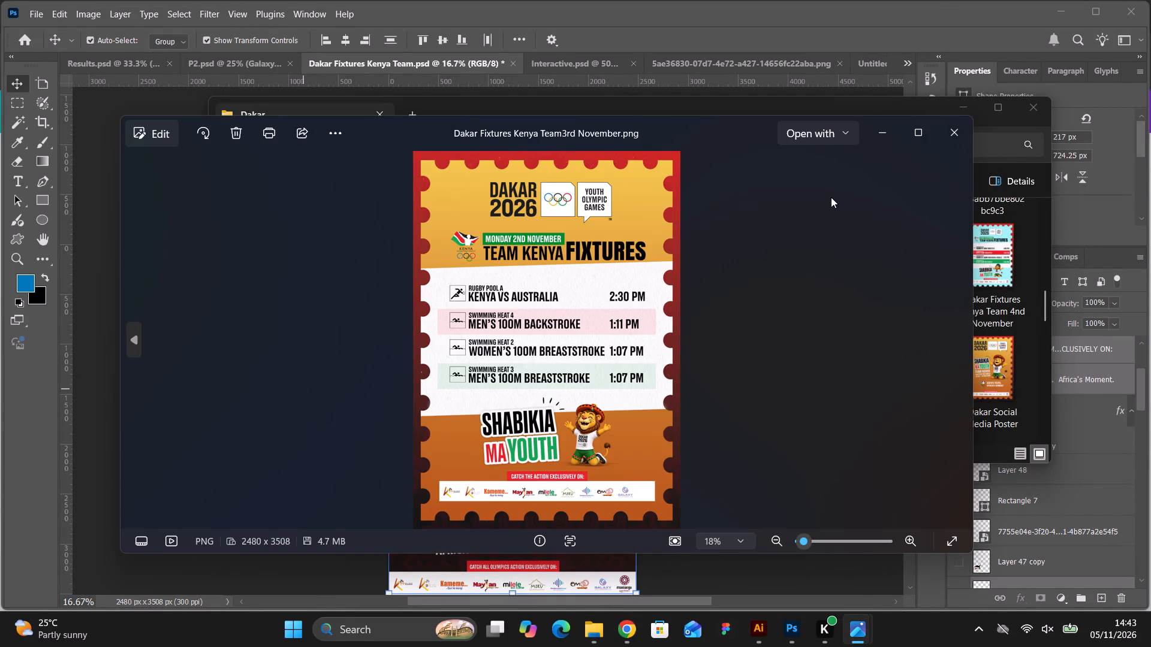
{"action": "left_click", "coordinate": [951, 139]}
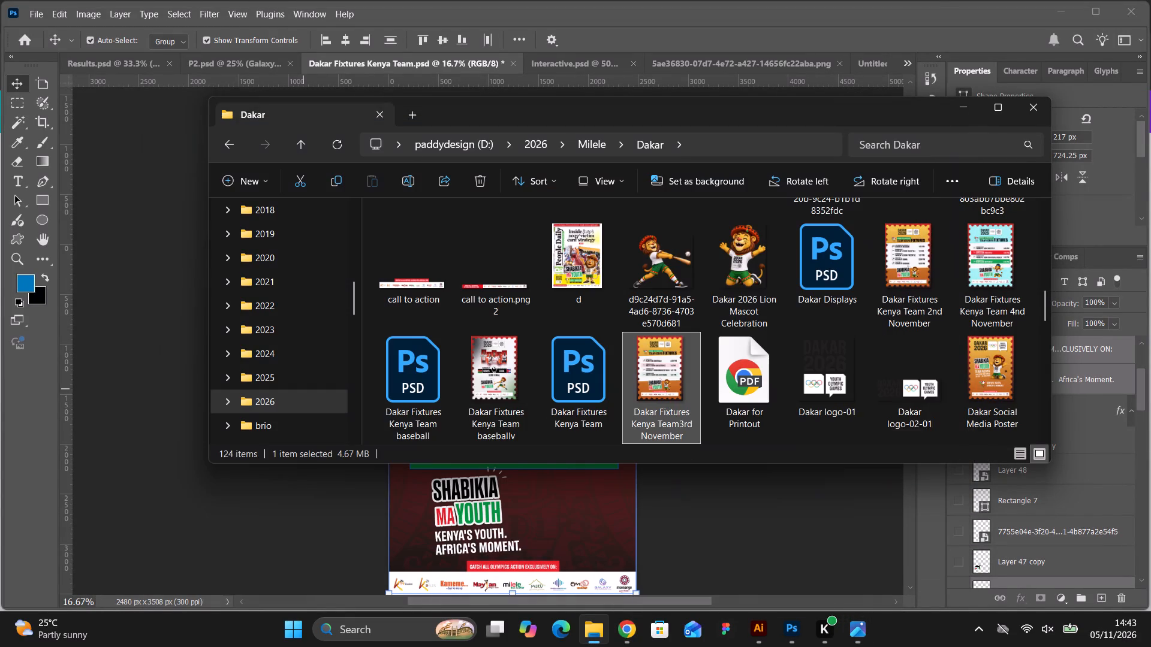
In the Canva post in Chrome, retype the text on the small green bar above TEAM KENYA as "THURSDAY 6TH NIVEMBER".
{"action": "left_click", "coordinate": [797, 623]}
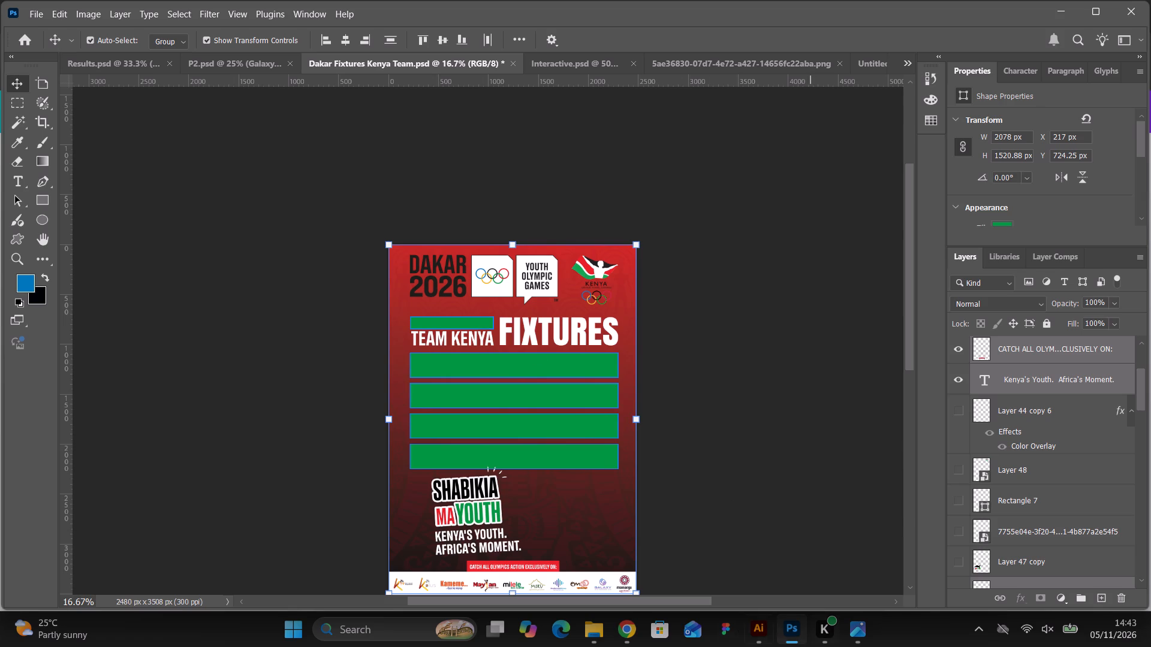
{"action": "left_click", "coordinate": [629, 625]}
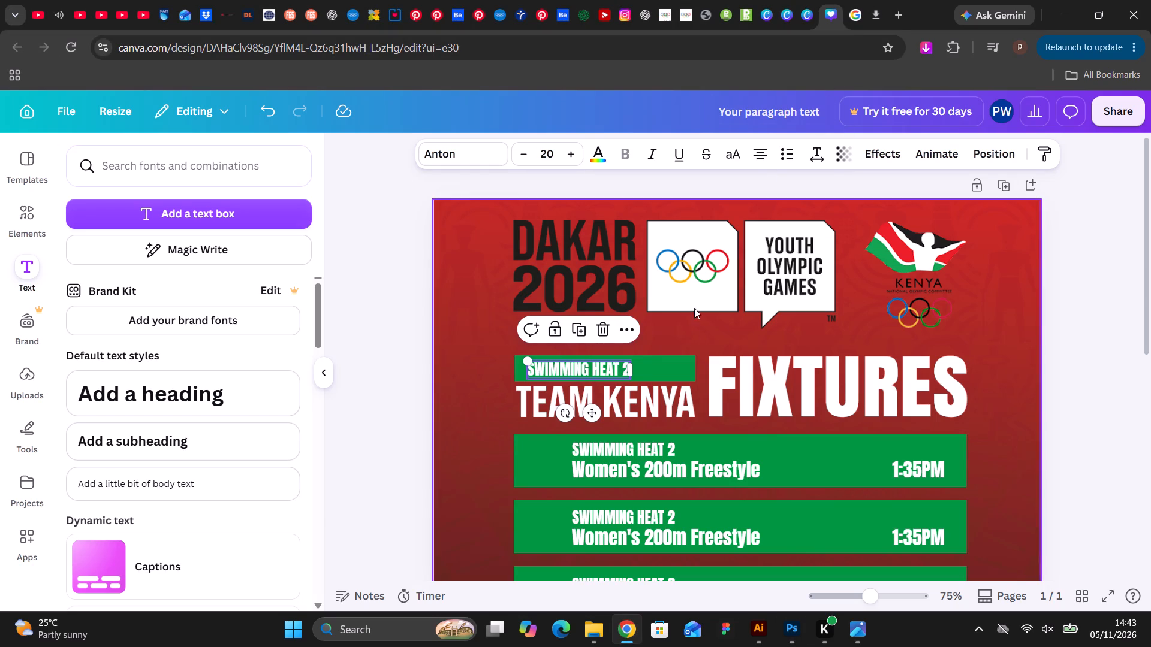
{"action": "double_click", "coordinate": [607, 368]}
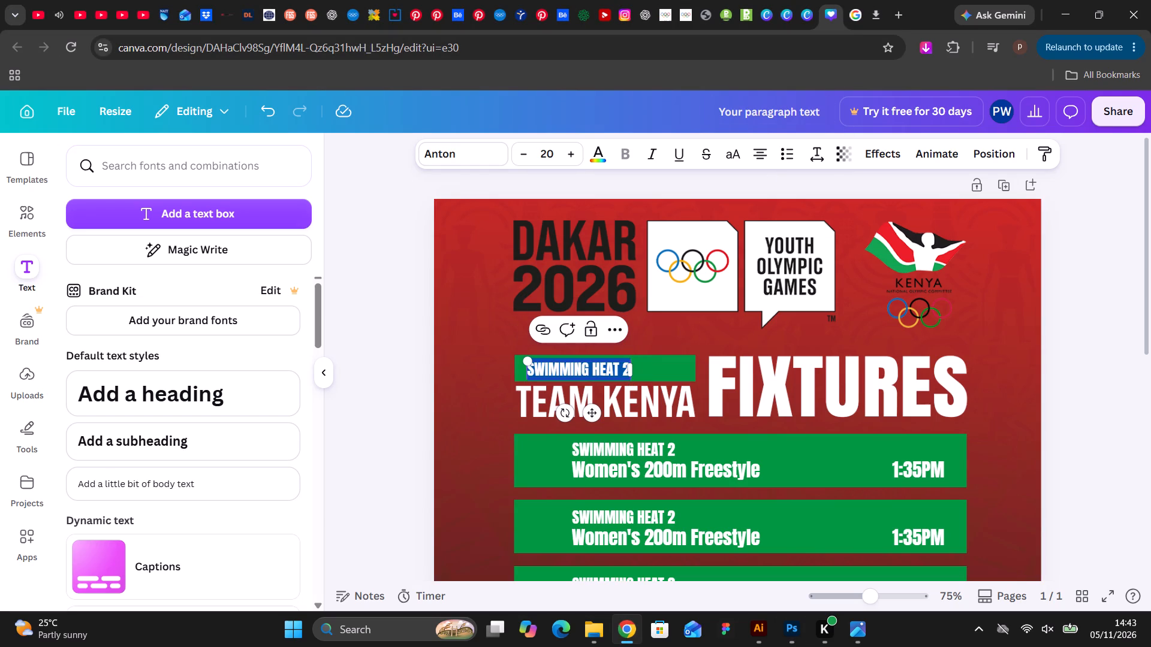
{"action": "type", "text": "THU"}
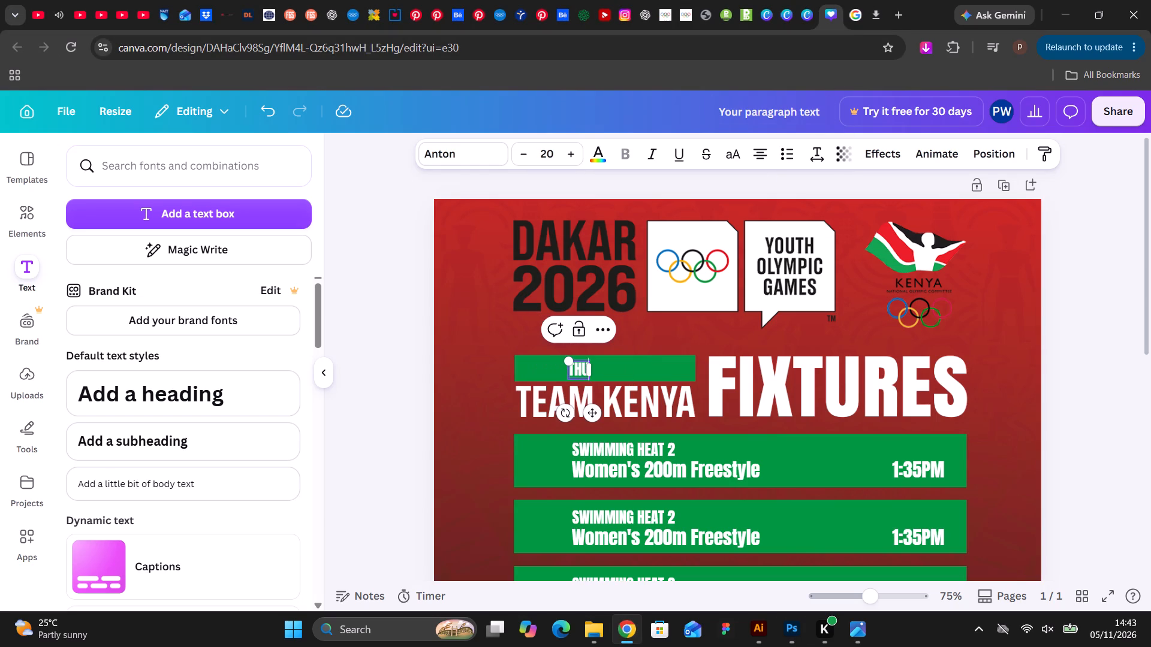
{"action": "type", "text": "RSDAY"}
{"action": "key", "text": "space"}
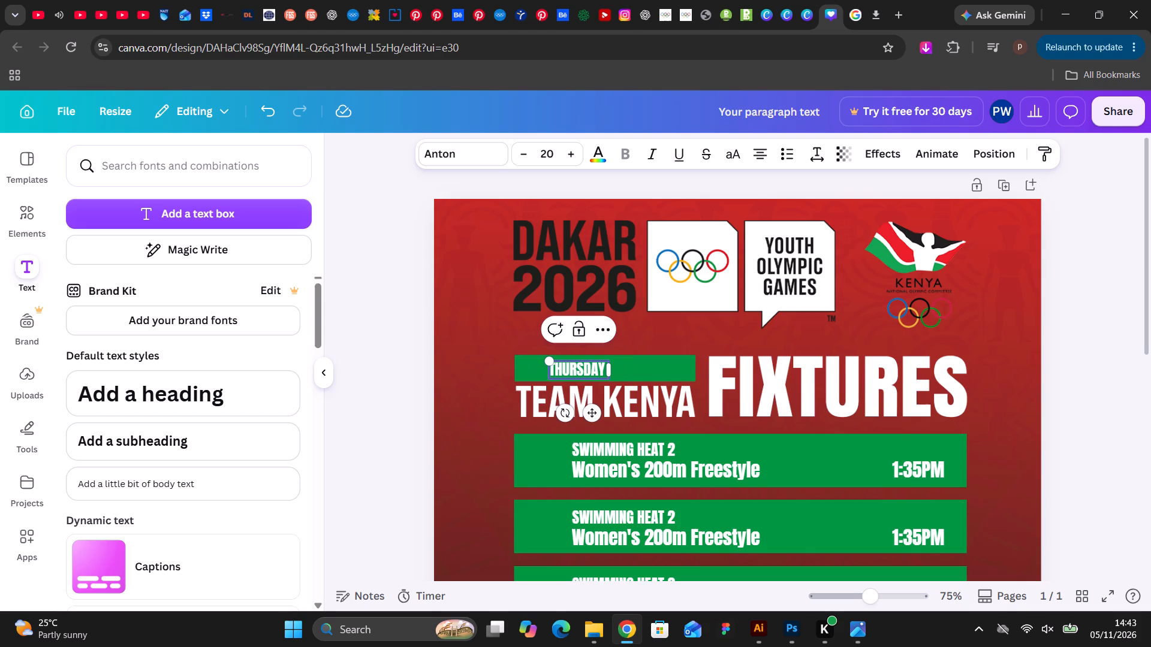
{"action": "type", "text": "6TH"}
{"action": "key", "text": "space"}
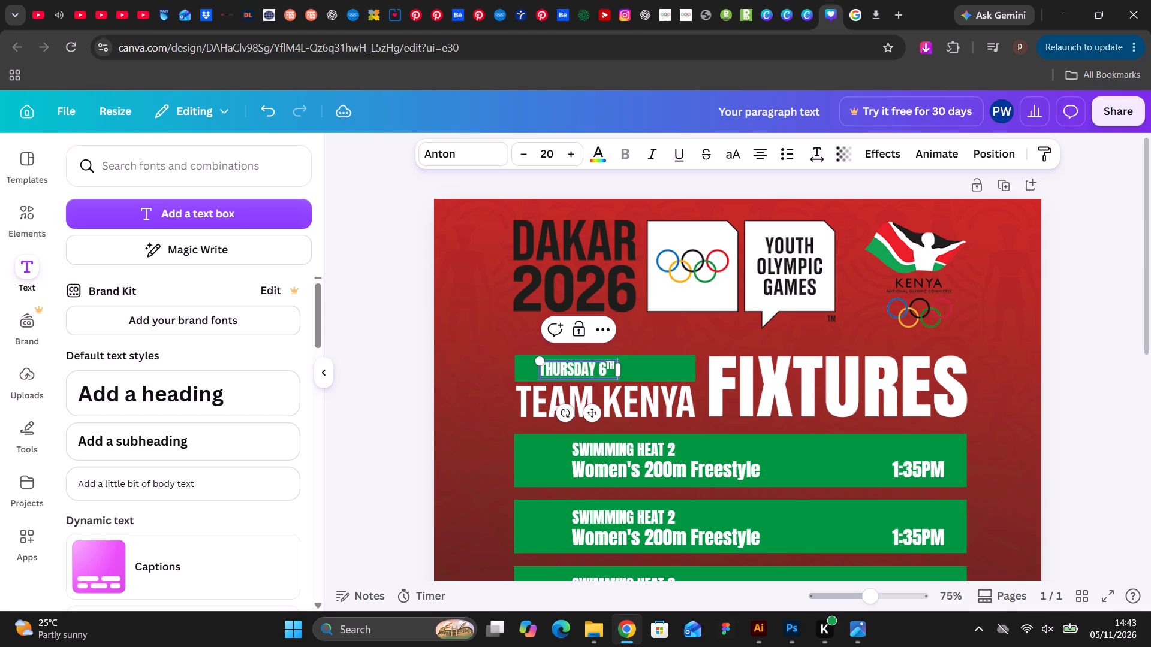
{"action": "type", "text": "NI"}
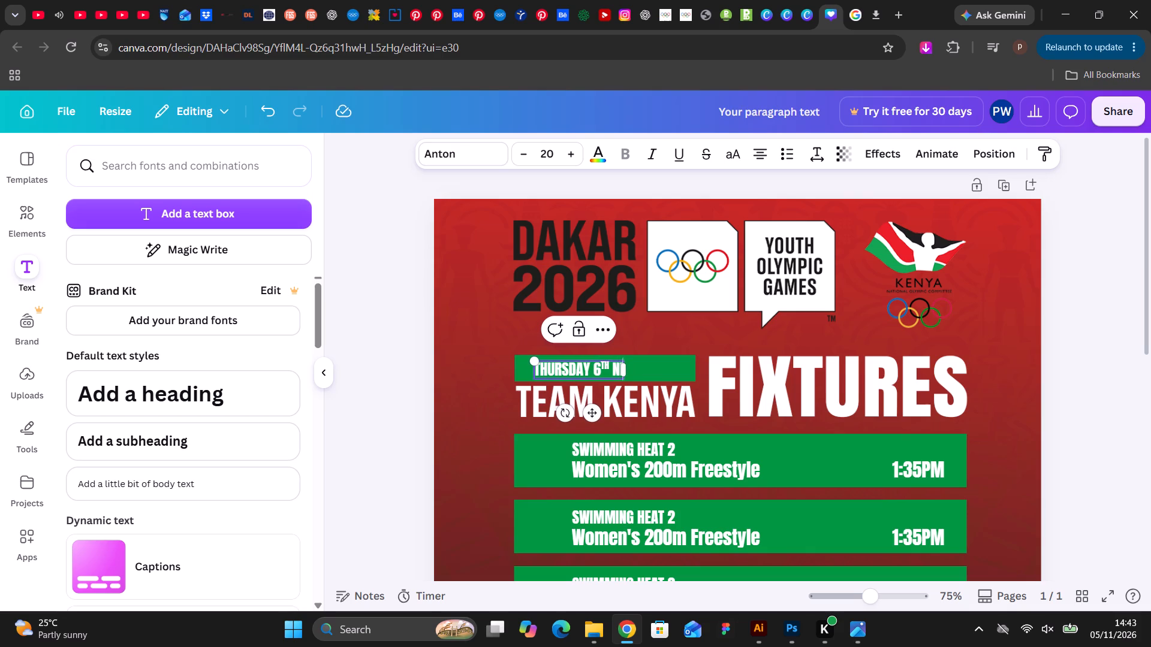
{"action": "type", "text": "VEMBER"}
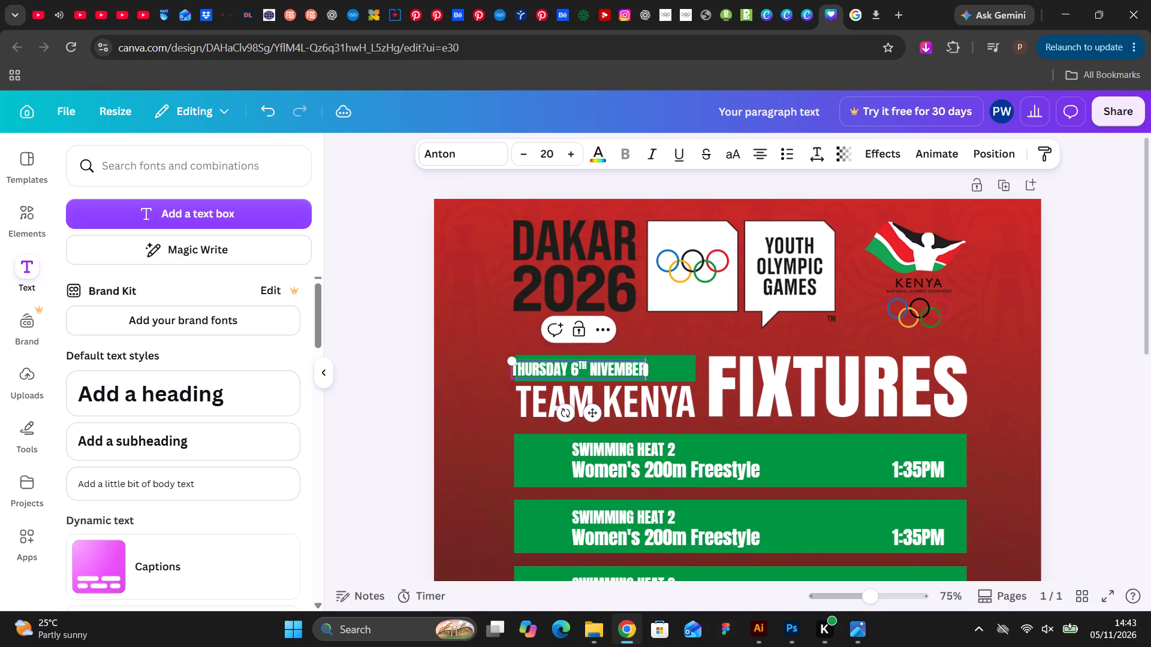
{"action": "left_click", "coordinate": [1023, 351]}
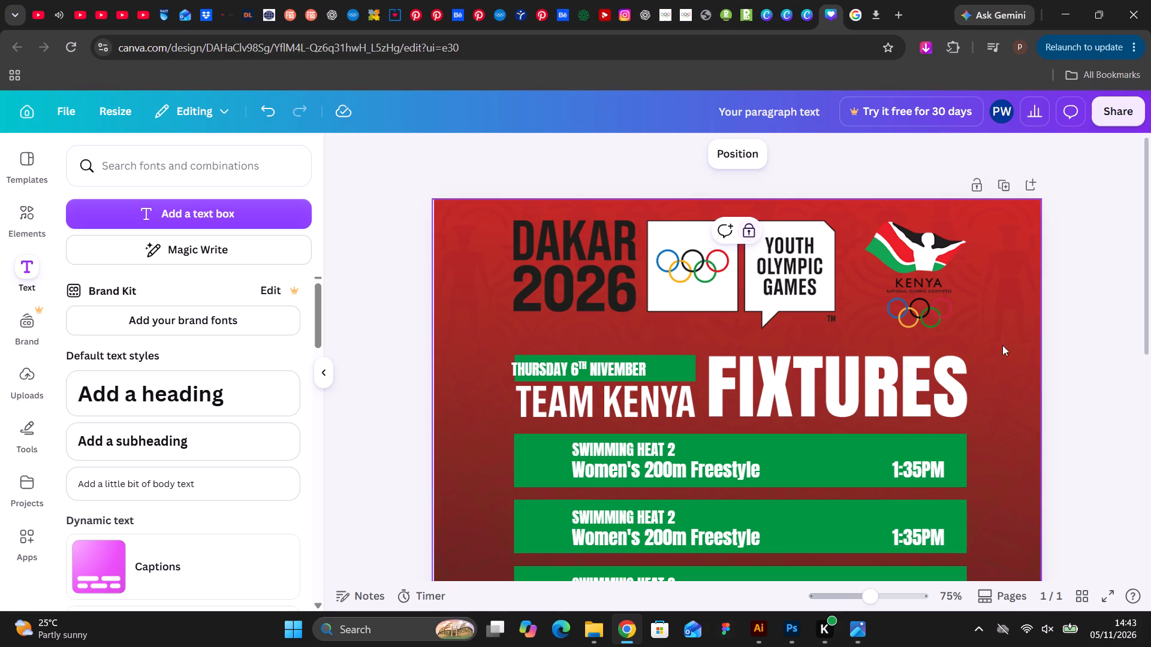
Shift the date text horizontally so it sits inside the small green bar above TEAM KENYA.
{"action": "left_click_drag", "start_coordinate": [623, 368], "coordinate": [641, 369]}
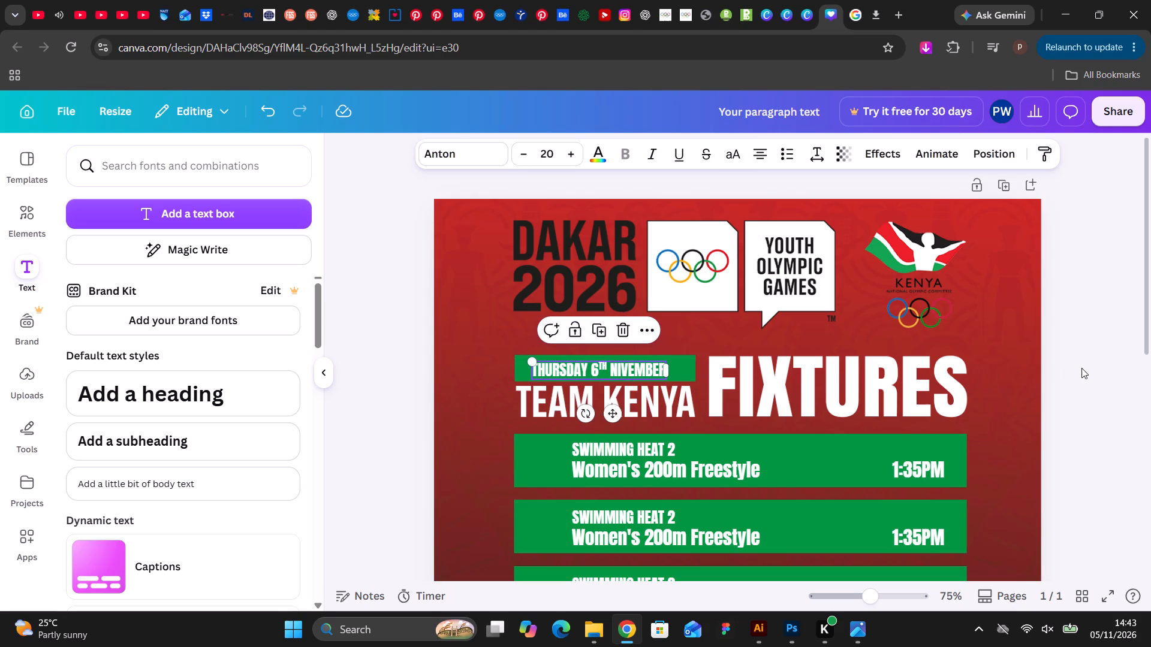
{"action": "left_click", "coordinate": [1081, 368]}
Select the "SWIMMING HEAT 2" lines on the first and second green bars together.
{"action": "scroll", "coordinate": [1086, 365], "scroll_direction": "down", "scroll_amount": 3}
{"action": "scroll", "coordinate": [1086, 365], "scroll_direction": "up", "scroll_amount": 2}
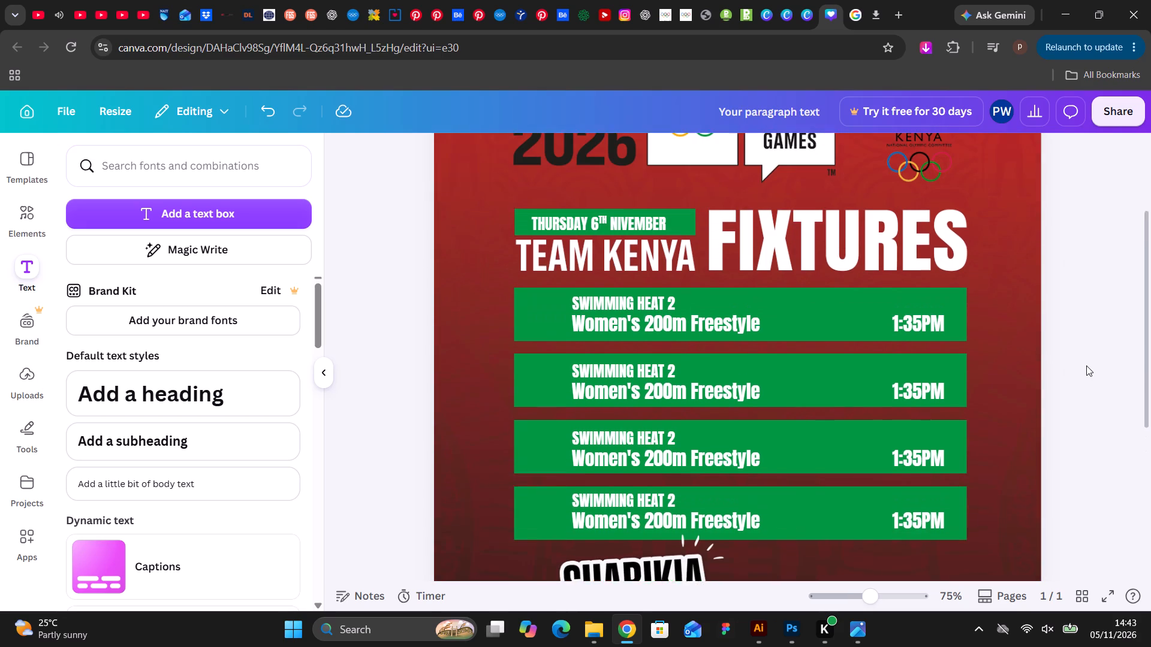
{"action": "scroll", "coordinate": [1086, 365], "scroll_direction": "down", "scroll_amount": 1}
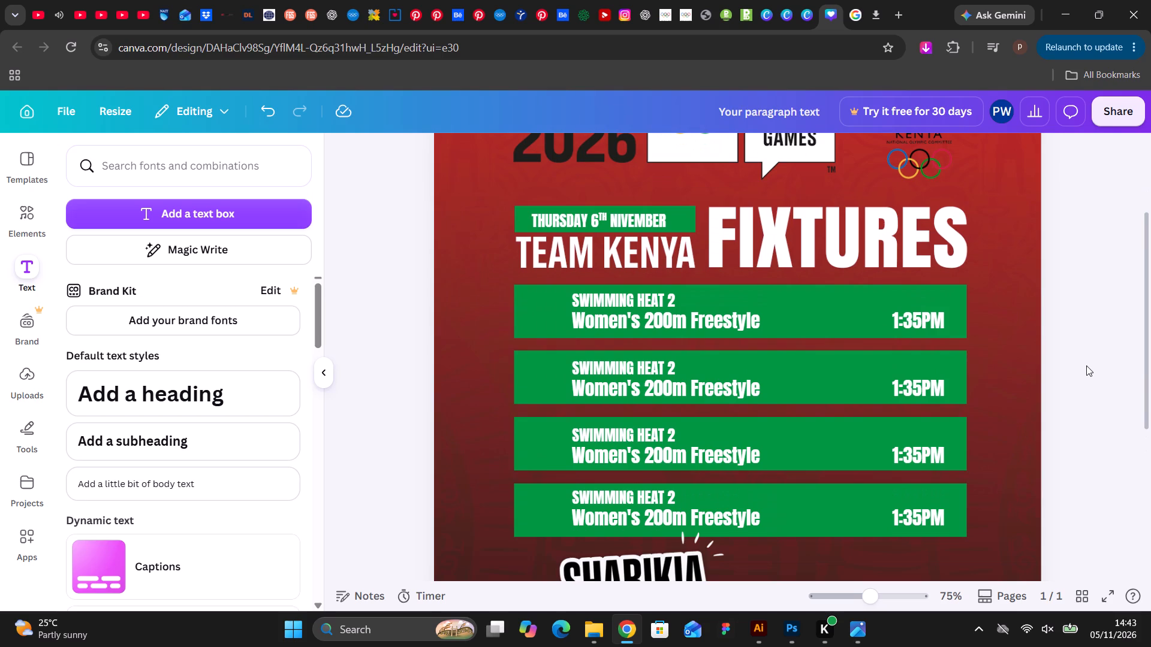
{"action": "left_click", "coordinate": [670, 300]}
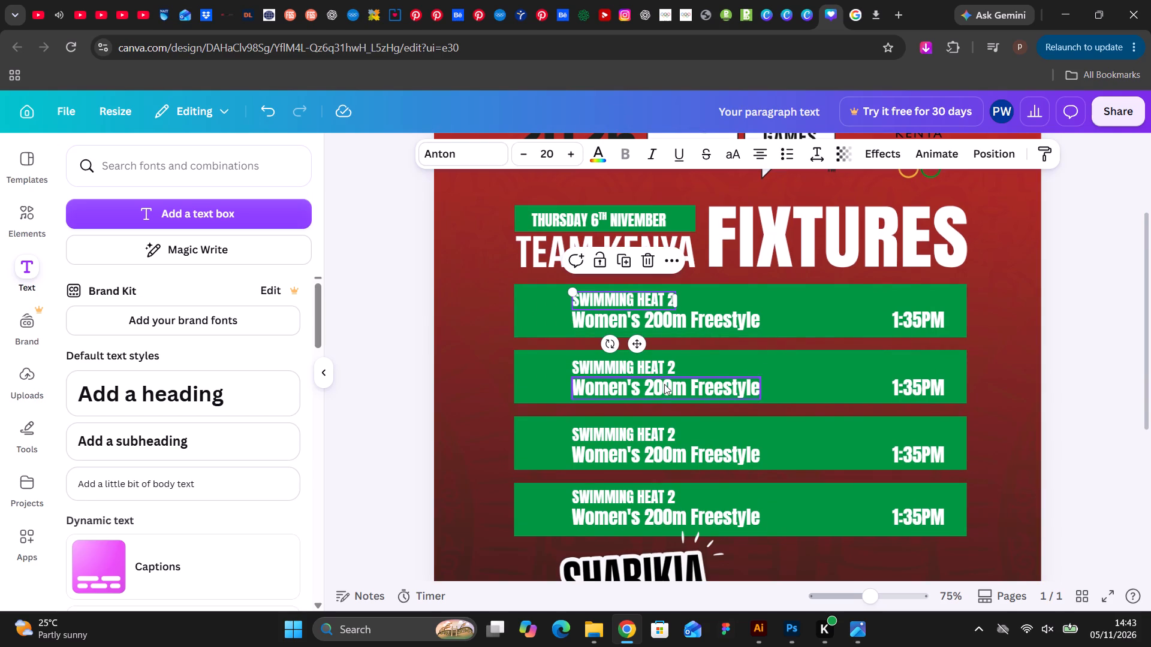
{"action": "left_click", "coordinate": [659, 369], "text": "shift"}
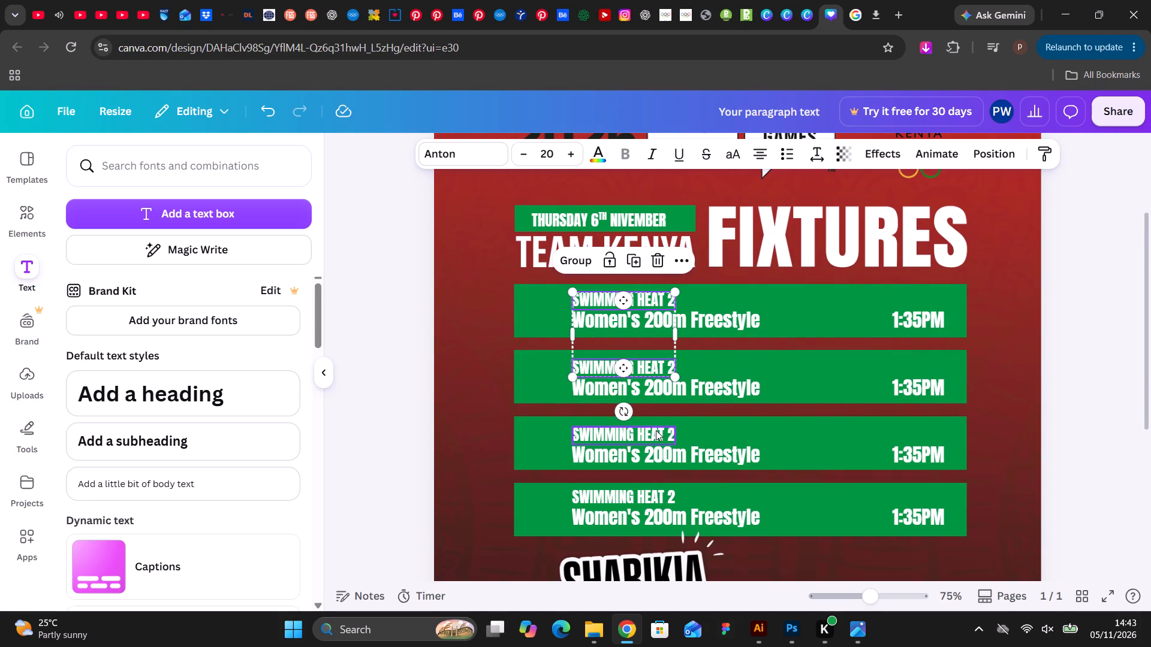
Include the third and fourth "SWIMMING HEAT 2" lines in the selection and reduce all four lines to font size 18.
{"action": "left_click", "coordinate": [656, 430], "text": "shift"}
{"action": "left_click", "coordinate": [658, 495], "text": "shift"}
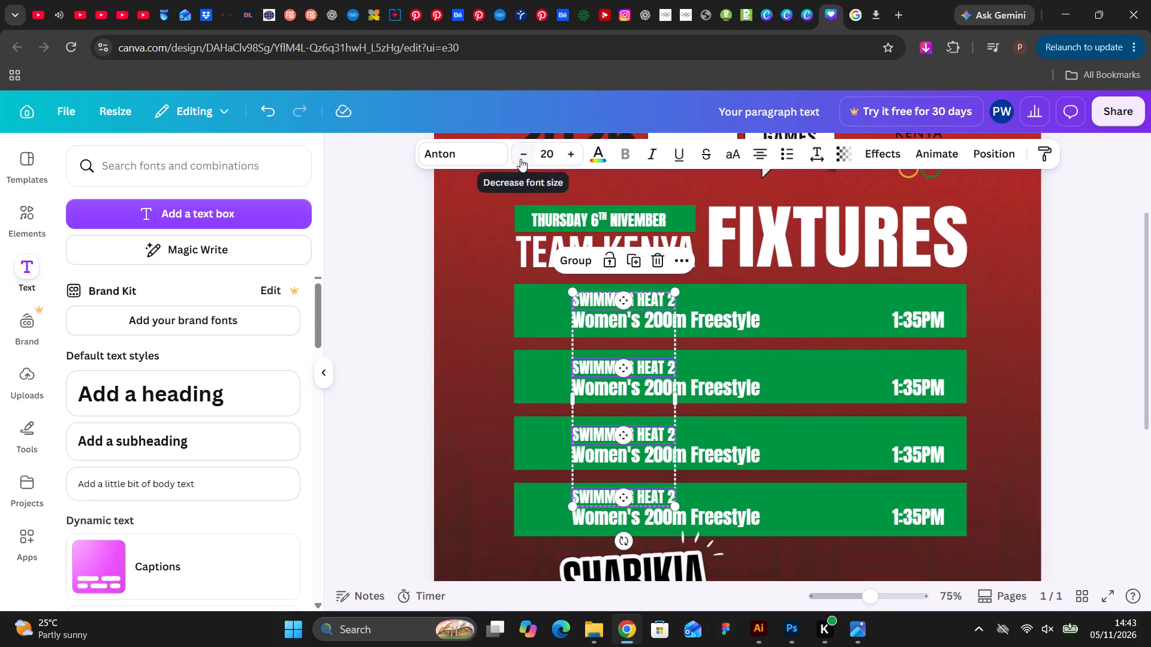
{"action": "left_click", "coordinate": [520, 159]}
{"action": "left_click", "coordinate": [520, 159]}
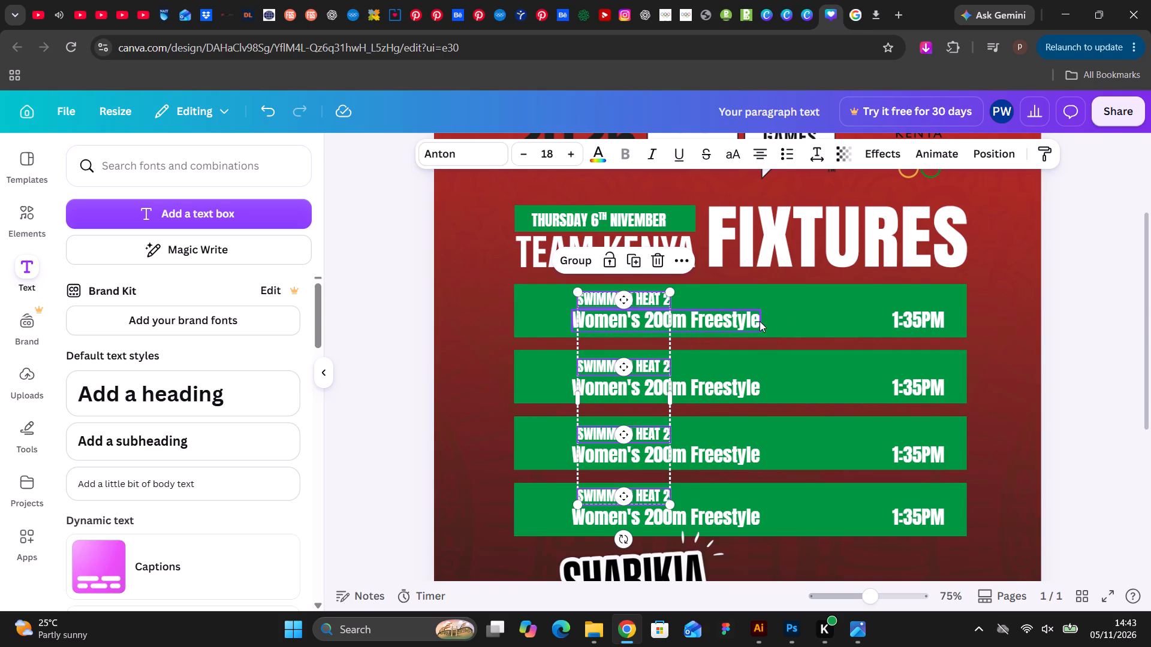
Nudge the four "SWIMMING HEAT 2" lines left until they align with the start of the "Women's 200m Freestyle" lines below them.
{"action": "key", "text": "Left"}
{"action": "key", "text": "Left"}
{"action": "key", "text": "Left"}
{"action": "key", "text": "Left"}
{"action": "key", "text": "Left"}
{"action": "key", "text": "Left"}
{"action": "key", "text": "Left"}
{"action": "key", "text": "Left"}
{"action": "key", "text": "Left"}
{"action": "key", "text": "Left"}
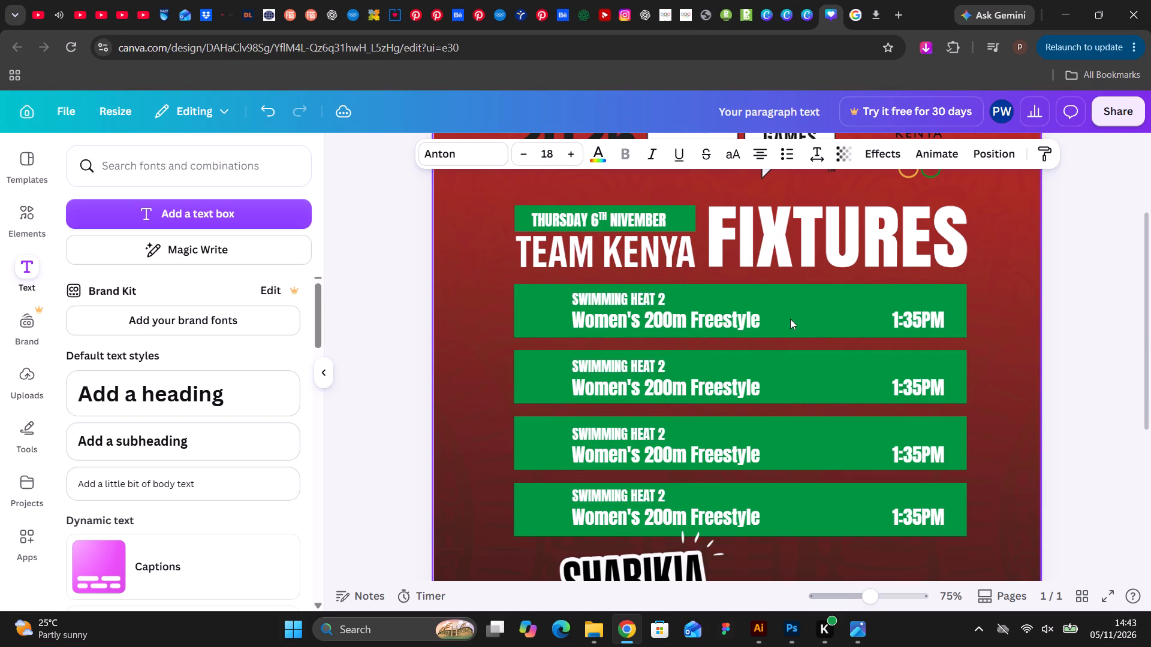
{"action": "key", "text": "Left"}
{"action": "key", "text": "Right"}
{"action": "left_click", "coordinate": [1023, 331]}
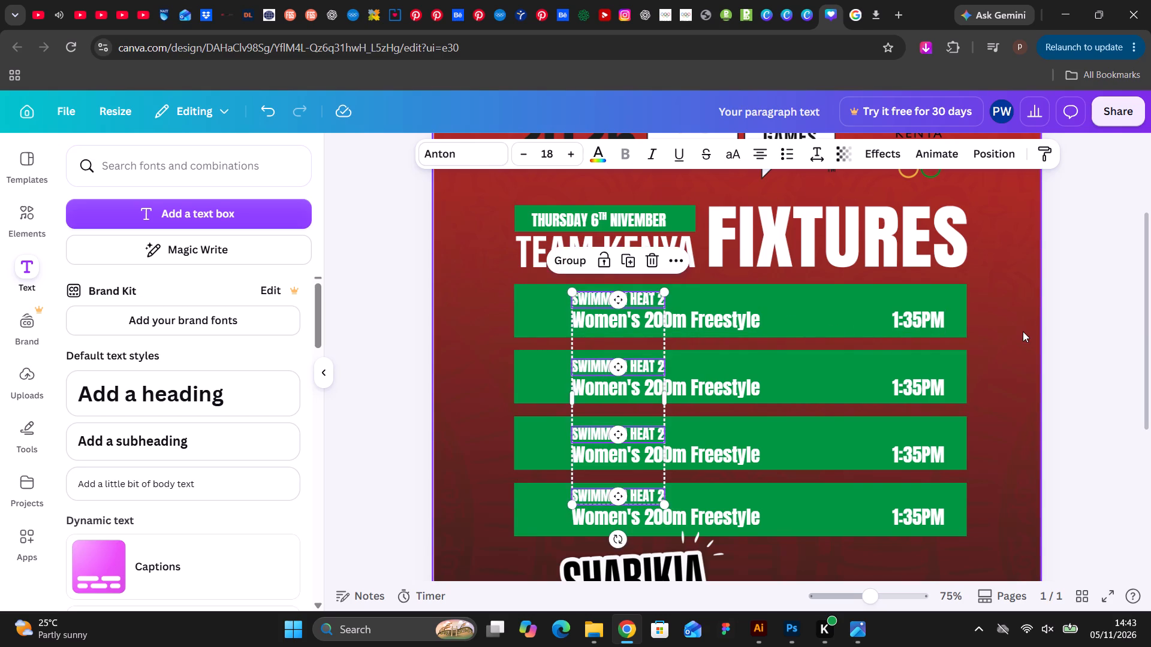
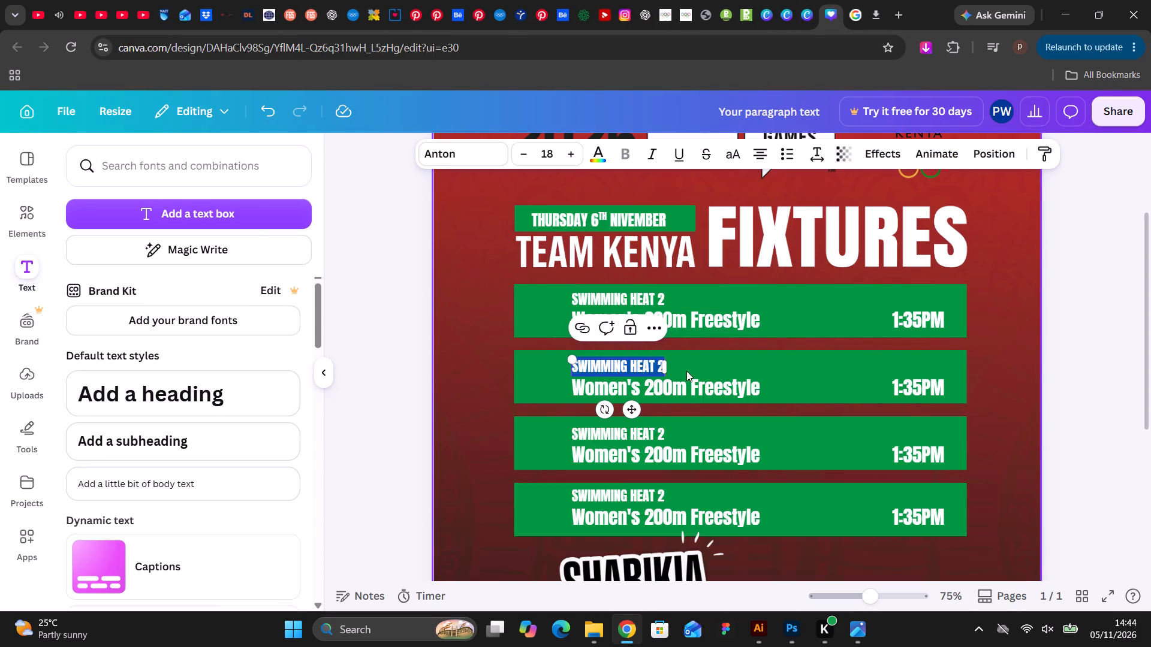
Replace the "SWIMMING HEAT 2" line on the second green bar with "3x3 BAKETBALL".
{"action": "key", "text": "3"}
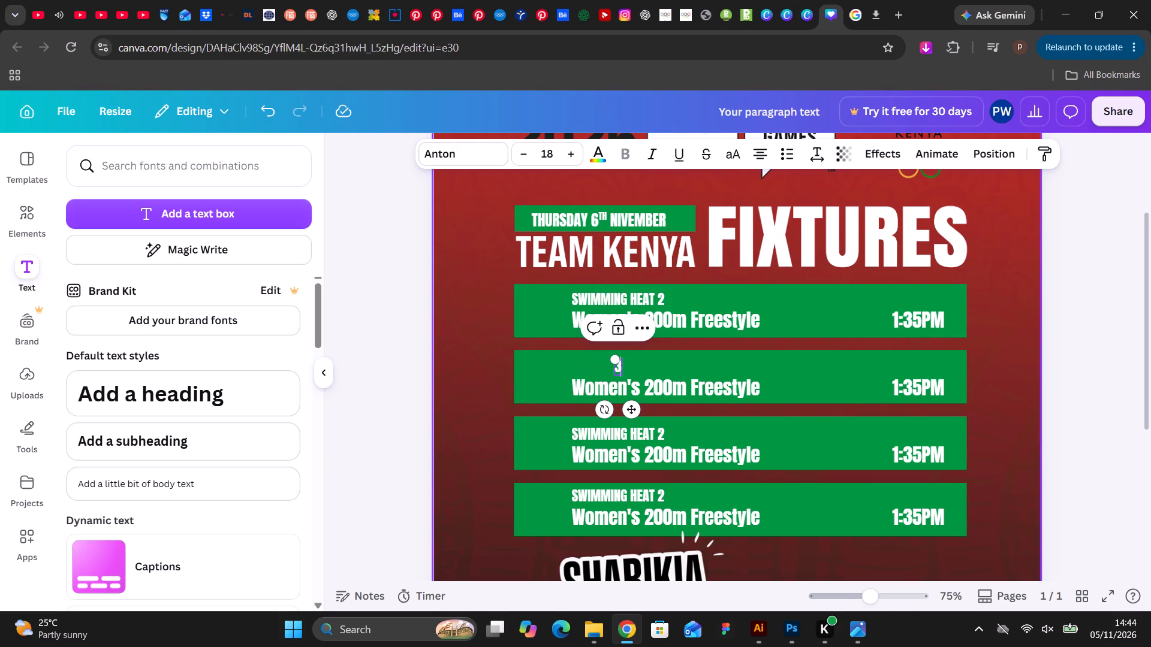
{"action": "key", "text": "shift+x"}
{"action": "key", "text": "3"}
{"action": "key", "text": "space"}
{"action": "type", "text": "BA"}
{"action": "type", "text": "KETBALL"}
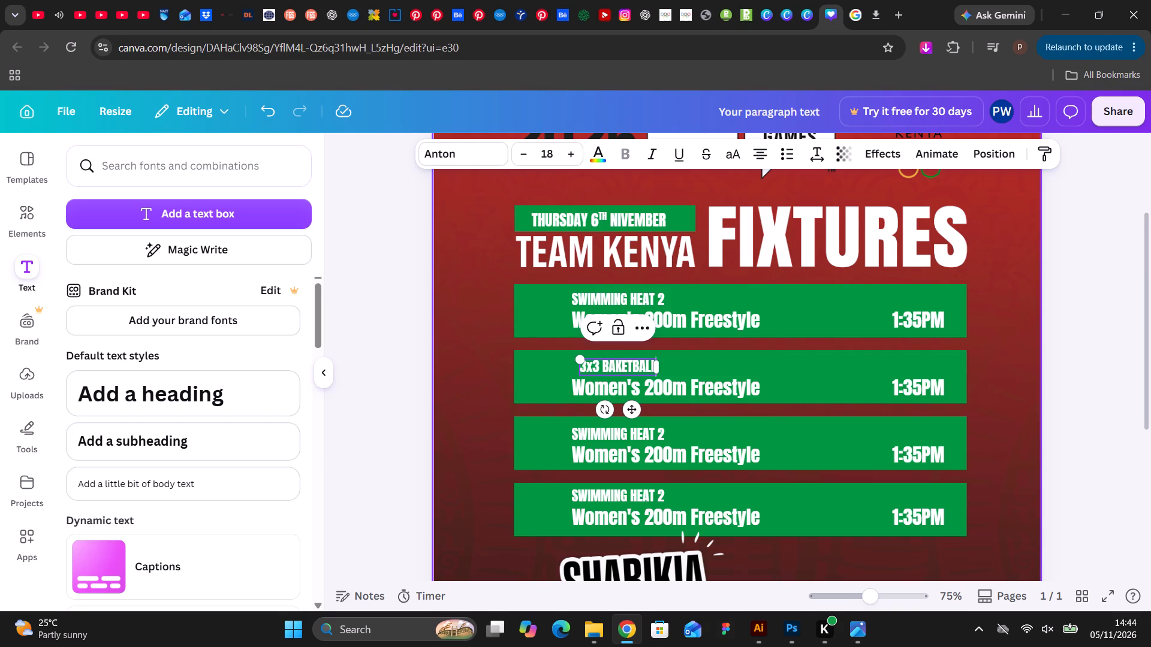
Complete the upper line on the second green bar by adding "POOL A", so it reads "3x3 BAKETBALL POOL A".
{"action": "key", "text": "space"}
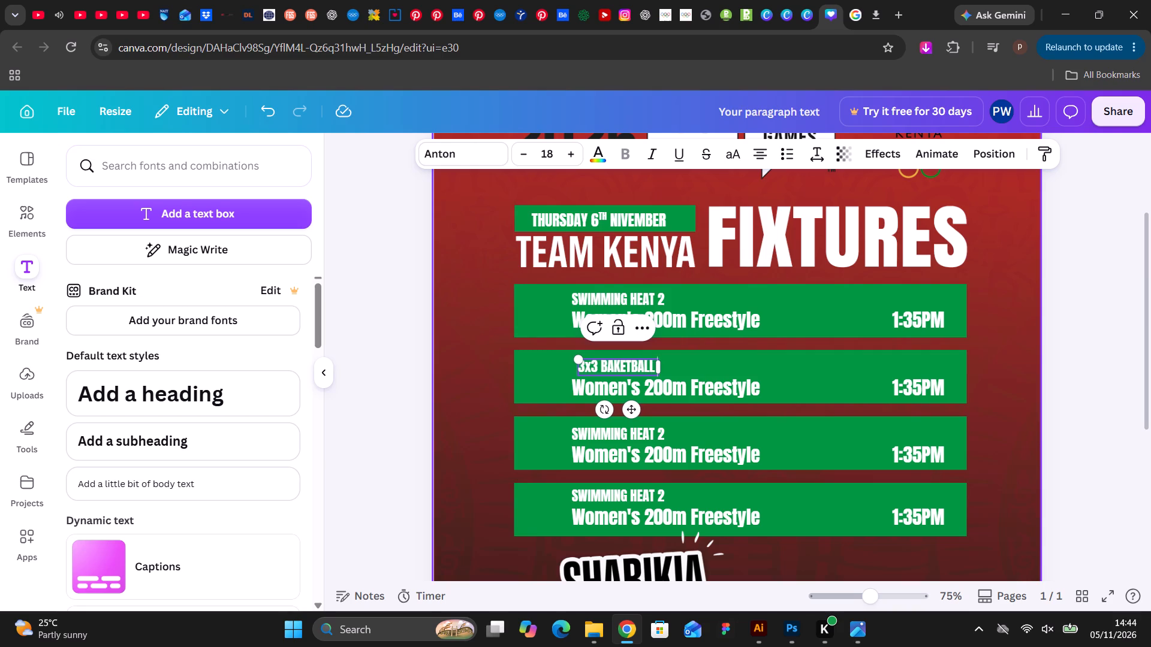
{"action": "type", "text": "POO"}
{"action": "type", "text": "LA"}
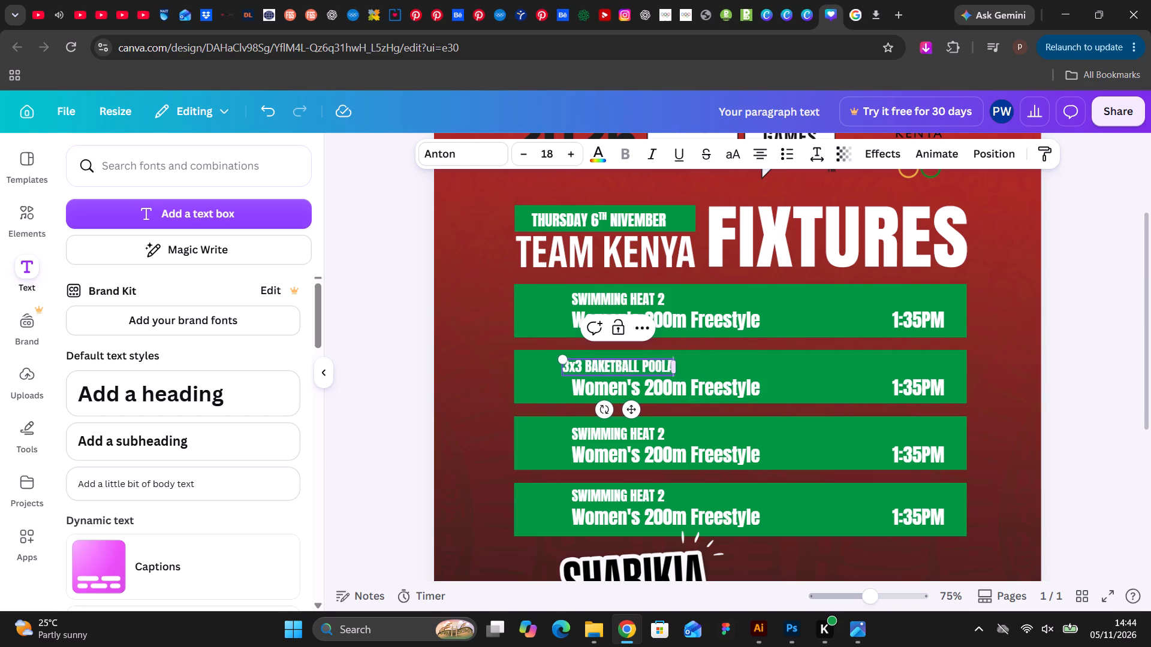
{"action": "left_click", "coordinate": [668, 368]}
{"action": "key", "text": "space"}
{"action": "left_click", "coordinate": [1000, 344]}
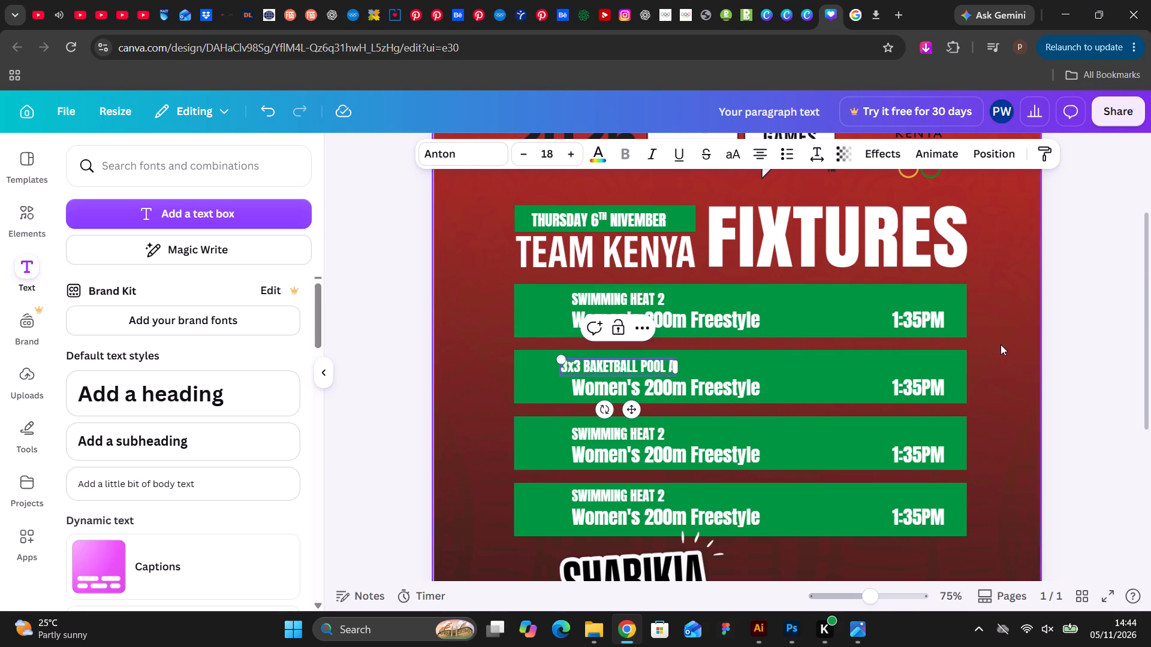
Shift the "3x3 BAKETBALL POOL A" line so its start aligns with the event text on the other green bars.
{"action": "left_click_drag", "start_coordinate": [637, 368], "coordinate": [645, 368]}
Replace "Women's 200m Freestyle" on the second green bar with the copied text "Women Pool Round".
{"action": "double_click", "coordinate": [731, 392]}
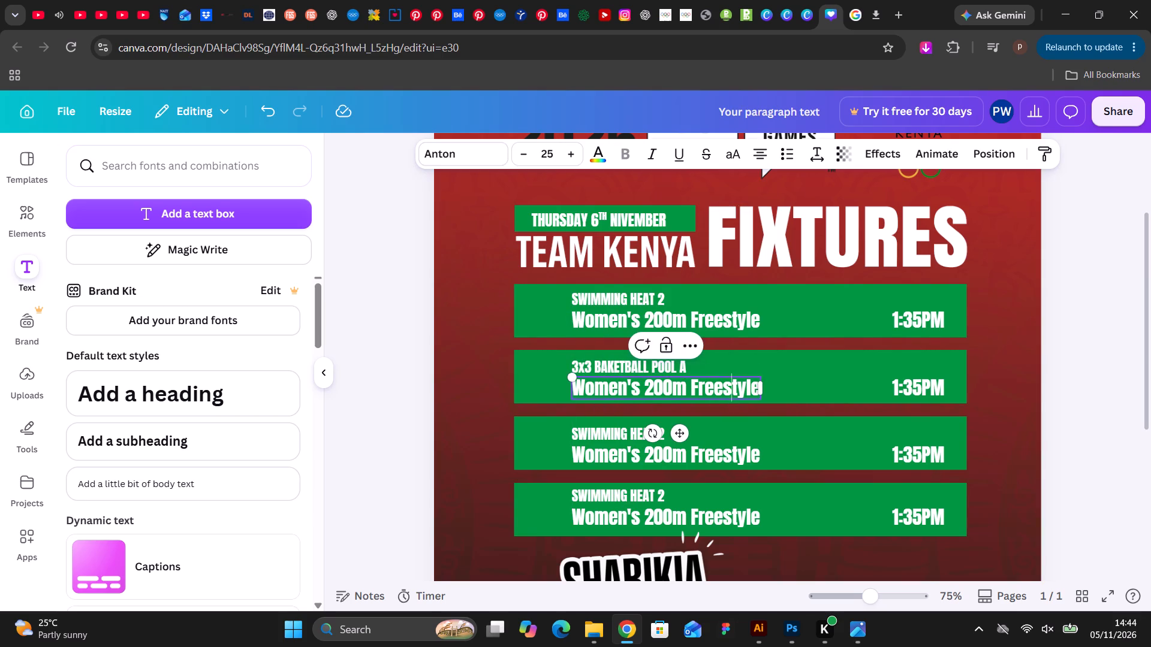
{"action": "double_click", "coordinate": [731, 392]}
{"action": "triple_click", "coordinate": [731, 392]}
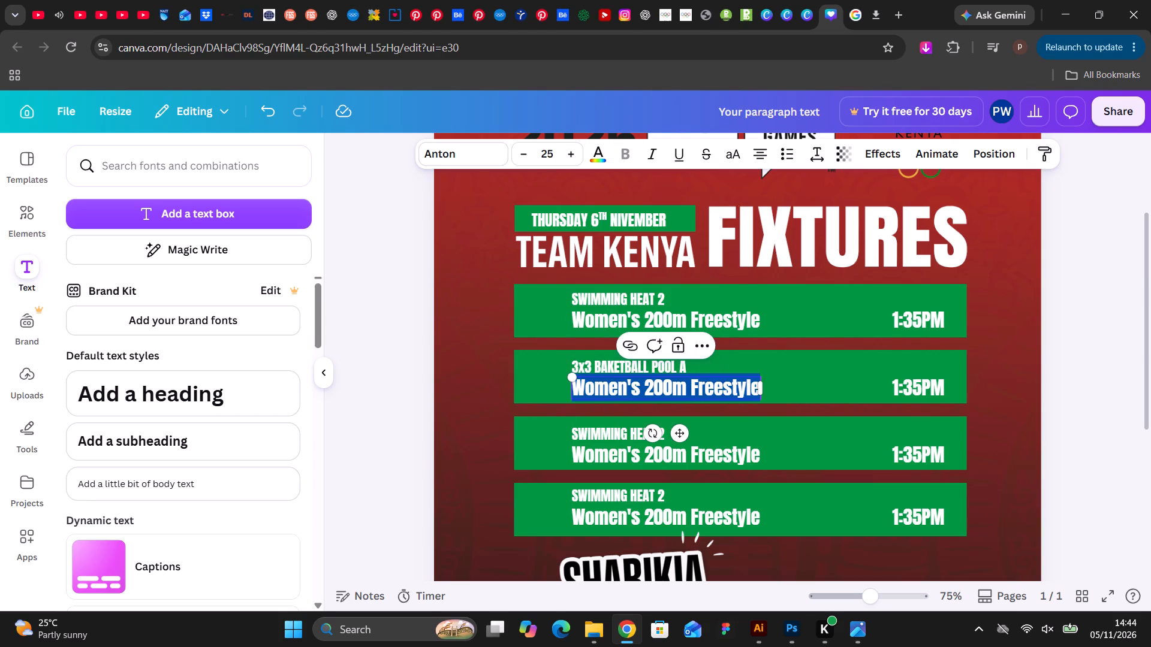
{"action": "key", "text": "ctrl+v"}
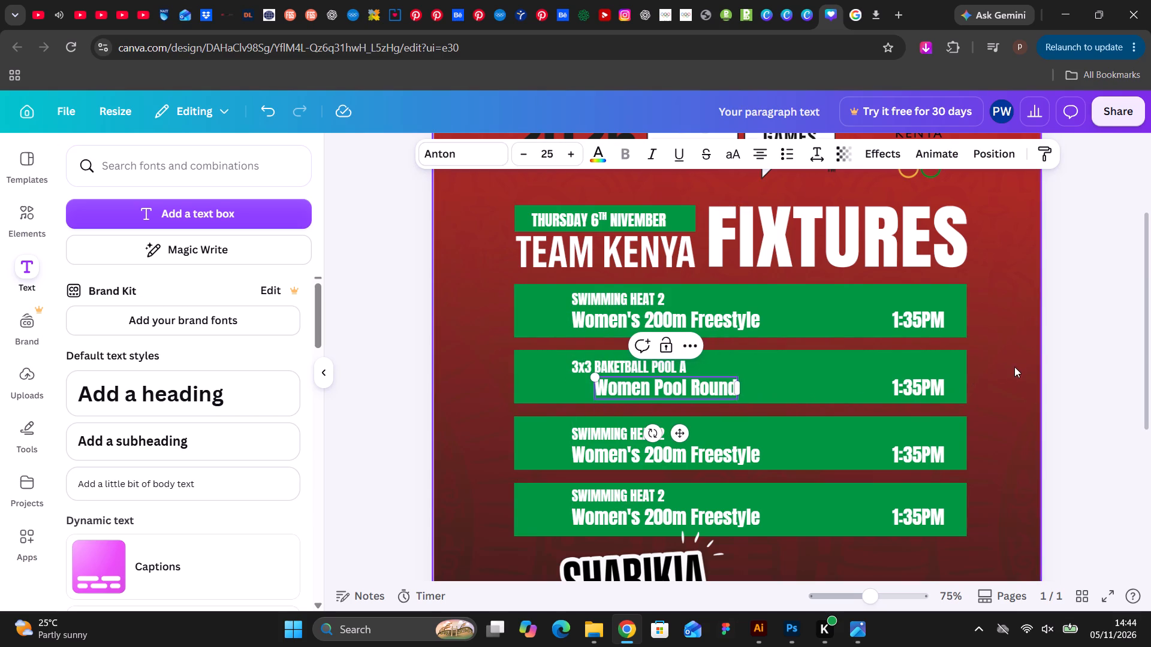
{"action": "left_click", "coordinate": [1020, 362]}
Move "Women Pool Round" horizontally so its start aligns with the "3x3 BAKETBALL POOL A" line above it.
{"action": "left_click_drag", "start_coordinate": [719, 392], "coordinate": [707, 392]}
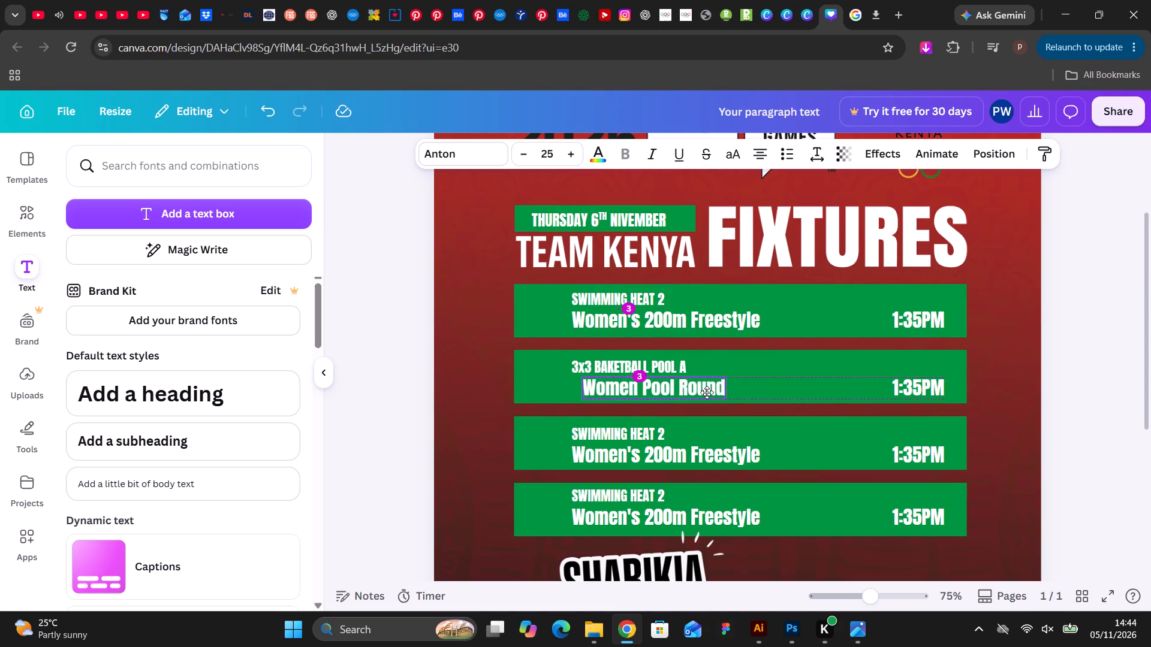
{"action": "left_click_drag", "start_coordinate": [707, 392], "coordinate": [700, 394]}
{"action": "left_click", "coordinate": [1021, 377]}
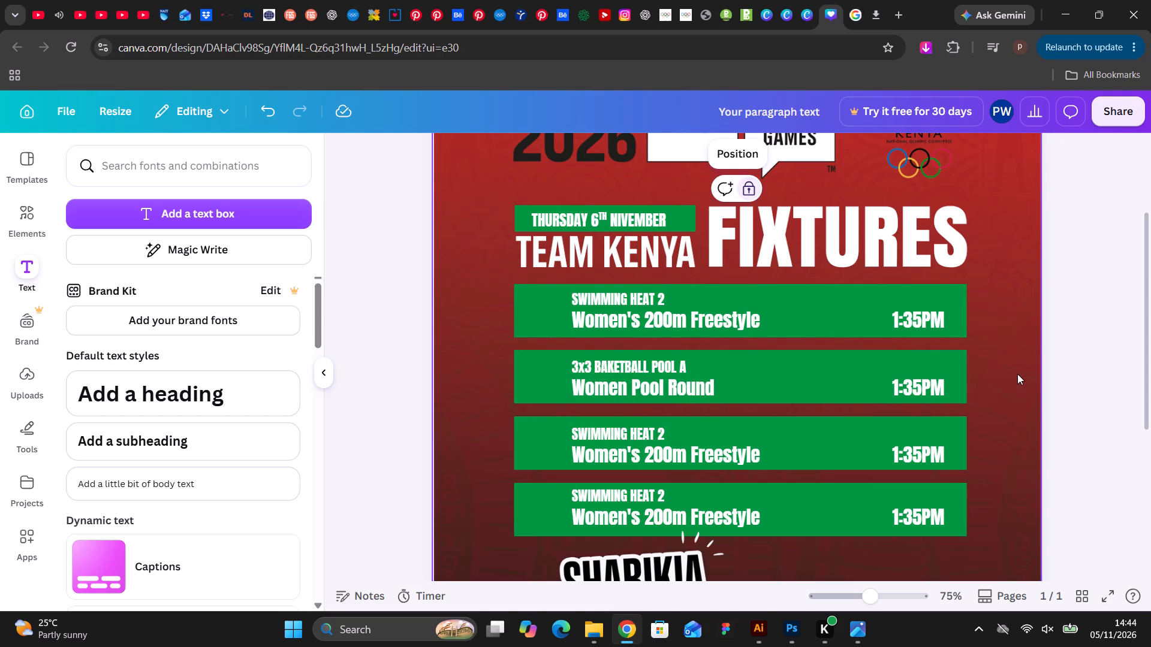
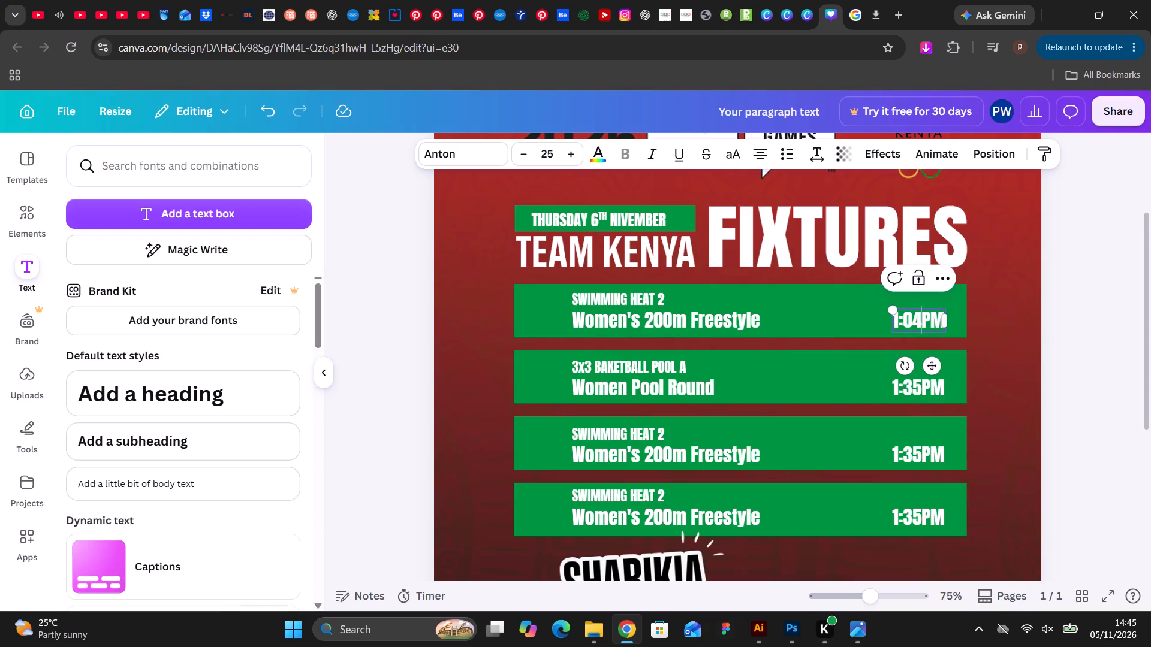
{"action": "double_click", "coordinate": [919, 385]}
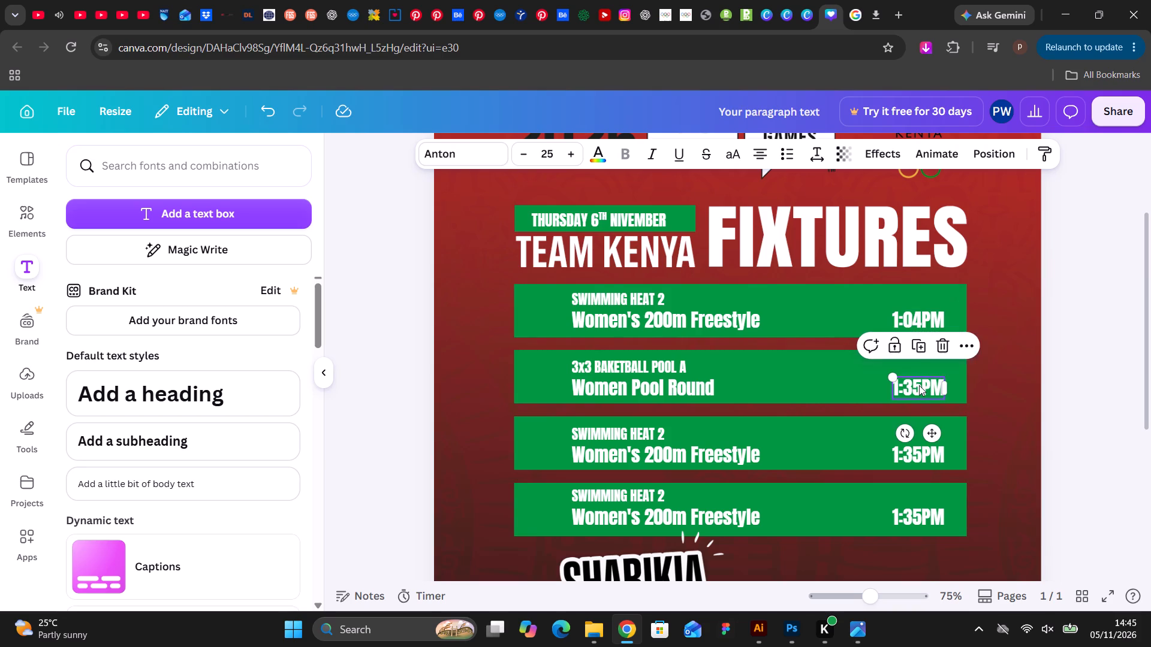
{"action": "left_click", "coordinate": [919, 385]}
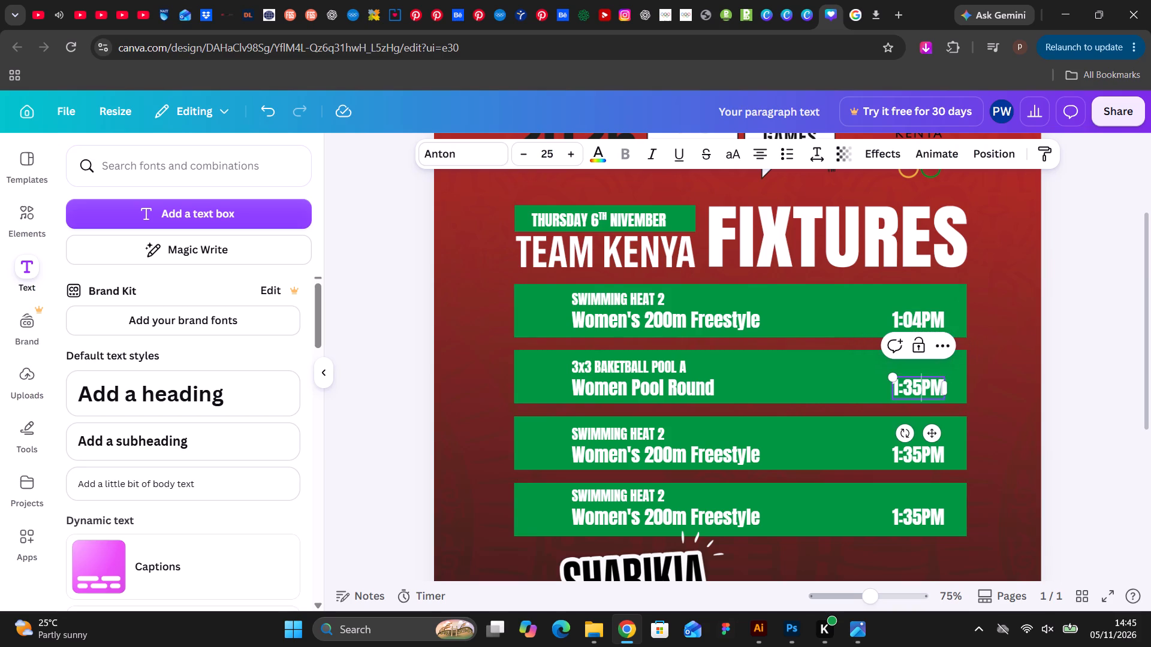
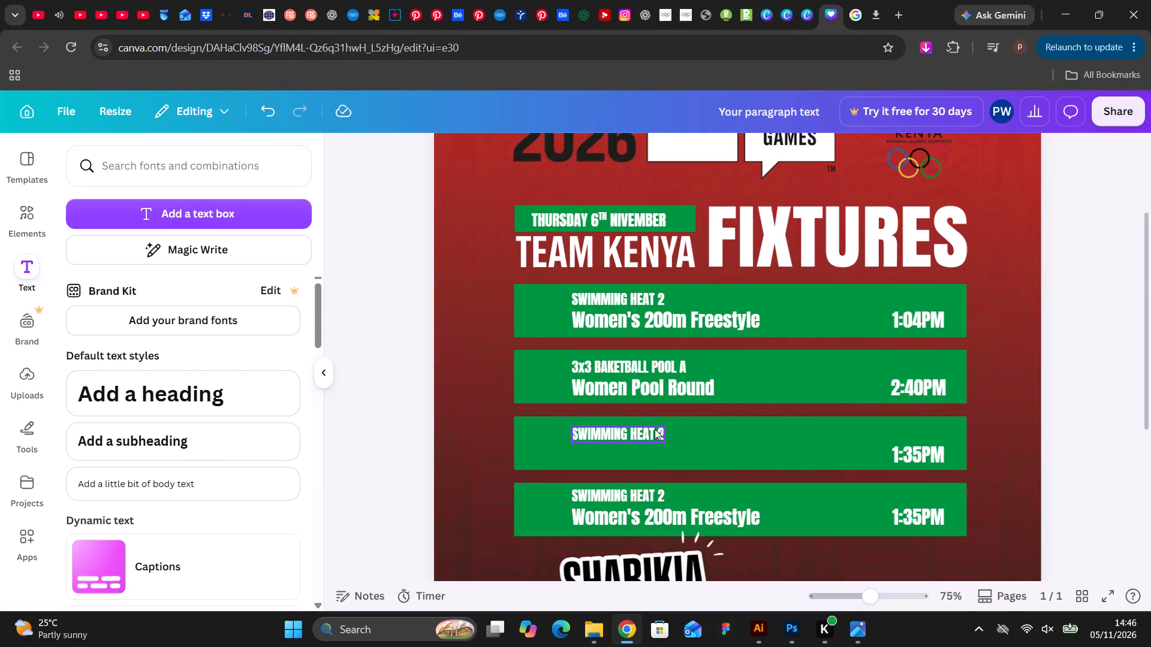
Delete the upper line "SWIMMING HEAT 2" from the third green bar.
{"action": "left_click", "coordinate": [655, 430]}
{"action": "key", "text": "BackSpace"}
Add "GAME" to the second bar's upper line, making "3x3 BAKETBALL POOL A GAME", and realign it with the start of "Women Pool Round".
{"action": "left_click", "coordinate": [677, 368]}
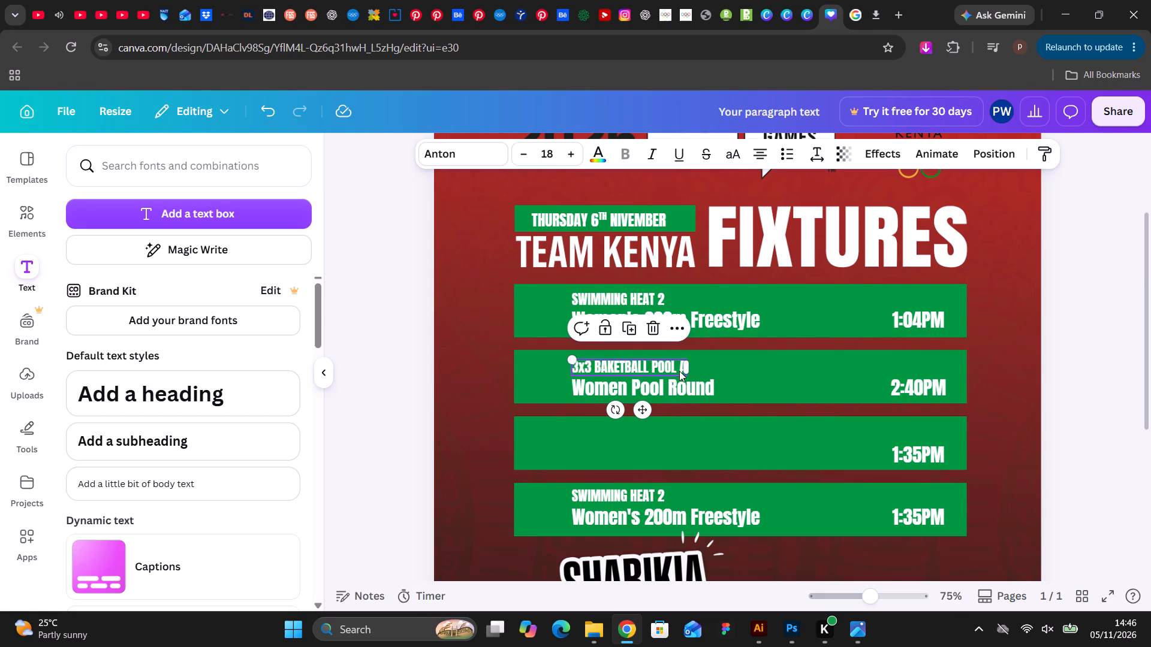
{"action": "left_click", "coordinate": [1048, 393]}
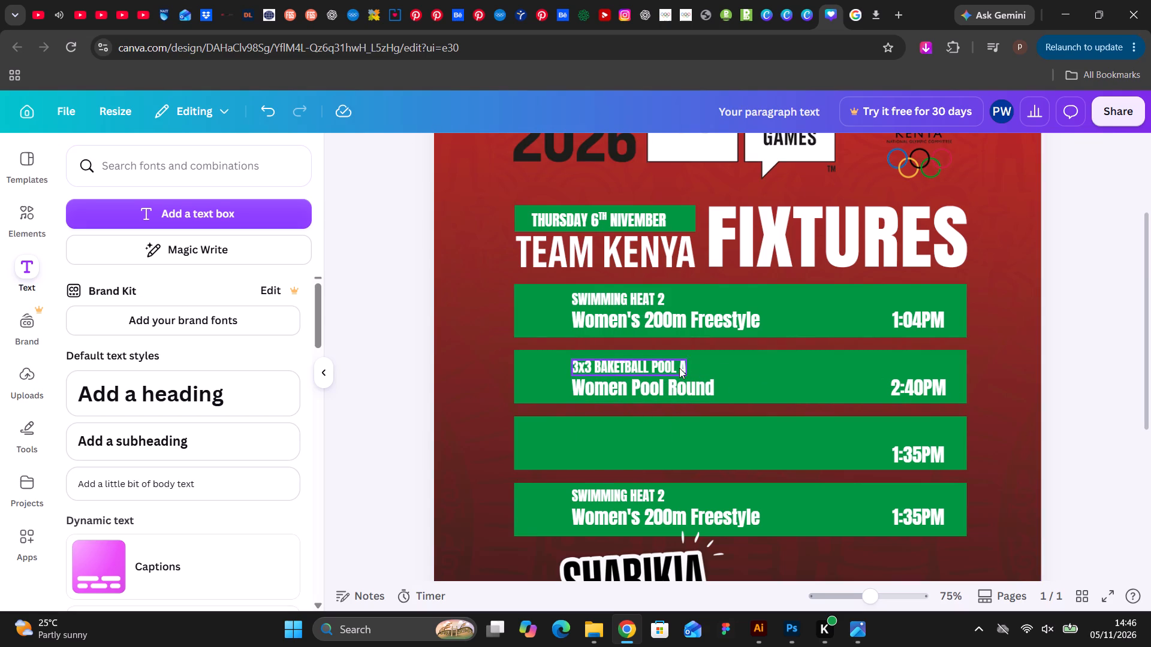
{"action": "double_click", "coordinate": [679, 368]}
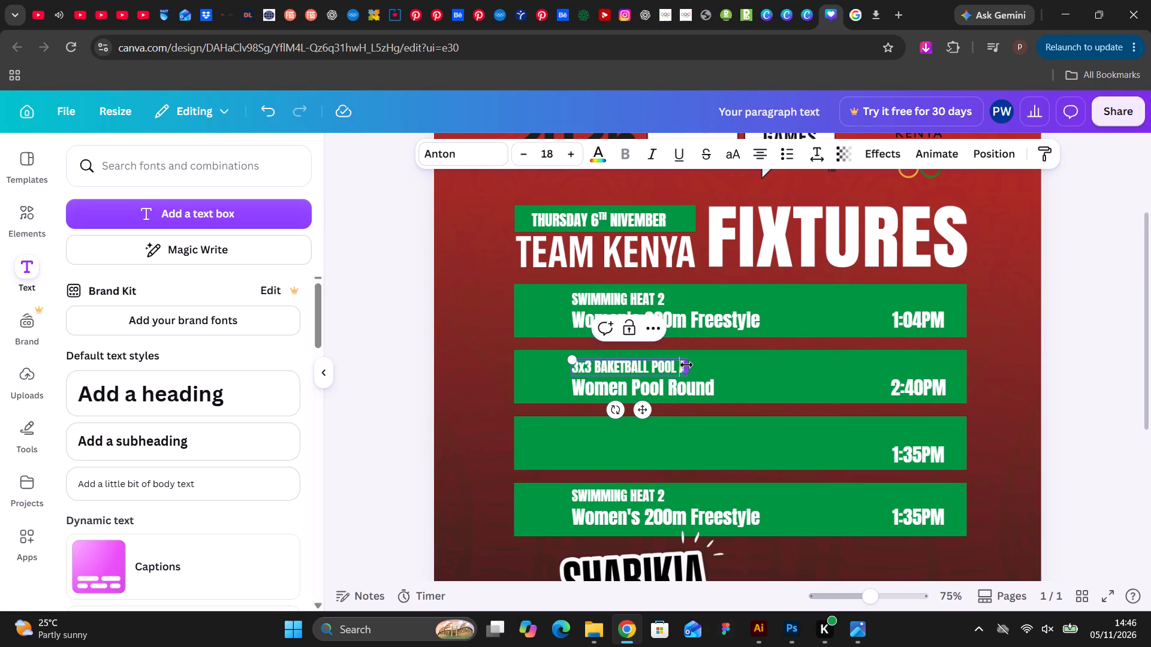
{"action": "key", "text": "Right"}
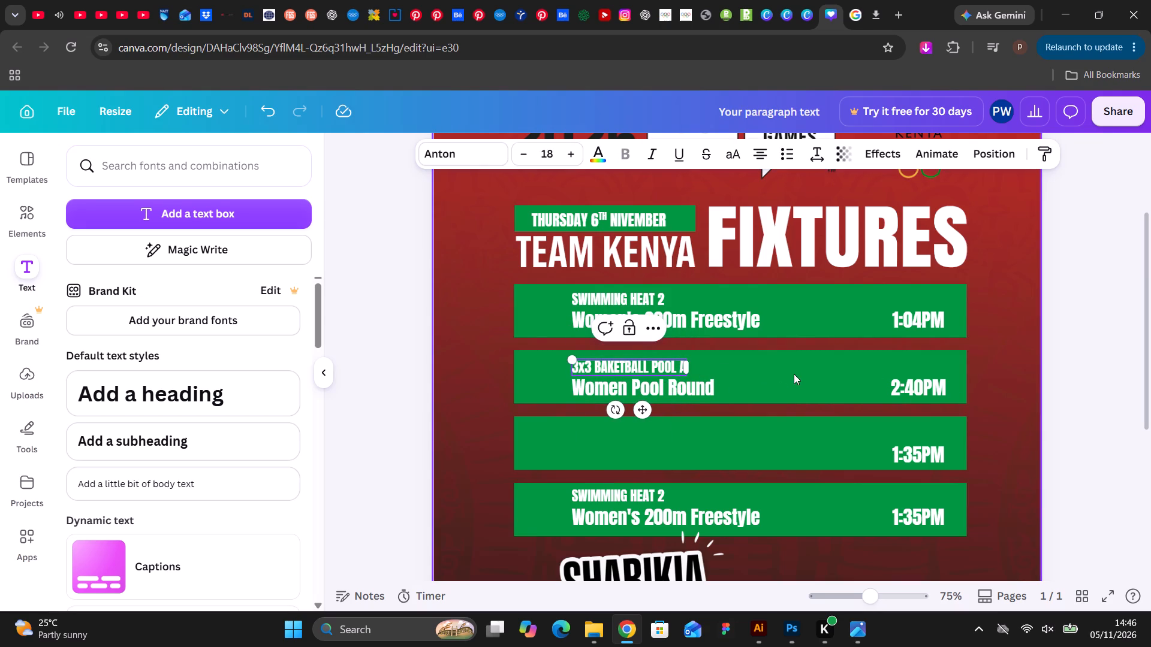
{"action": "key", "text": "space"}
{"action": "type", "text": "GAME"}
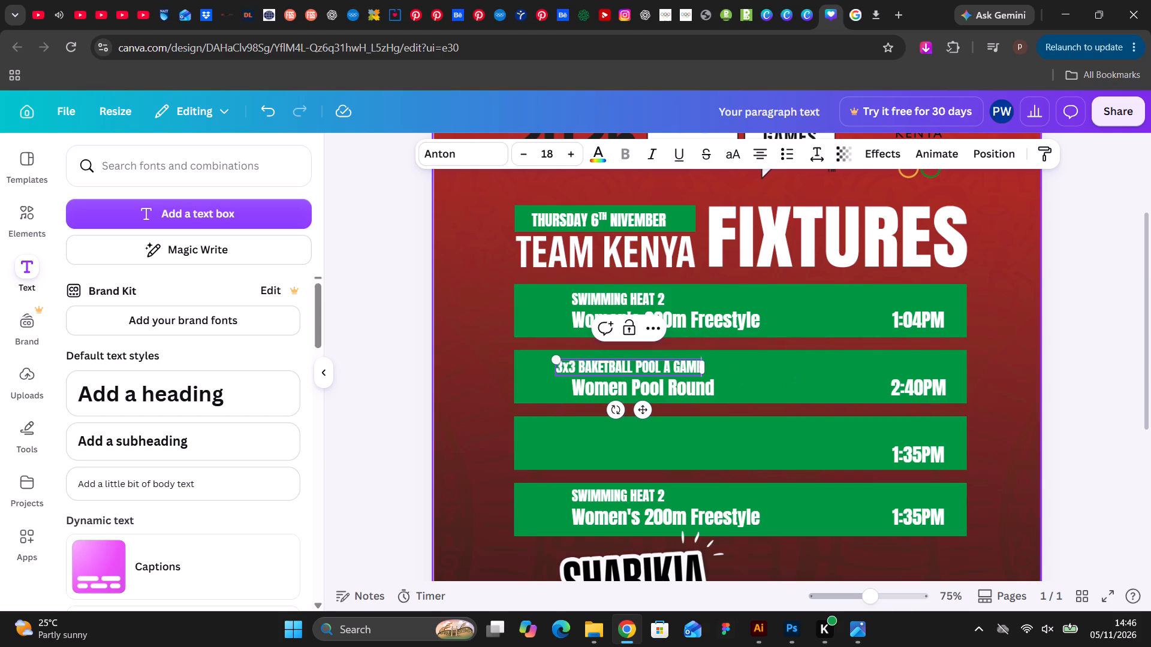
{"action": "left_click", "coordinate": [1020, 334]}
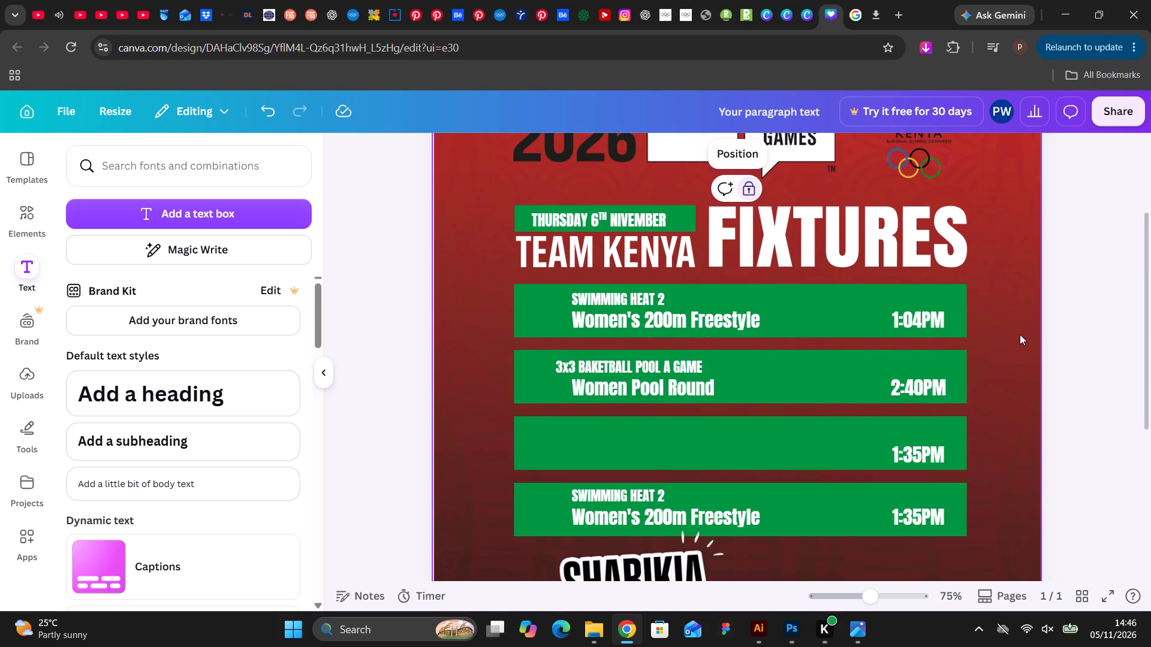
{"action": "left_click_drag", "start_coordinate": [694, 367], "coordinate": [705, 365]}
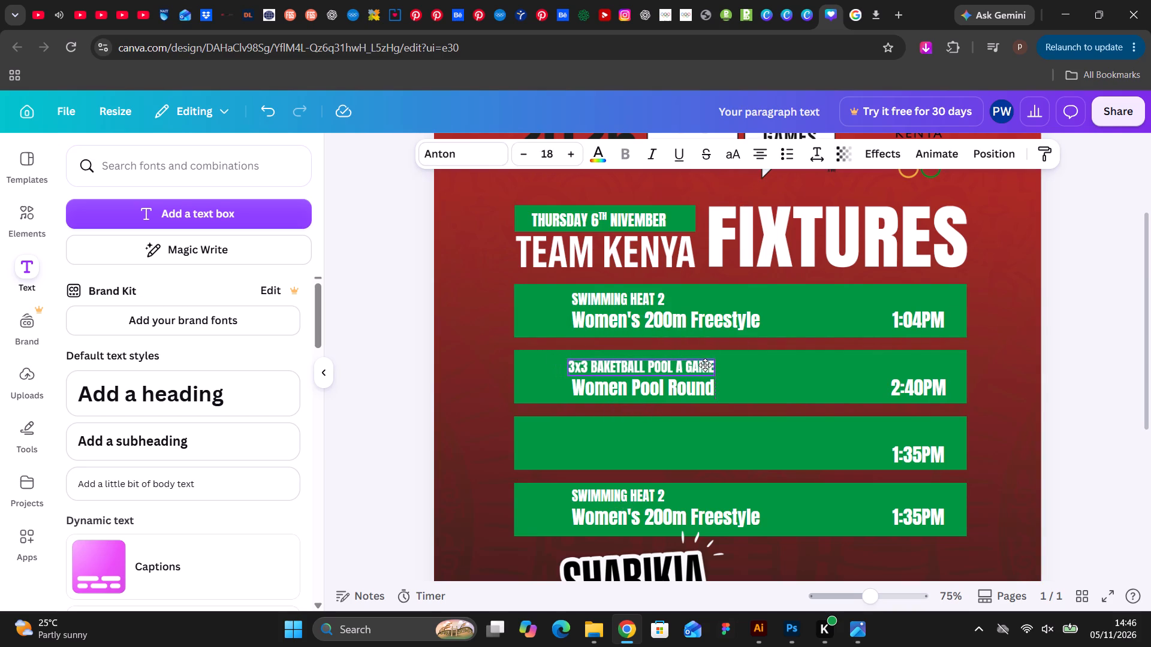
{"action": "left_click_drag", "start_coordinate": [705, 365], "coordinate": [710, 365]}
{"action": "left_click", "coordinate": [1069, 379]}
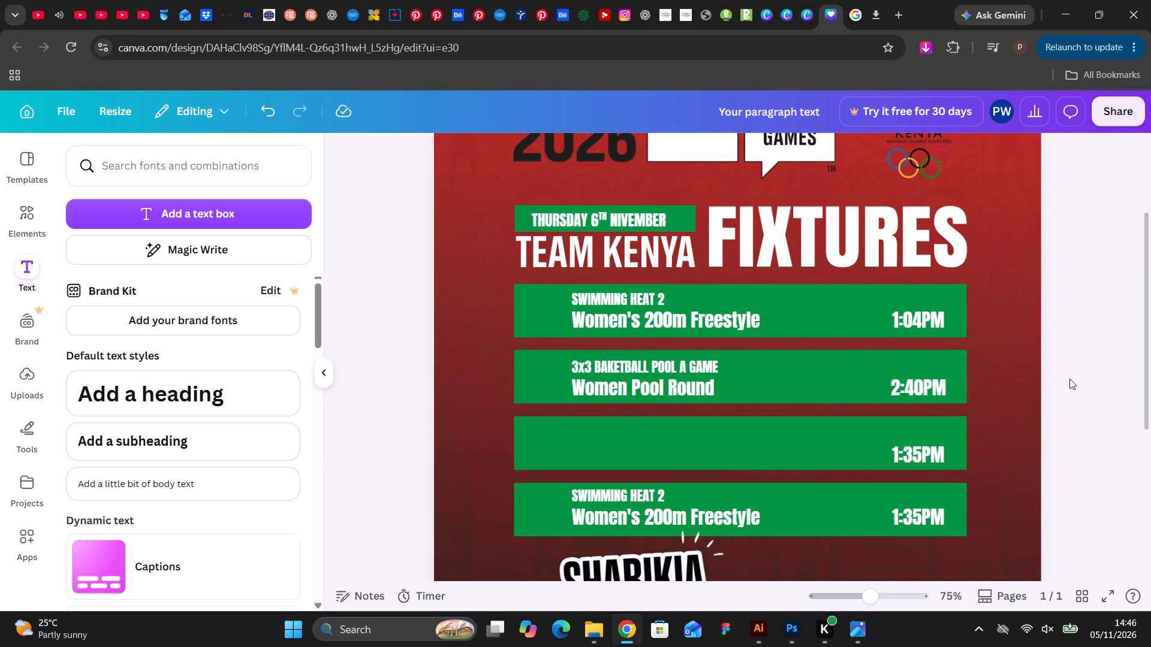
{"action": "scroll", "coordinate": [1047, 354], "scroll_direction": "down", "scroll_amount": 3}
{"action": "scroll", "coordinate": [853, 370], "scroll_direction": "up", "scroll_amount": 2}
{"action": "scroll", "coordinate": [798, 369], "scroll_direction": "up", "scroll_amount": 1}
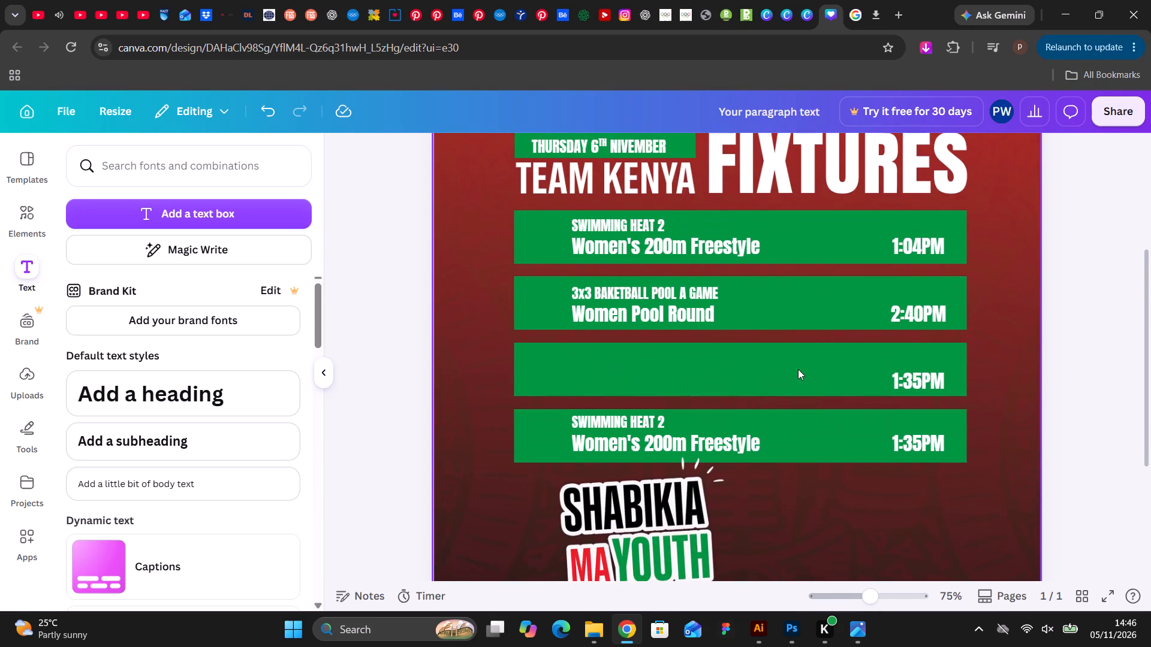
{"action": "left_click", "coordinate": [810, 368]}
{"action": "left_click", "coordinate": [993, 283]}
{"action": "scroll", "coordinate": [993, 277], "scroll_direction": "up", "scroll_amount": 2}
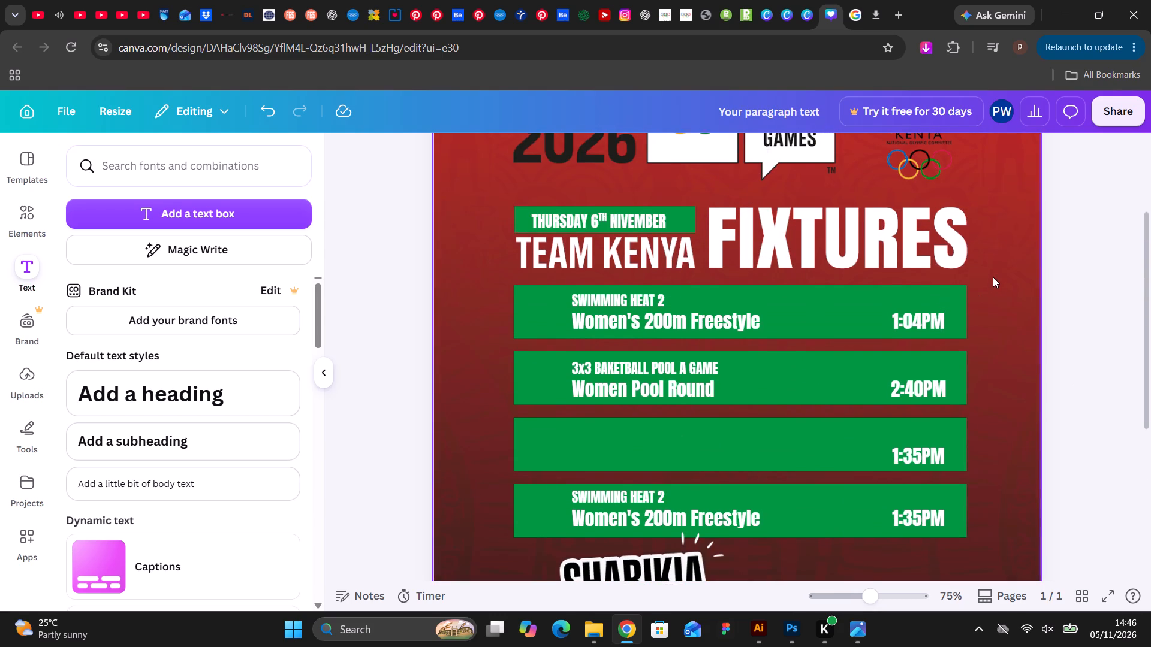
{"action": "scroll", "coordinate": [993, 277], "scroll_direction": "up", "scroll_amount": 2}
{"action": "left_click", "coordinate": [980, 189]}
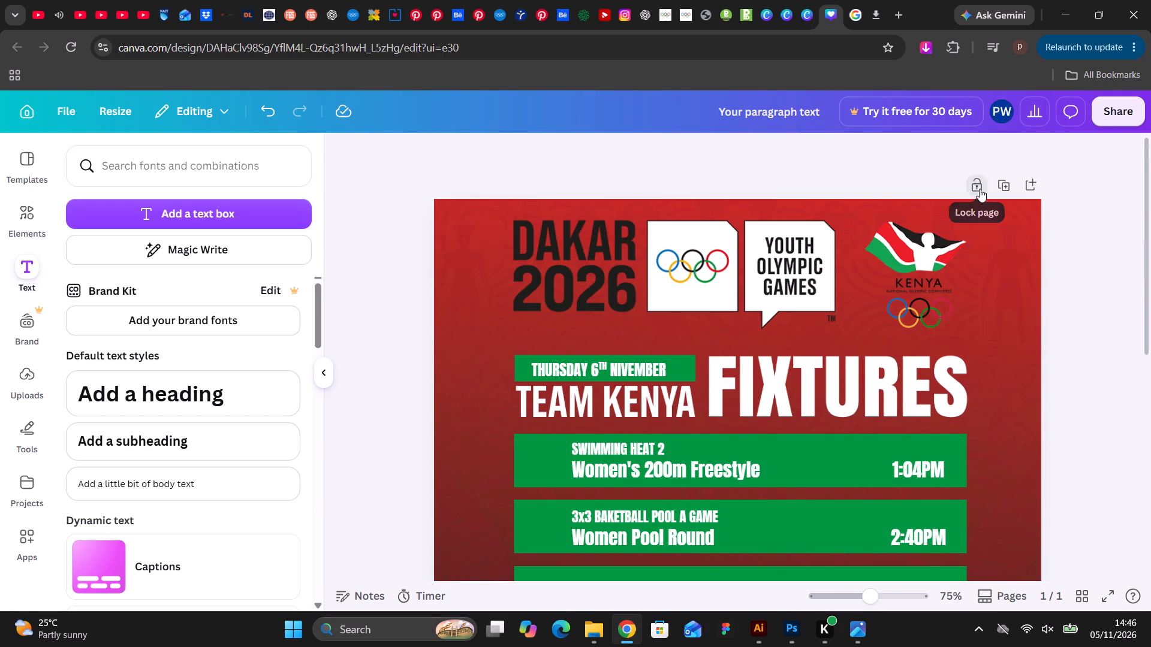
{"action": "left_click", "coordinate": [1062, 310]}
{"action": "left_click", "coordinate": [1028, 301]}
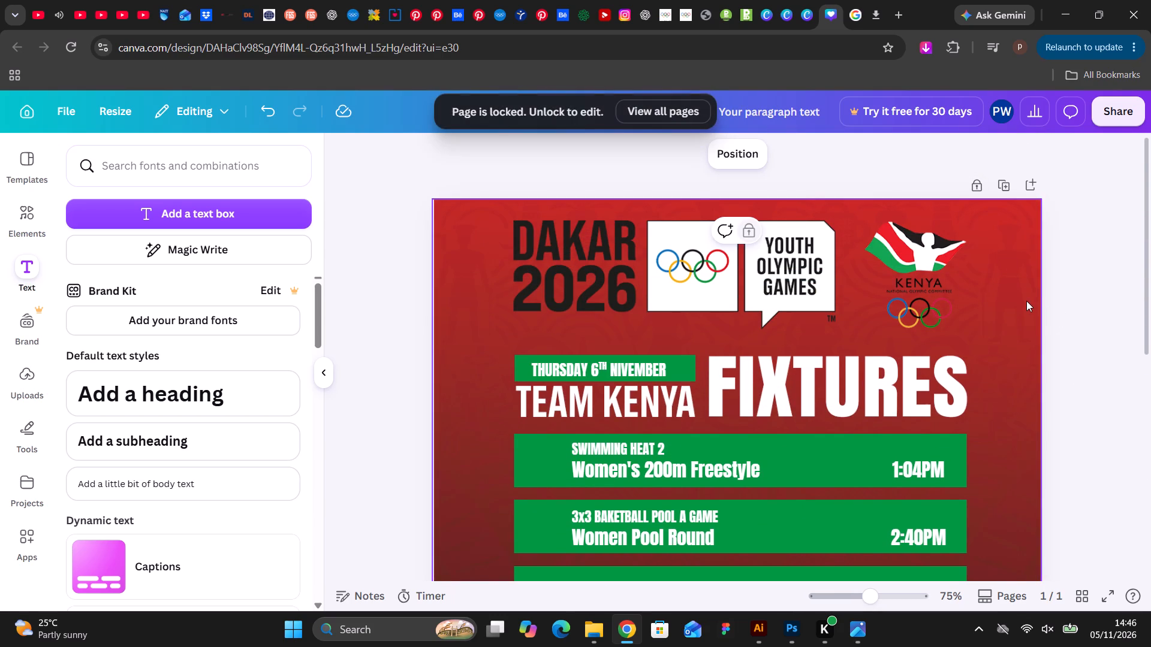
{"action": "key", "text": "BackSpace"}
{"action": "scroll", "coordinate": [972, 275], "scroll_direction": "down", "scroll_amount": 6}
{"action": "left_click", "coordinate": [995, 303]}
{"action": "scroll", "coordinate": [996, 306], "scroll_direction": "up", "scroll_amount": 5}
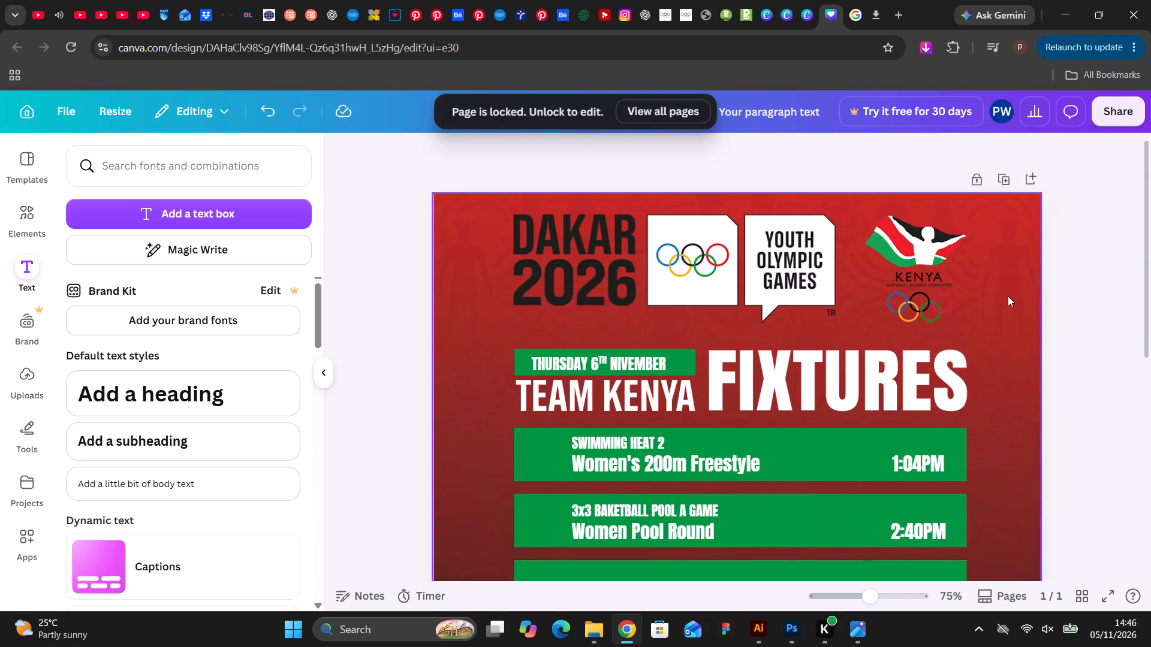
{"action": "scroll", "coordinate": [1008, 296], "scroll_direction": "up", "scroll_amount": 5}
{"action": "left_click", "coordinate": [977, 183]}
Unlock the green-bar background image and delete it from the page, keeping the text boxes.
{"action": "left_click", "coordinate": [1014, 255]}
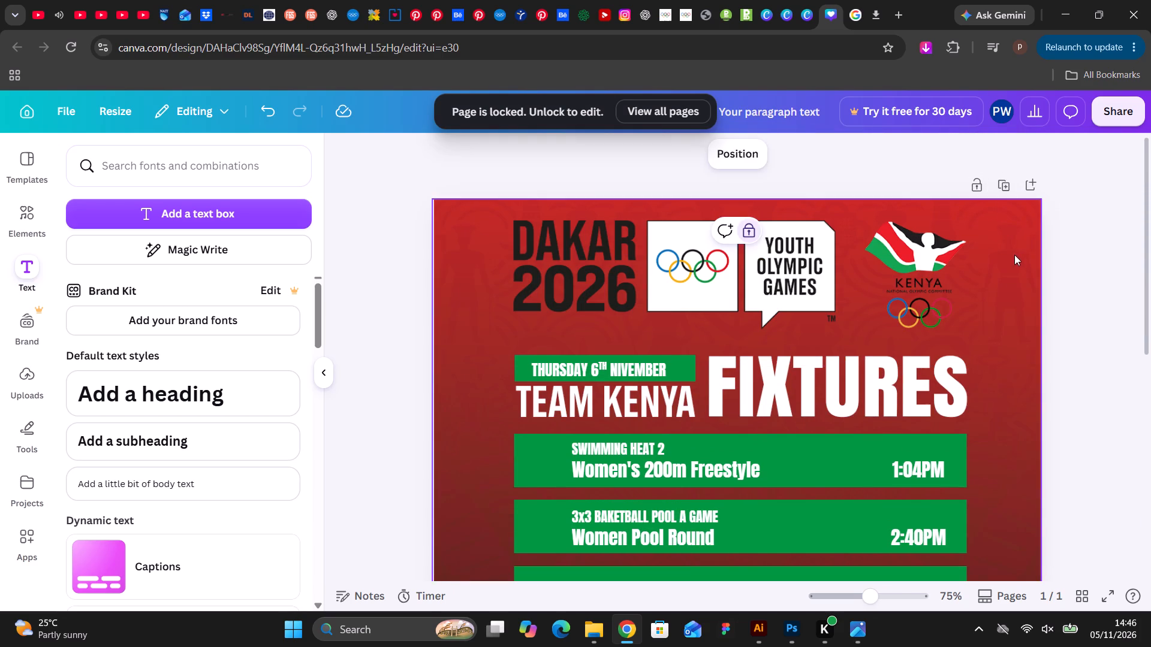
{"action": "left_click", "coordinate": [1083, 259]}
{"action": "left_click", "coordinate": [939, 258]}
{"action": "left_click", "coordinate": [1022, 267]}
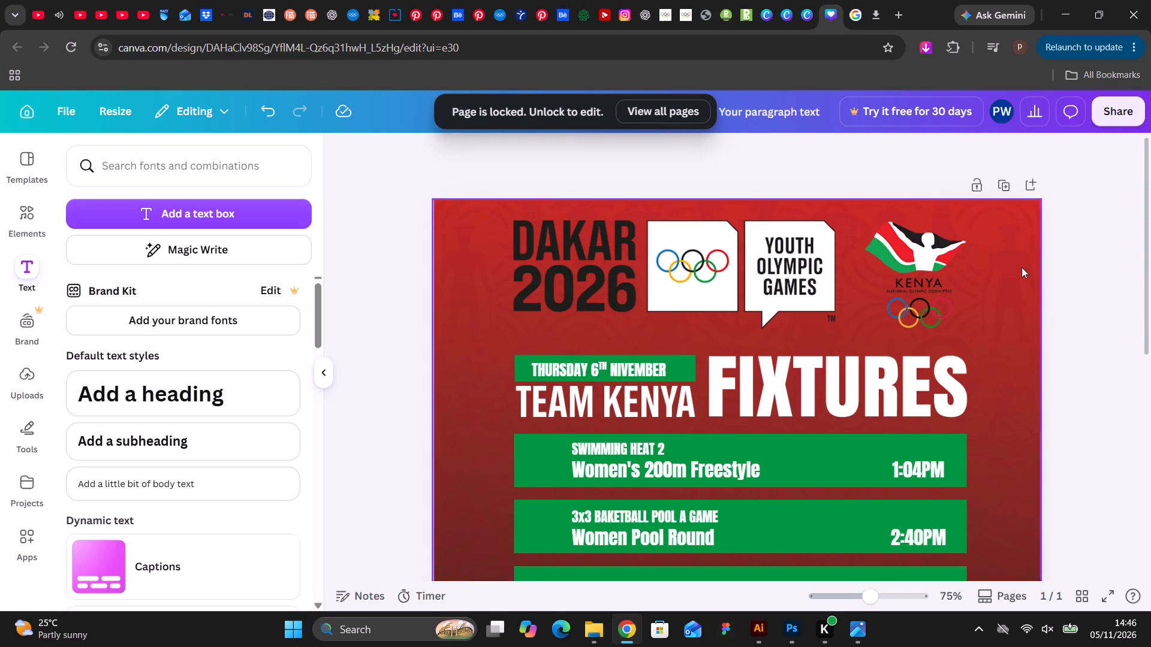
{"action": "right_click", "coordinate": [1022, 267]}
{"action": "left_click", "coordinate": [755, 234]}
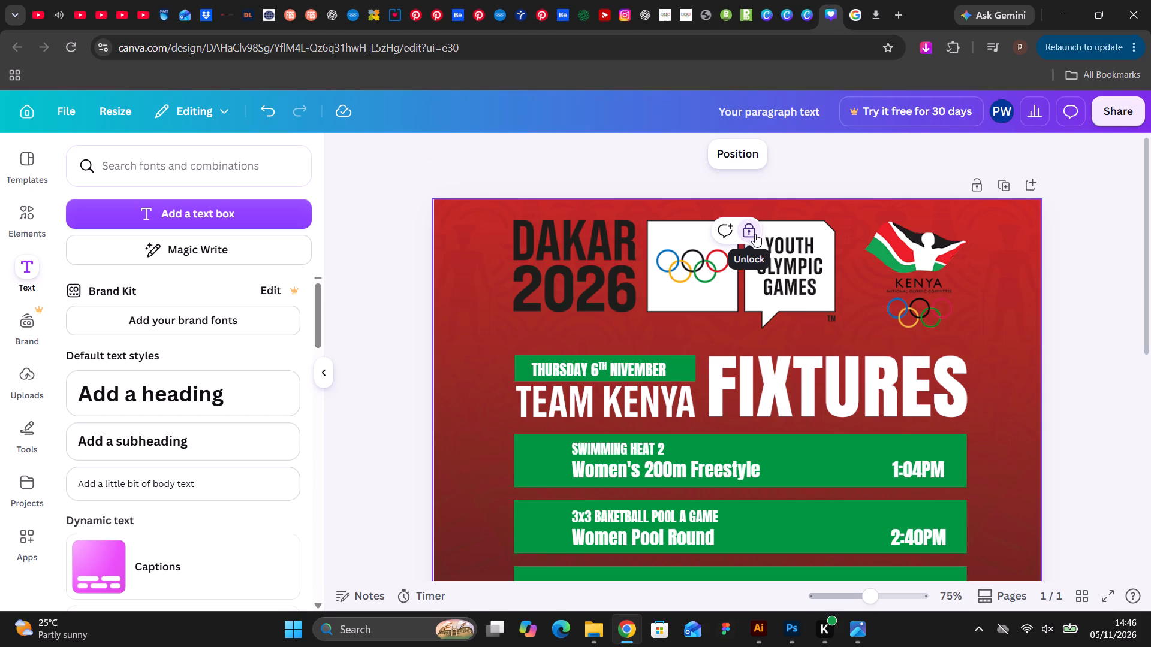
{"action": "left_click", "coordinate": [755, 234]}
{"action": "left_click", "coordinate": [1128, 289]}
{"action": "left_click", "coordinate": [1021, 271]}
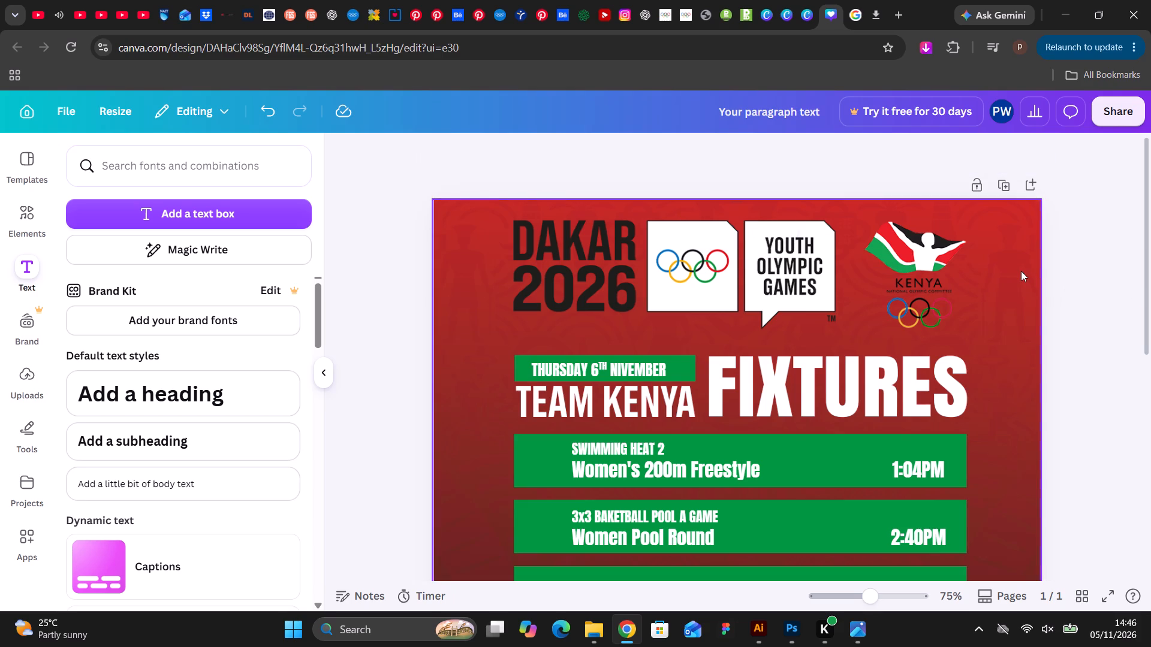
{"action": "key", "text": "BackSpace"}
Insert the uploaded background variant with yellow bars onto the page.
{"action": "scroll", "coordinate": [638, 196], "scroll_direction": "down", "scroll_amount": 2}
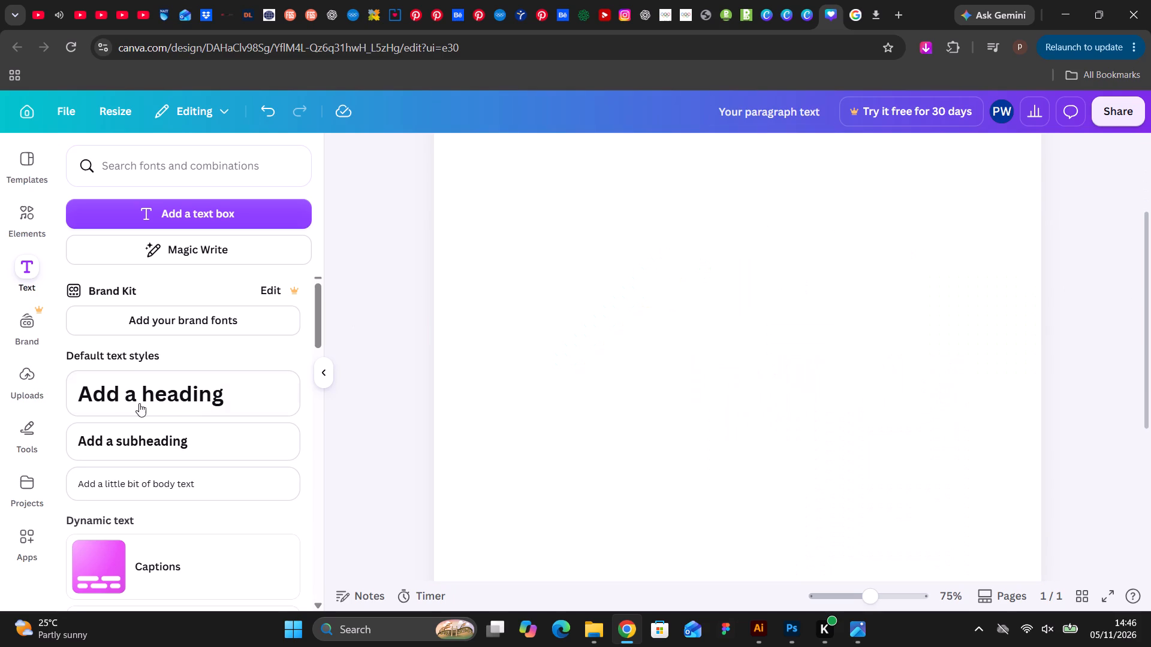
{"action": "scroll", "coordinate": [86, 469], "scroll_direction": "down", "scroll_amount": 5}
{"action": "left_click", "coordinate": [34, 384]}
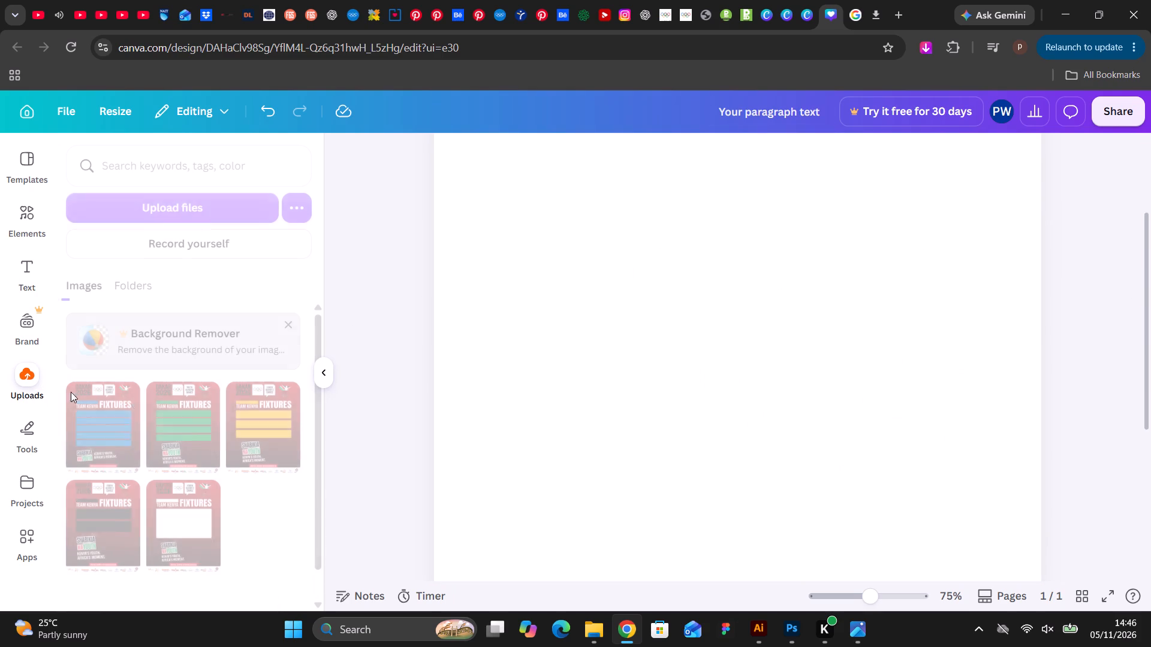
{"action": "left_click", "coordinate": [252, 433]}
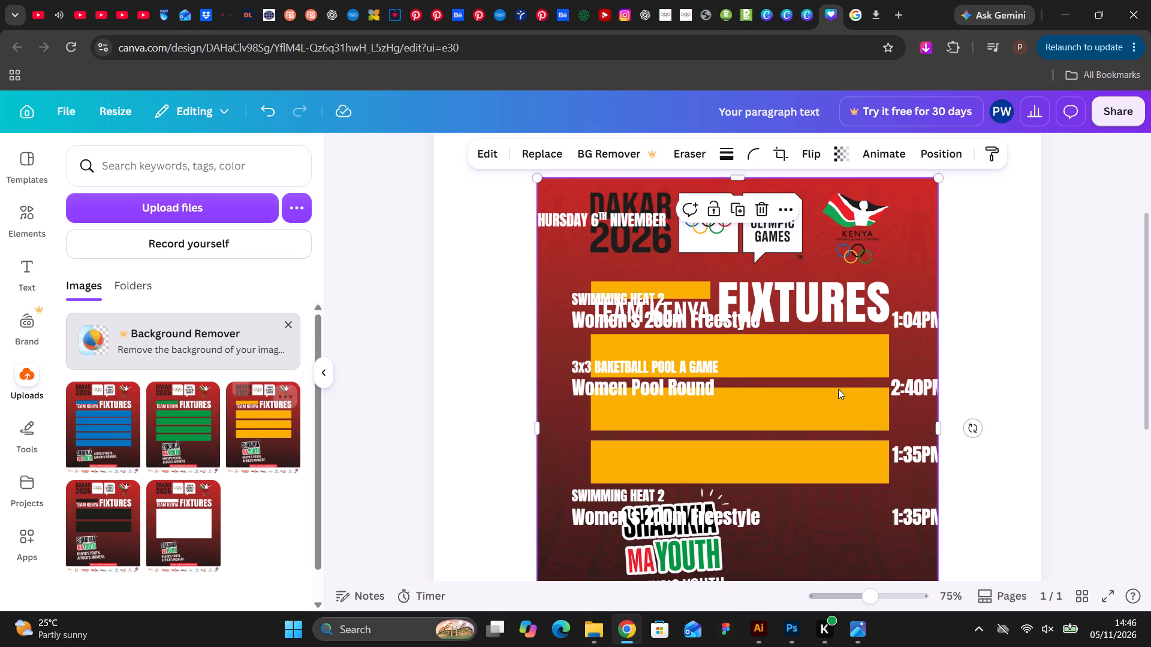
{"action": "left_click", "coordinate": [1065, 377]}
{"action": "scroll", "coordinate": [1014, 389], "scroll_direction": "down", "scroll_amount": 2}
{"action": "scroll", "coordinate": [1014, 389], "scroll_direction": "up", "scroll_amount": 1}
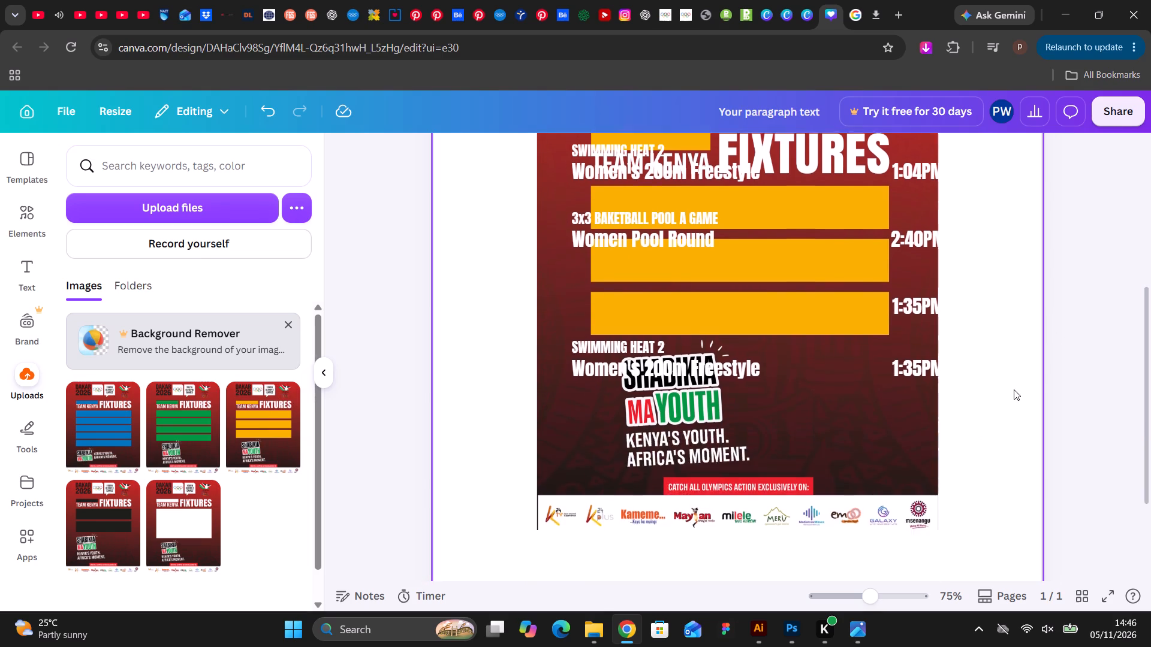
{"action": "scroll", "coordinate": [1014, 389], "scroll_direction": "up", "scroll_amount": 1}
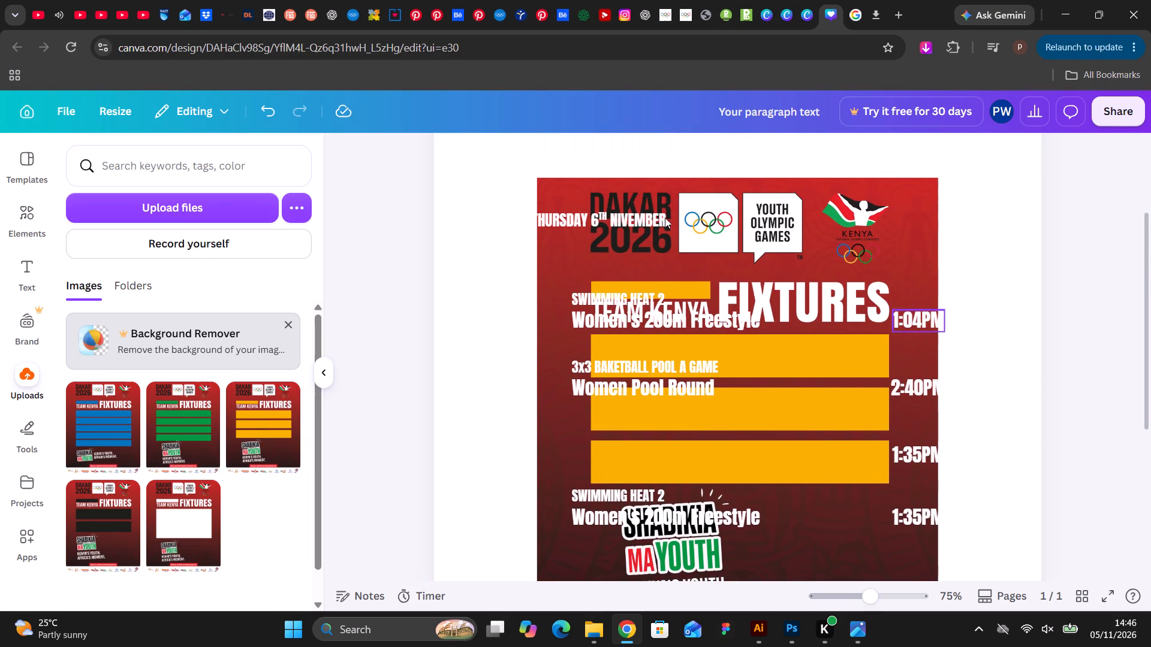
Scale the yellow-bar background from opposite corners until it covers the full page at 1,080 by 1,350.
{"action": "left_click", "coordinate": [577, 192]}
{"action": "scroll", "coordinate": [574, 195], "scroll_direction": "up", "scroll_amount": 6}
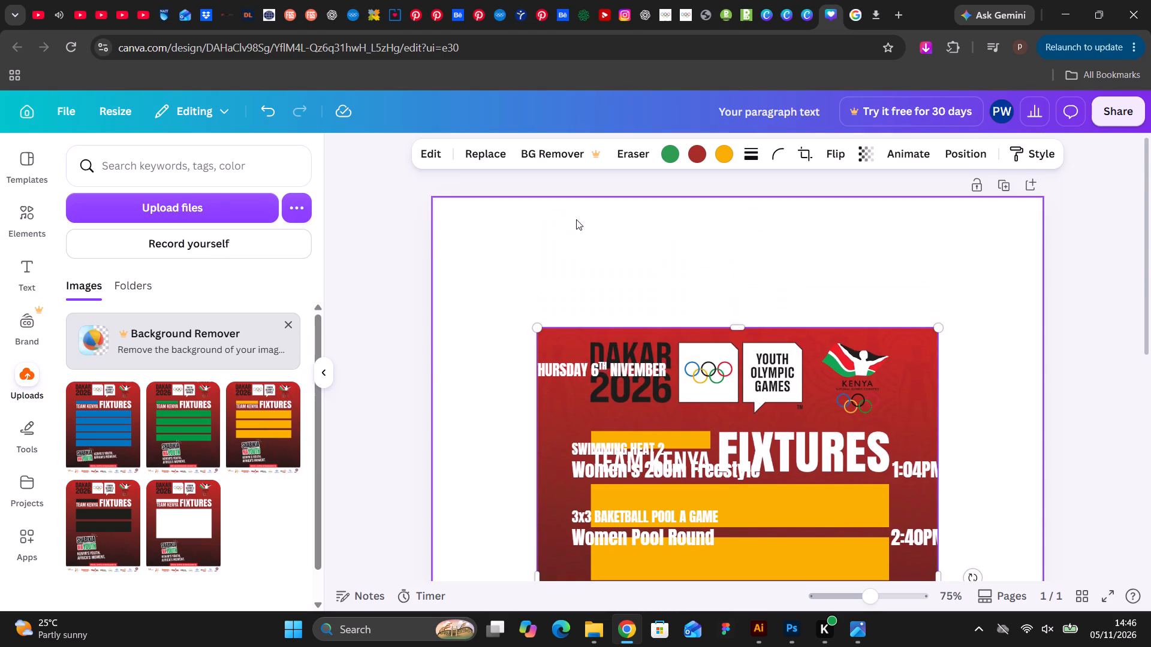
{"action": "left_click_drag", "start_coordinate": [540, 326], "coordinate": [468, 199]}
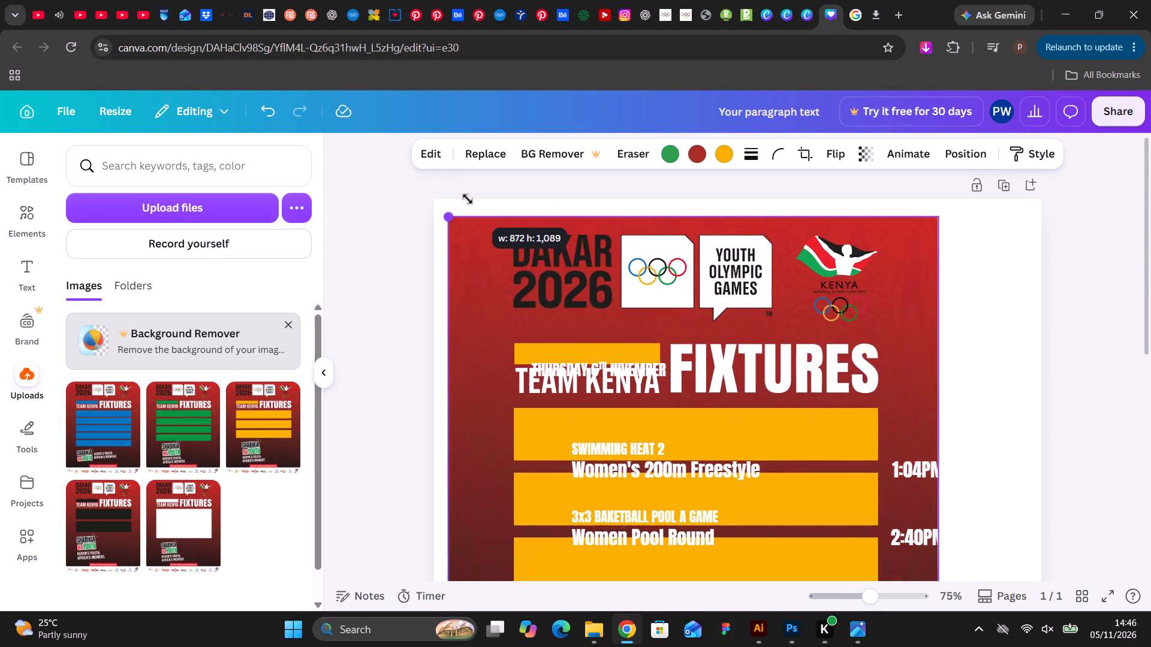
{"action": "left_click_drag", "start_coordinate": [468, 199], "coordinate": [457, 183]}
{"action": "scroll", "coordinate": [888, 329], "scroll_direction": "down", "scroll_amount": 11}
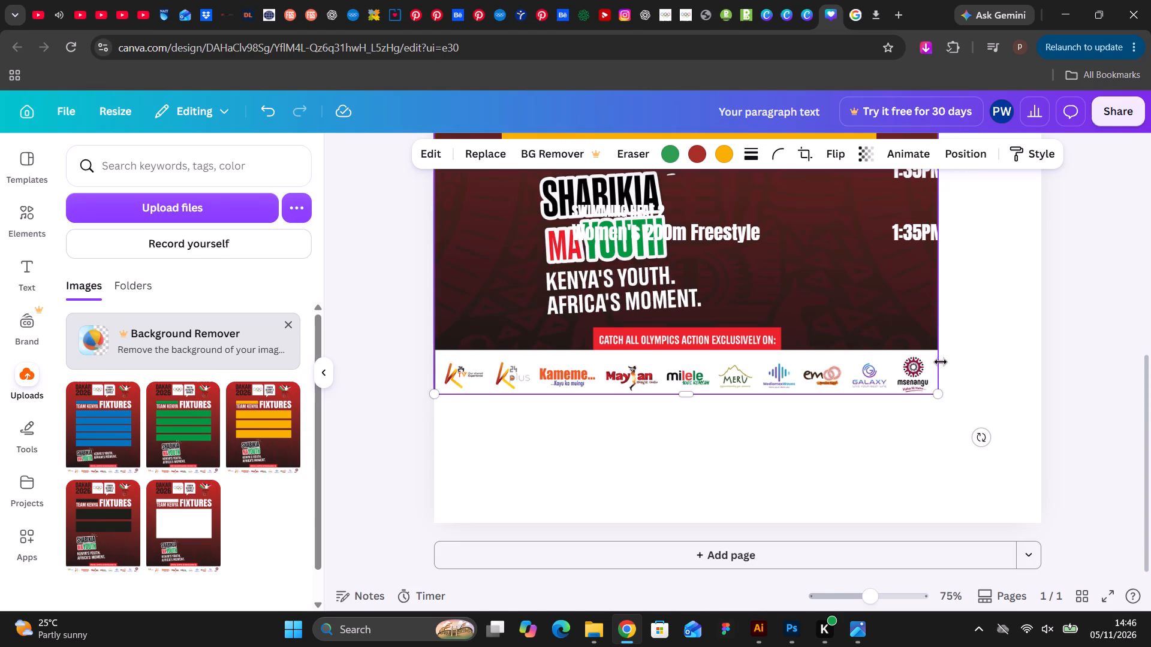
{"action": "left_click_drag", "start_coordinate": [939, 393], "coordinate": [1044, 507]}
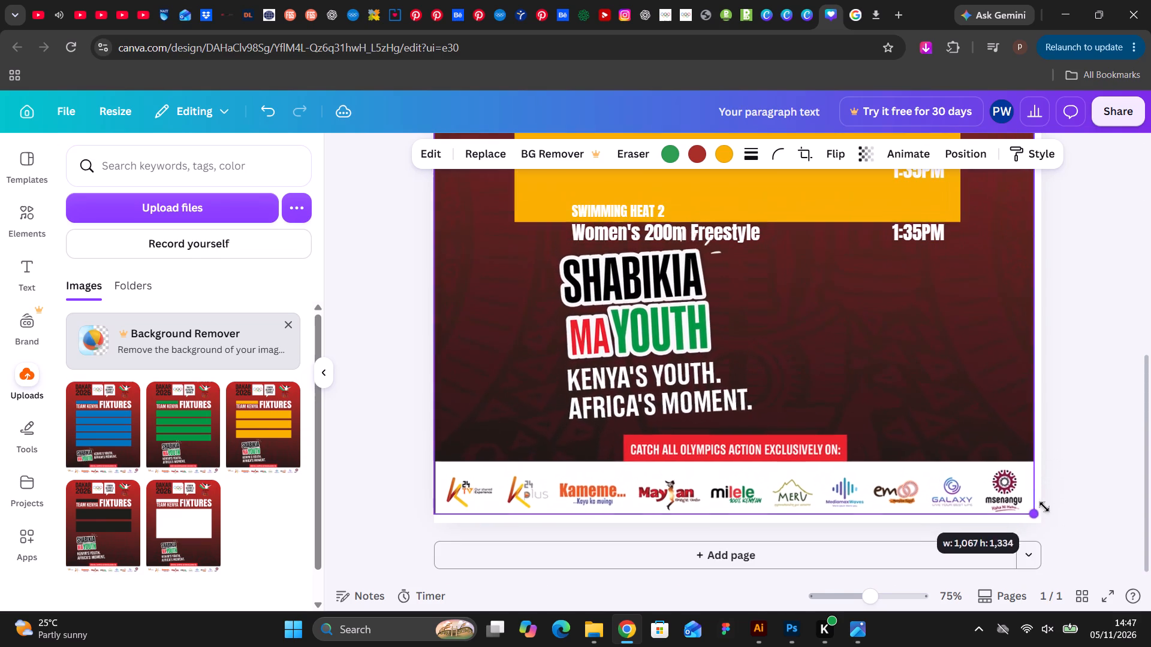
{"action": "left_click_drag", "start_coordinate": [1044, 507], "coordinate": [1054, 517]}
{"action": "scroll", "coordinate": [508, 252], "scroll_direction": "up", "scroll_amount": 5}
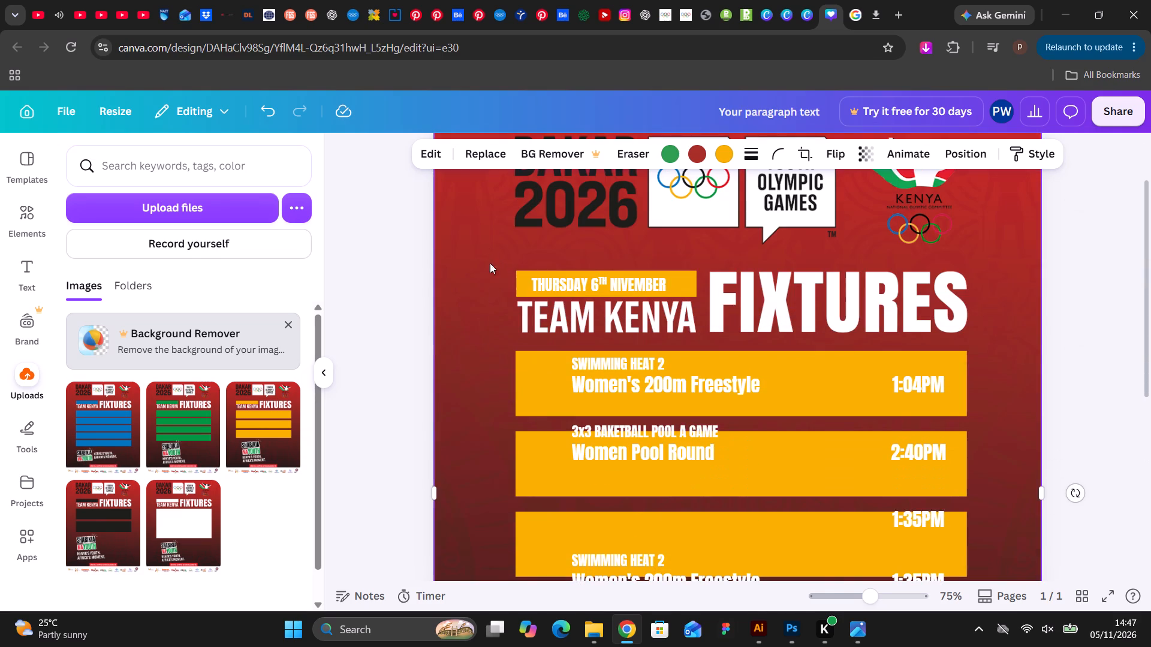
Widen the yellow-bar background slightly past the page's left edge, and nudge it right four times to even it out.
{"action": "left_click_drag", "start_coordinate": [435, 519], "coordinate": [432, 524]}
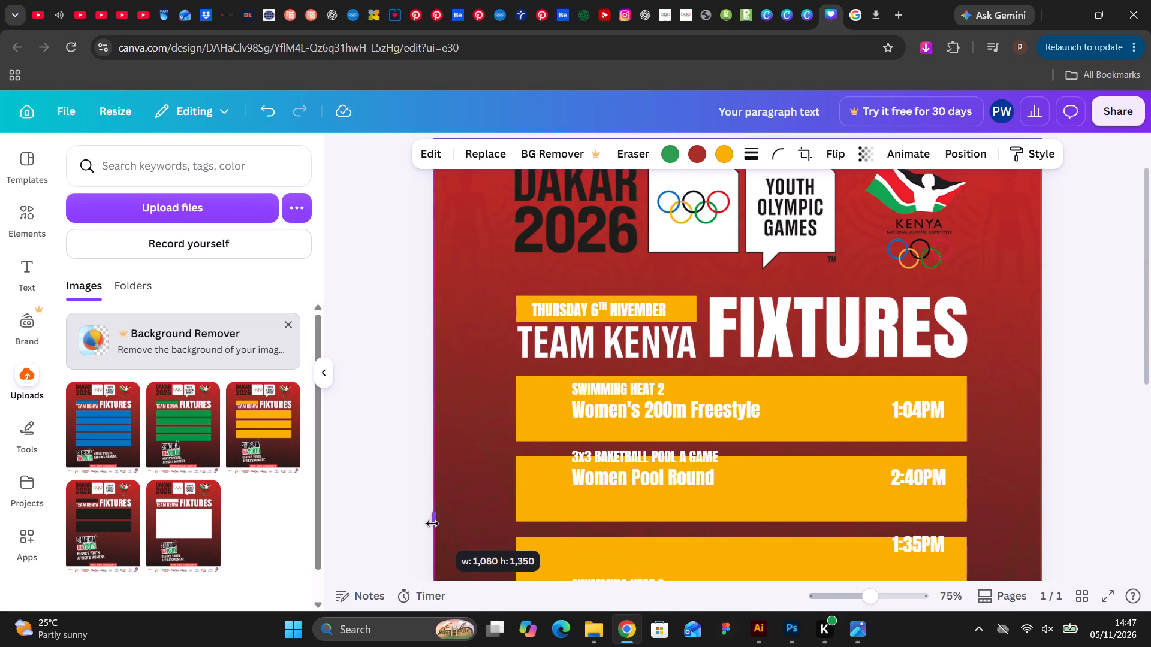
{"action": "left_click_drag", "start_coordinate": [432, 524], "coordinate": [430, 528]}
{"action": "scroll", "coordinate": [915, 344], "scroll_direction": "down", "scroll_amount": 4}
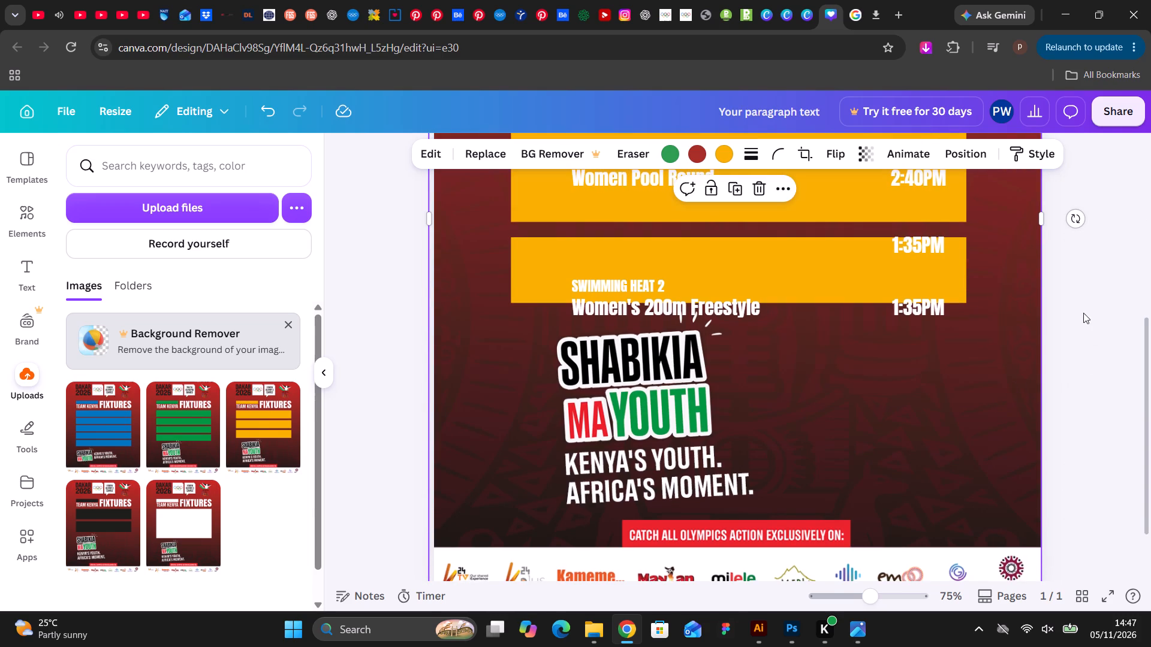
{"action": "scroll", "coordinate": [1083, 309], "scroll_direction": "up", "scroll_amount": 2}
{"action": "left_click", "coordinate": [1091, 314]}
{"action": "scroll", "coordinate": [1068, 287], "scroll_direction": "down", "scroll_amount": 4}
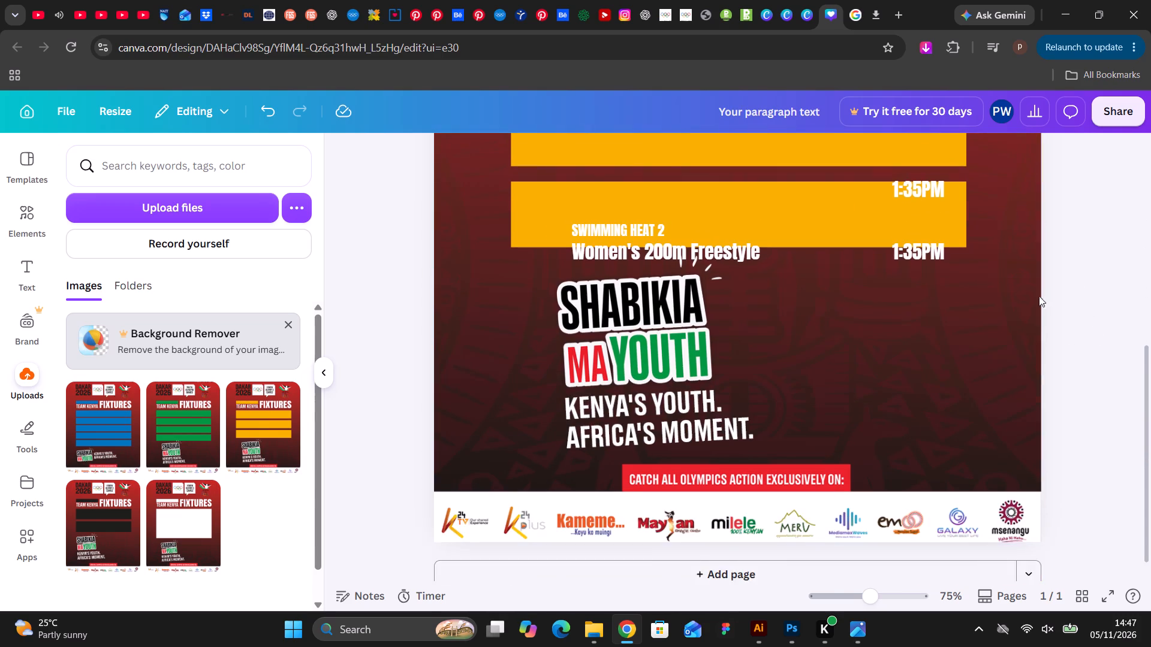
{"action": "left_click", "coordinate": [1020, 305]}
{"action": "key", "text": "Right"}
{"action": "key", "text": "Right"}
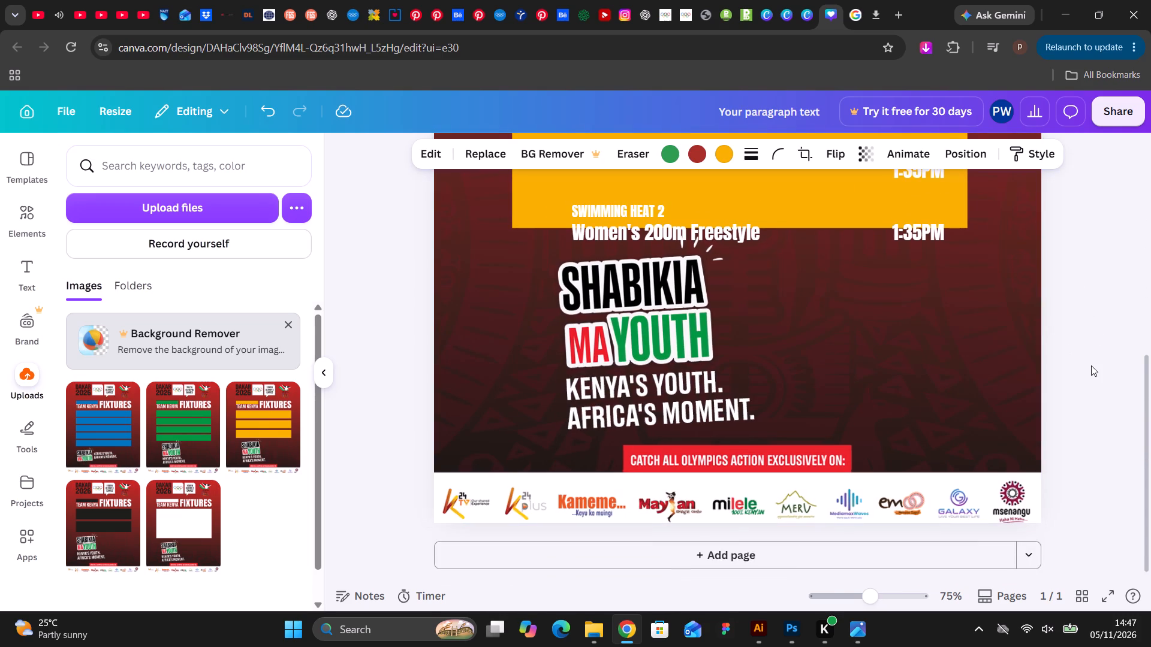
{"action": "key", "text": "Right"}
{"action": "key", "text": "Right"}
{"action": "left_click", "coordinate": [1093, 361]}
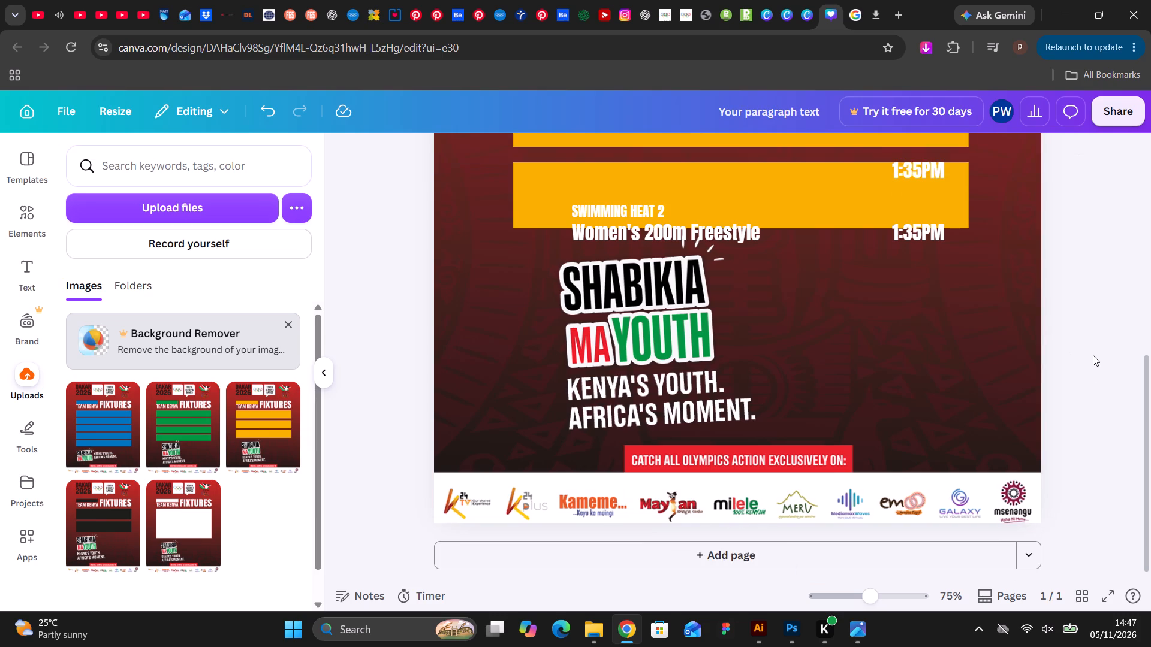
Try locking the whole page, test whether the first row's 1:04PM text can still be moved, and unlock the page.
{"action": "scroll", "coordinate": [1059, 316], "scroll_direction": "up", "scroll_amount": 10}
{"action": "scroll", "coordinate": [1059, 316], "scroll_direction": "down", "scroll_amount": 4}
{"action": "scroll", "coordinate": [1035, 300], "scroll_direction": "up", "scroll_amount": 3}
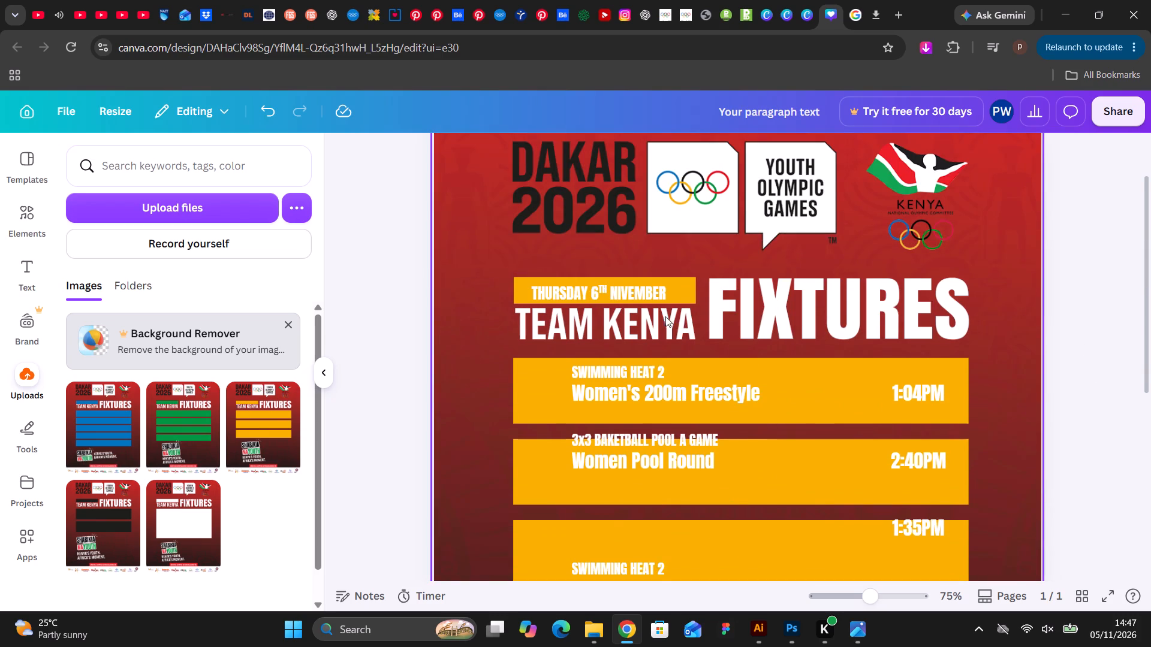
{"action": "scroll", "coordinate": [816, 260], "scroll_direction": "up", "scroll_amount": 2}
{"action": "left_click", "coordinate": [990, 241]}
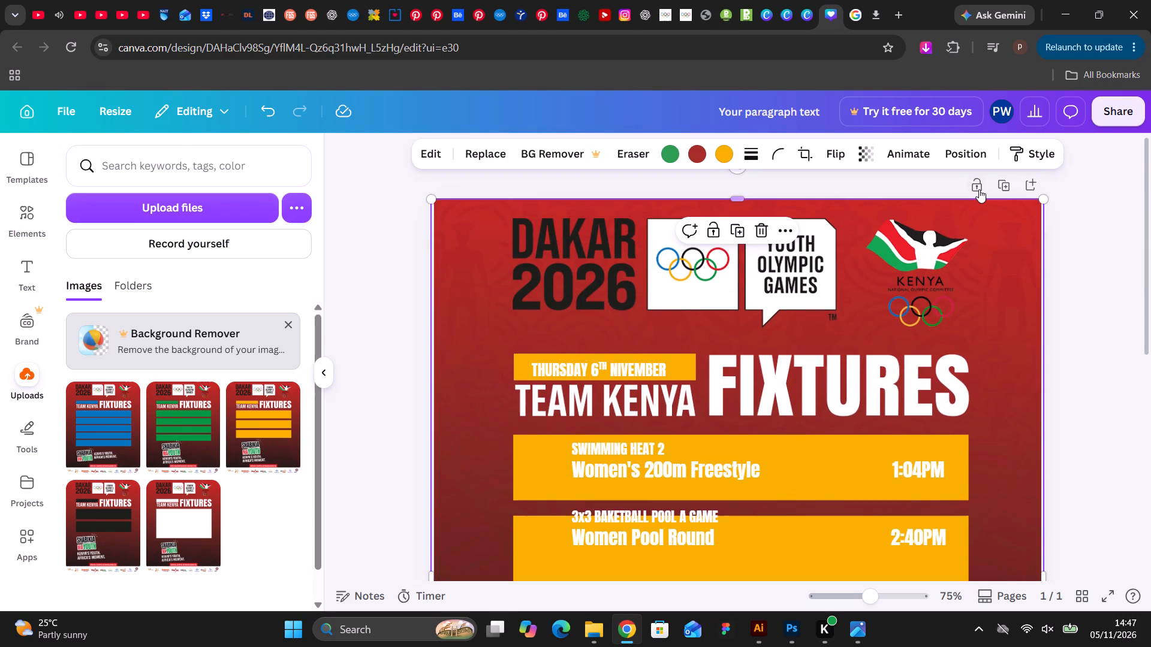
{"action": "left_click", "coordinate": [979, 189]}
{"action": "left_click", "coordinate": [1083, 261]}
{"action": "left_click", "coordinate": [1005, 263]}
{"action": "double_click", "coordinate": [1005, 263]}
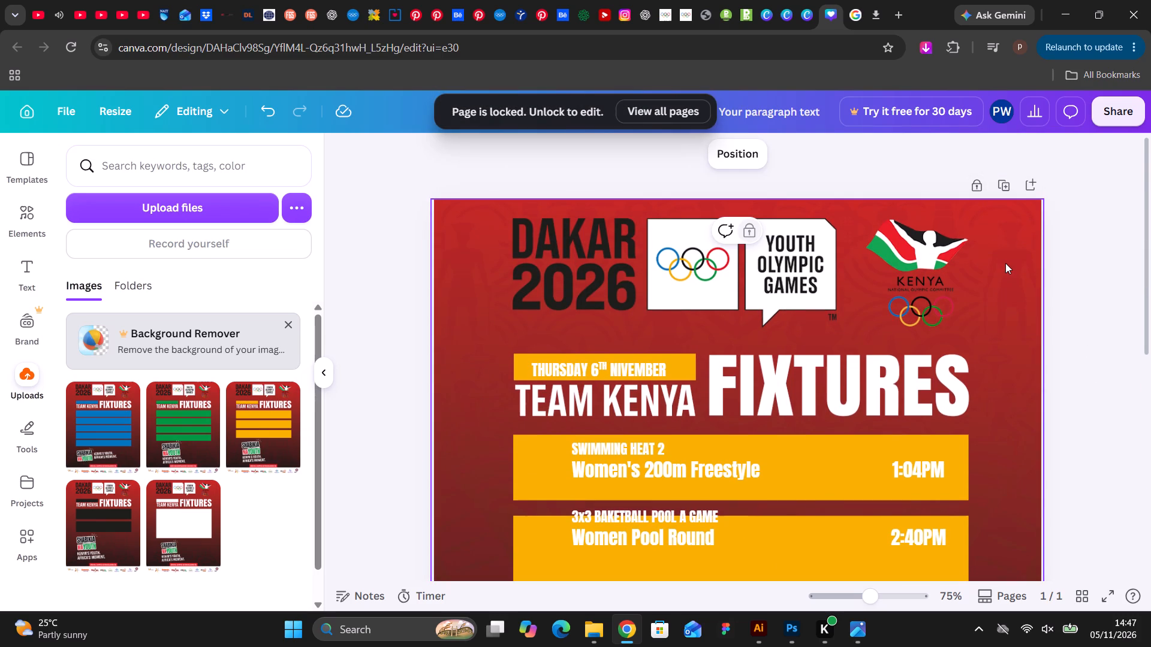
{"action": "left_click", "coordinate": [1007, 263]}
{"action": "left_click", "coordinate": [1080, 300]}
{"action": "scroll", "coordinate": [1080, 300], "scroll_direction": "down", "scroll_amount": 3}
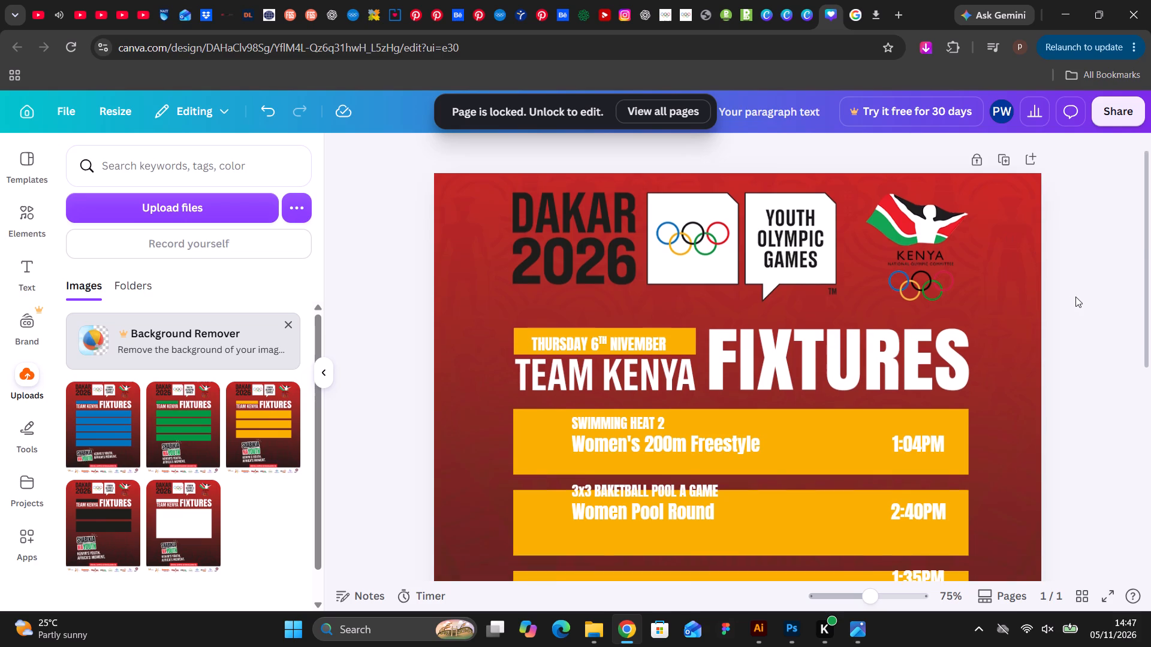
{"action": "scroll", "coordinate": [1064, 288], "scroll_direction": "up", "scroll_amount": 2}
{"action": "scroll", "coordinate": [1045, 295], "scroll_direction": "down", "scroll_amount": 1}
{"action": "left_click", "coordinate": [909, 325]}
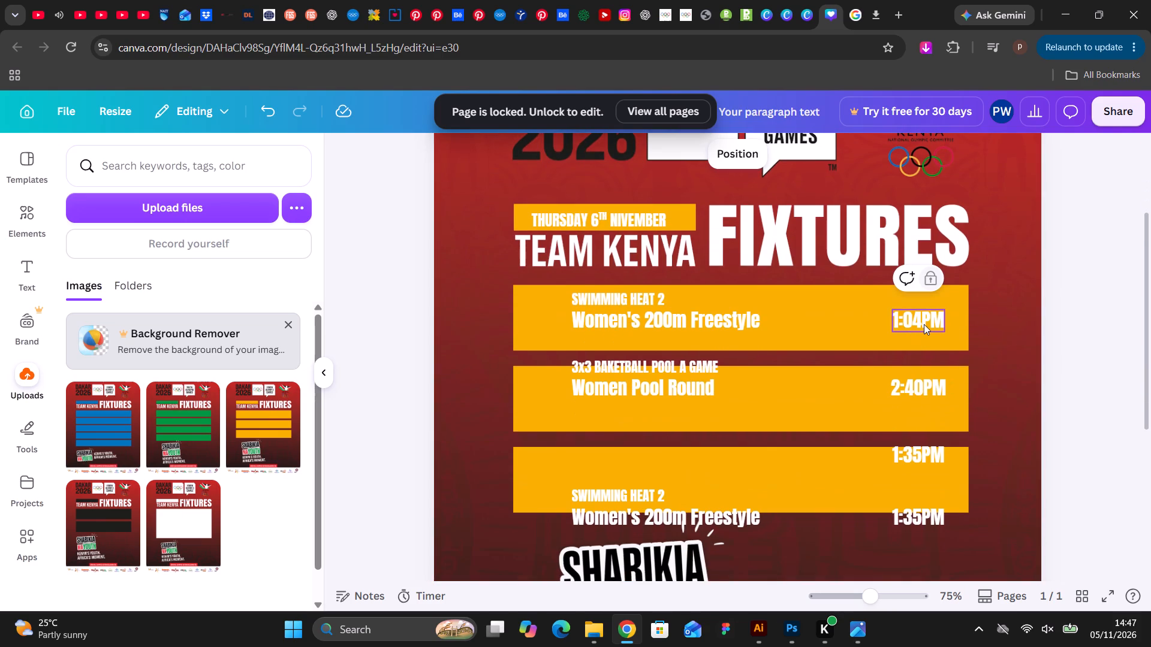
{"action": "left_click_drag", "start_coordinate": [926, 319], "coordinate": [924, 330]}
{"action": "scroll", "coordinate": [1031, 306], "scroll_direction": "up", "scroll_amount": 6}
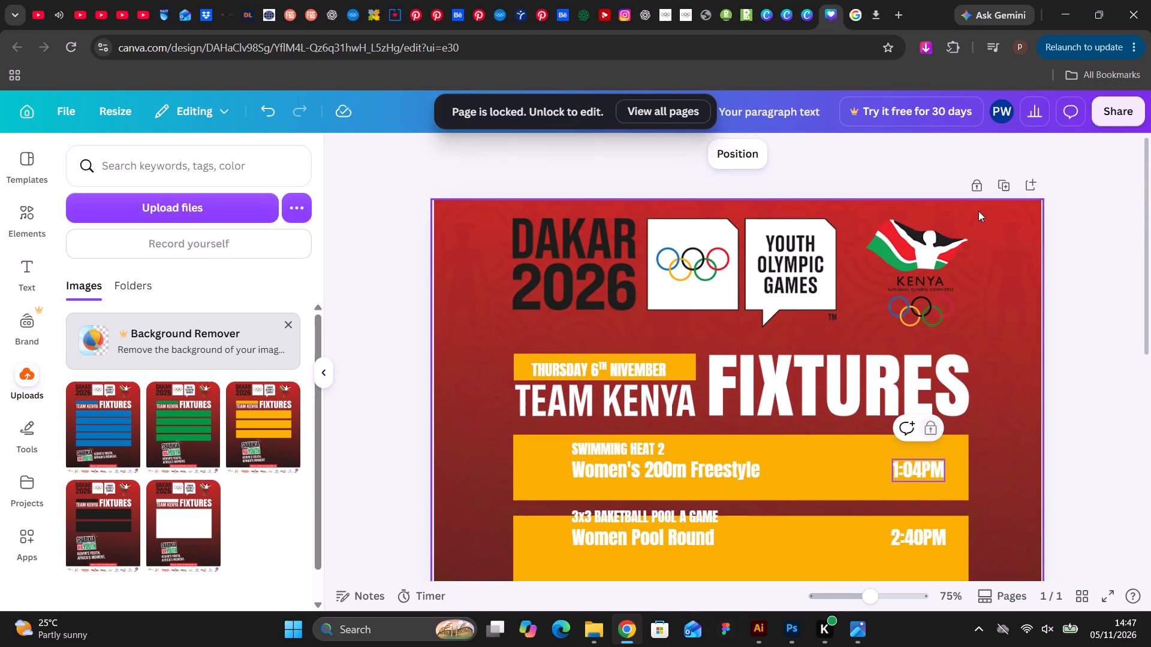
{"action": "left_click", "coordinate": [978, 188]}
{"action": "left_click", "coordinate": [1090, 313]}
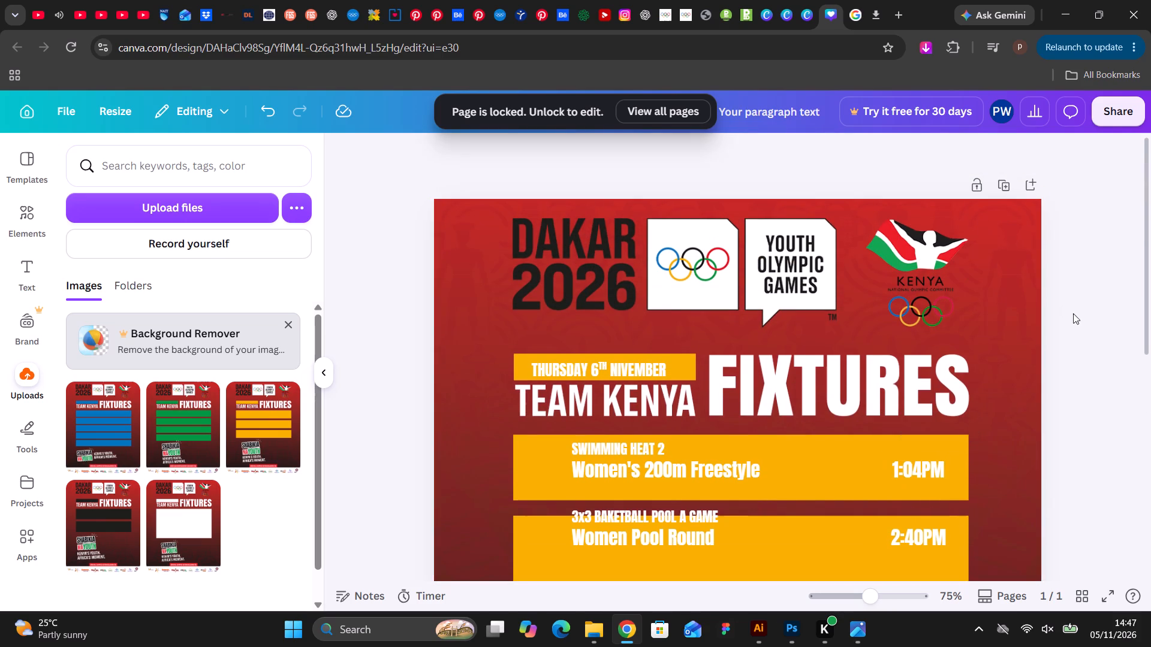
Lock only the yellow-bar background image in place so the text boxes stay editable.
{"action": "left_click", "coordinate": [1024, 307]}
{"action": "left_click", "coordinate": [718, 231]}
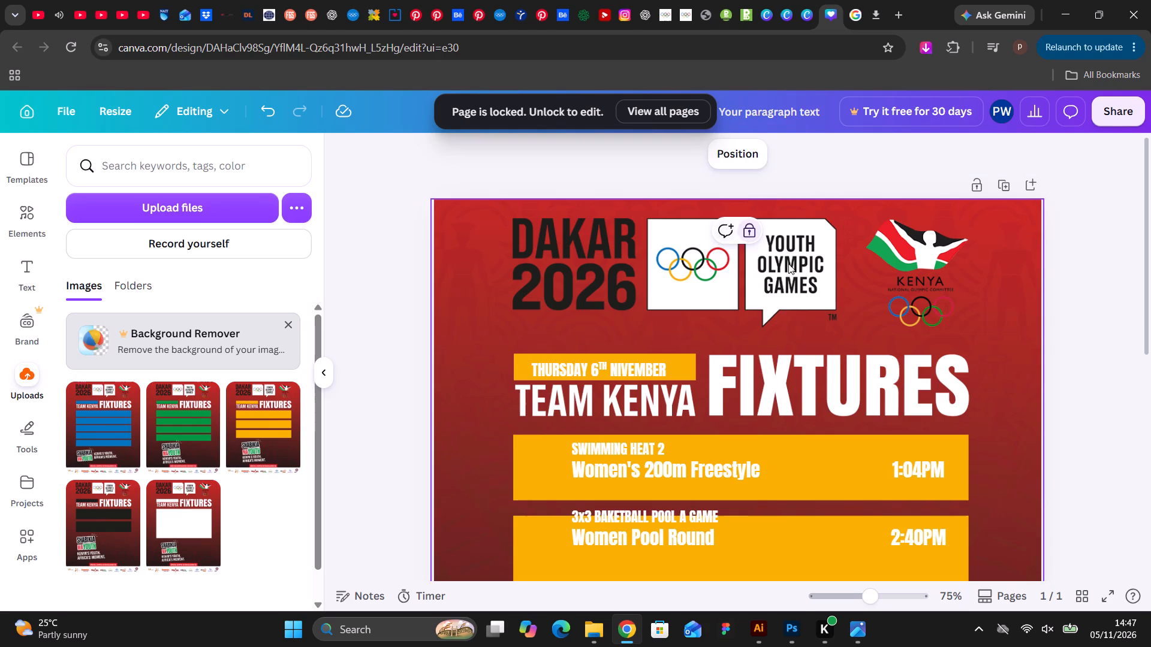
{"action": "left_click", "coordinate": [1102, 370]}
Nudge the THURSDAY 6TH NIVEMBER date text up four times within its yellow strip.
{"action": "scroll", "coordinate": [959, 351], "scroll_direction": "down", "scroll_amount": 2}
{"action": "left_click", "coordinate": [604, 223]}
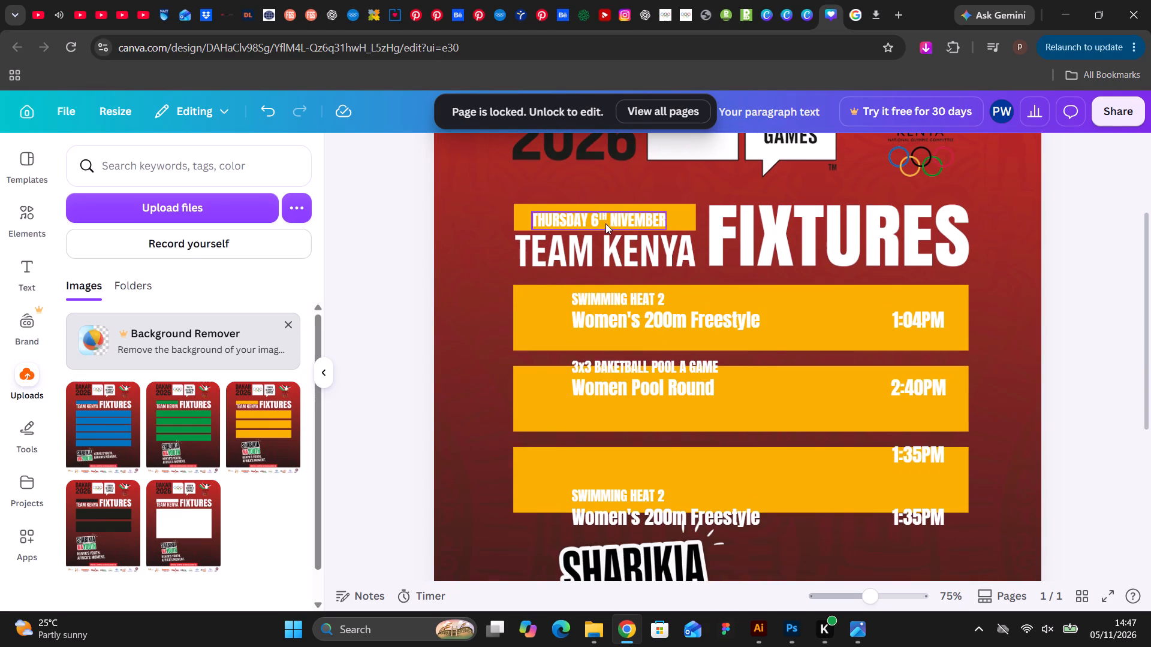
{"action": "key", "text": "Up"}
{"action": "key", "text": "Up"}
{"action": "key", "text": "Up"}
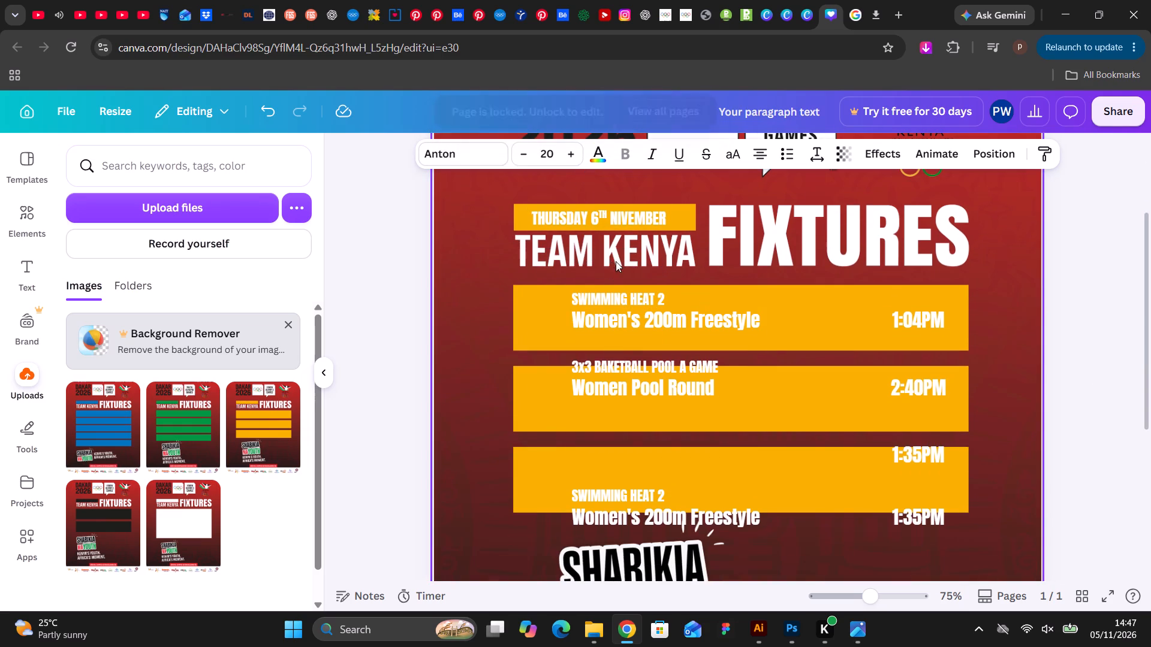
{"action": "key", "text": "Up"}
Move the 3x3 BAKETBALL POOL A GAME heading and Women Pool Round text together down into the second yellow bar.
{"action": "scroll", "coordinate": [920, 280], "scroll_direction": "up", "scroll_amount": 1}
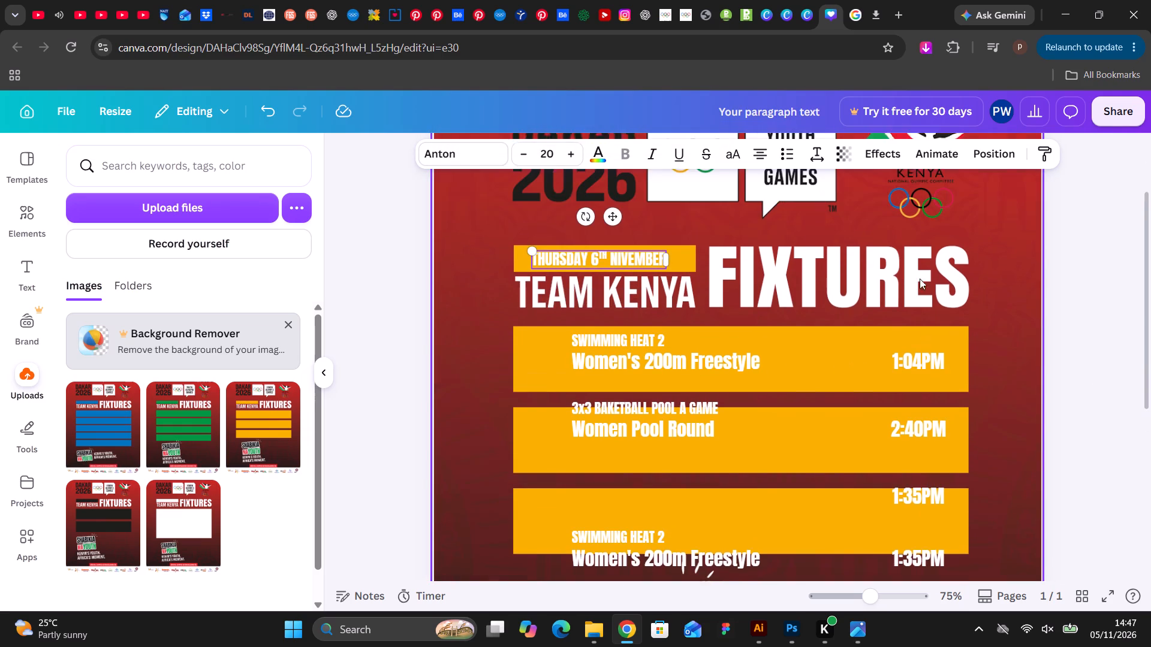
{"action": "scroll", "coordinate": [1041, 287], "scroll_direction": "down", "scroll_amount": 5}
{"action": "scroll", "coordinate": [1042, 287], "scroll_direction": "up", "scroll_amount": 3}
{"action": "left_click", "coordinate": [645, 307]}
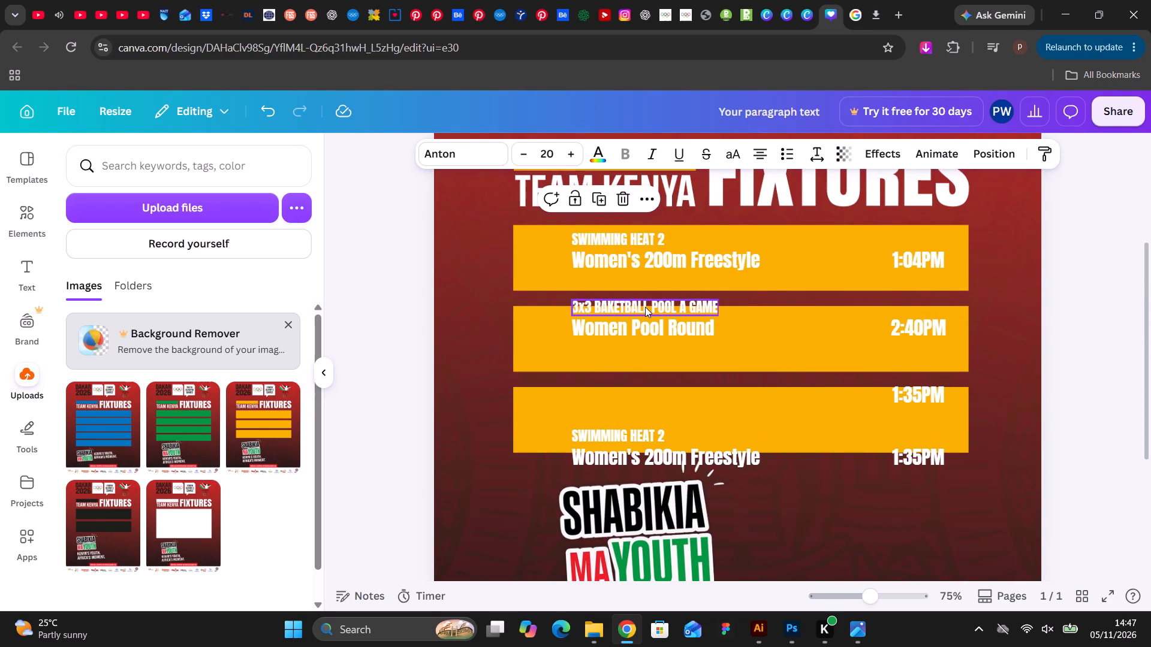
{"action": "left_click", "coordinate": [710, 329], "text": "shift"}
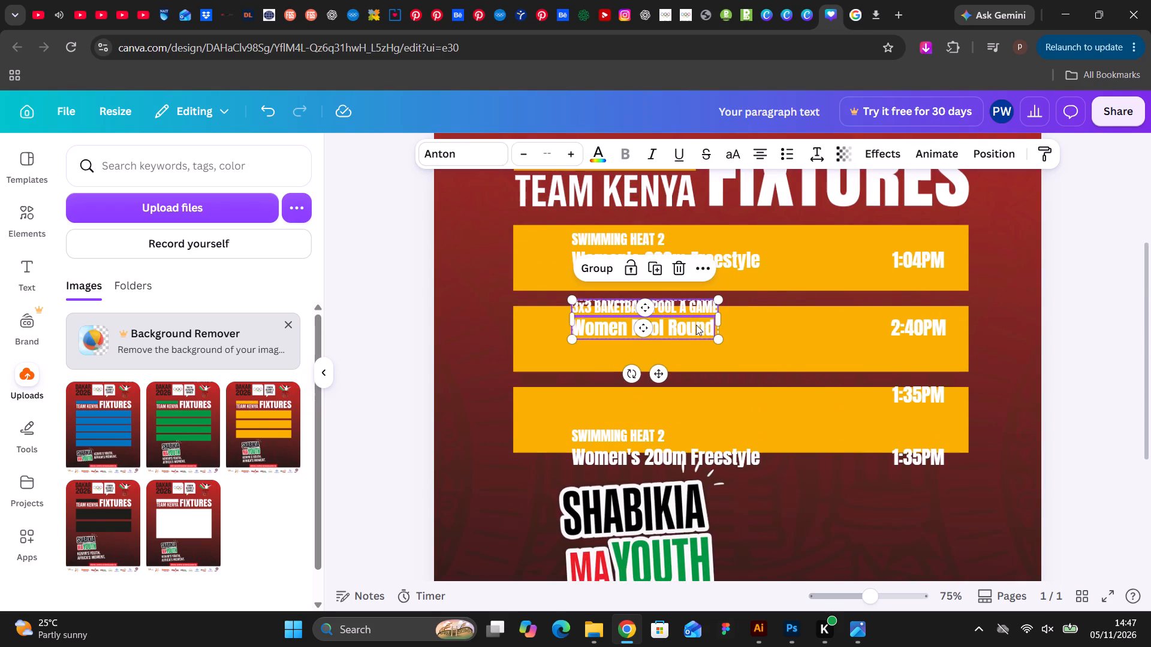
{"action": "left_click_drag", "start_coordinate": [696, 325], "coordinate": [698, 346]}
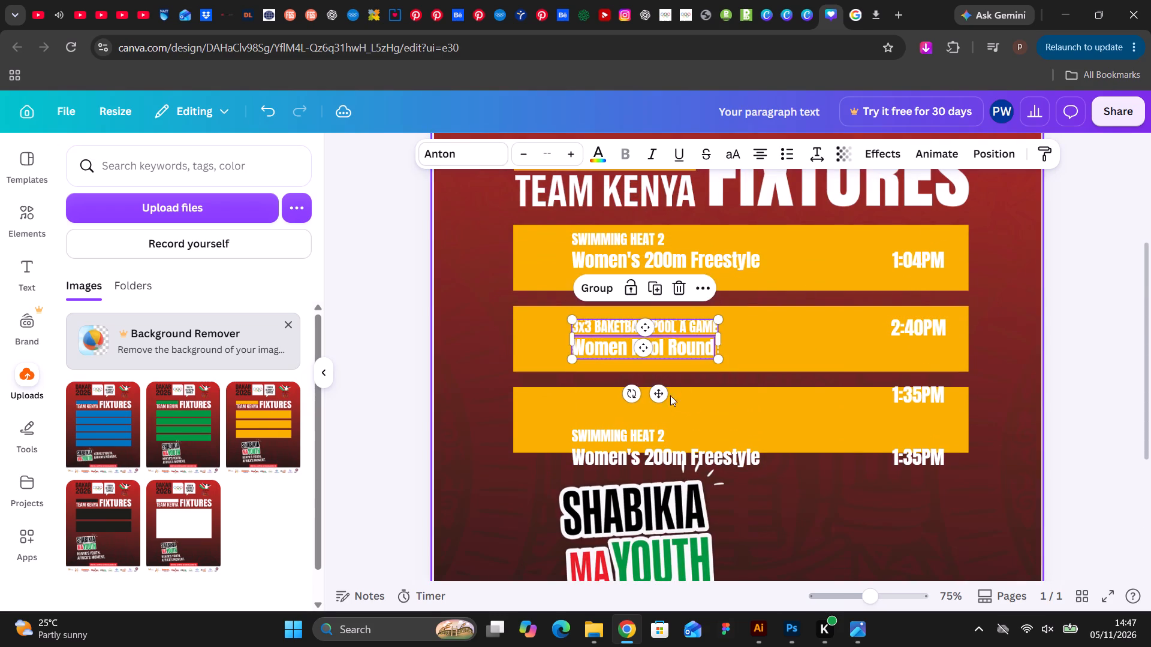
Move the lower SWIMMING HEAT 2 heading and Women's 200m Freestyle text together up into the third yellow bar.
{"action": "left_click", "coordinate": [643, 433]}
{"action": "left_click", "coordinate": [667, 462], "text": "shift"}
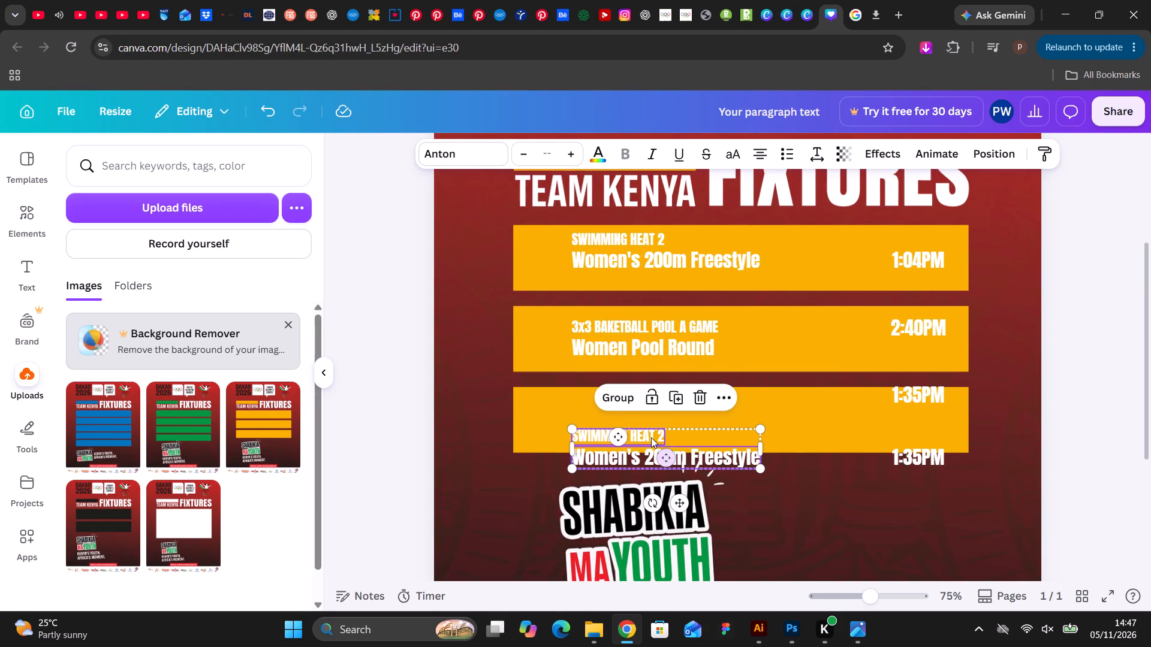
{"action": "left_click_drag", "start_coordinate": [651, 437], "coordinate": [652, 411]}
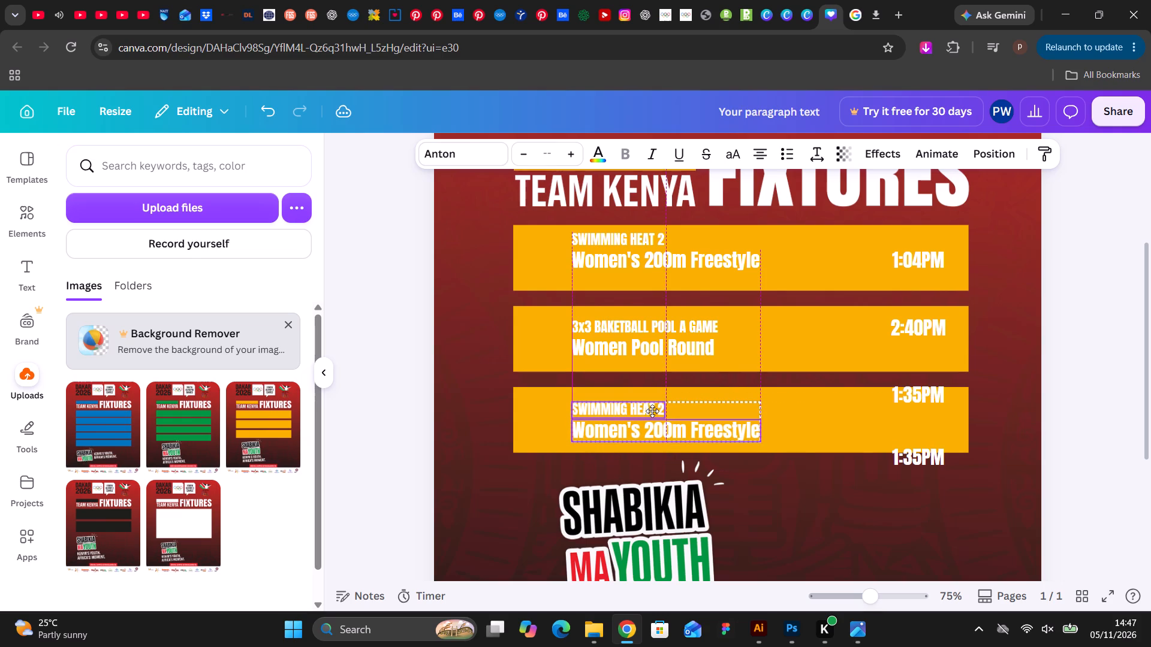
{"action": "left_click_drag", "start_coordinate": [652, 411], "coordinate": [653, 410]}
Delete the surplus 1:35PM text below the third yellow bar.
{"action": "left_click", "coordinate": [921, 456]}
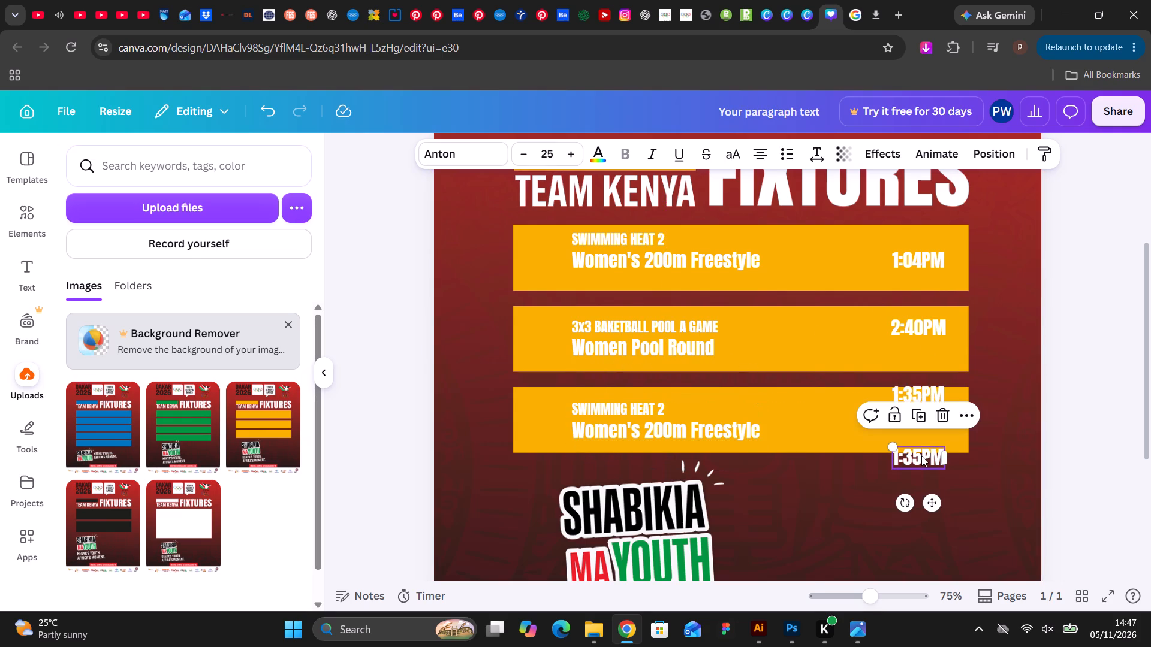
{"action": "key", "text": "BackSpace"}
{"action": "left_click", "coordinate": [1005, 405]}
{"action": "left_click", "coordinate": [935, 457]}
{"action": "key", "text": "Delete"}
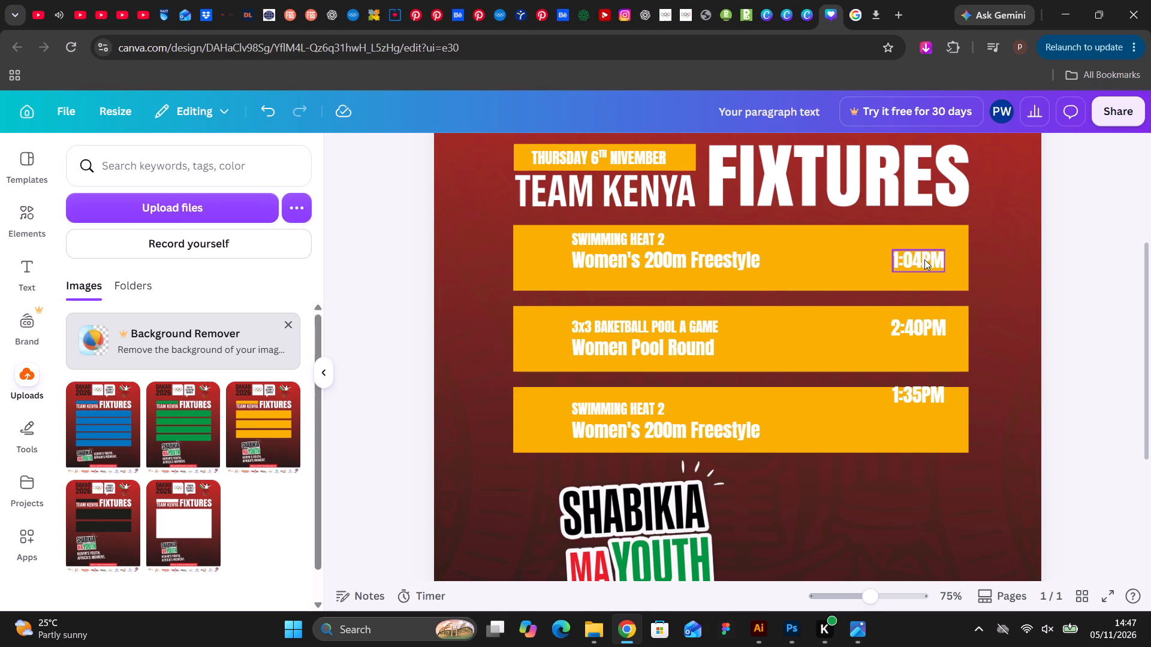
Nudge the first bar's SWIMMING HEAT 2 heading and Women's 200m Freestyle text down together twelve times to centre them vertically.
{"action": "left_click", "coordinate": [725, 267]}
{"action": "left_click", "coordinate": [639, 241], "text": "shift"}
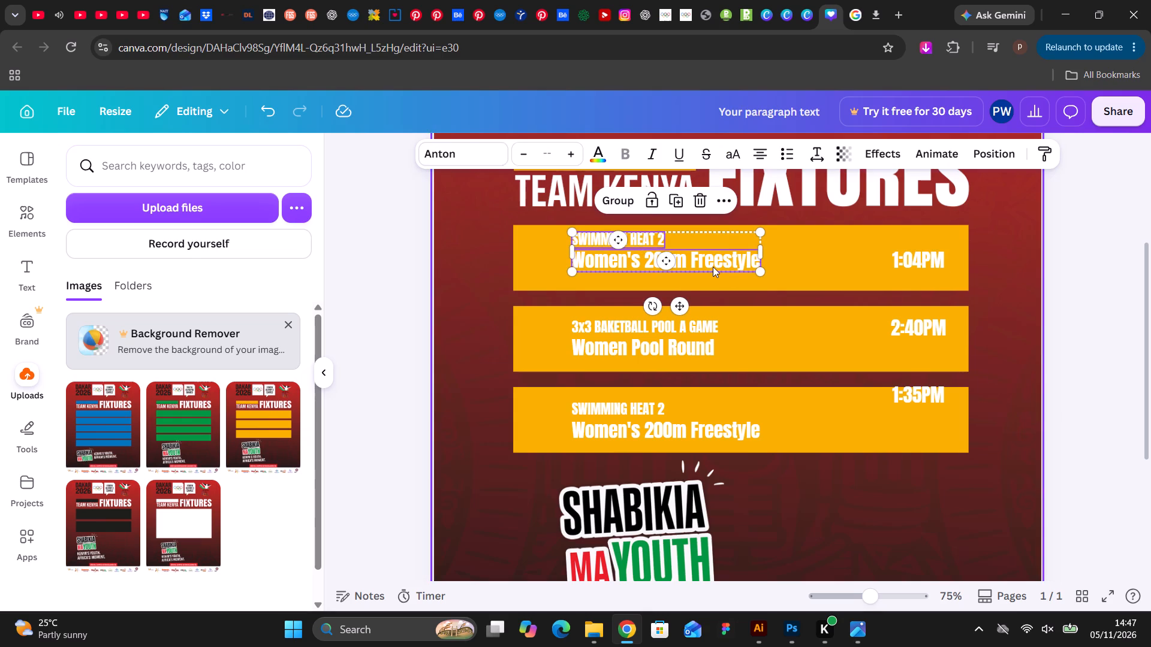
{"action": "key", "text": "Down"}
{"action": "key", "text": "Down"}
{"action": "key", "text": "Down"}
{"action": "key", "text": "Down"}
{"action": "key", "text": "Down"}
{"action": "key", "text": "Down"}
{"action": "key", "text": "Down"}
{"action": "key", "text": "Down"}
{"action": "key", "text": "Down"}
{"action": "key", "text": "Down"}
{"action": "key", "text": "Down"}
{"action": "key", "text": "Down"}
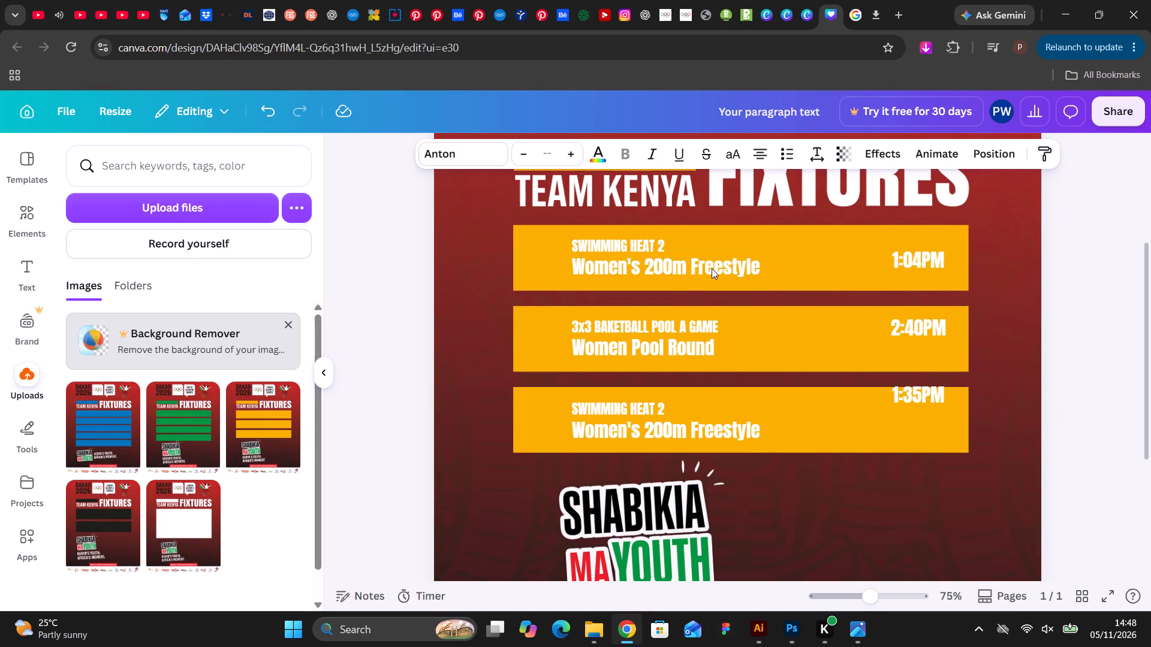
Nudge the 1:04PM text down until it is level with Women's 200m Freestyle in the first bar.
{"action": "left_click", "coordinate": [909, 267]}
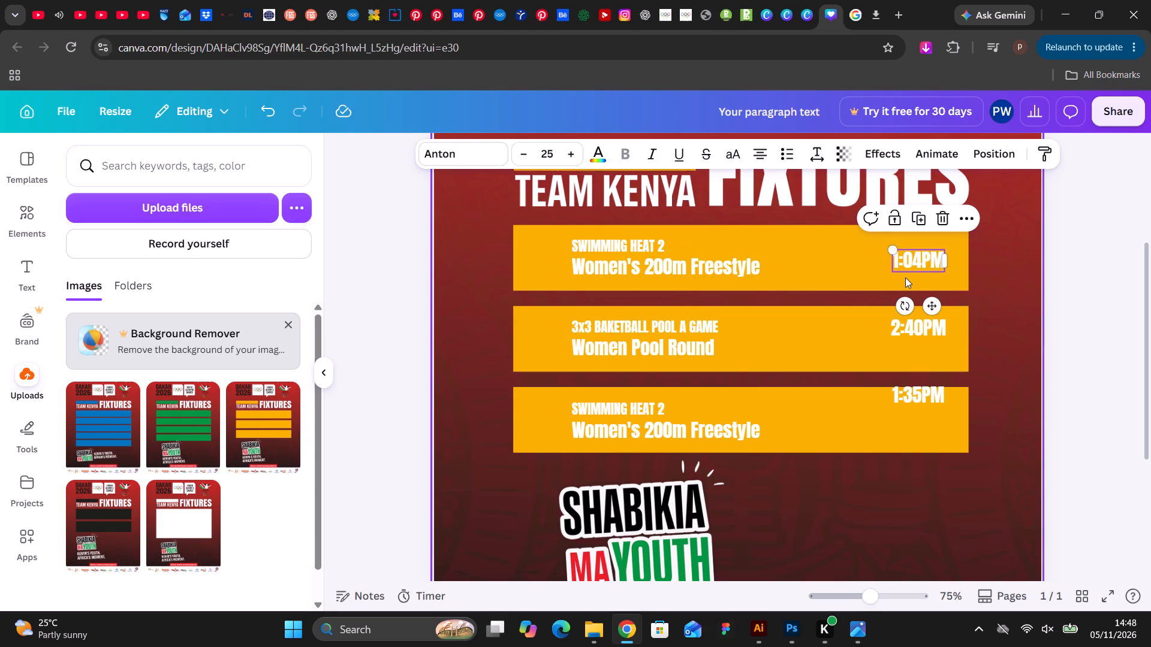
{"action": "key", "text": "Down"}
{"action": "key", "text": "Down"}
{"action": "key", "text": "Down"}
{"action": "key", "text": "Down"}
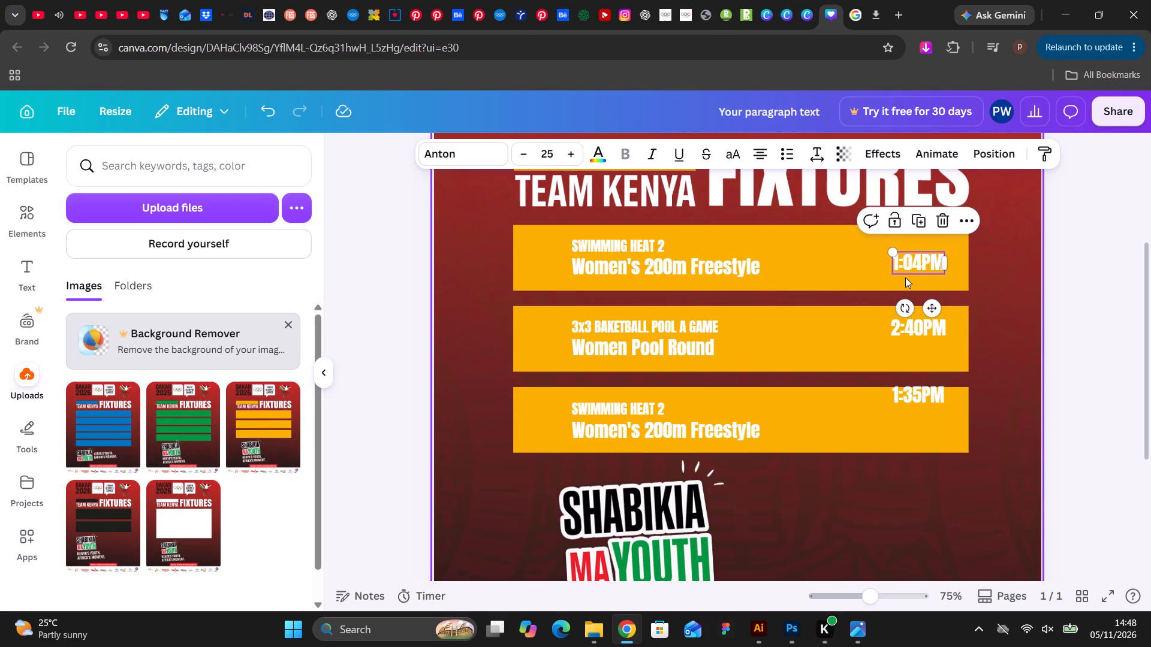
{"action": "key", "text": "Down"}
{"action": "key", "text": "Down"}
{"action": "key", "text": "Down"}
{"action": "key", "text": "Down"}
{"action": "key", "text": "Down"}
{"action": "key", "text": "Down"}
{"action": "key", "text": "Down"}
{"action": "key", "text": "Down"}
{"action": "key", "text": "Down"}
{"action": "key", "text": "Down"}
{"action": "key", "text": "Down"}
{"action": "key", "text": "Down"}
{"action": "key", "text": "Up"}
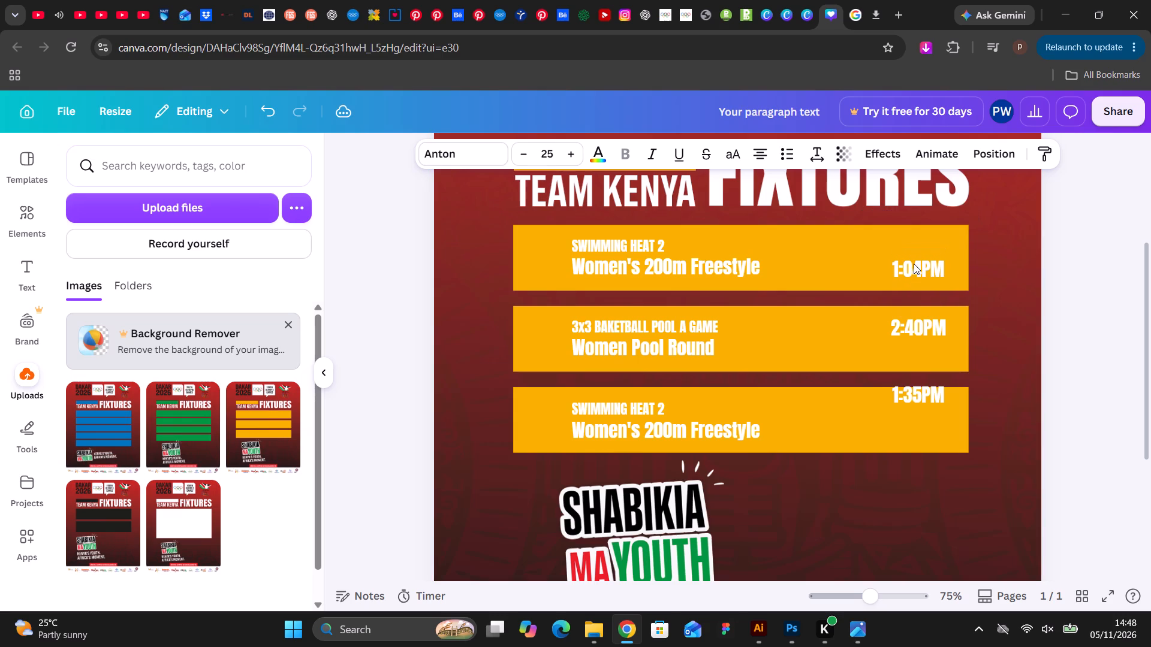
{"action": "key", "text": "Up"}
{"action": "key", "text": "Up"}
{"action": "key", "text": "Up"}
{"action": "key", "text": "Up"}
Move the 2:40PM and 1:35PM texts down level with the event names in the second and third bars.
{"action": "left_click", "coordinate": [927, 330]}
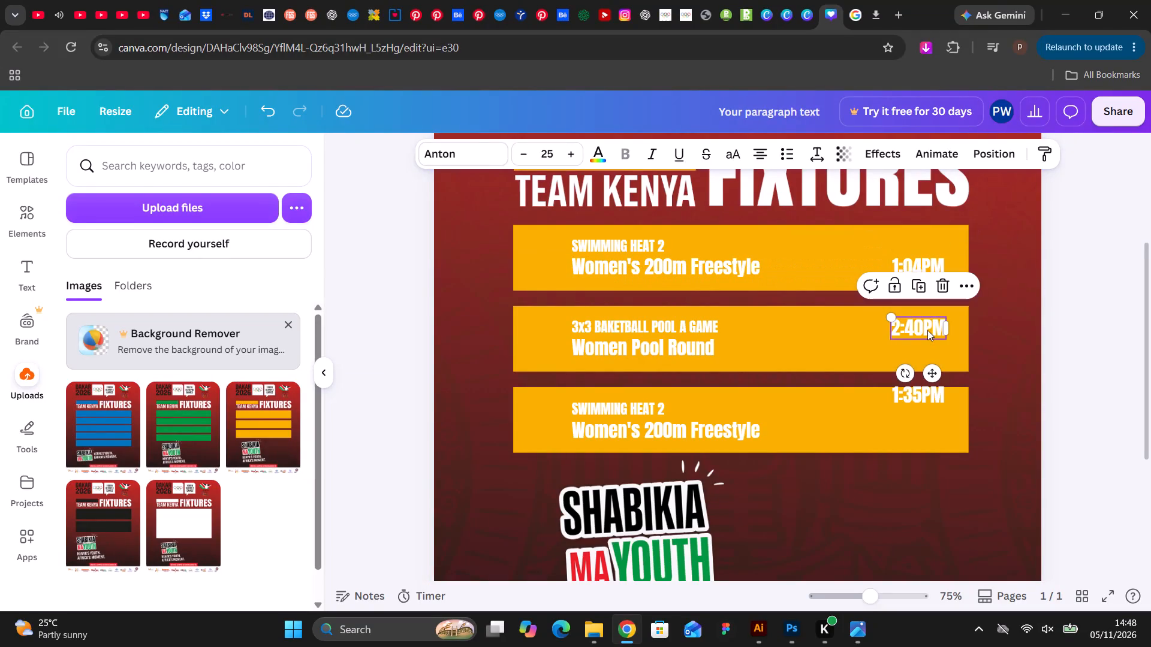
{"action": "left_click_drag", "start_coordinate": [927, 328], "coordinate": [929, 347]}
{"action": "left_click_drag", "start_coordinate": [918, 401], "coordinate": [920, 409]}
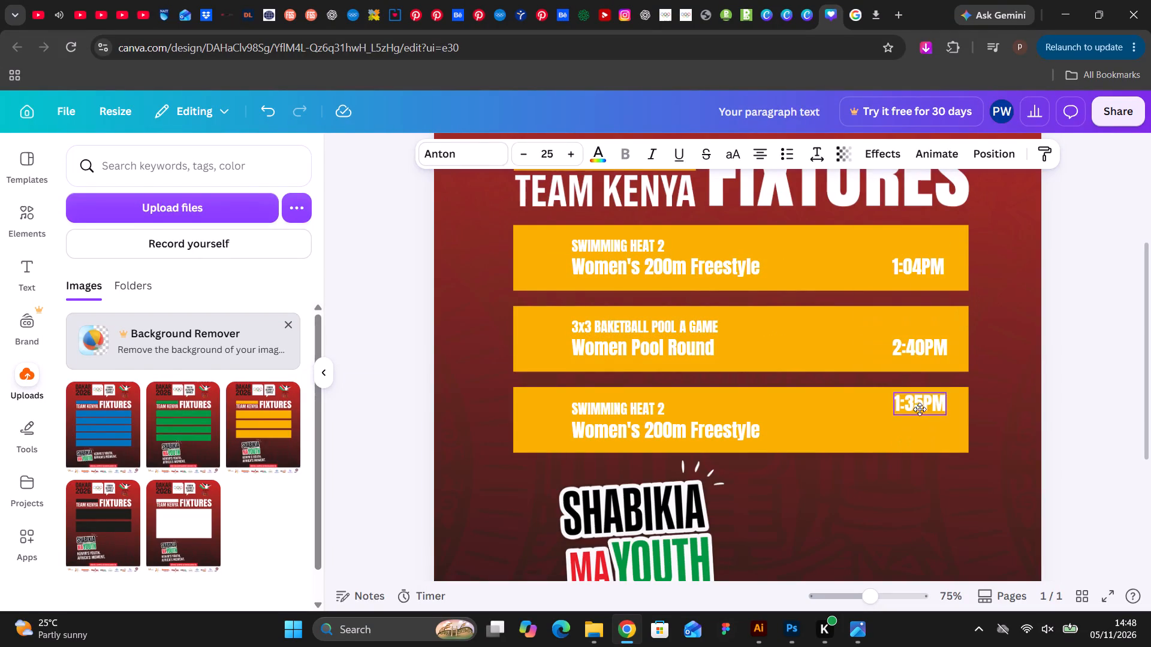
{"action": "left_click_drag", "start_coordinate": [920, 409], "coordinate": [920, 435]}
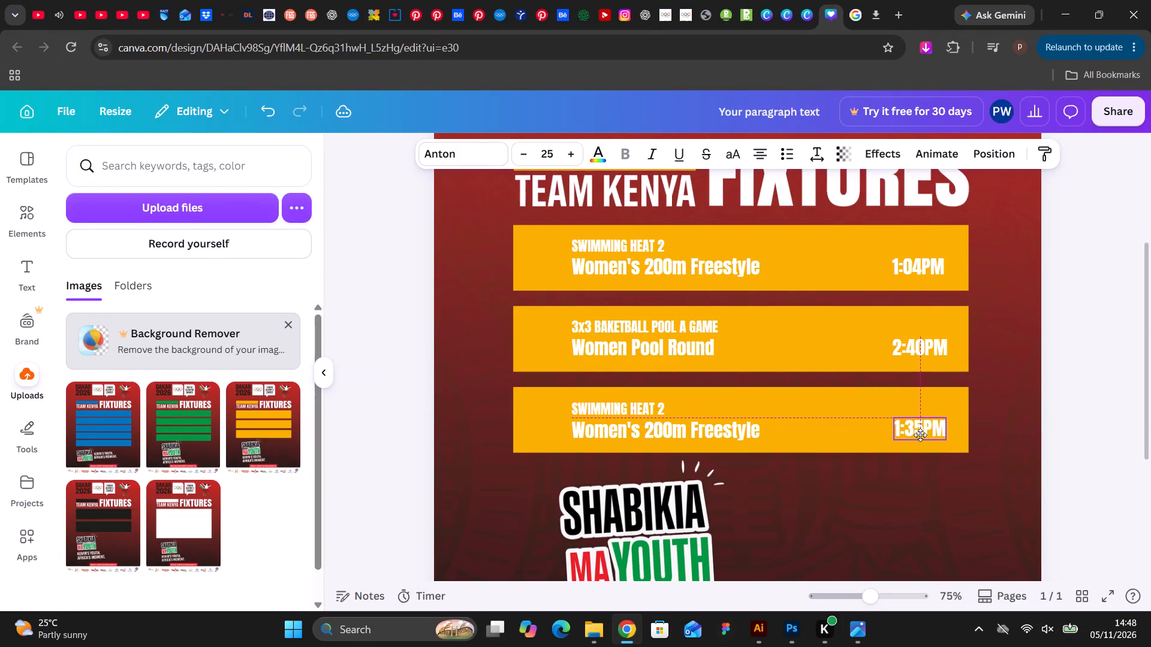
{"action": "left_click_drag", "start_coordinate": [920, 435], "coordinate": [921, 436]}
{"action": "left_click", "coordinate": [1087, 424]}
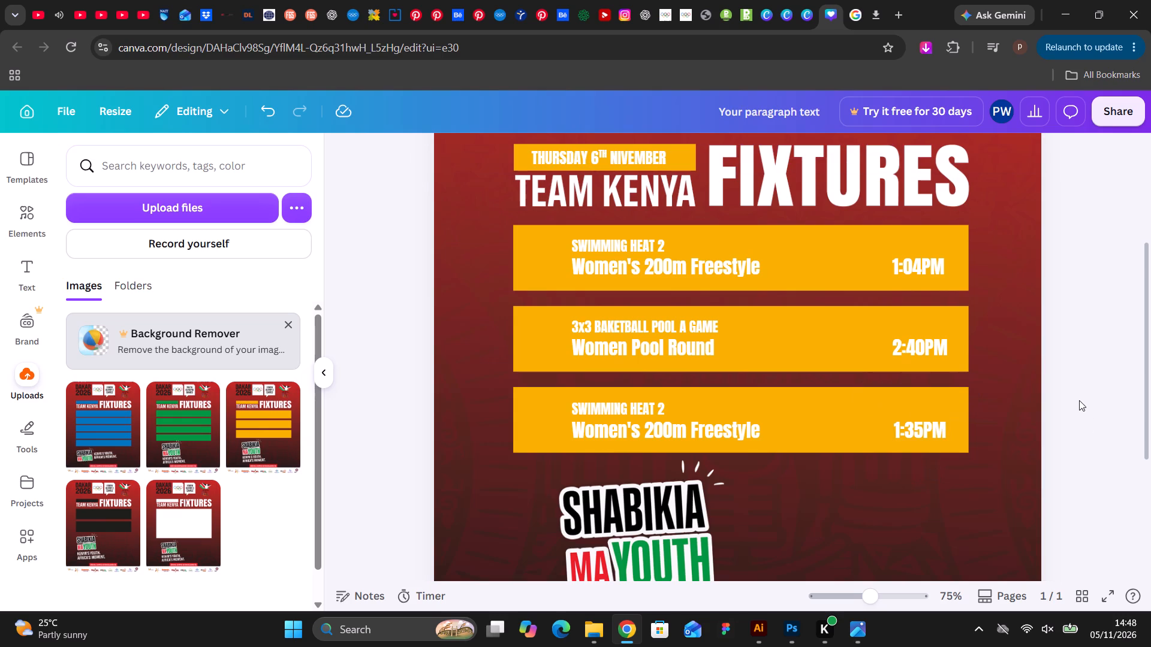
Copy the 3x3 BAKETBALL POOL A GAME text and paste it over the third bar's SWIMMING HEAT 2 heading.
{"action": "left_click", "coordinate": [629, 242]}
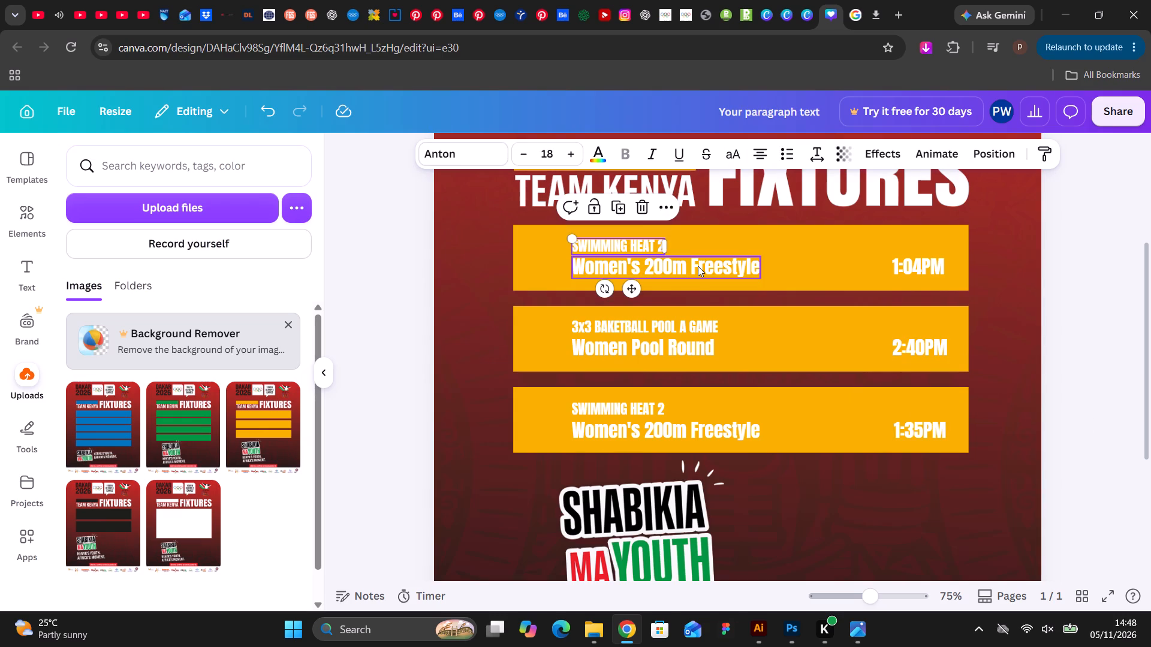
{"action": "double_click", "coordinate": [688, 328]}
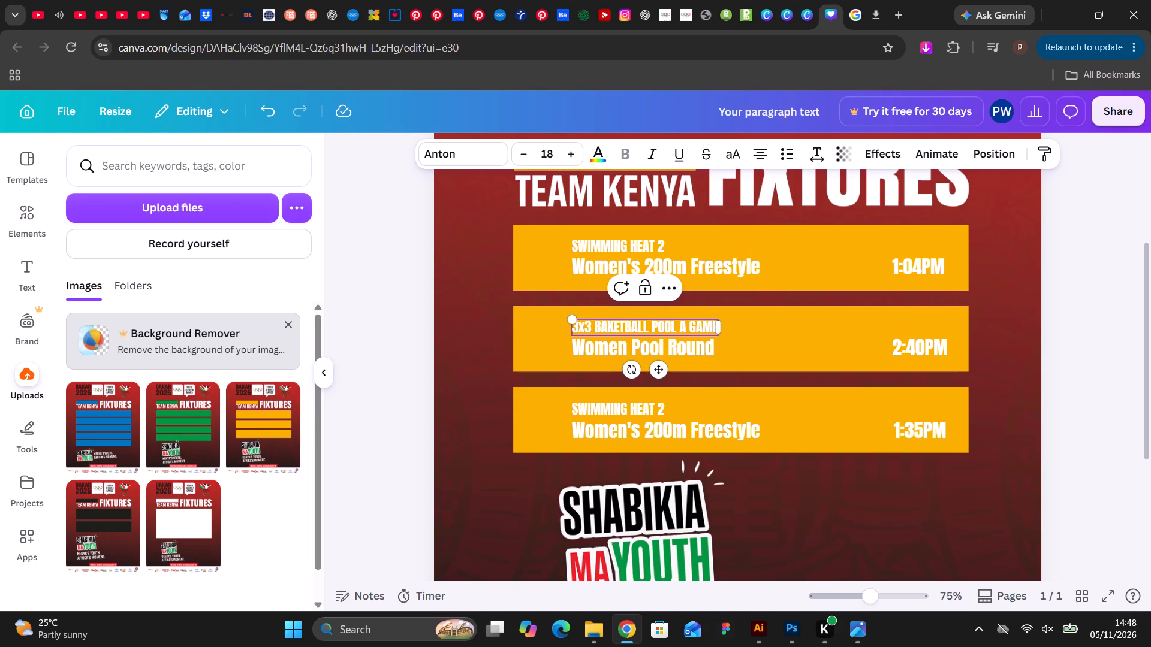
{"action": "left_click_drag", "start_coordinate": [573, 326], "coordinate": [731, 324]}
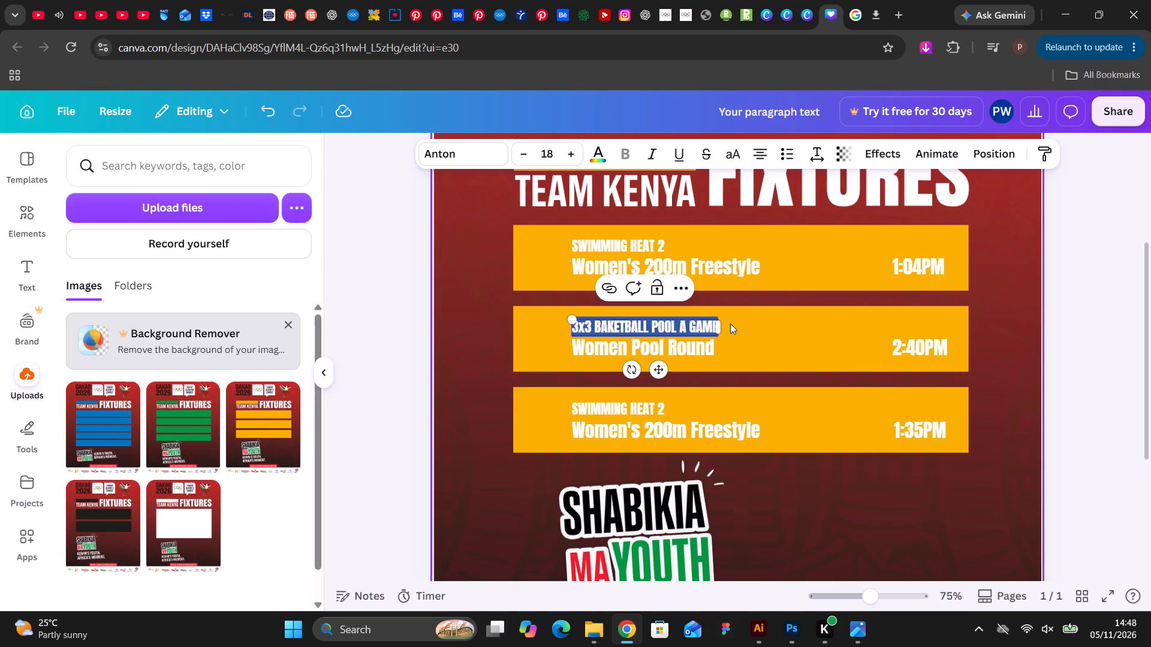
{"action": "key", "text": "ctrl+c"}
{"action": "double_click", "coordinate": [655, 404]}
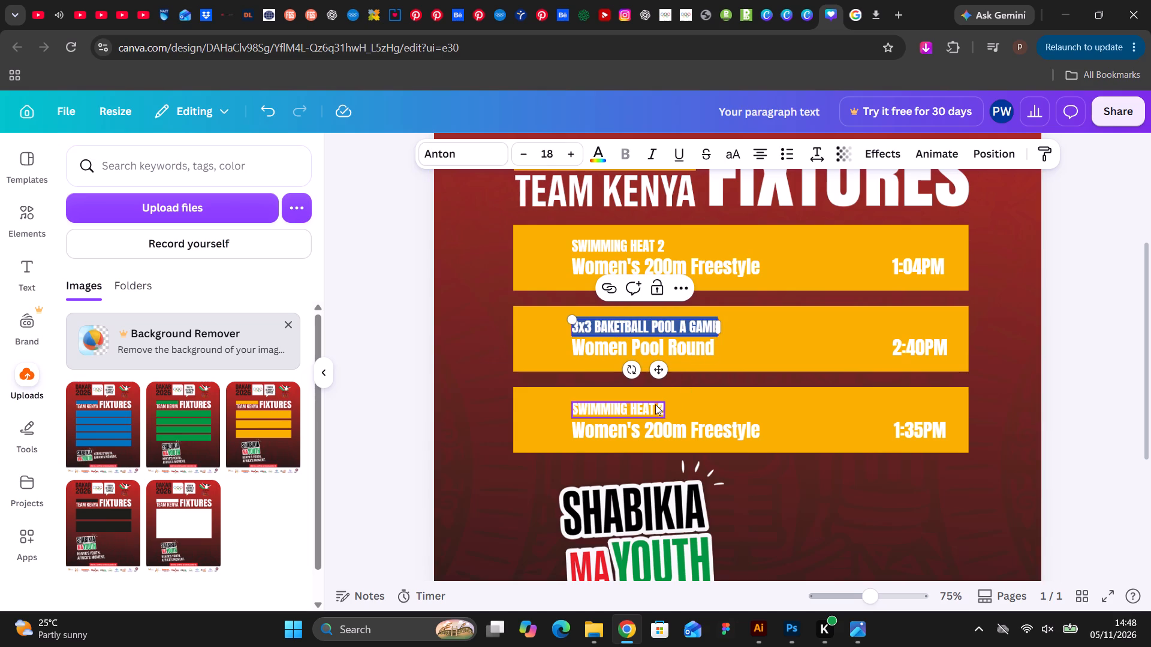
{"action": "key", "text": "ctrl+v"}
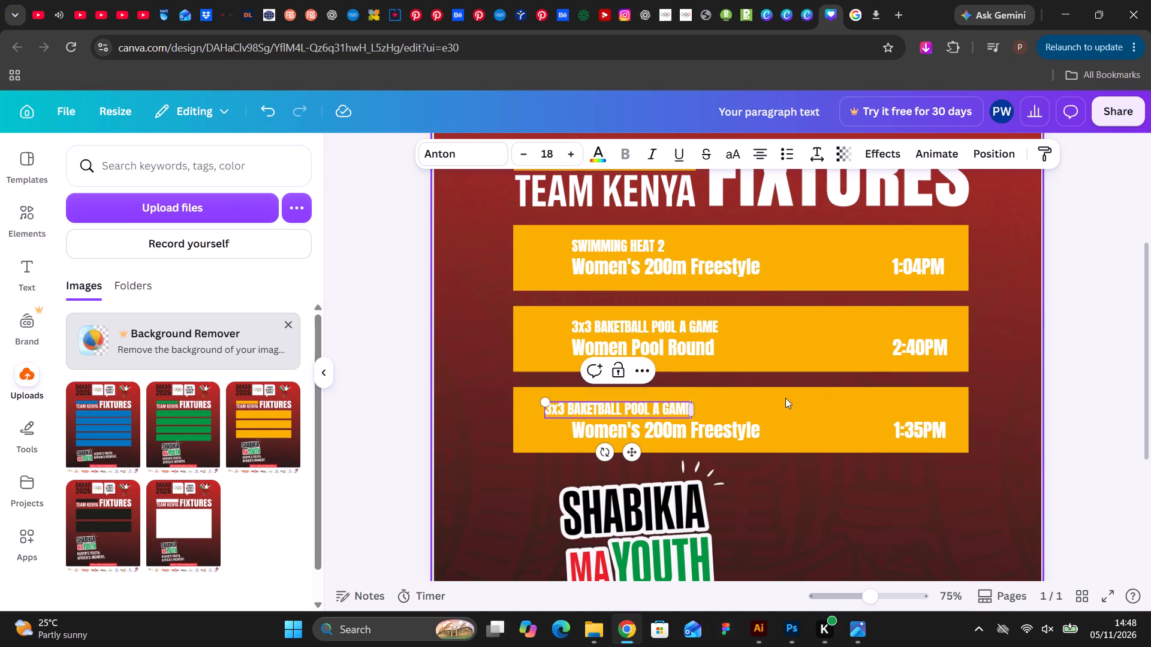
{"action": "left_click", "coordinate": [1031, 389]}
Delete the heading and the Women's 200m Freestyle text from the third bar, keeping the 1:35PM time.
{"action": "left_click", "coordinate": [668, 409]}
{"action": "key", "text": "BackSpace"}
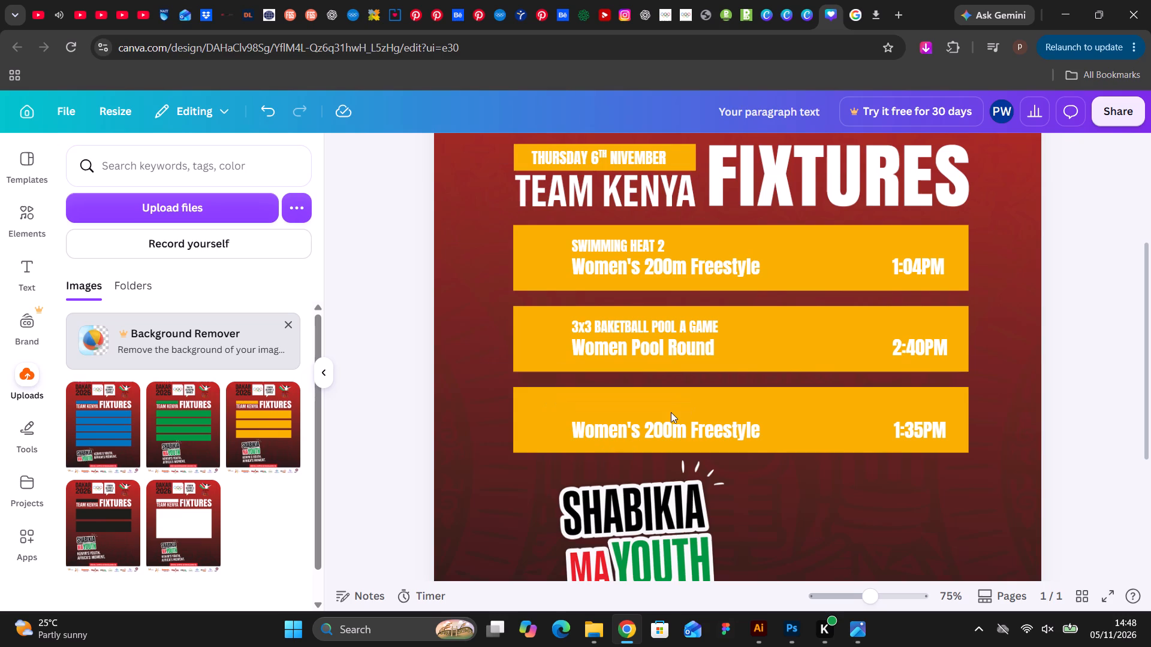
{"action": "left_click", "coordinate": [668, 436]}
{"action": "key", "text": "BackSpace"}
Select the Women Pool Round text in the second bar.
{"action": "left_click", "coordinate": [682, 352]}
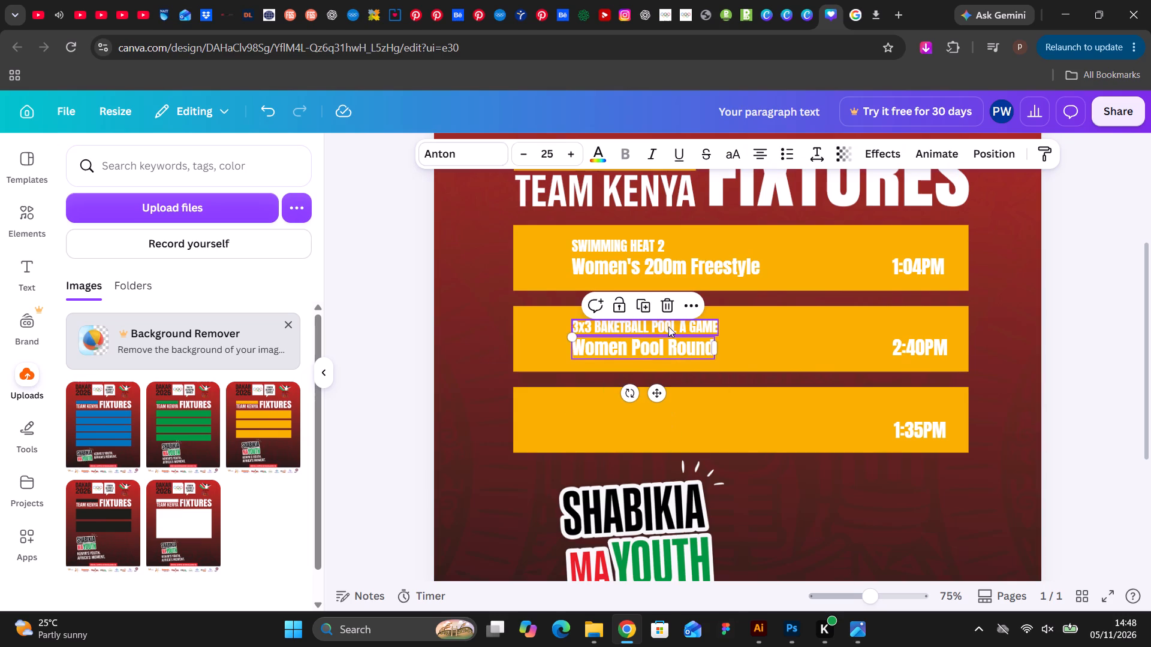
Copy the second bar's 3x3 BAKETBALL POOL A GAME heading and Women Pool Round text into the third bar, level with the 1:35PM time.
{"action": "left_click", "coordinate": [670, 326], "text": "shift"}
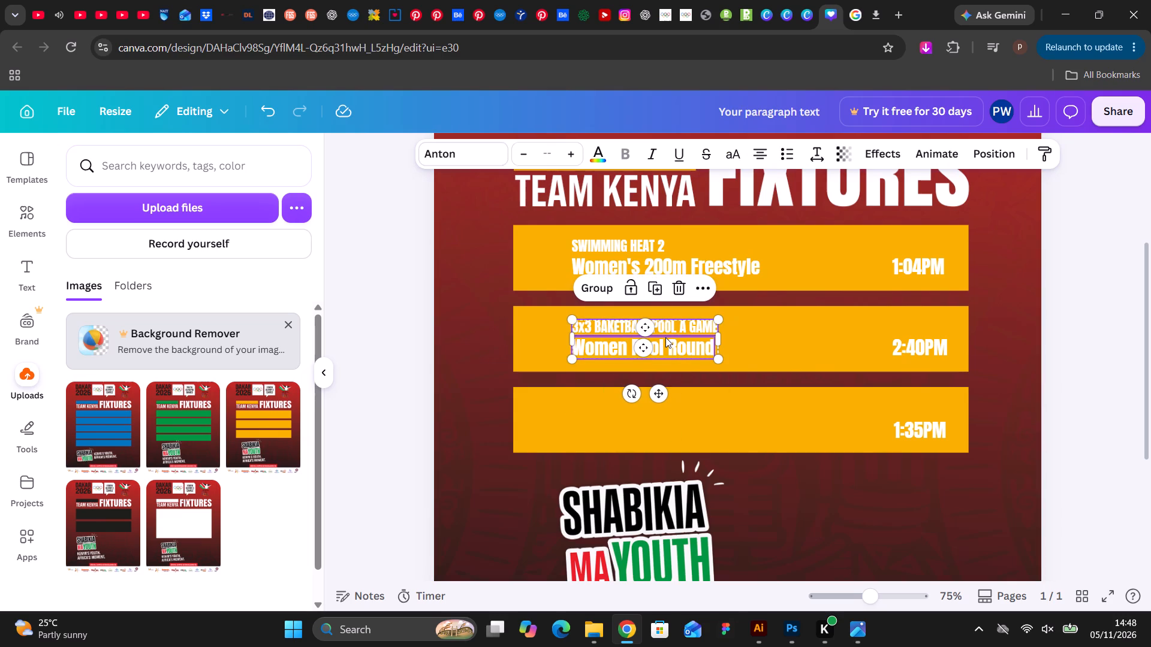
{"action": "left_click_drag", "start_coordinate": [665, 337], "coordinate": [670, 409]}
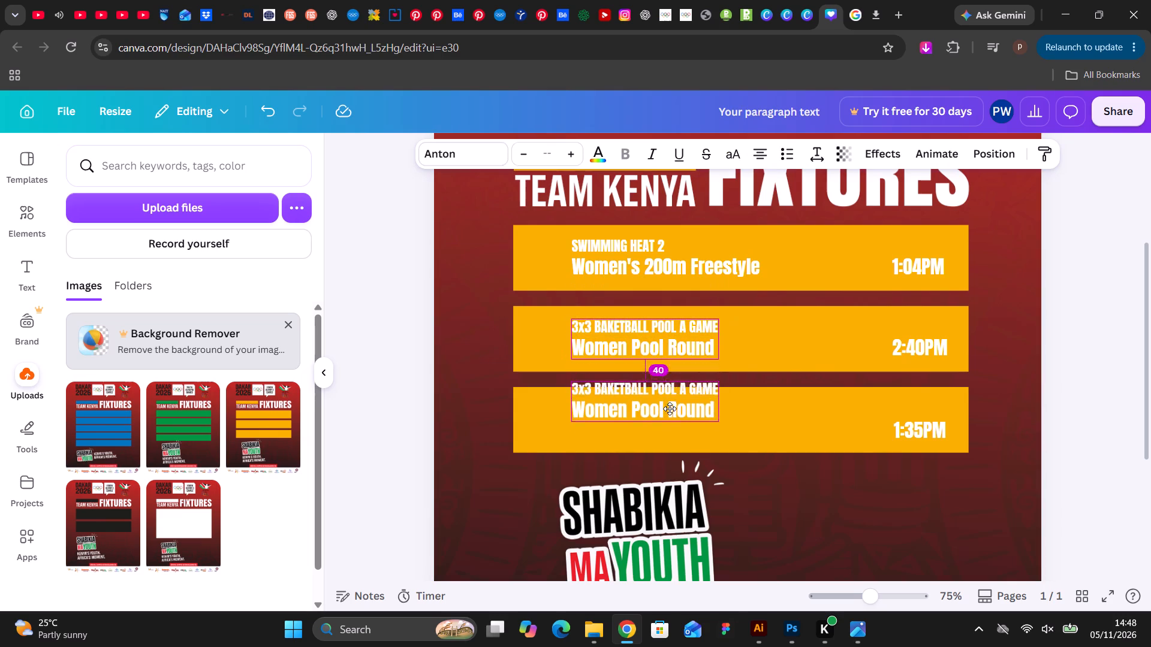
{"action": "left_click_drag", "start_coordinate": [670, 409], "coordinate": [673, 419]}
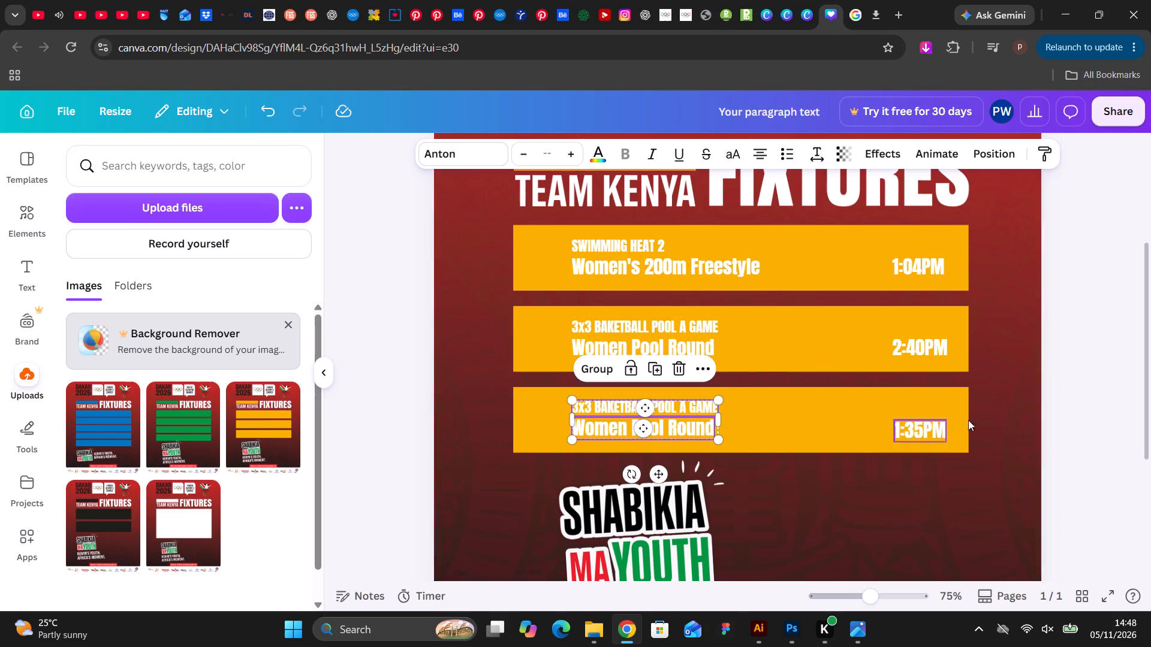
{"action": "key", "text": "Down"}
{"action": "key", "text": "Down"}
{"action": "key", "text": "Down"}
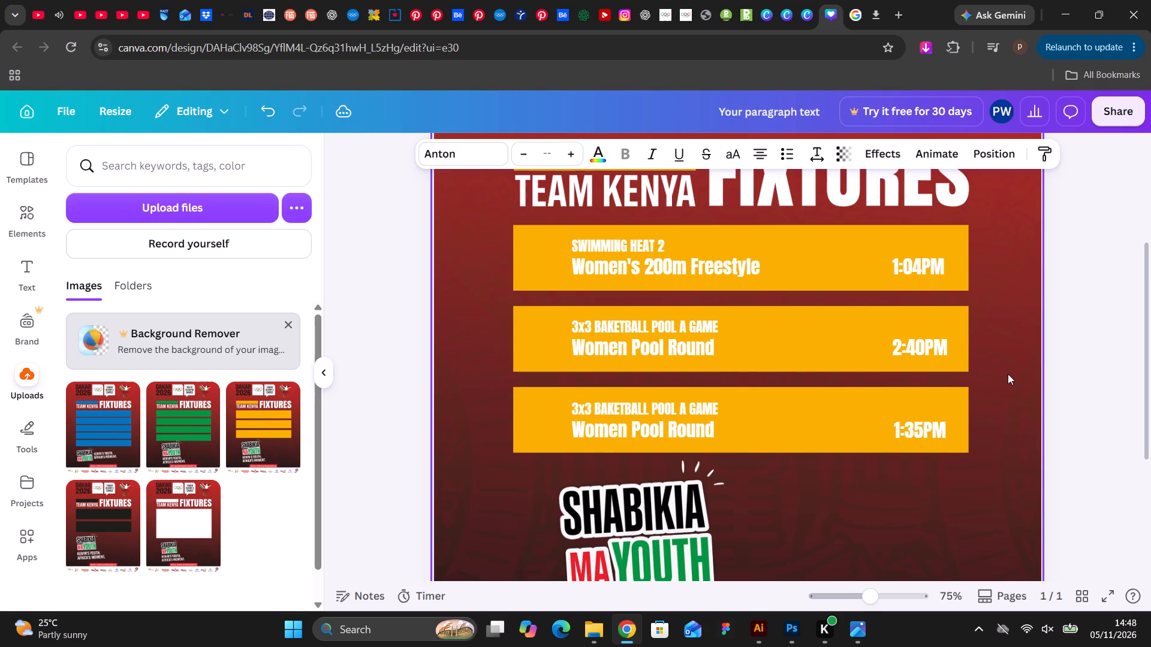
{"action": "key", "text": "Up"}
{"action": "left_click", "coordinate": [927, 424]}
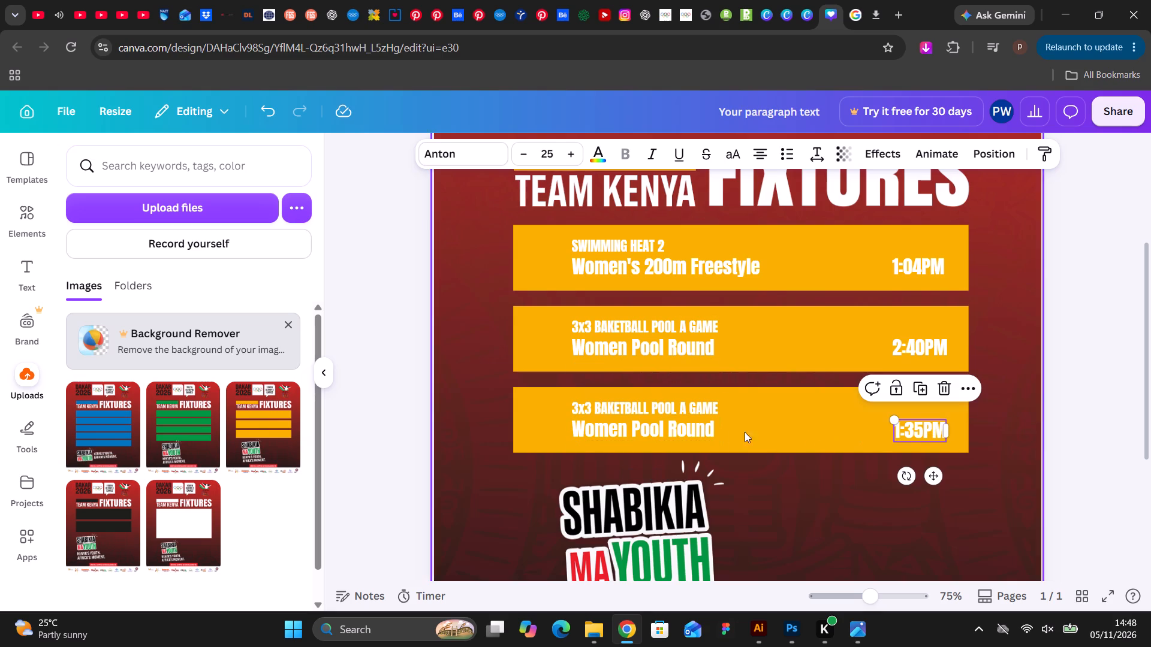
{"action": "left_click", "coordinate": [689, 431], "text": "shift"}
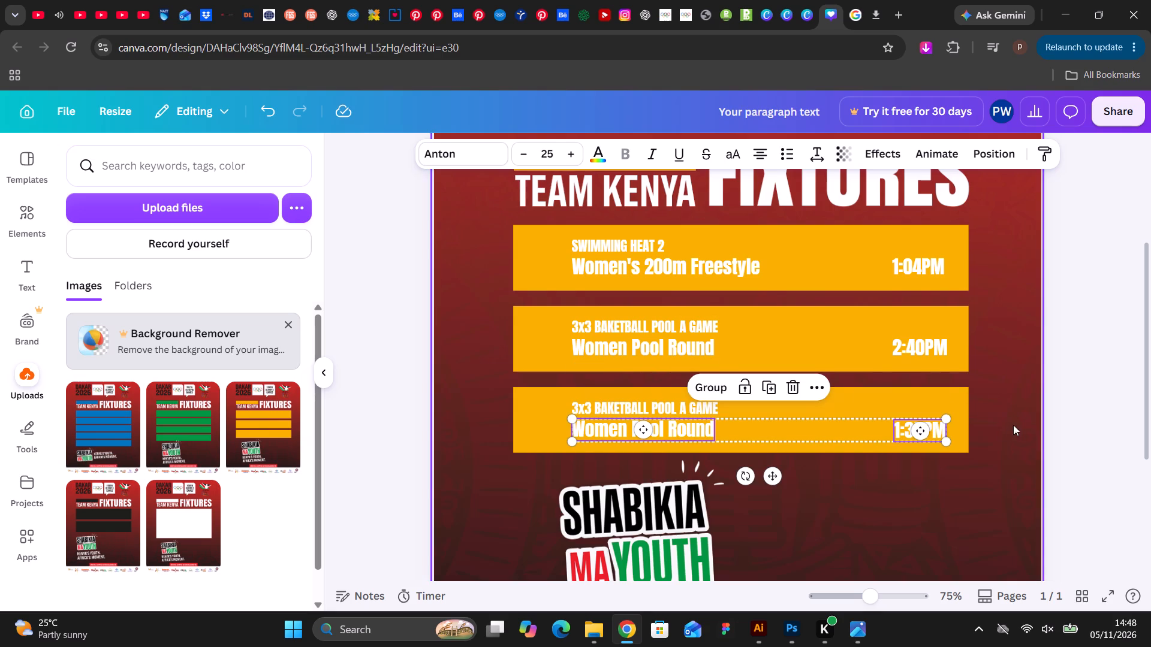
{"action": "left_click", "coordinate": [1071, 412]}
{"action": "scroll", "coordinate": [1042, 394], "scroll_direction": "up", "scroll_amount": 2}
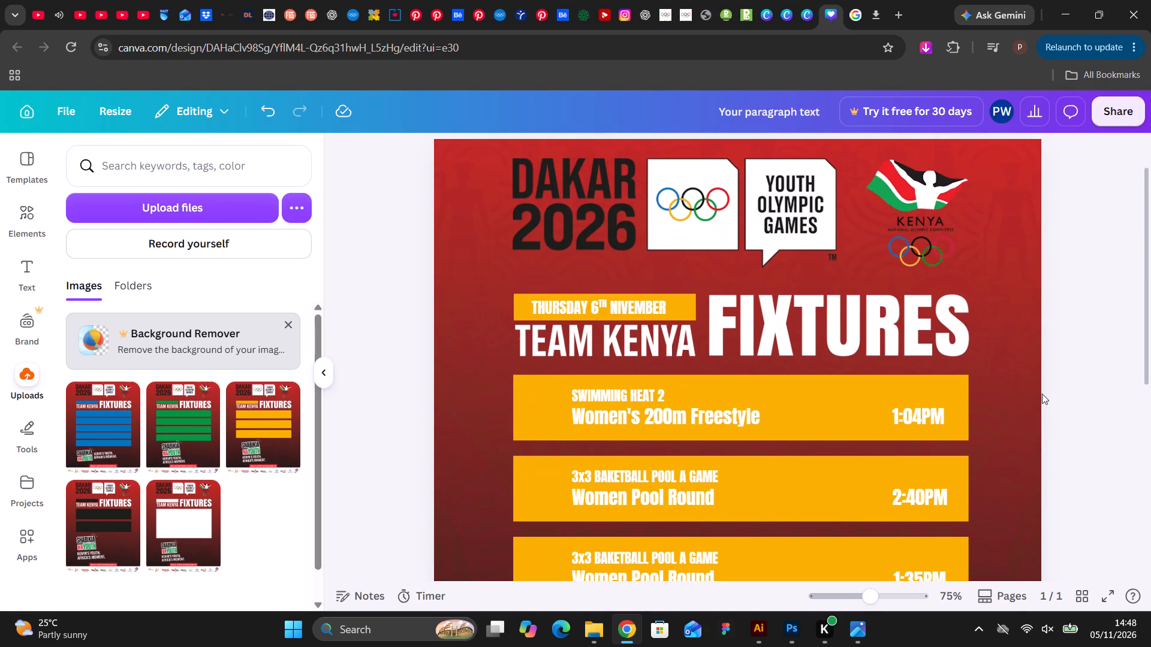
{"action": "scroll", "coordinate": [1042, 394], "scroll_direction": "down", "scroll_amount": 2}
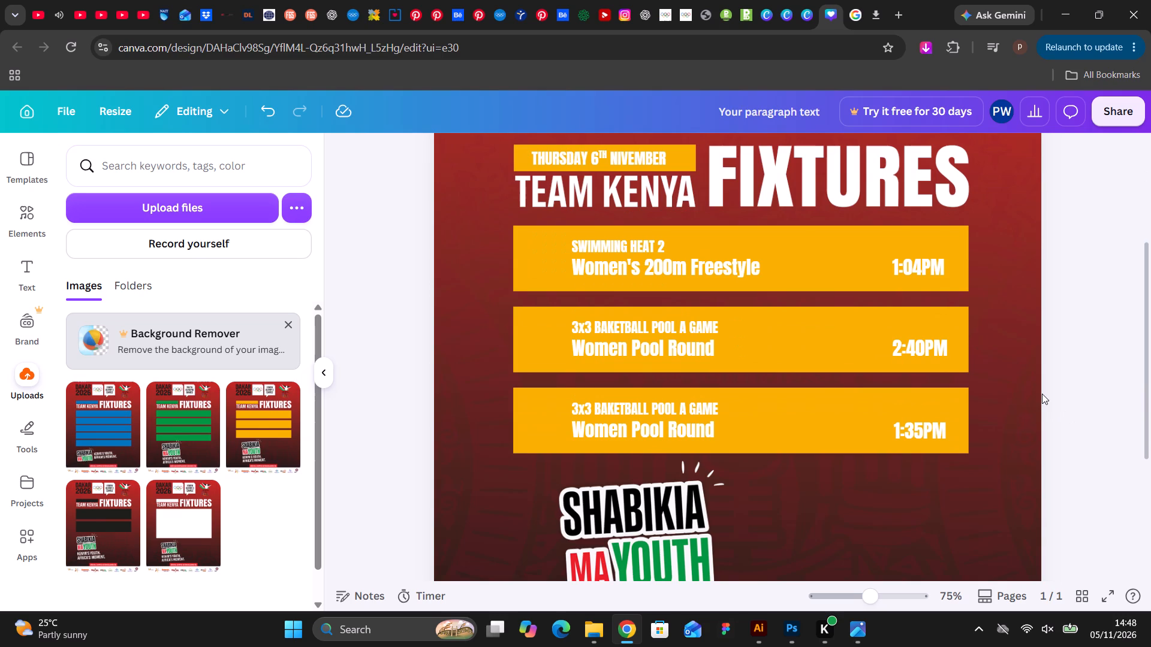
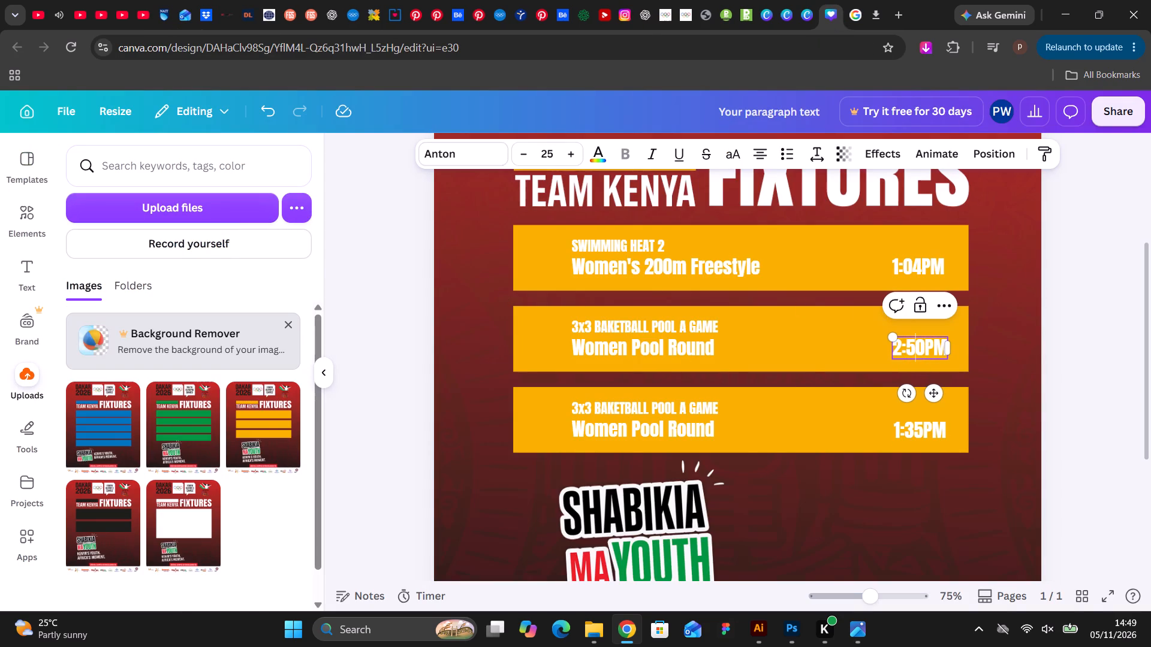
Open the 1:35PM time text in the third yellow bar for editing.
{"action": "left_click", "coordinate": [1109, 283]}
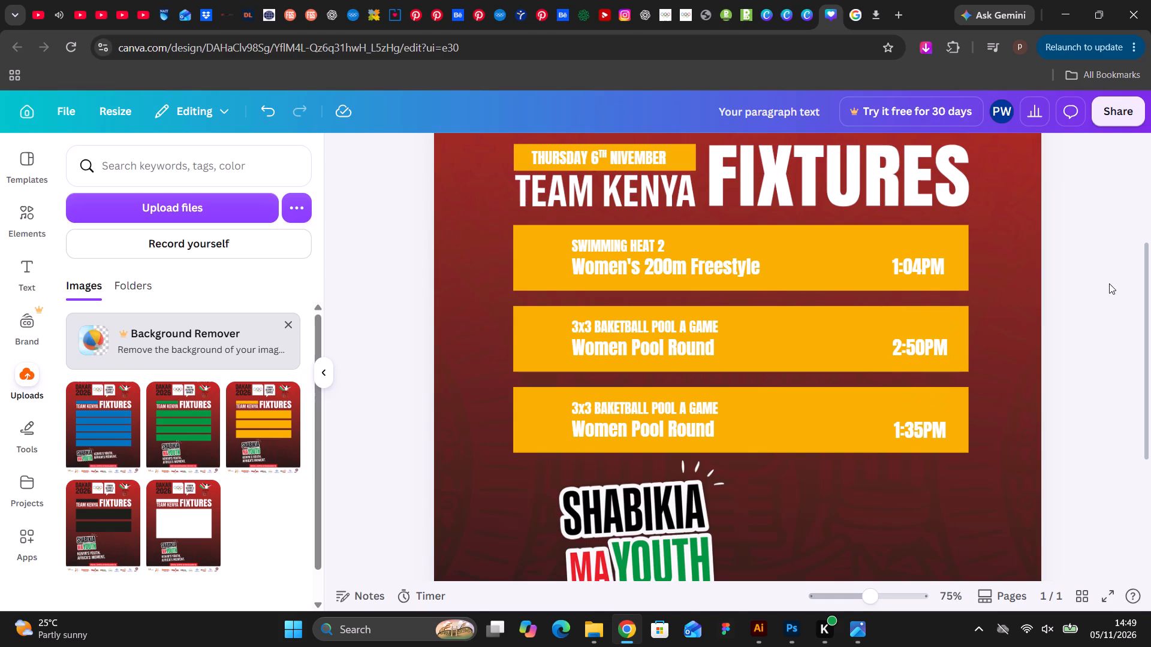
{"action": "double_click", "coordinate": [919, 433]}
{"action": "left_click", "coordinate": [918, 428]}
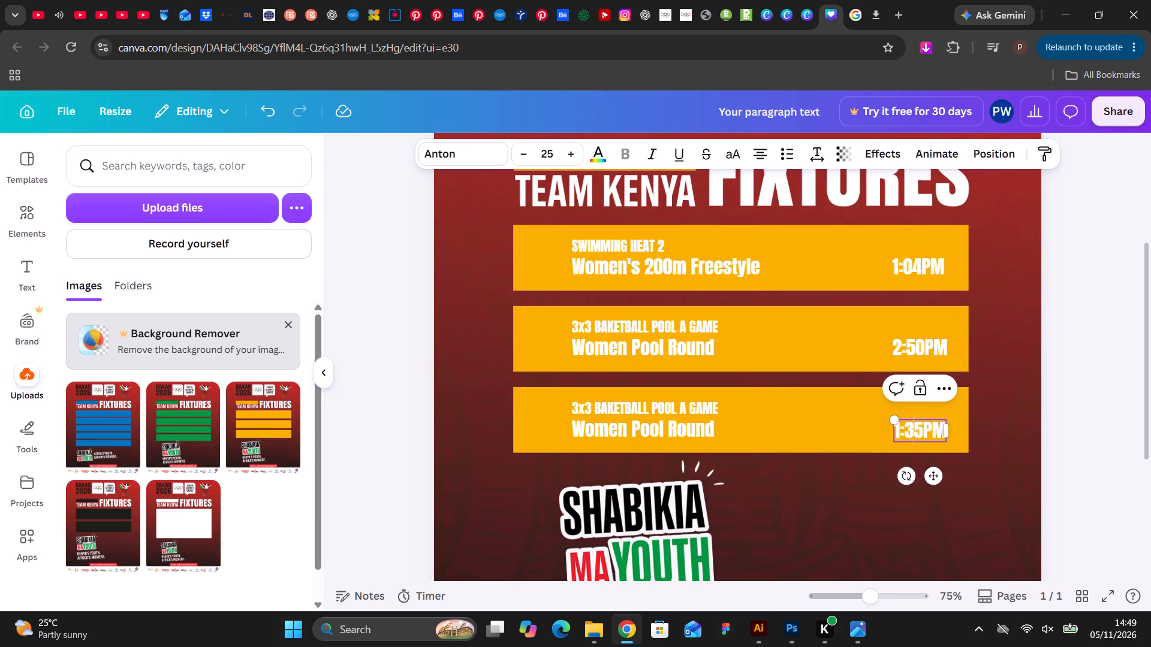
Change the time text in the third yellow bar to 17:00PM.
{"action": "left_click_drag", "start_coordinate": [920, 428], "coordinate": [898, 428]}
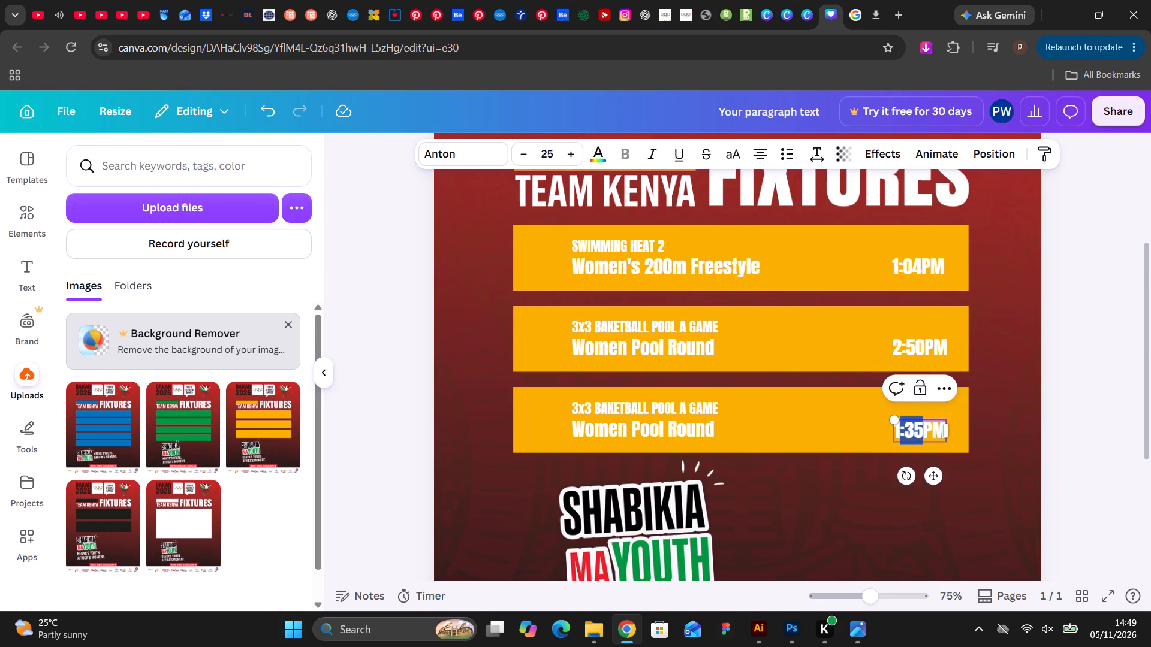
{"action": "left_click_drag", "start_coordinate": [898, 428], "coordinate": [894, 430]}
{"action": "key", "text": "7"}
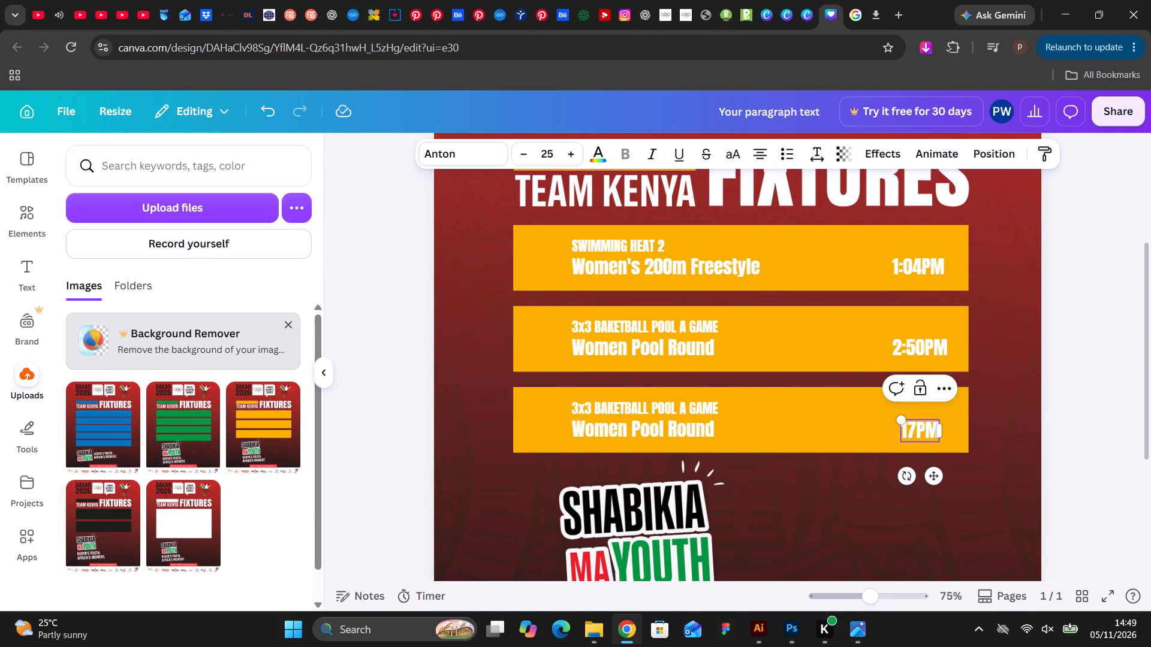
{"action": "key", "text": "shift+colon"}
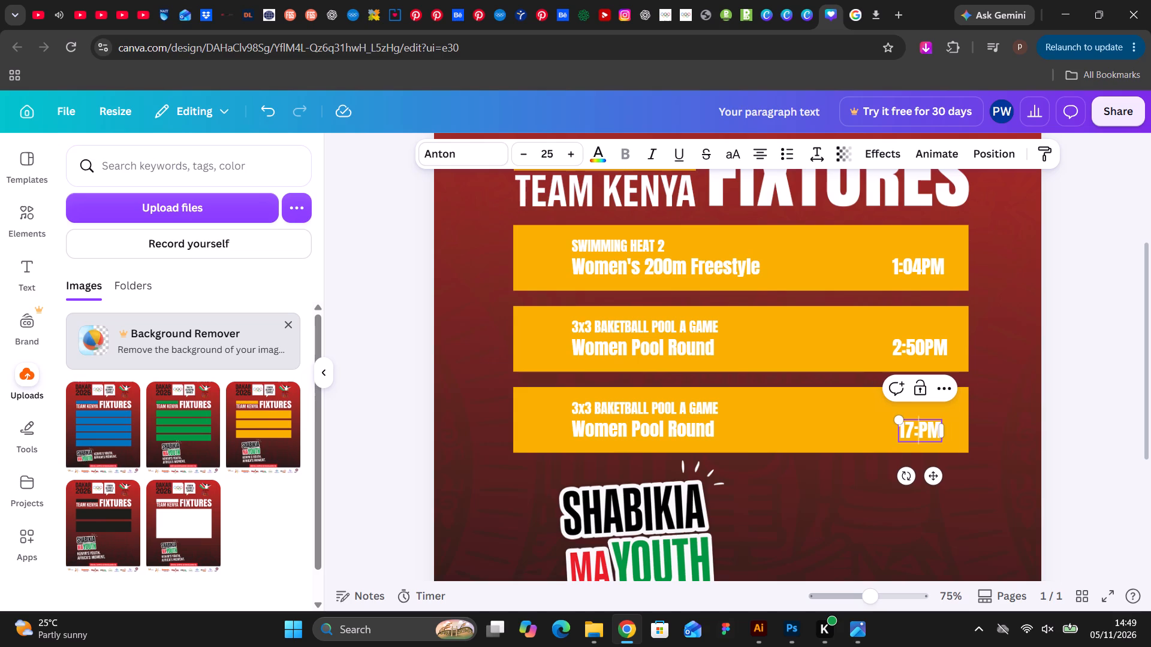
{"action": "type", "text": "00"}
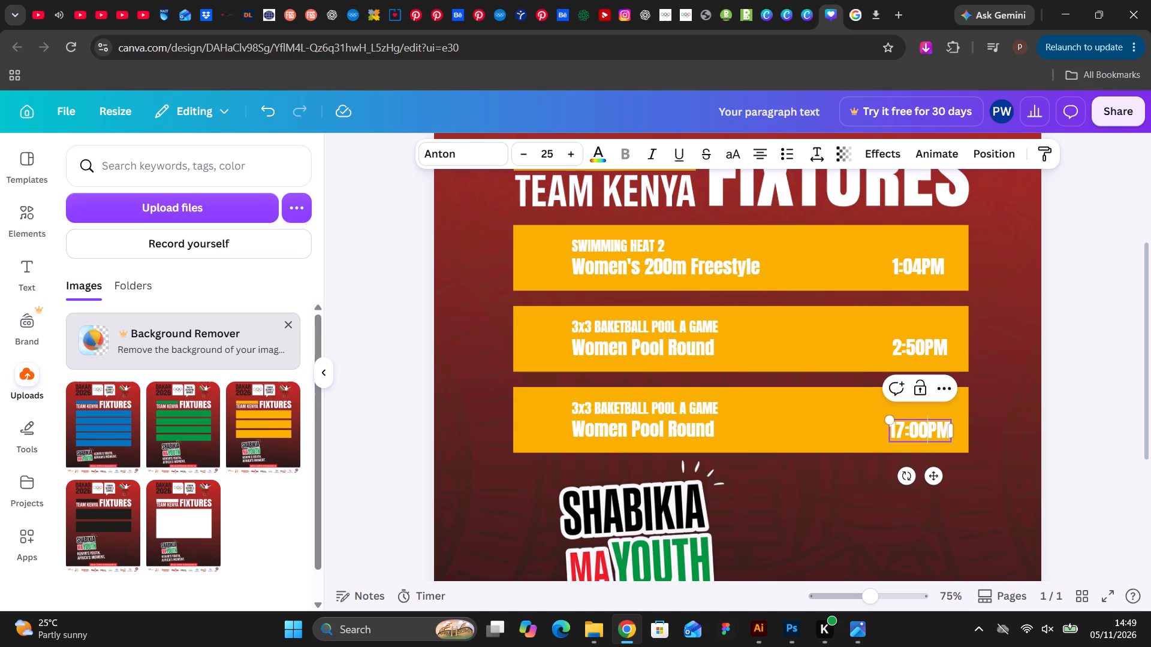
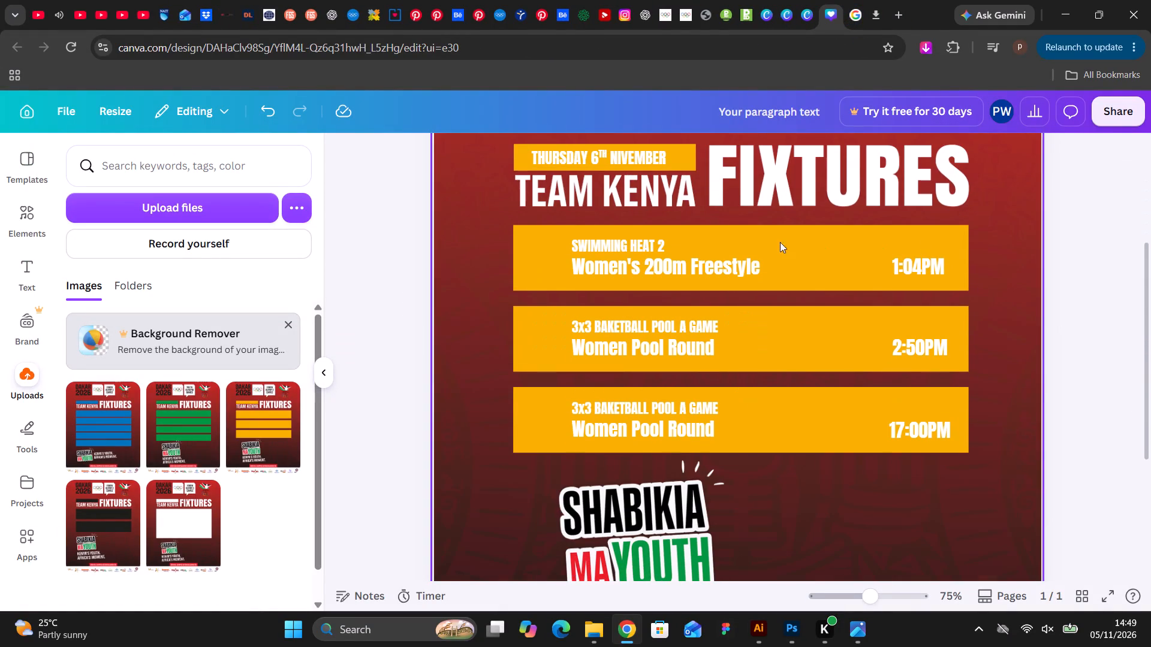
Recolour the THURSDAY 6TH NIVEMBER date header text from white to the dark brown photo colour.
{"action": "scroll", "coordinate": [757, 248], "scroll_direction": "up", "scroll_amount": 2}
{"action": "left_click", "coordinate": [649, 307]}
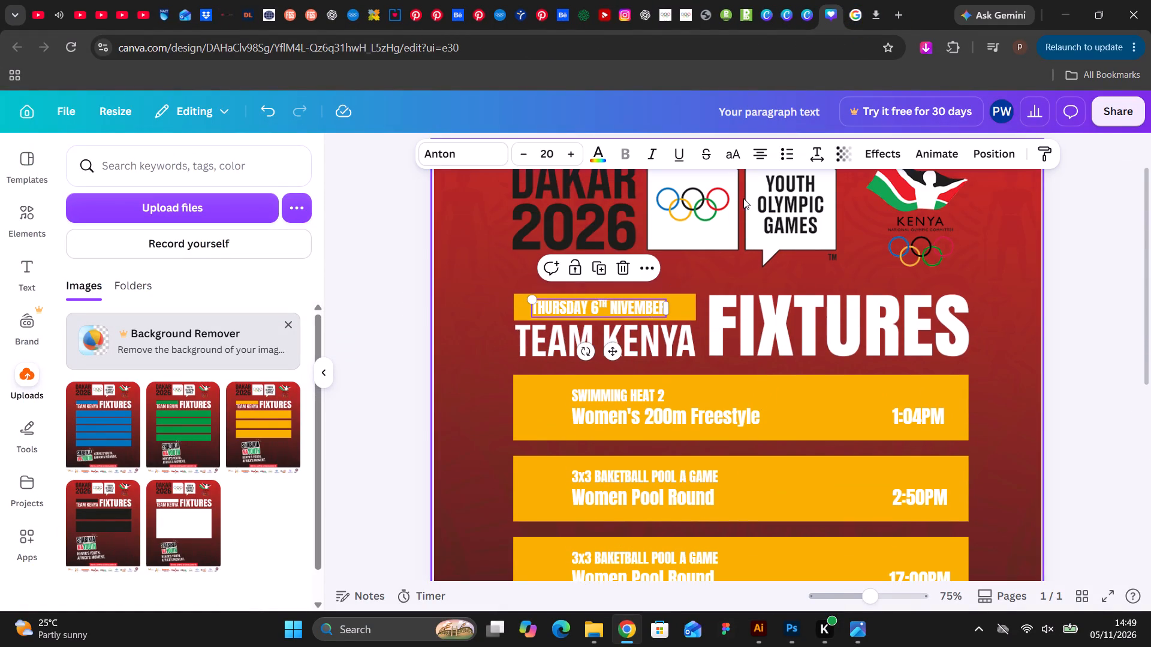
{"action": "left_click", "coordinate": [596, 161]}
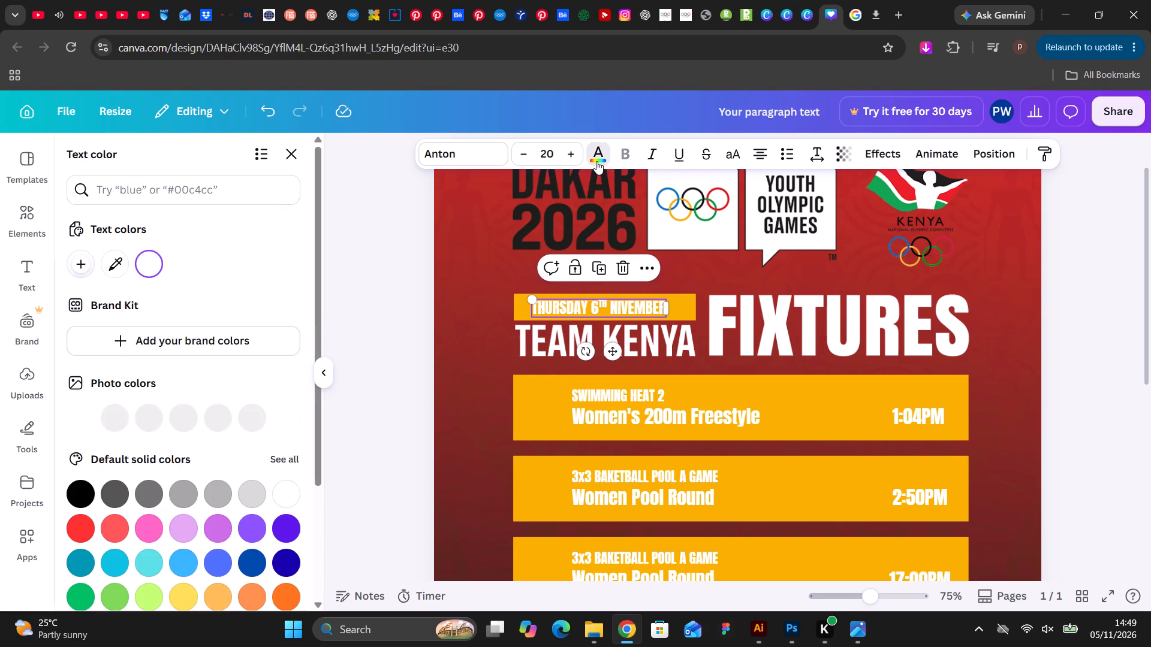
{"action": "left_click", "coordinate": [109, 415]}
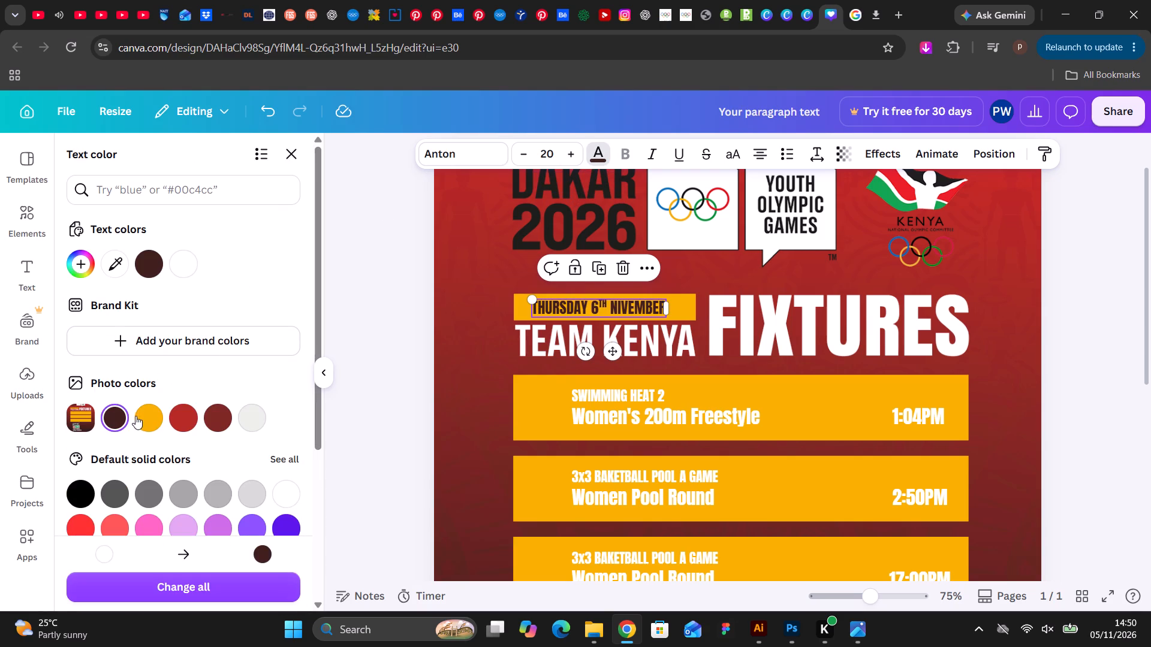
Change the Thursday 6th date text above TEAM KENYA to black.
{"action": "left_click", "coordinate": [77, 491]}
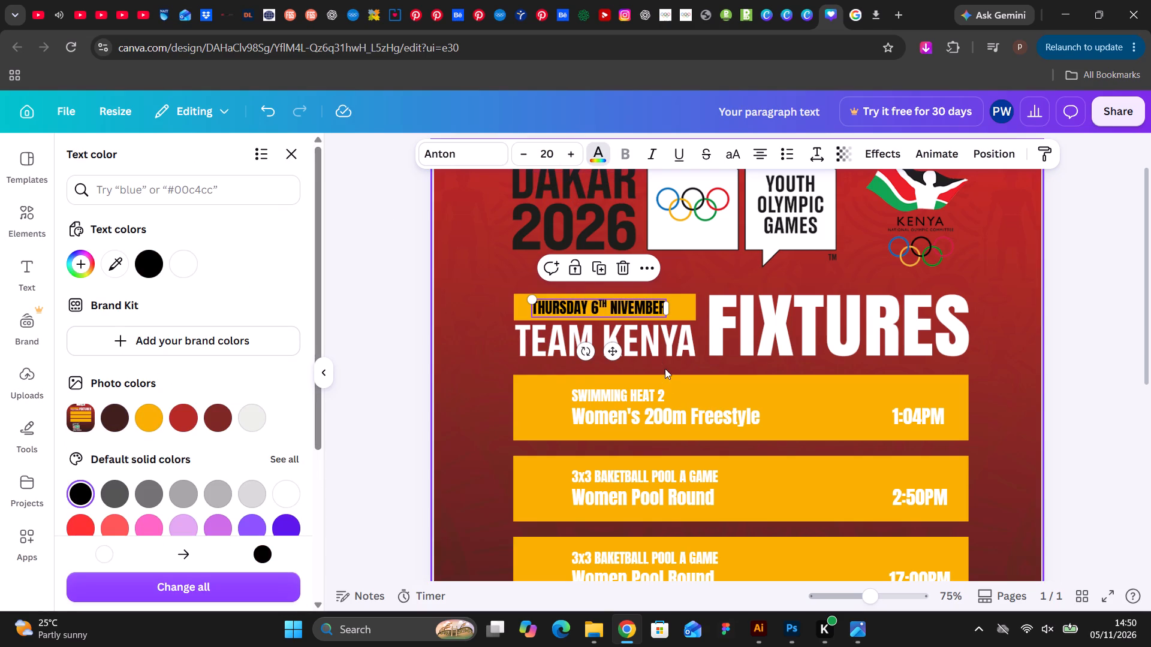
{"action": "left_click", "coordinate": [669, 421]}
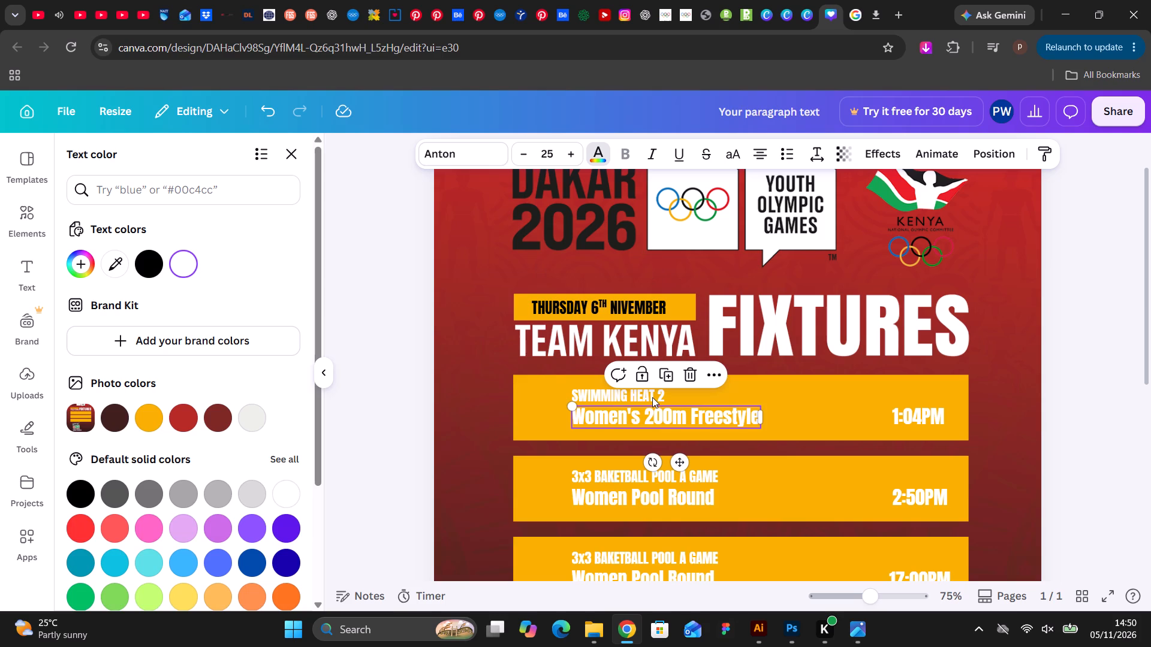
Correct the time in the third yellow bar to read 7:00PM.
{"action": "scroll", "coordinate": [911, 472], "scroll_direction": "down", "scroll_amount": 2}
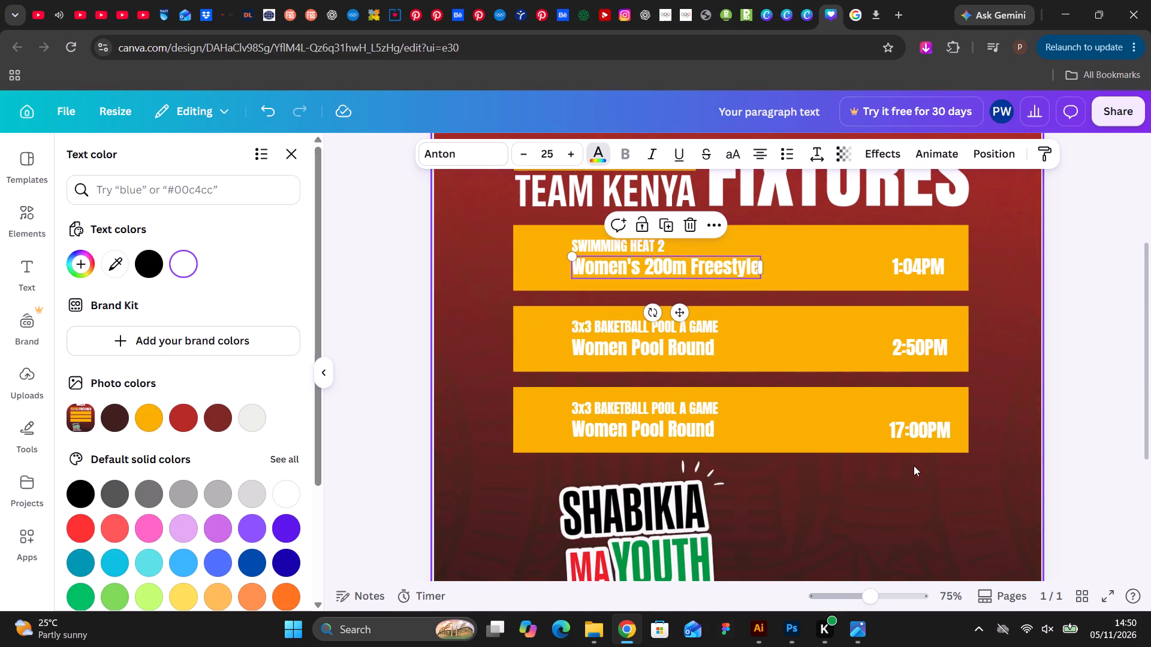
{"action": "double_click", "coordinate": [898, 431]}
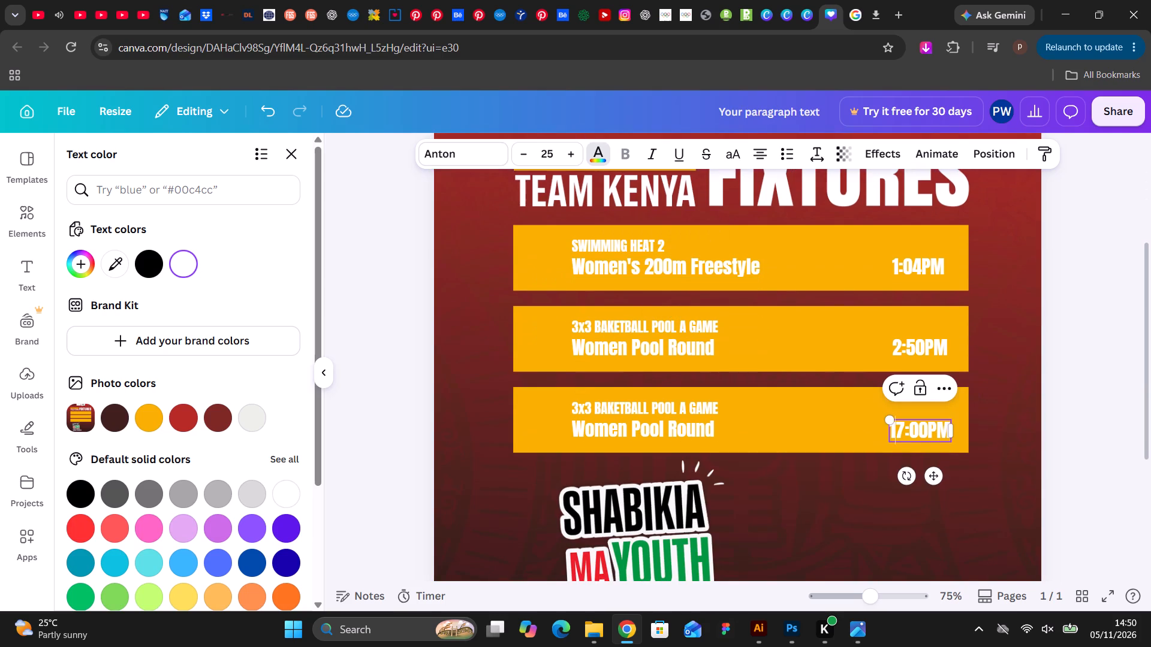
{"action": "key", "text": "BackSpace"}
{"action": "left_click", "coordinate": [1048, 415]}
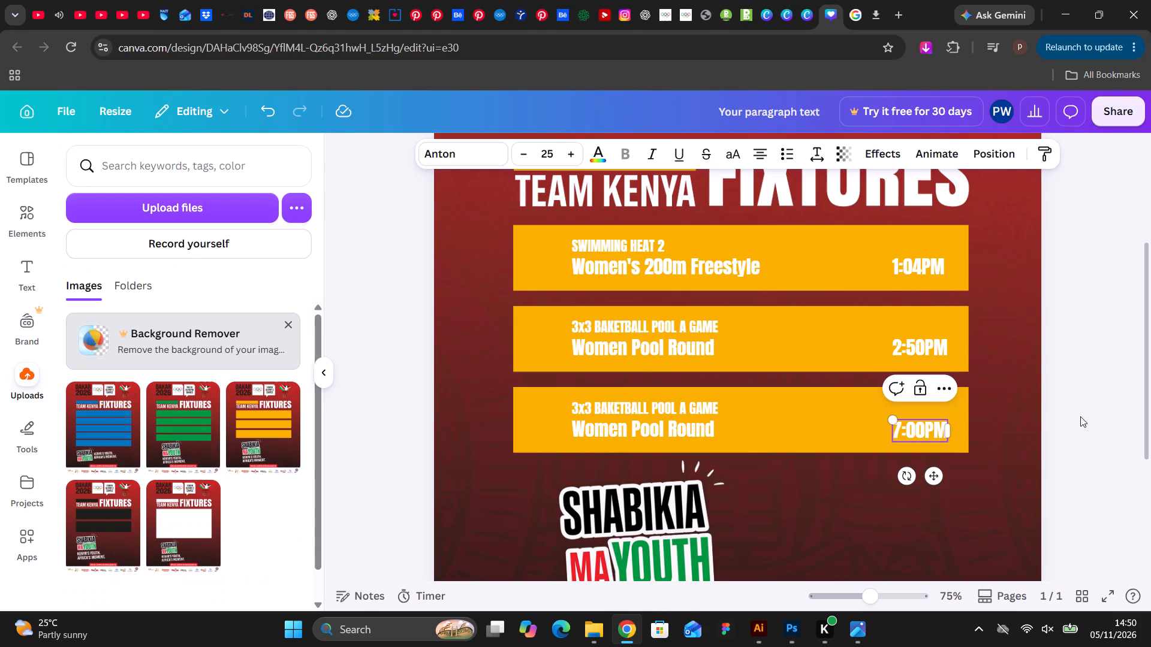
{"action": "left_click", "coordinate": [1080, 416]}
Recolour all the event titles, event names and times in the three yellow bars to black.
{"action": "left_click", "coordinate": [930, 436]}
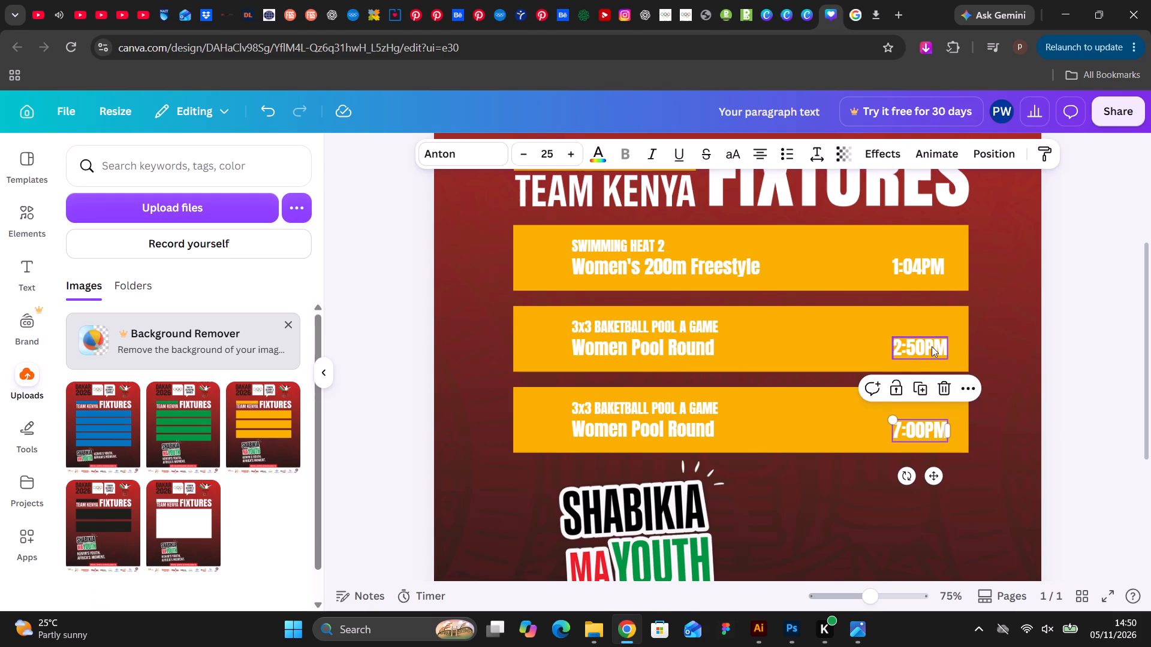
{"action": "left_click", "coordinate": [932, 346], "text": "shift"}
{"action": "left_click", "coordinate": [935, 263], "text": "shift"}
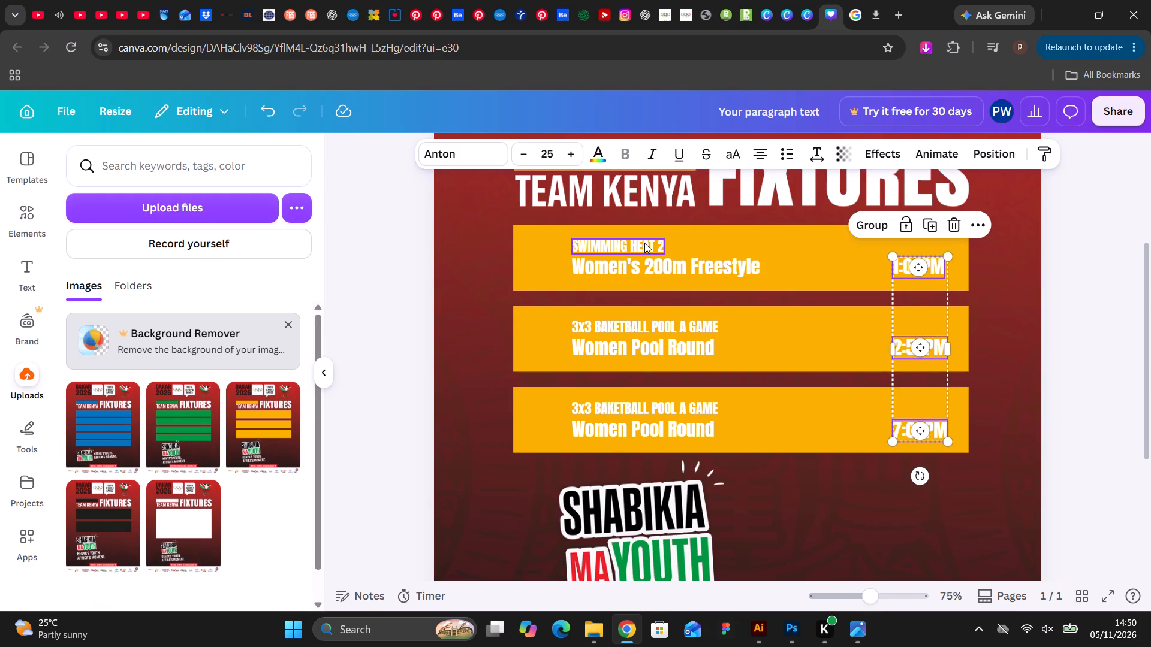
{"action": "left_click", "coordinate": [644, 241], "text": "shift"}
{"action": "left_click", "coordinate": [721, 270], "text": "shift"}
{"action": "left_click", "coordinate": [692, 328], "text": "shift"}
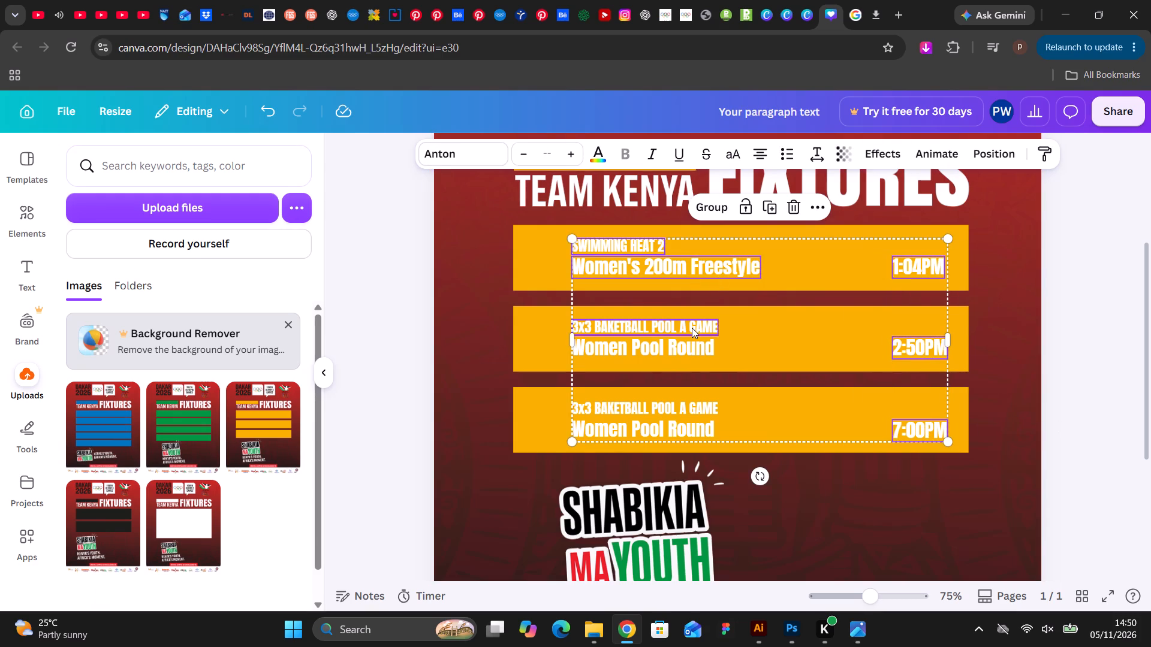
{"action": "left_click", "coordinate": [692, 349], "text": "shift"}
{"action": "left_click", "coordinate": [685, 409], "text": "shift"}
{"action": "left_click", "coordinate": [692, 430], "text": "shift"}
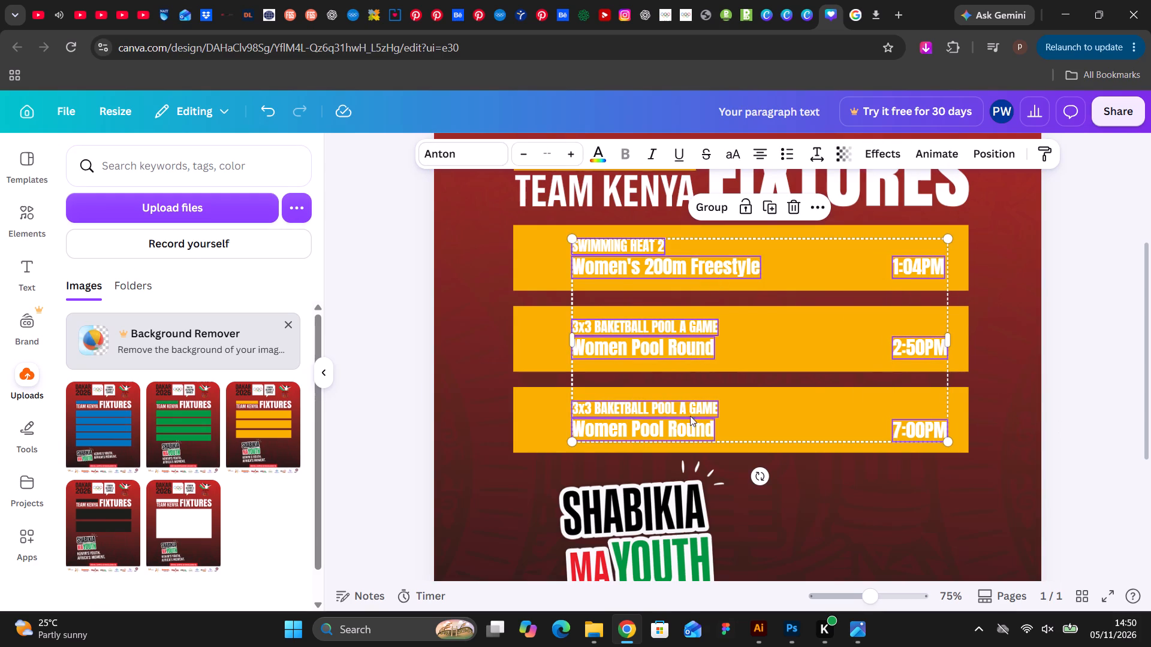
{"action": "left_click", "coordinate": [595, 159]}
{"action": "left_click", "coordinate": [82, 486]}
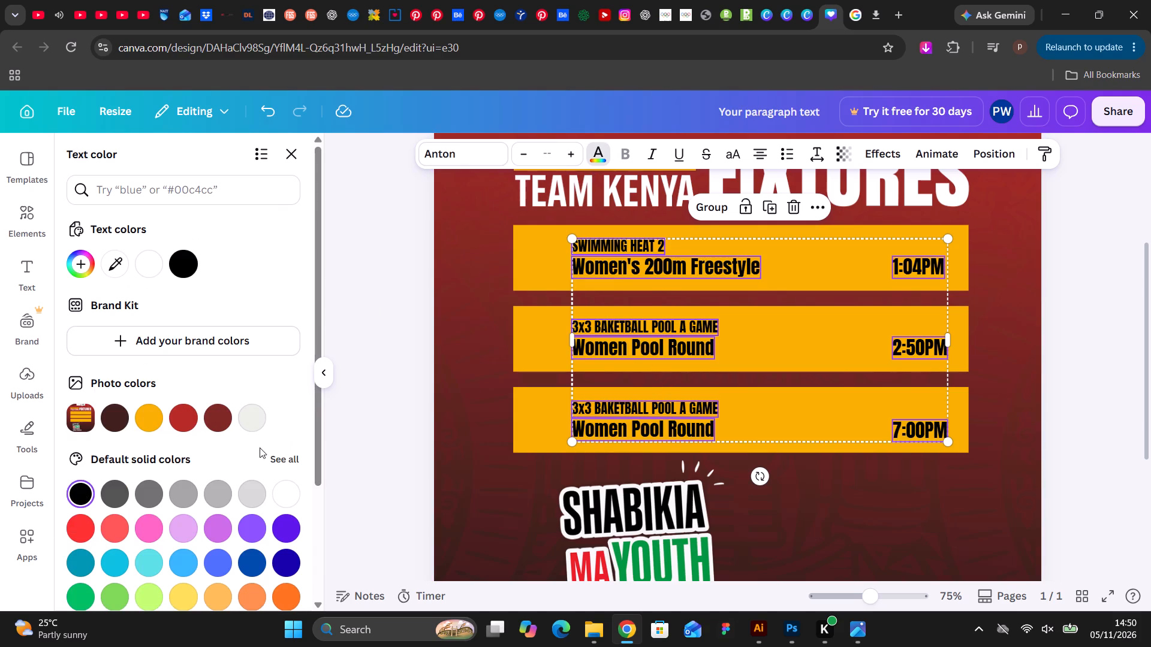
{"action": "left_click", "coordinate": [1075, 335]}
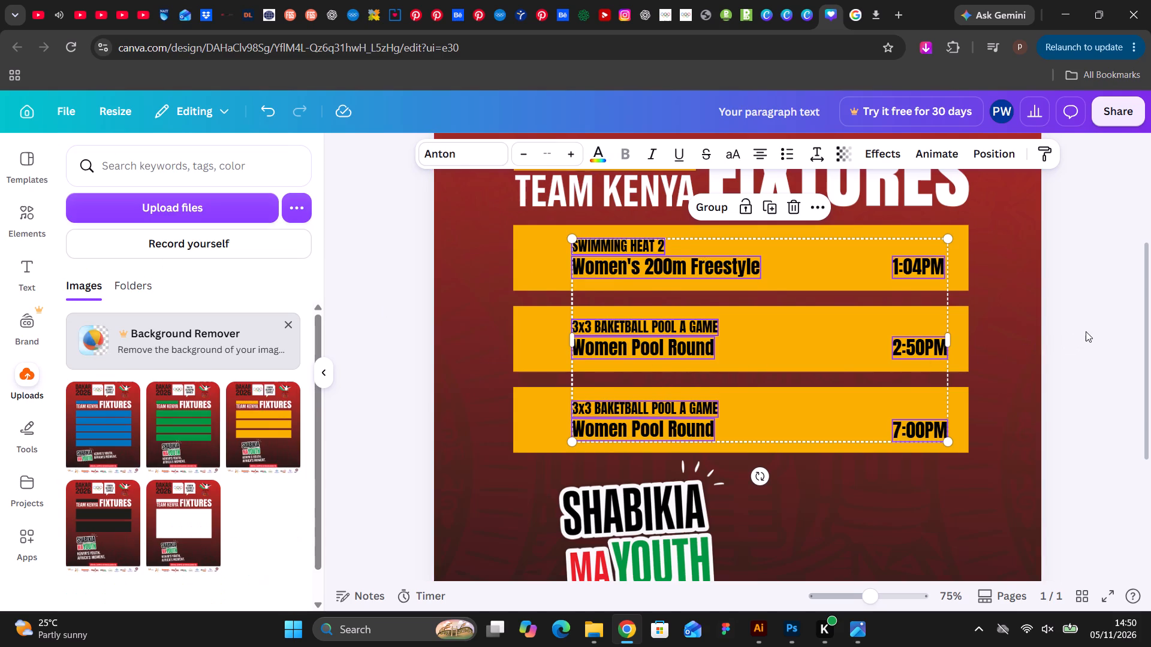
{"action": "left_click", "coordinate": [1086, 331]}
{"action": "scroll", "coordinate": [1094, 339], "scroll_direction": "up", "scroll_amount": 3}
{"action": "scroll", "coordinate": [1094, 339], "scroll_direction": "down", "scroll_amount": 3}
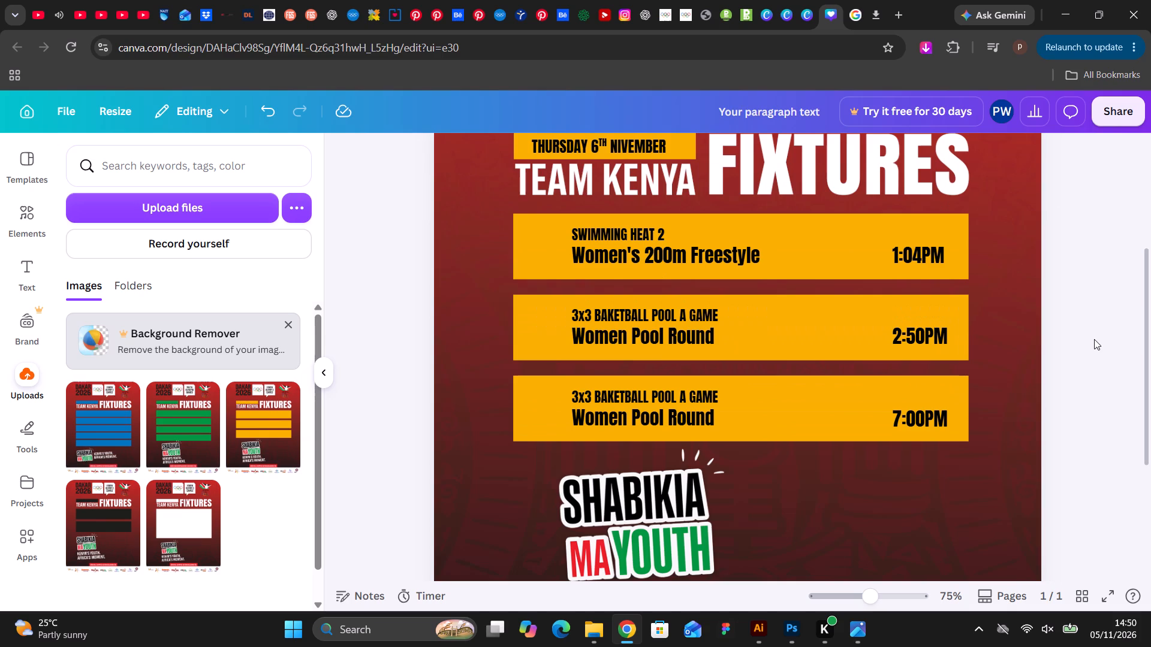
{"action": "scroll", "coordinate": [1094, 339], "scroll_direction": "up", "scroll_amount": 2}
{"action": "scroll", "coordinate": [1094, 339], "scroll_direction": "down", "scroll_amount": 1}
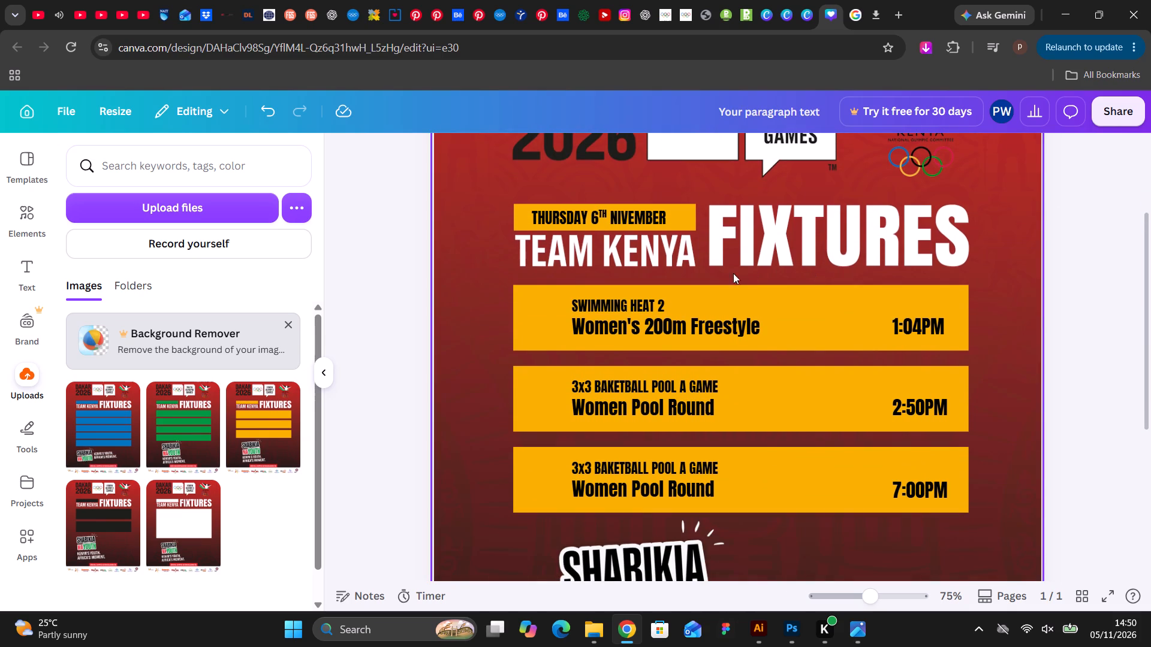
{"action": "left_click", "coordinate": [657, 309]}
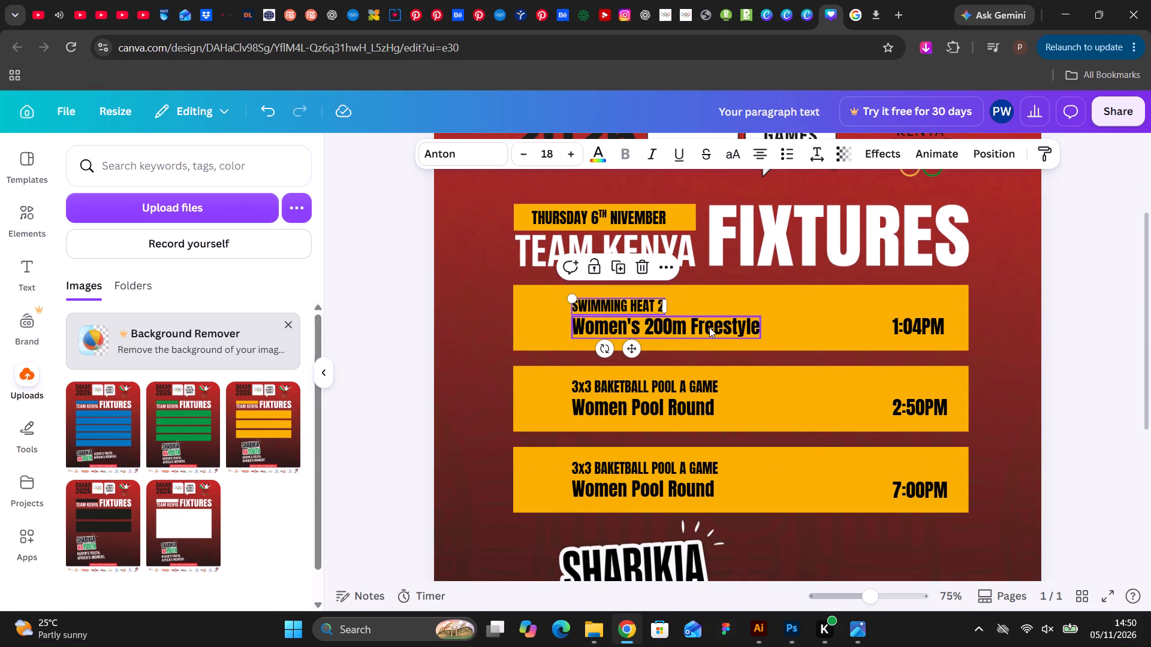
{"action": "left_click", "coordinate": [709, 327], "text": "shift"}
{"action": "left_click", "coordinate": [706, 382], "text": "shift"}
{"action": "left_click", "coordinate": [694, 412], "text": "shift"}
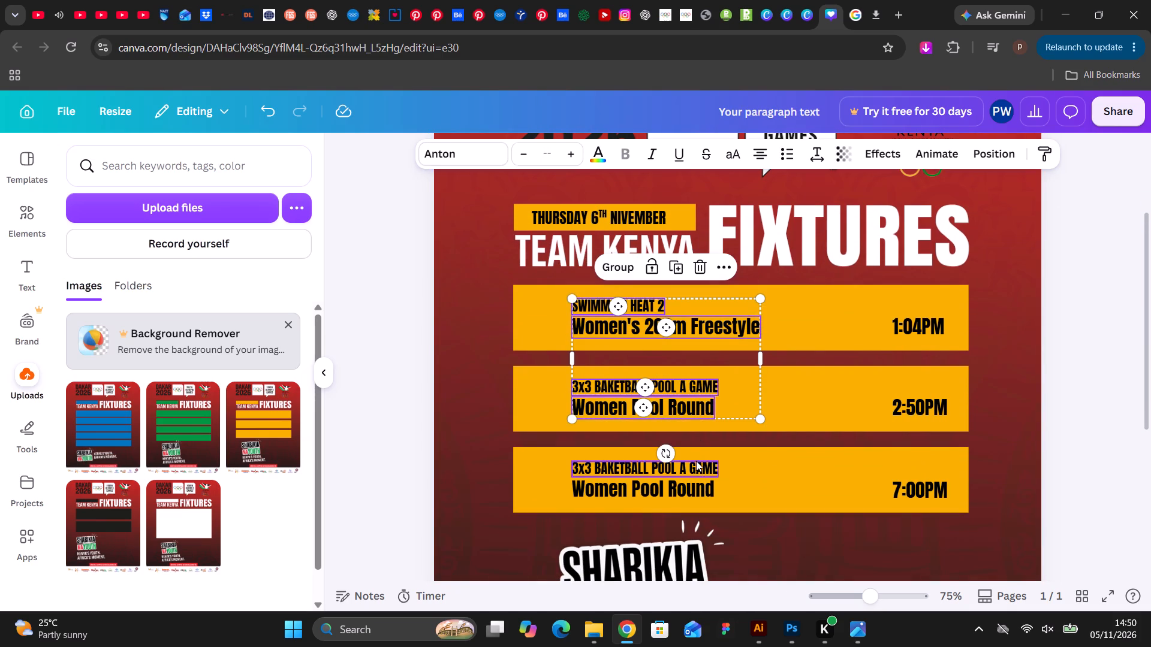
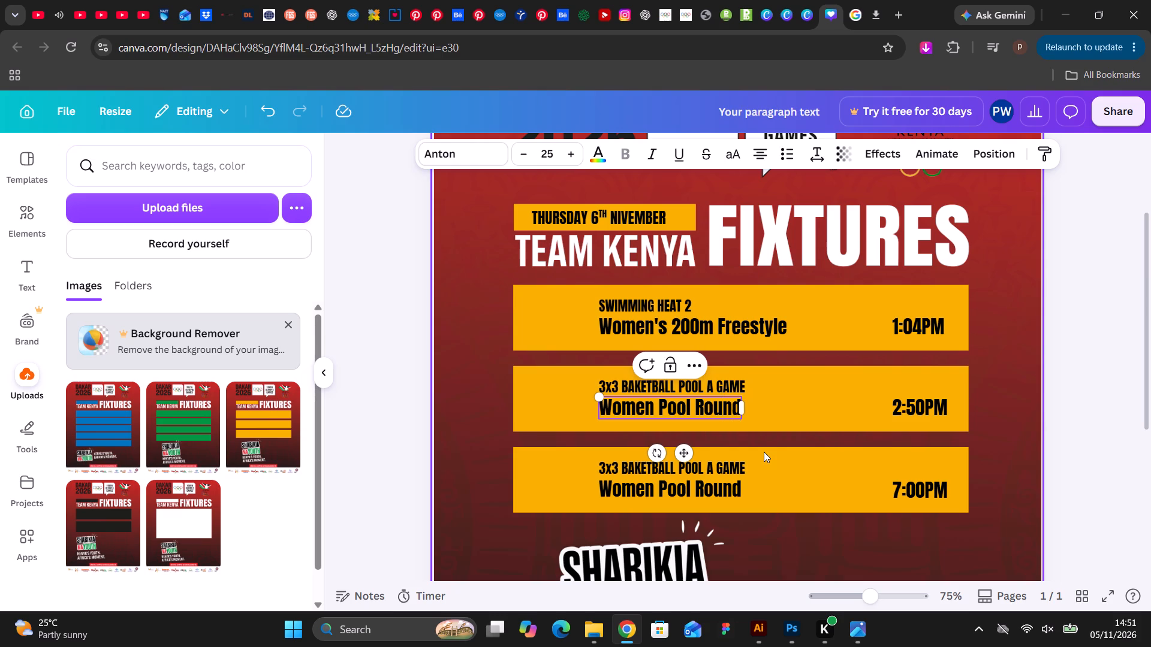
Extend the second bar's event name to read Women Pool Round Game and realign it with the text above it.
{"action": "key", "text": "space"}
{"action": "type", "text": "game"}
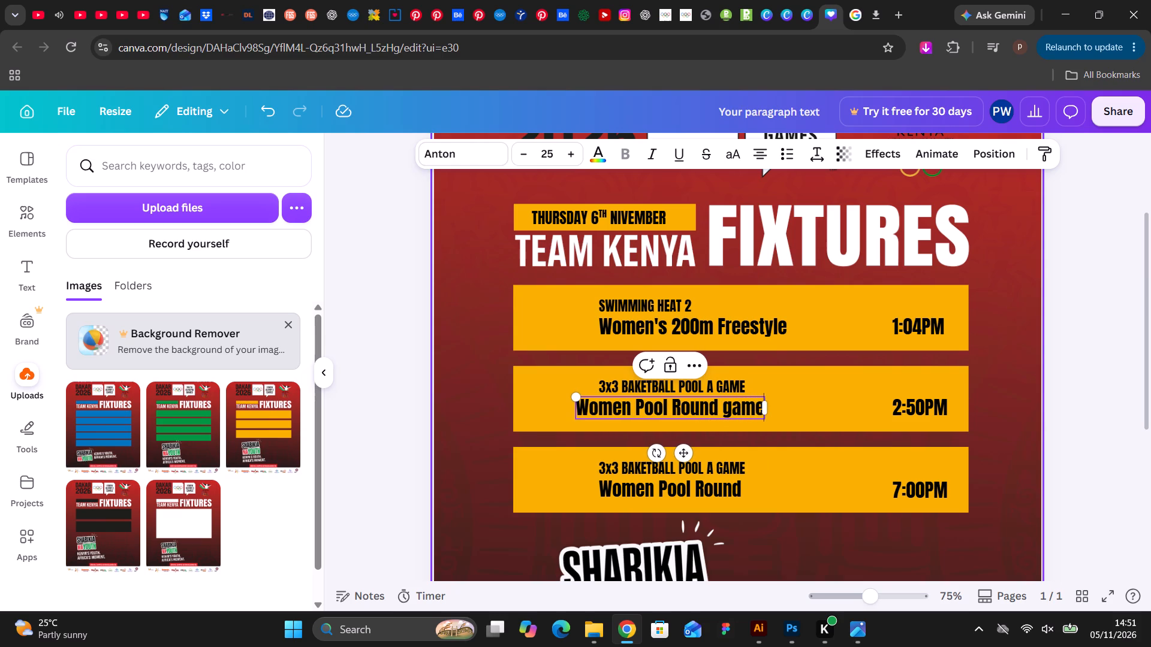
{"action": "left_click", "coordinate": [733, 412]}
{"action": "key", "text": "BackSpace"}
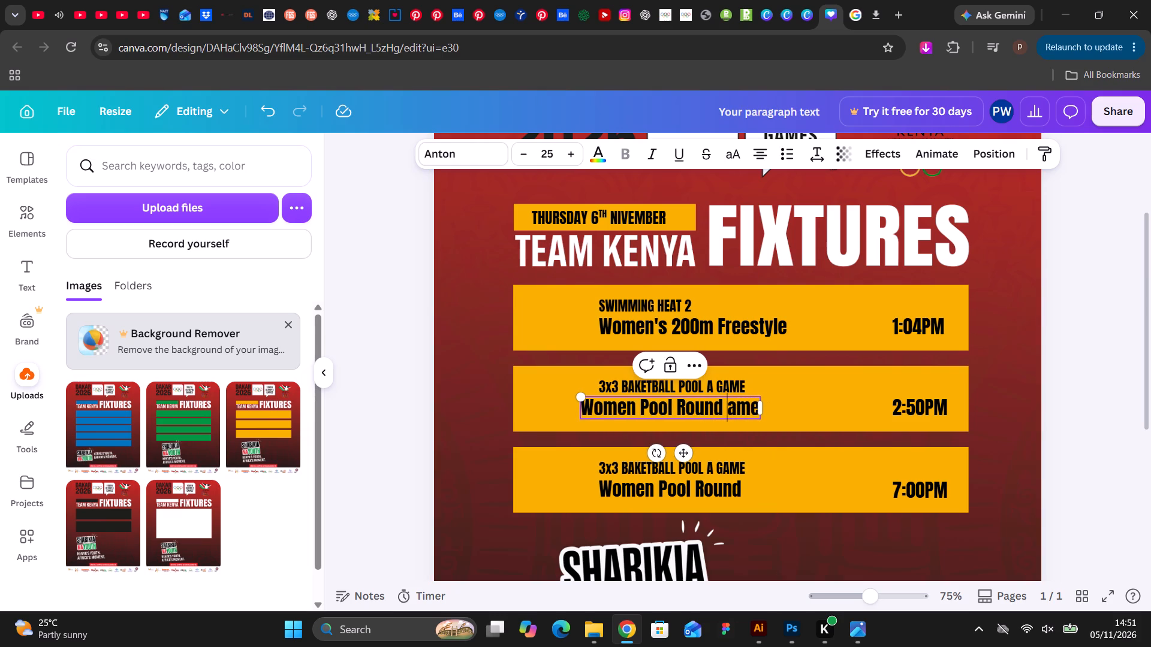
{"action": "key", "text": "shift+g"}
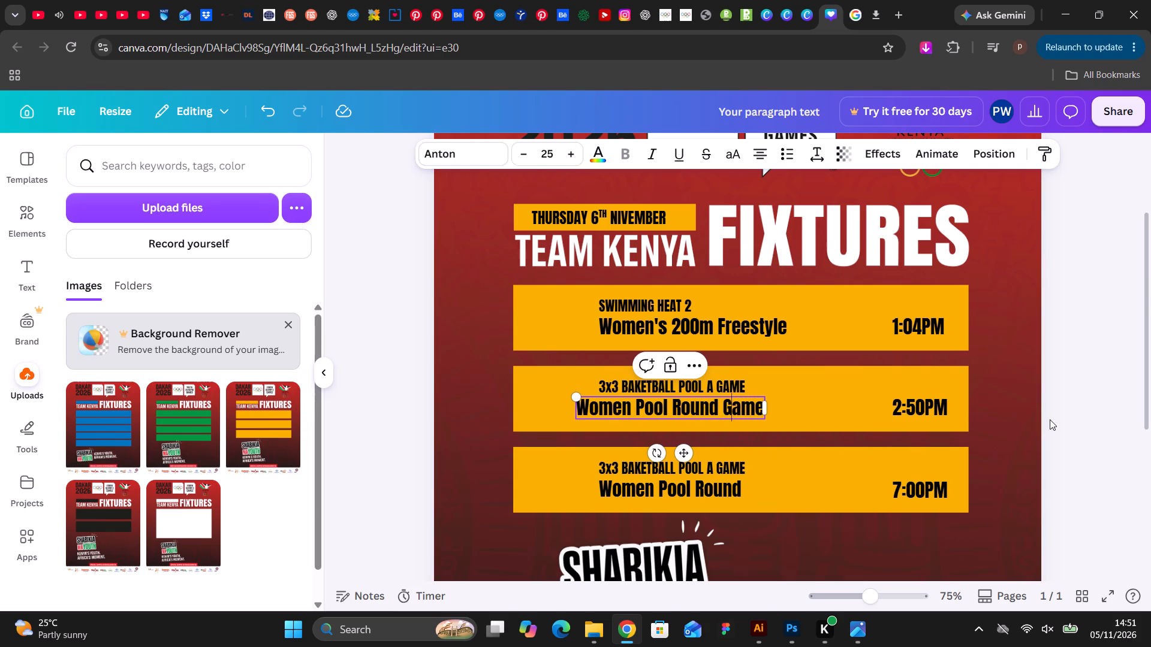
{"action": "left_click", "coordinate": [1047, 413]}
{"action": "left_click_drag", "start_coordinate": [627, 412], "coordinate": [645, 411]}
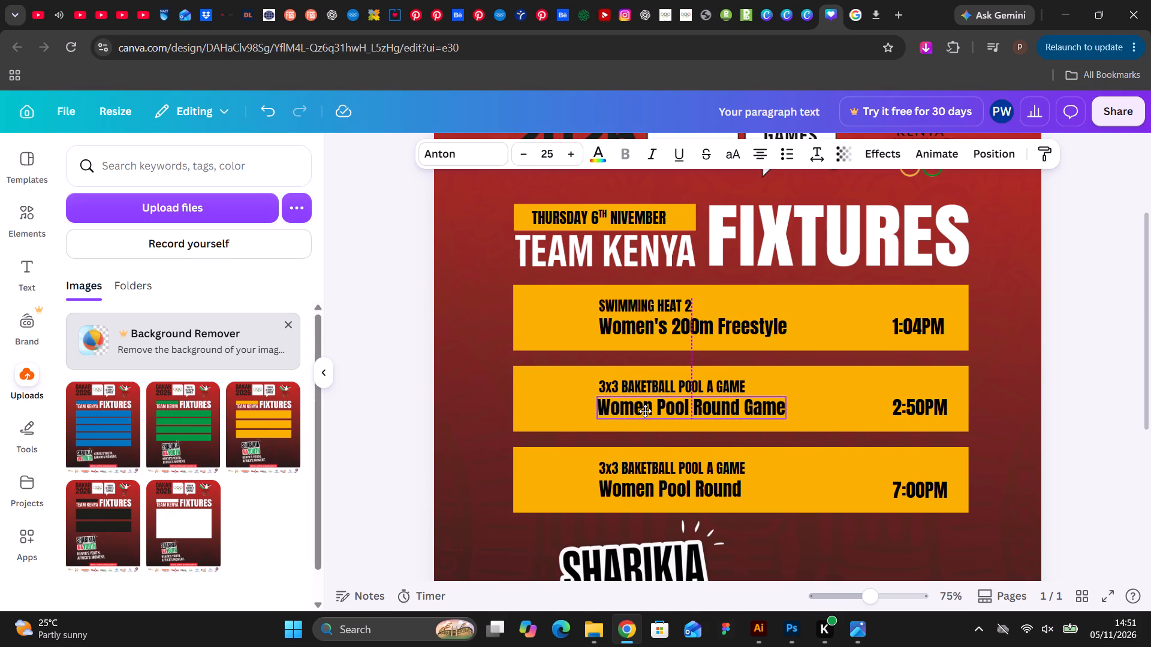
{"action": "left_click_drag", "start_coordinate": [645, 411], "coordinate": [650, 413]}
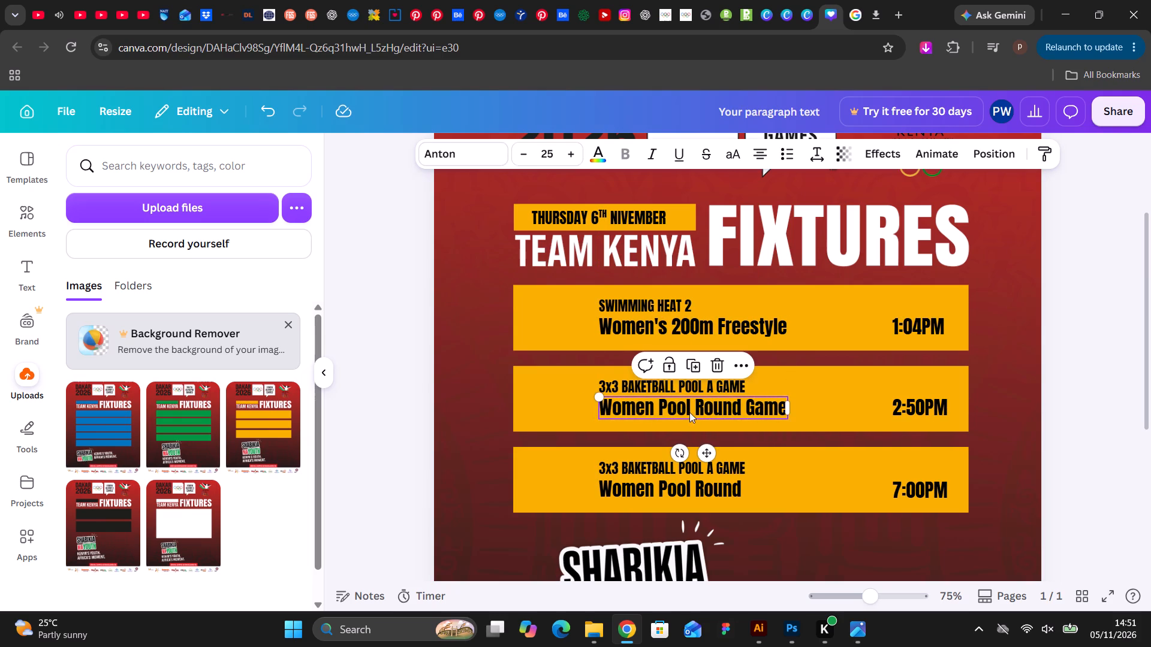
Replace the third bar's event name with a copy of Women Pool Round Game and align it with the second bar's event name.
{"action": "double_click", "coordinate": [694, 410]}
{"action": "left_click", "coordinate": [761, 409]}
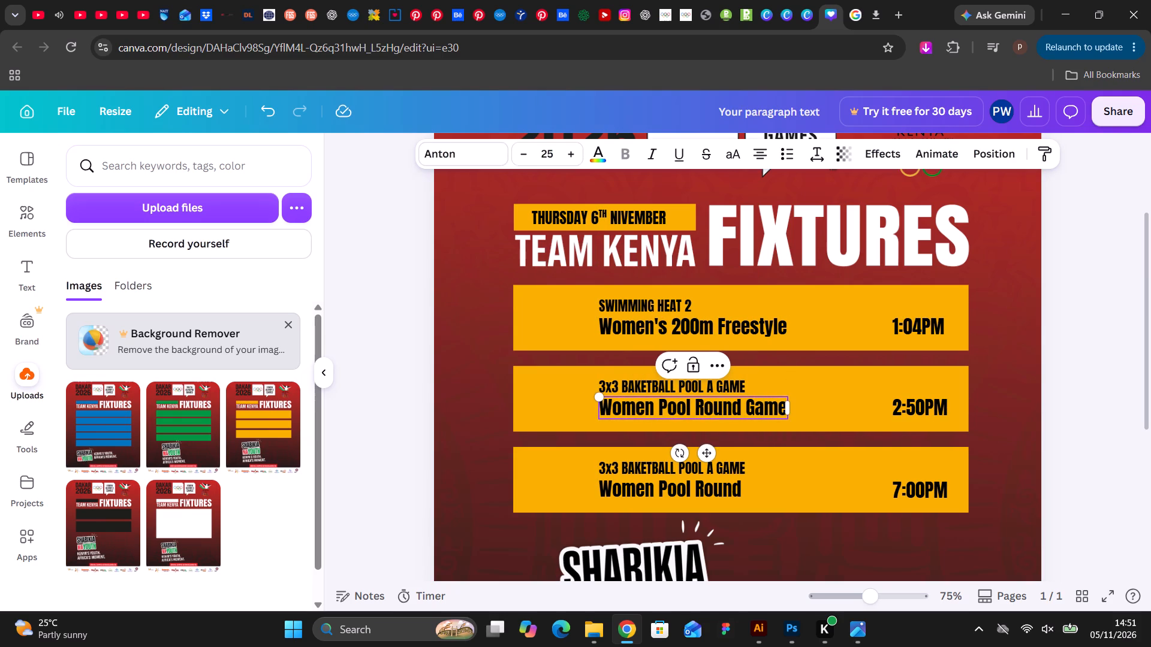
{"action": "left_click_drag", "start_coordinate": [602, 409], "coordinate": [793, 407]}
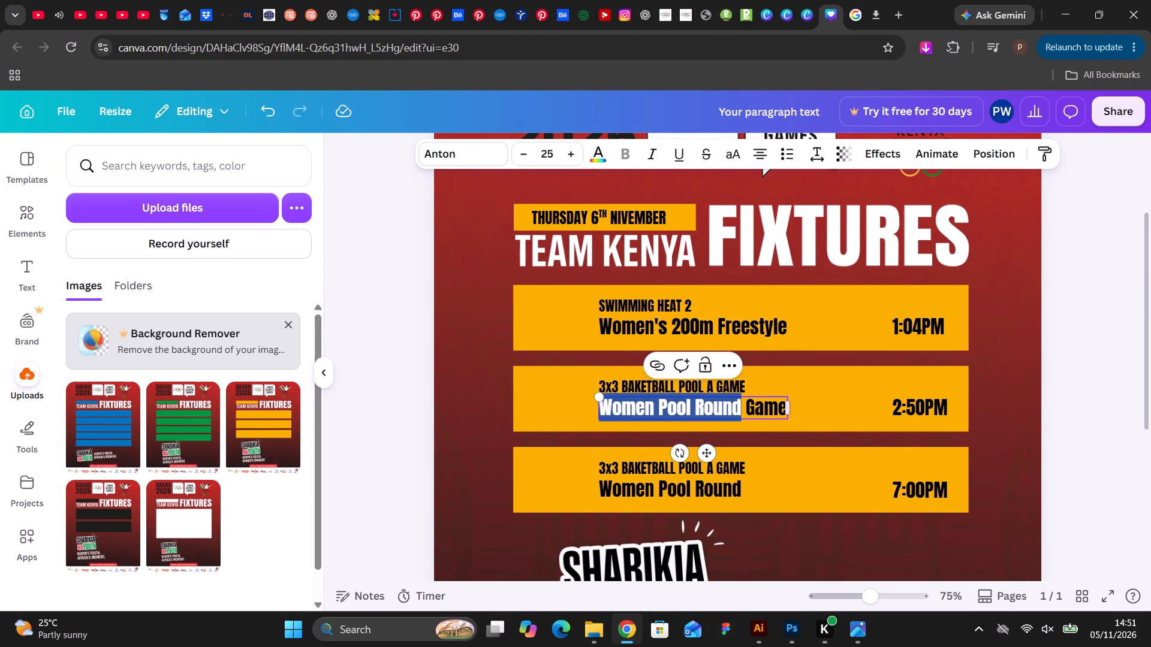
{"action": "left_click", "coordinate": [734, 409]}
{"action": "left_click_drag", "start_coordinate": [604, 409], "coordinate": [750, 409]}
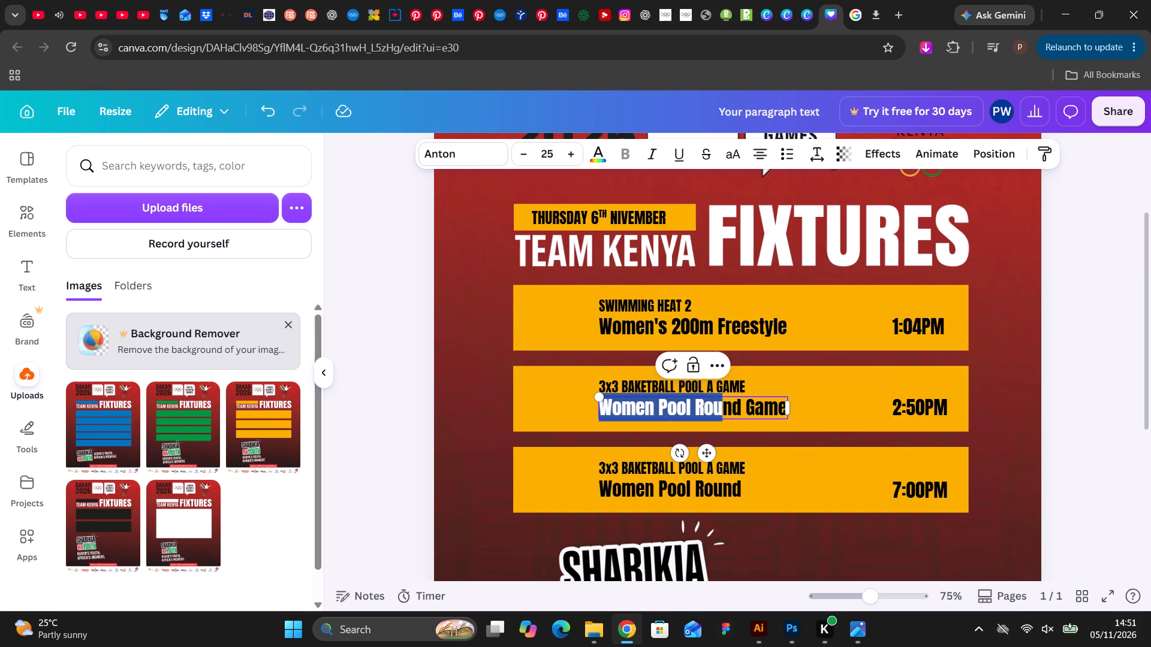
{"action": "left_click_drag", "start_coordinate": [750, 409], "coordinate": [785, 407]}
{"action": "key", "text": "ctrl+c"}
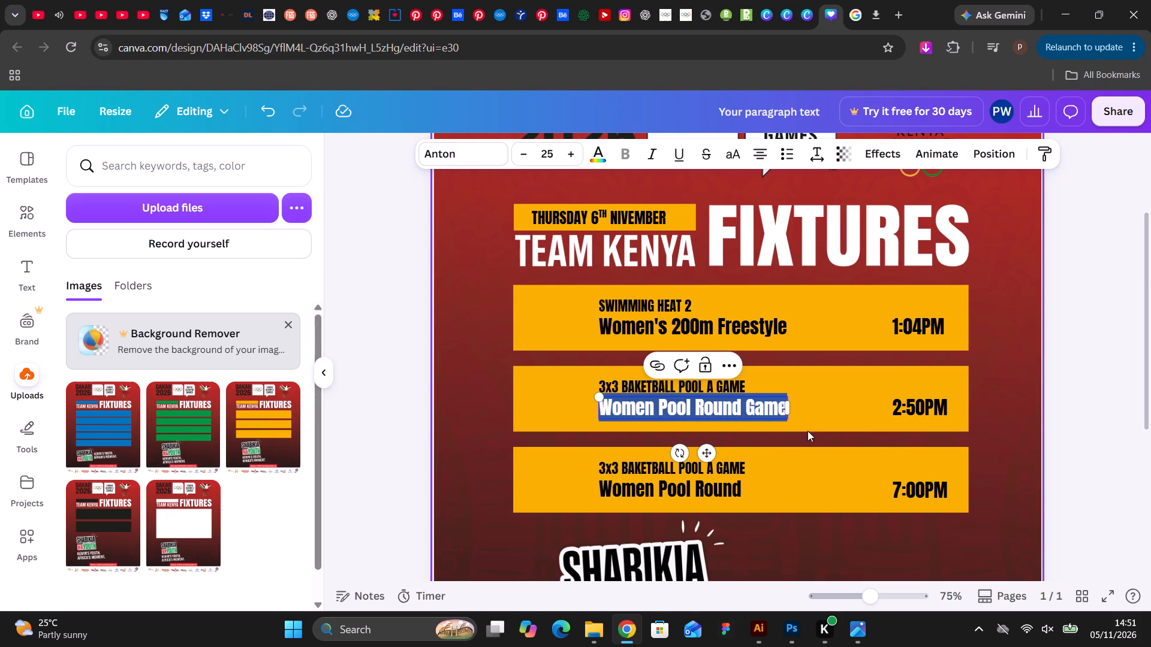
{"action": "double_click", "coordinate": [700, 484]}
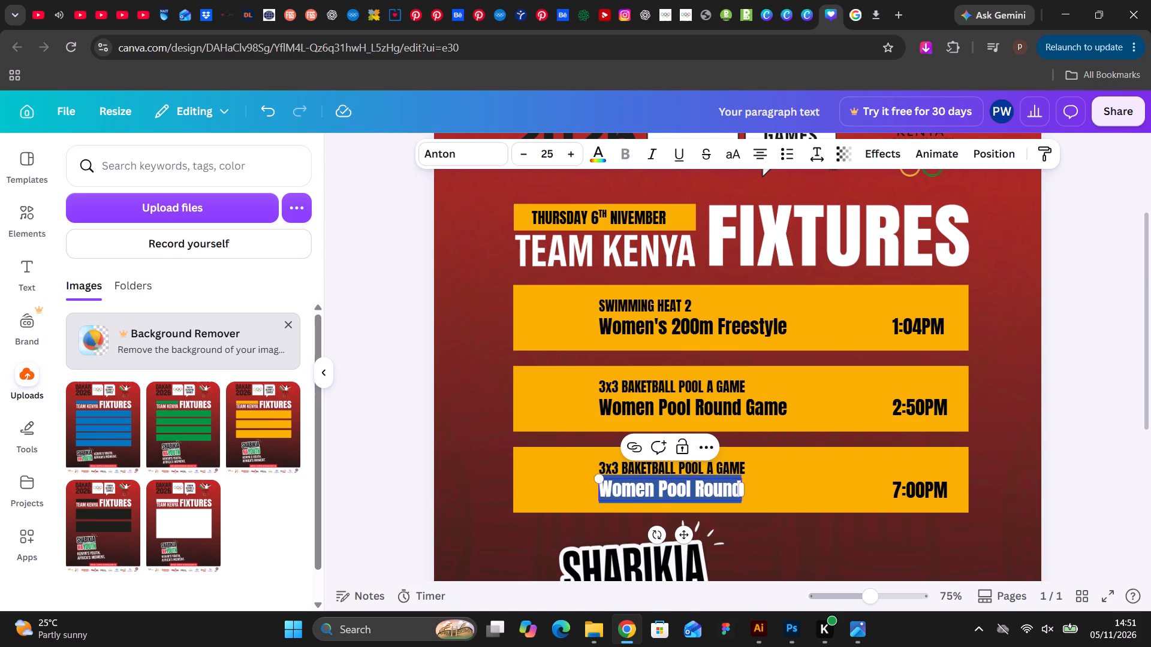
{"action": "key", "text": "ctrl+v"}
{"action": "left_click", "coordinate": [1042, 476]}
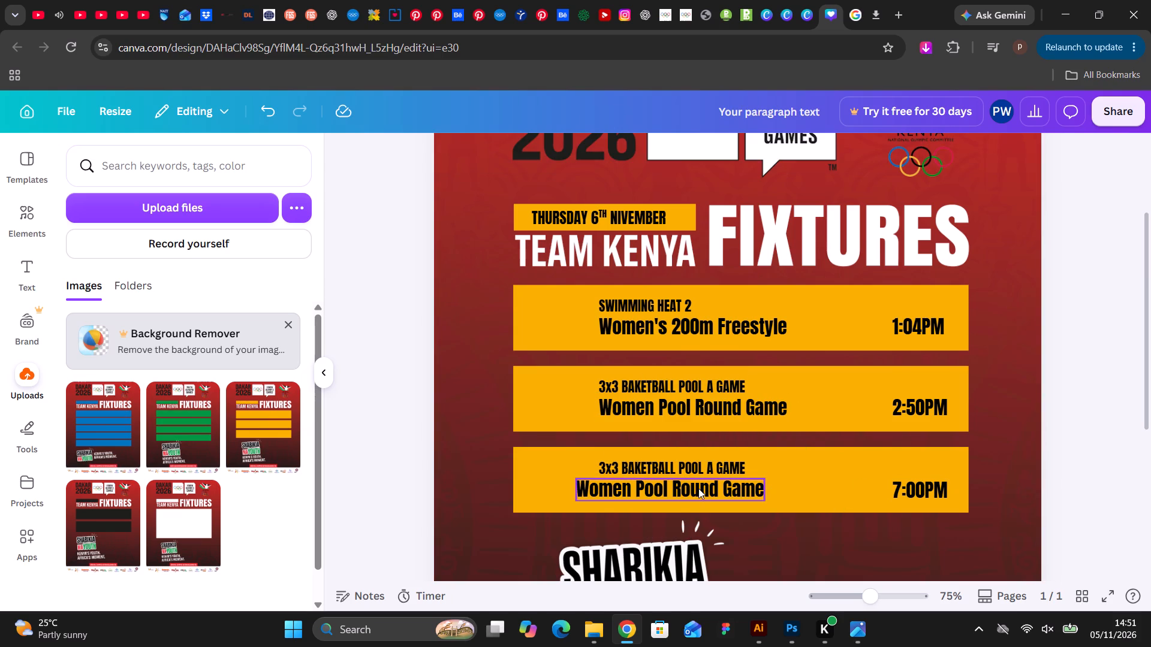
{"action": "left_click_drag", "start_coordinate": [688, 492], "coordinate": [713, 492]}
Delete the word GAME from the 3x3 BAKETBALL POOL A titles in the second and third bars.
{"action": "double_click", "coordinate": [725, 389]}
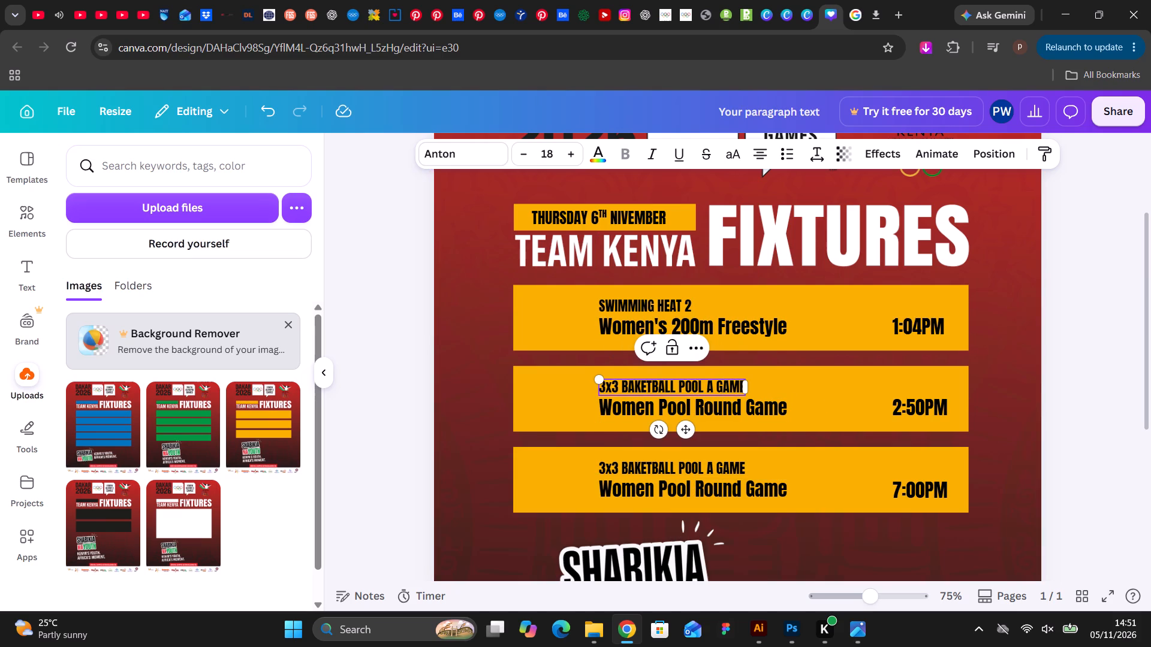
{"action": "left_click_drag", "start_coordinate": [717, 385], "coordinate": [761, 387]}
{"action": "key", "text": "BackSpace"}
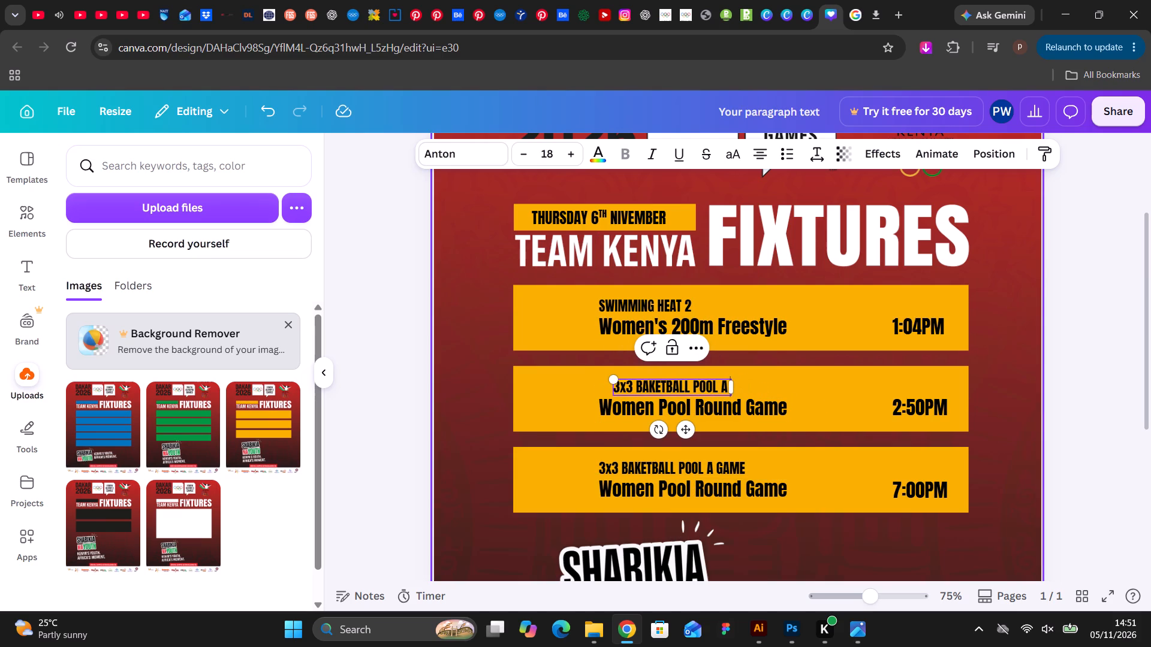
{"action": "double_click", "coordinate": [727, 466]}
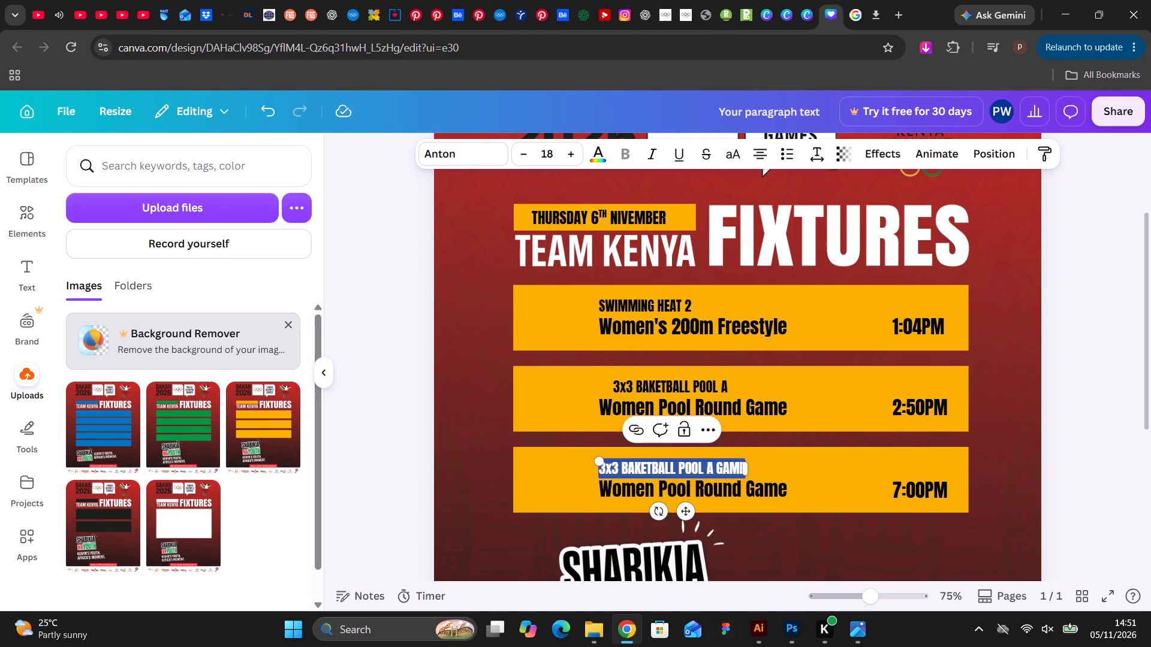
{"action": "left_click", "coordinate": [716, 465]}
{"action": "left_click_drag", "start_coordinate": [713, 466], "coordinate": [741, 467]}
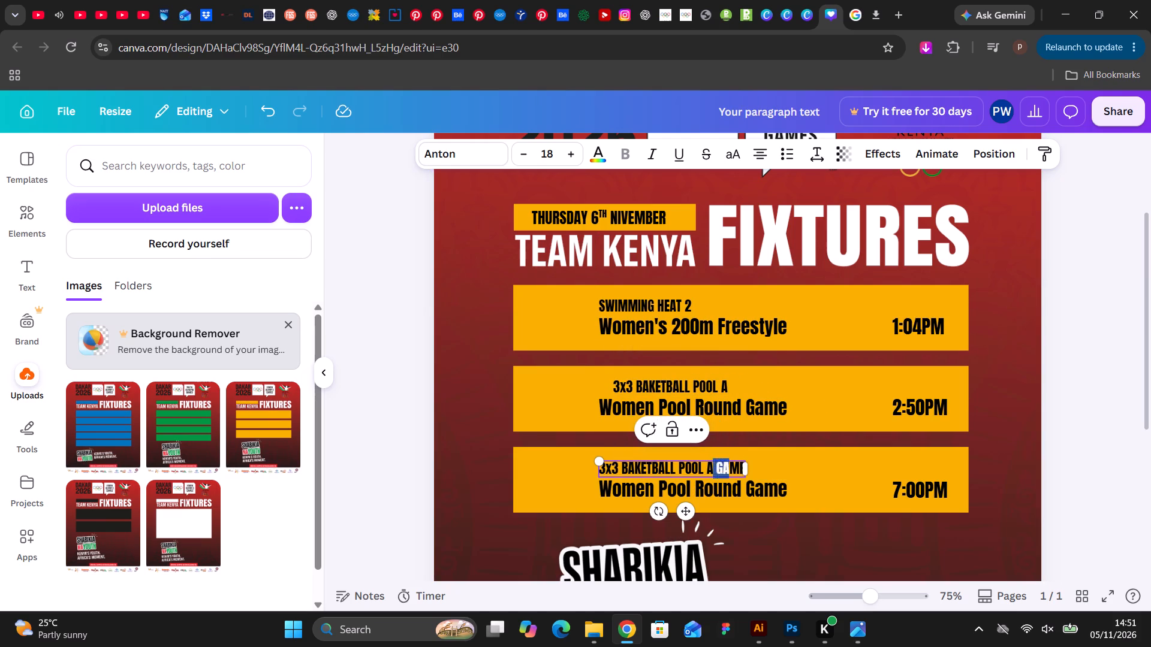
{"action": "left_click_drag", "start_coordinate": [741, 467], "coordinate": [763, 469]}
{"action": "key", "text": "BackSpace"}
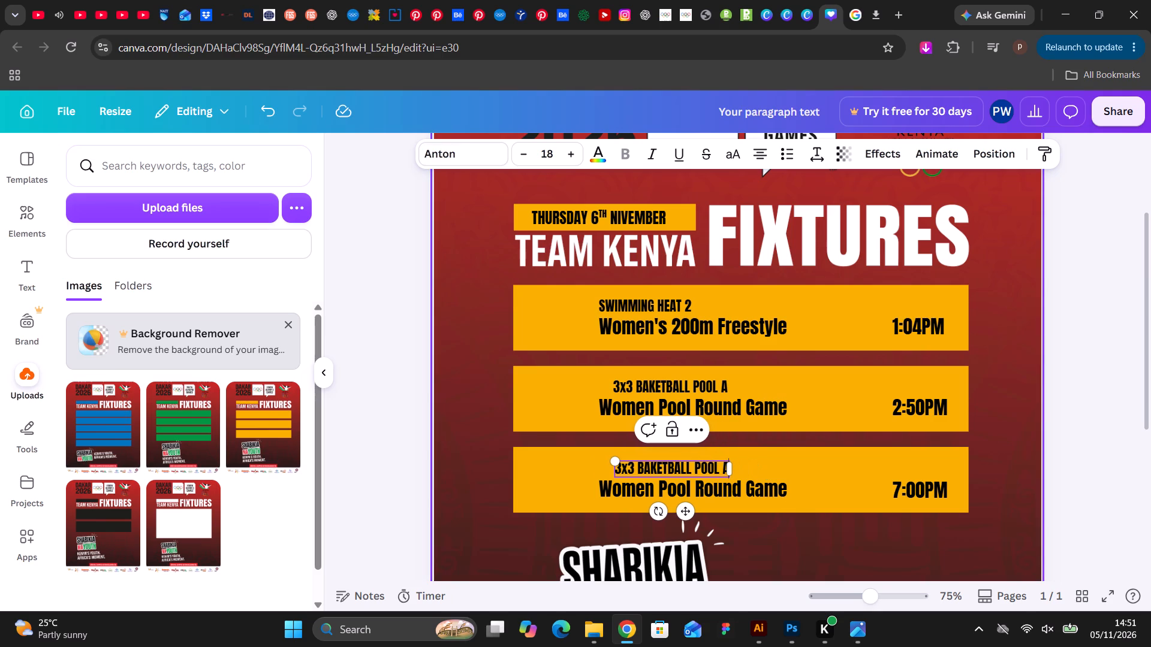
{"action": "left_click", "coordinate": [1020, 437]}
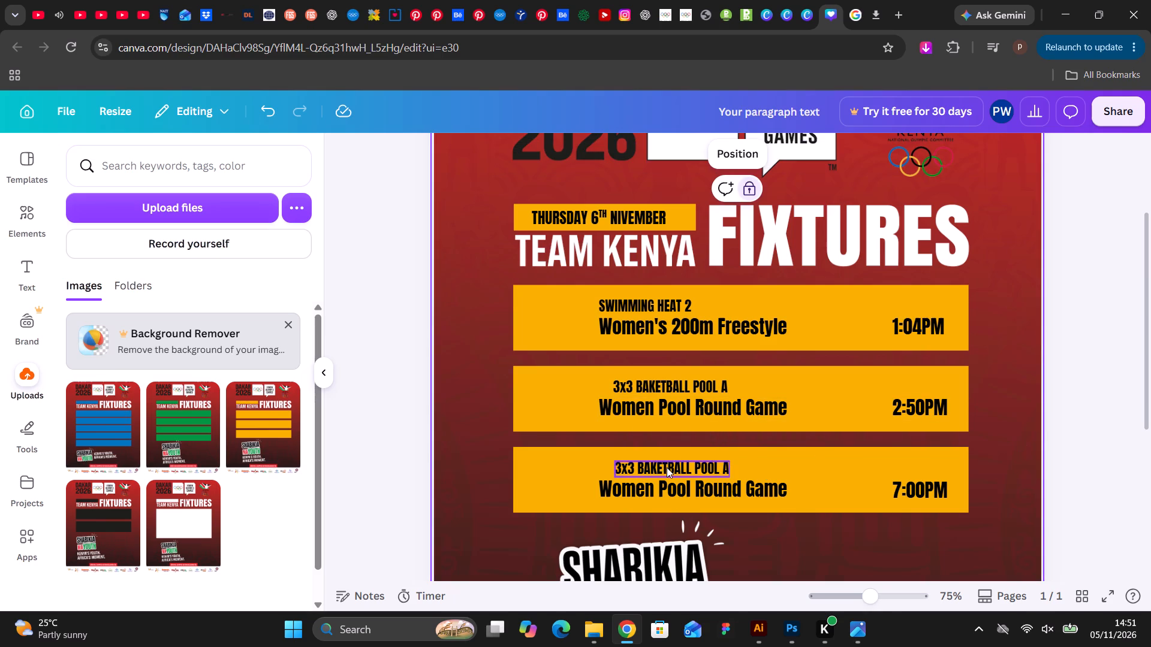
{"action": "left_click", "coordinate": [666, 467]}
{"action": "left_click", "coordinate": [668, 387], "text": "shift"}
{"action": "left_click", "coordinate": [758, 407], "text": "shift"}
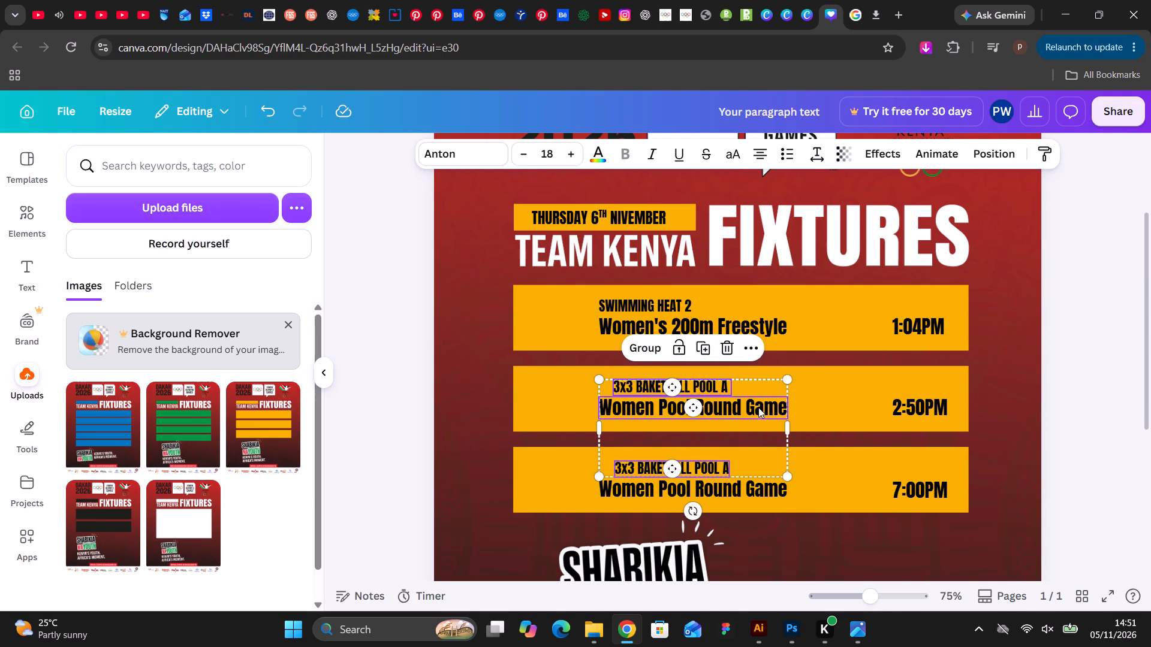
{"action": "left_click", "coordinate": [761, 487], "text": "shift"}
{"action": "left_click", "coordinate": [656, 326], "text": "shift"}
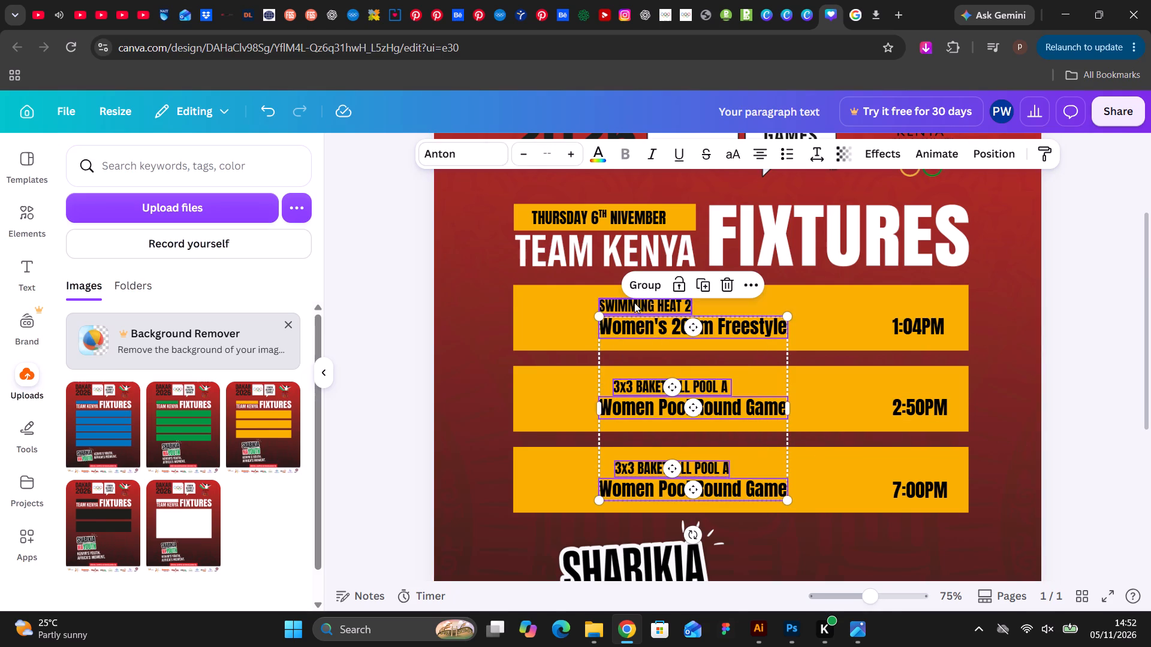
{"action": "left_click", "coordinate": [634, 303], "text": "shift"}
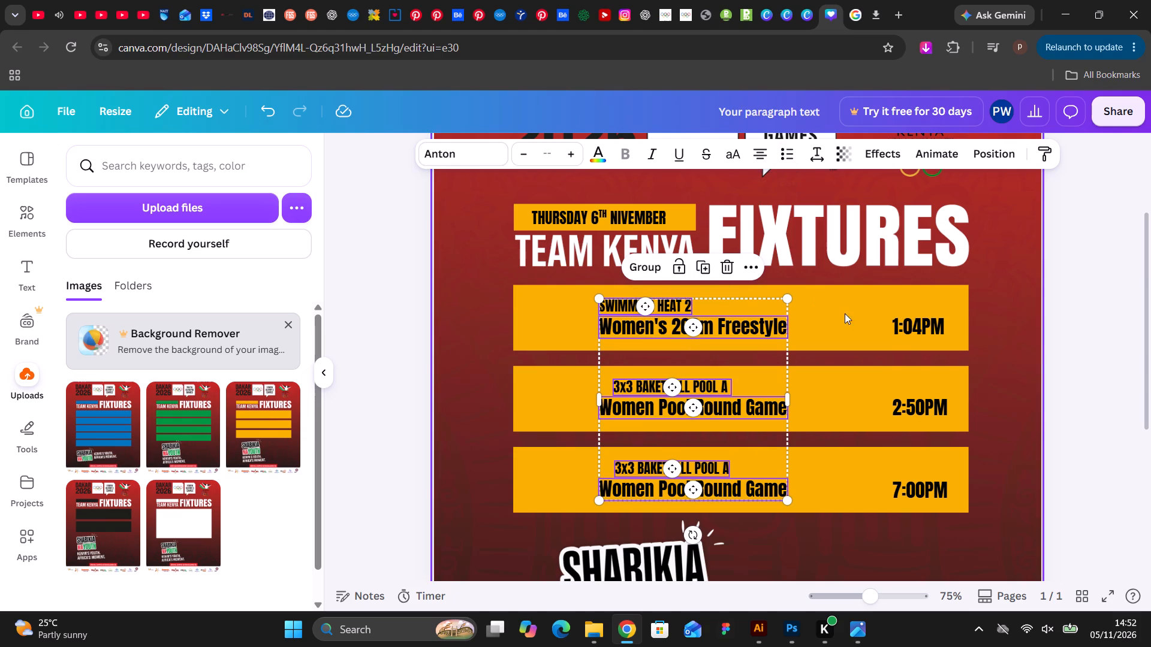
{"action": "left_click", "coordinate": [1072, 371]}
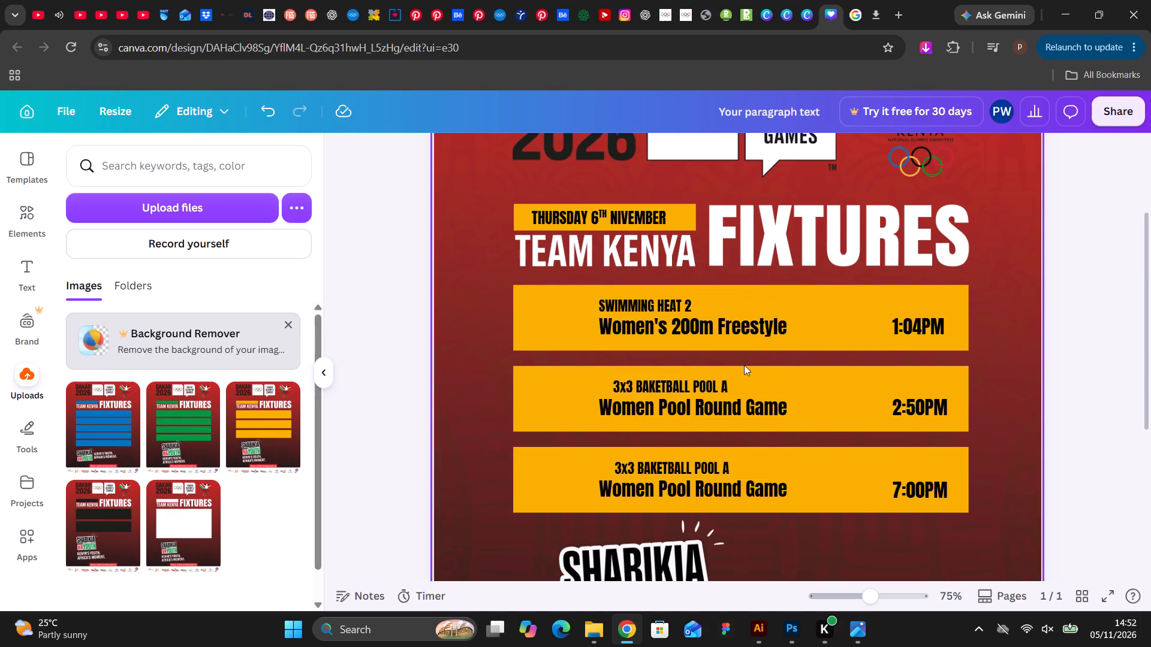
Realign both 3x3 BAKETBALL POOL A titles with the start of the event names beneath them.
{"action": "left_click_drag", "start_coordinate": [704, 384], "coordinate": [689, 384]}
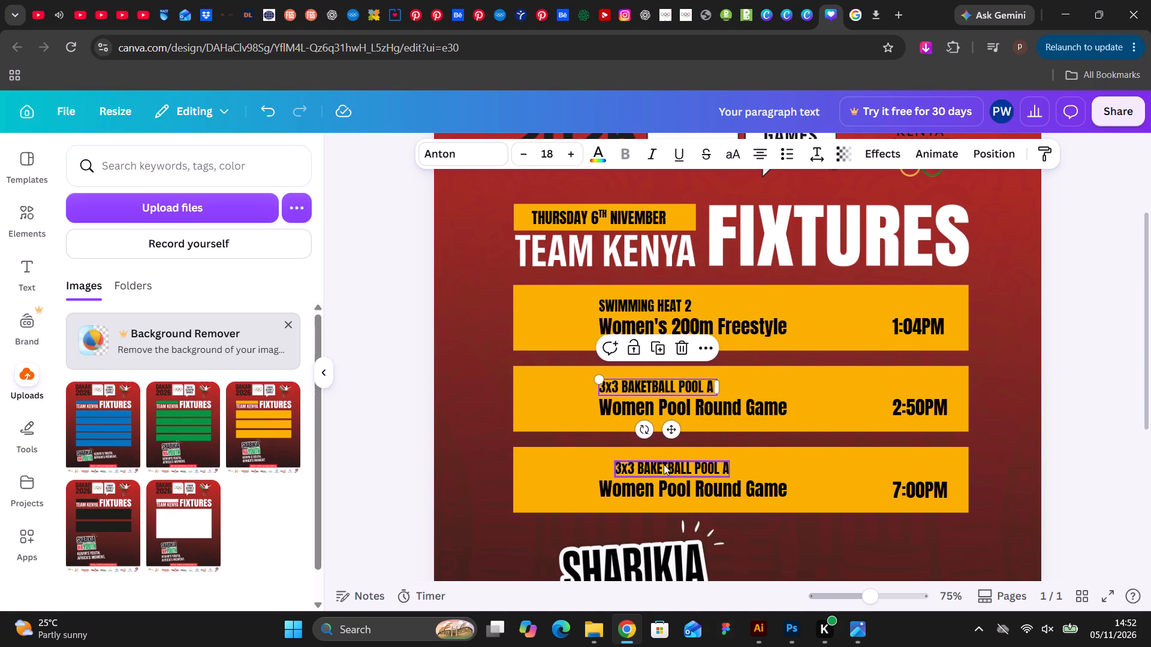
{"action": "left_click_drag", "start_coordinate": [664, 470], "coordinate": [649, 468]}
{"action": "left_click", "coordinate": [1078, 414]}
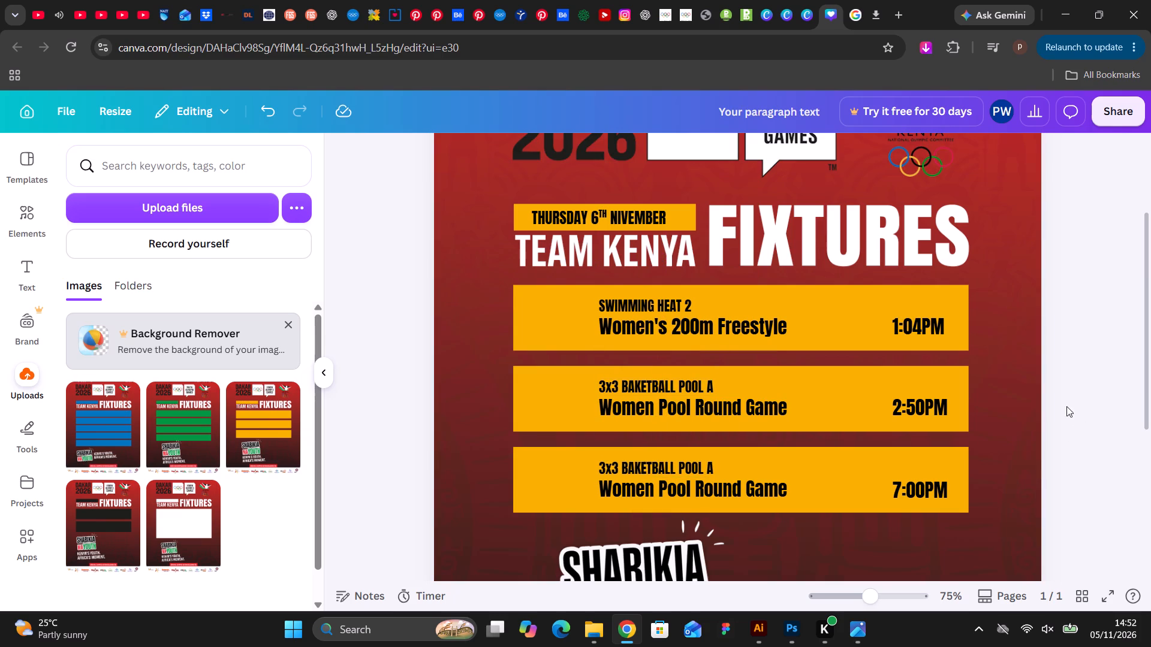
Review the whole fixtures post from the Dakar 2026 header through the three event bars to the broadcaster logos.
{"action": "scroll", "coordinate": [1081, 398], "scroll_direction": "down", "scroll_amount": 3}
{"action": "scroll", "coordinate": [1081, 393], "scroll_direction": "up", "scroll_amount": 3}
{"action": "scroll", "coordinate": [1081, 389], "scroll_direction": "down", "scroll_amount": 4}
{"action": "scroll", "coordinate": [1084, 384], "scroll_direction": "up", "scroll_amount": 2}
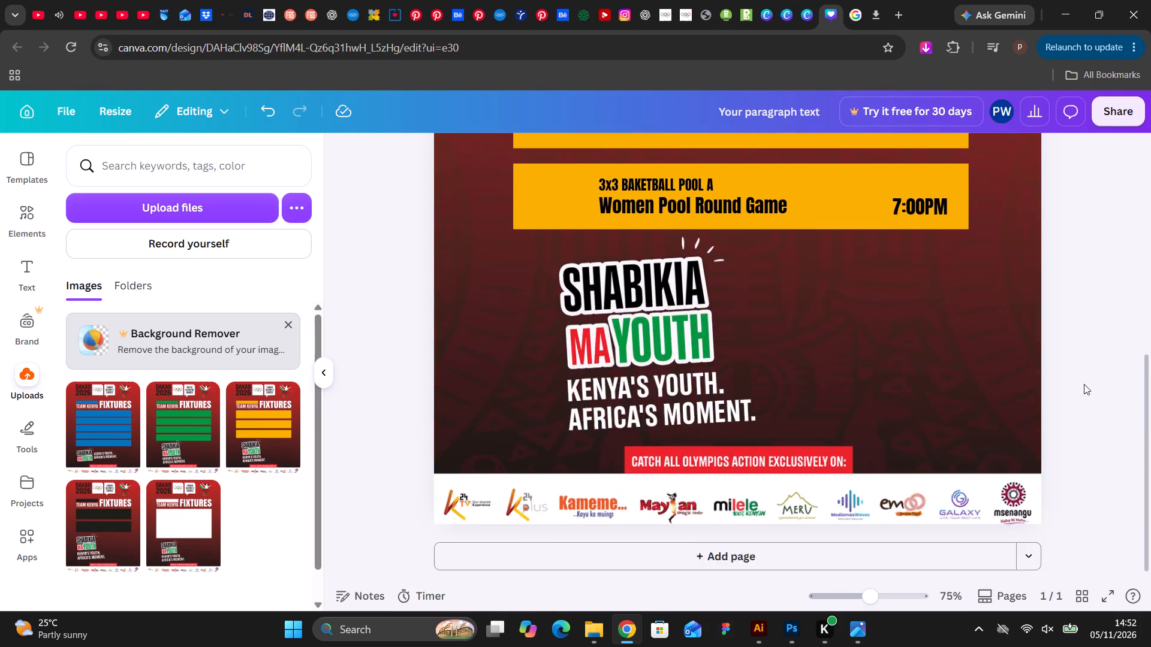
{"action": "scroll", "coordinate": [1084, 384], "scroll_direction": "up", "scroll_amount": 2}
{"action": "scroll", "coordinate": [1084, 384], "scroll_direction": "down", "scroll_amount": 1}
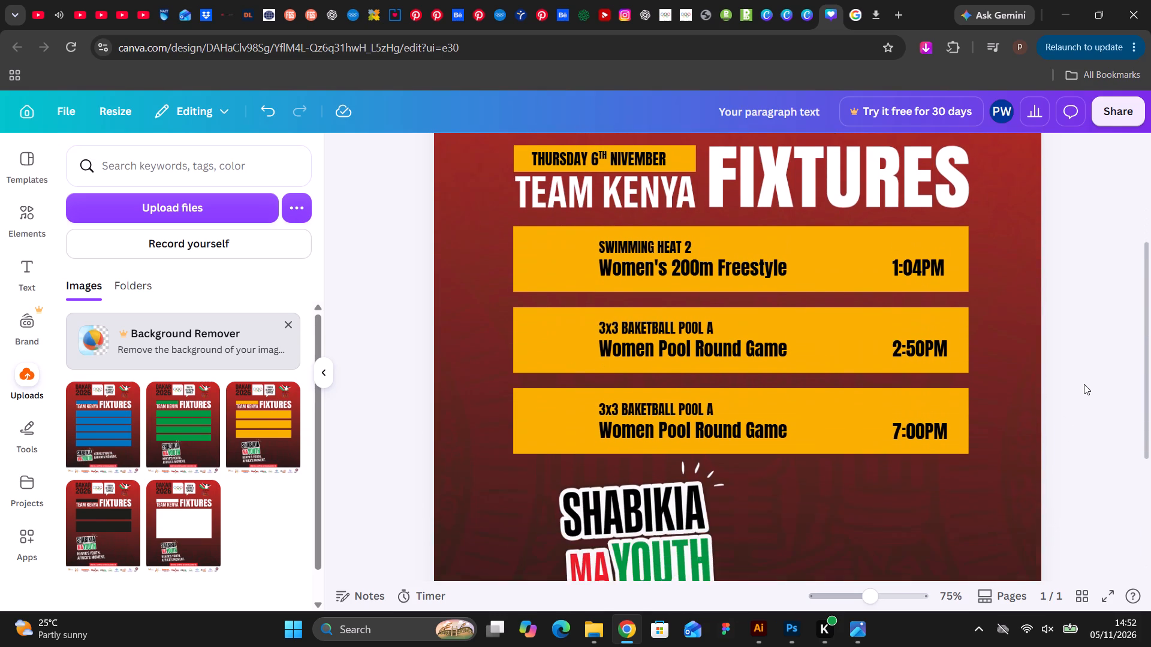
{"action": "scroll", "coordinate": [1084, 384], "scroll_direction": "up", "scroll_amount": 1}
{"action": "scroll", "coordinate": [1083, 384], "scroll_direction": "down", "scroll_amount": 2}
{"action": "scroll", "coordinate": [1083, 385], "scroll_direction": "up", "scroll_amount": 3}
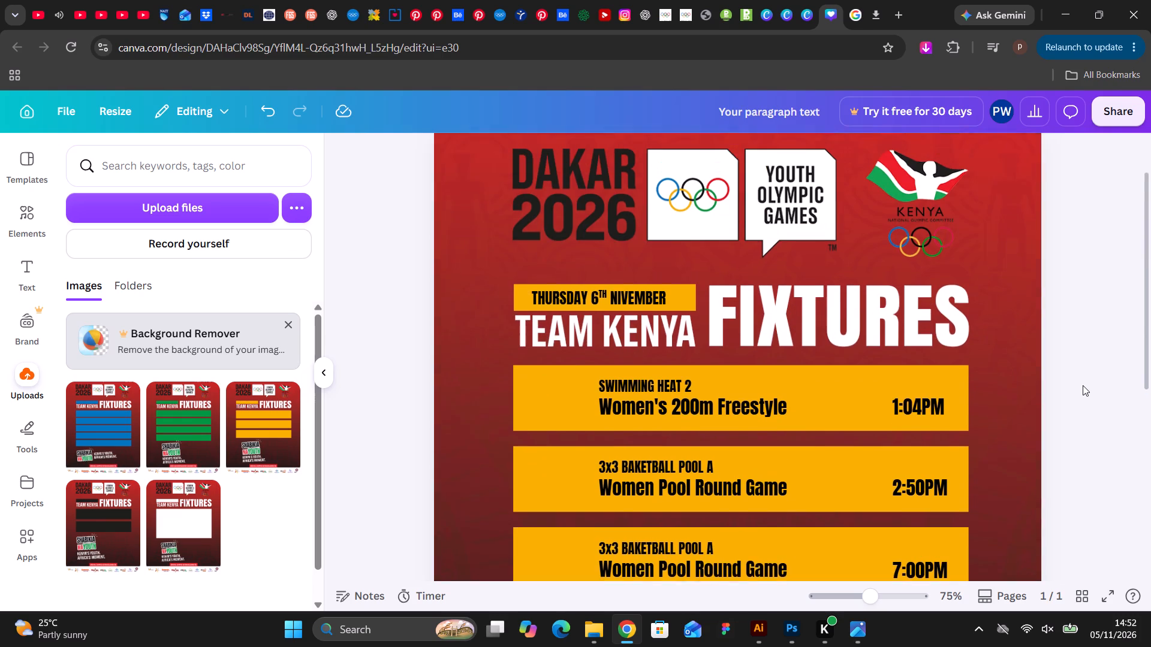
{"action": "scroll", "coordinate": [1083, 385], "scroll_direction": "up", "scroll_amount": 2}
{"action": "scroll", "coordinate": [1083, 385], "scroll_direction": "down", "scroll_amount": 5}
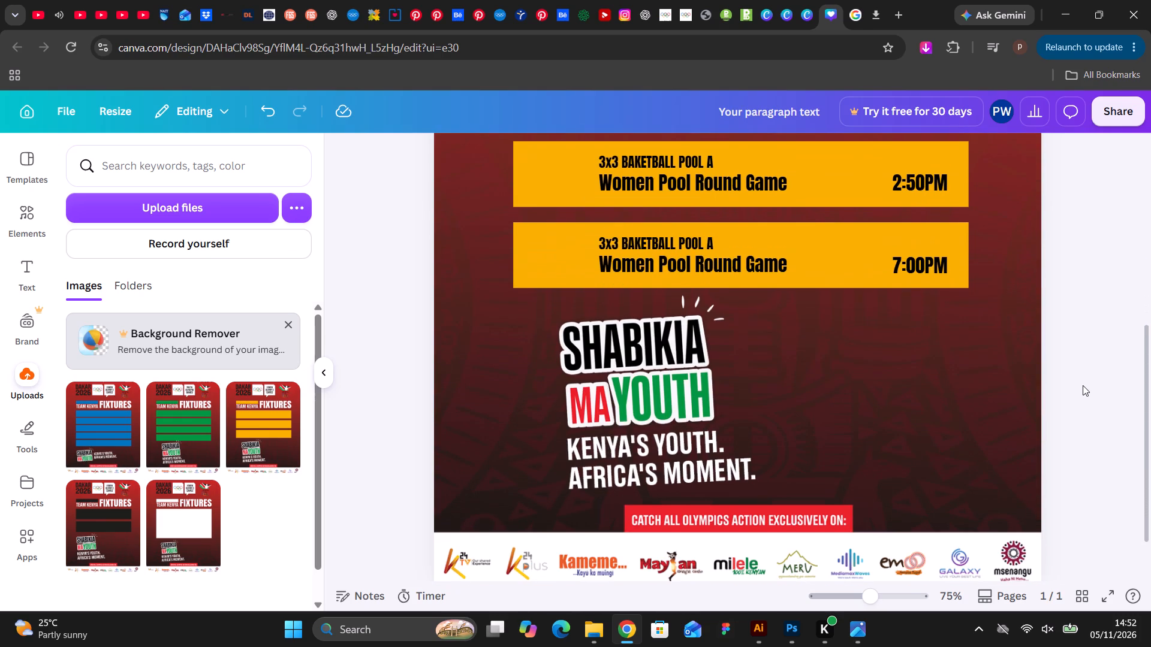
{"action": "scroll", "coordinate": [1083, 385], "scroll_direction": "up", "scroll_amount": 4}
{"action": "scroll", "coordinate": [1083, 385], "scroll_direction": "down", "scroll_amount": 3}
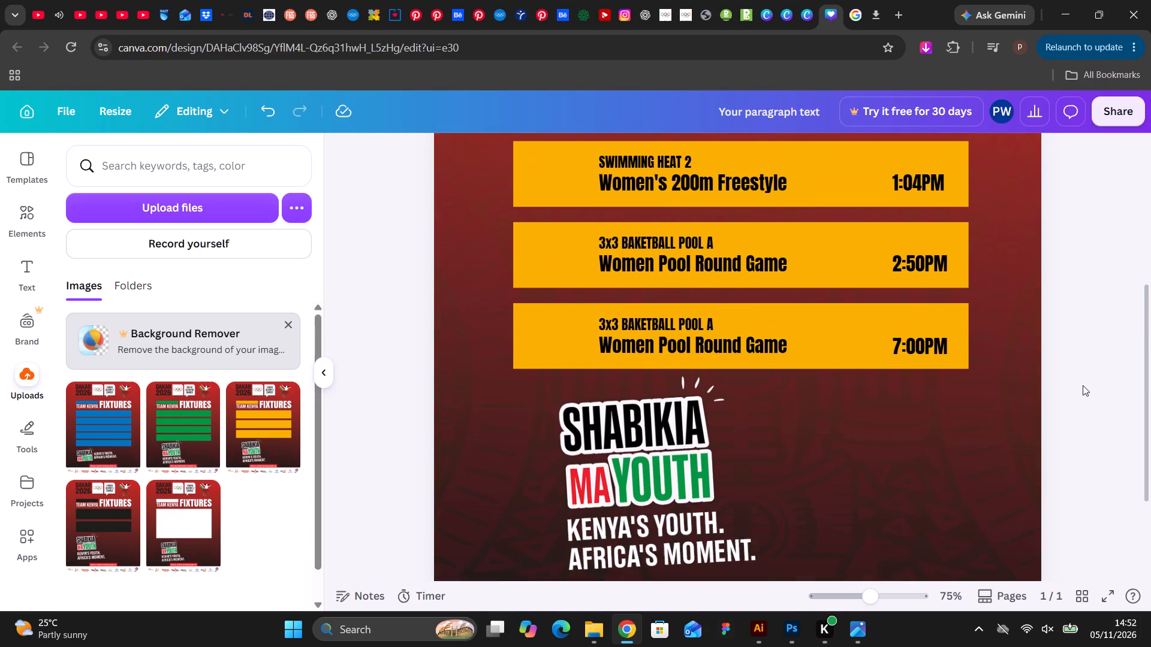
{"action": "scroll", "coordinate": [1083, 385], "scroll_direction": "up", "scroll_amount": 4}
{"action": "scroll", "coordinate": [1083, 385], "scroll_direction": "down", "scroll_amount": 1}
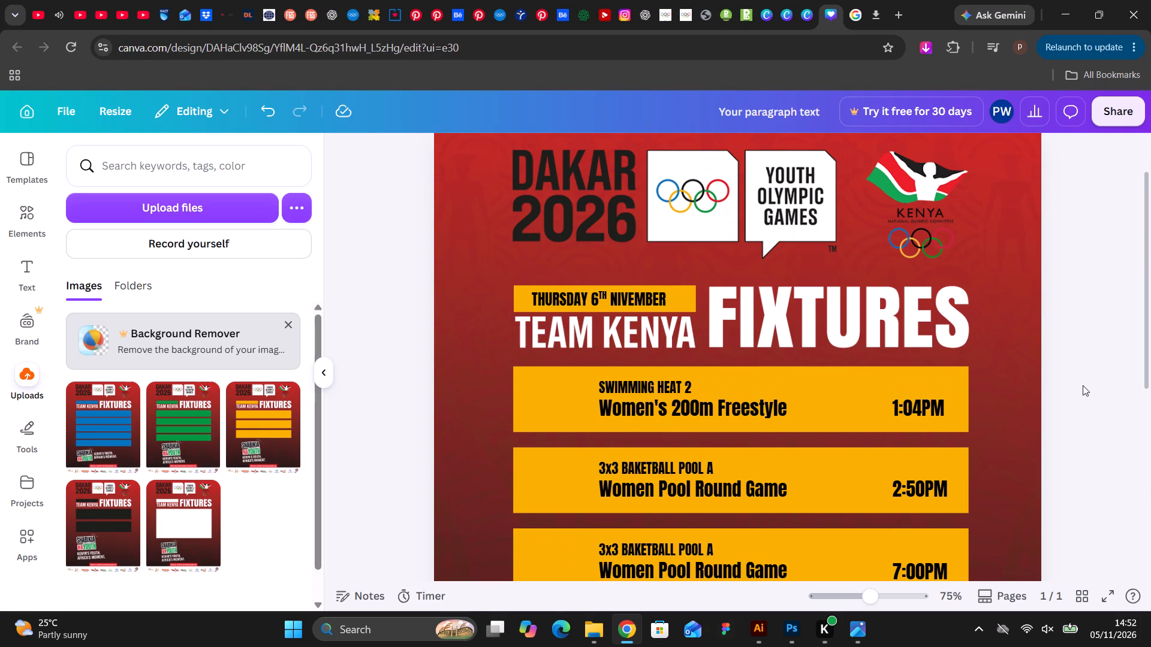
{"action": "scroll", "coordinate": [1083, 385], "scroll_direction": "down", "scroll_amount": 8}
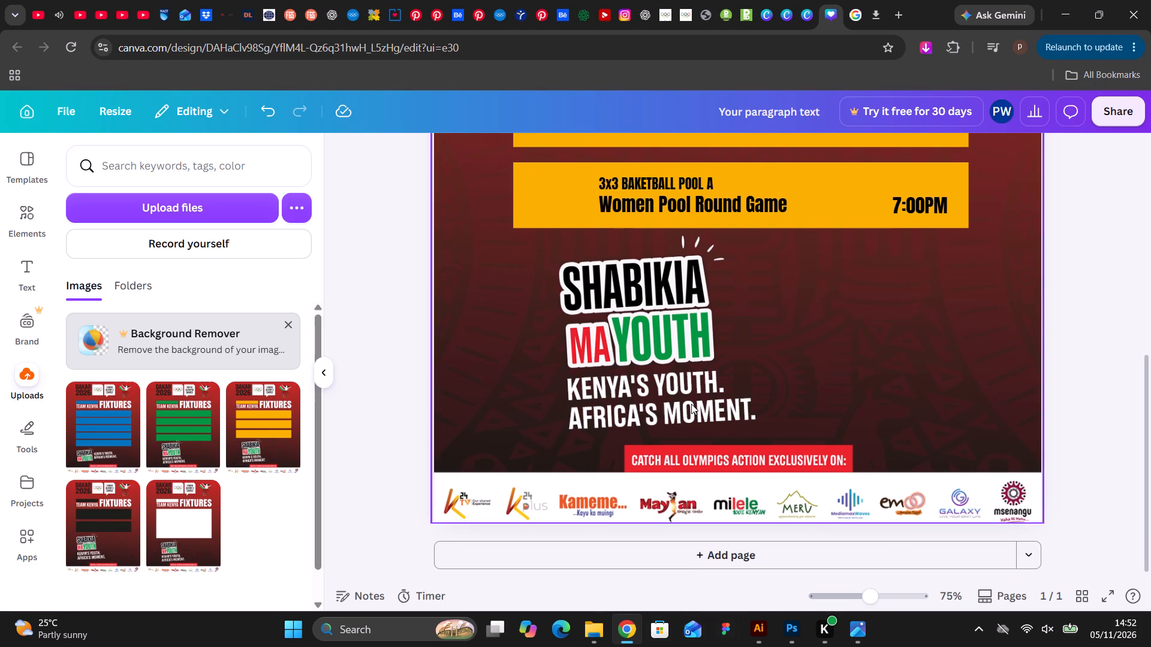
{"action": "scroll", "coordinate": [691, 404], "scroll_direction": "up", "scroll_amount": 4}
{"action": "scroll", "coordinate": [691, 404], "scroll_direction": "down", "scroll_amount": 4}
{"action": "scroll", "coordinate": [694, 377], "scroll_direction": "up", "scroll_amount": 2}
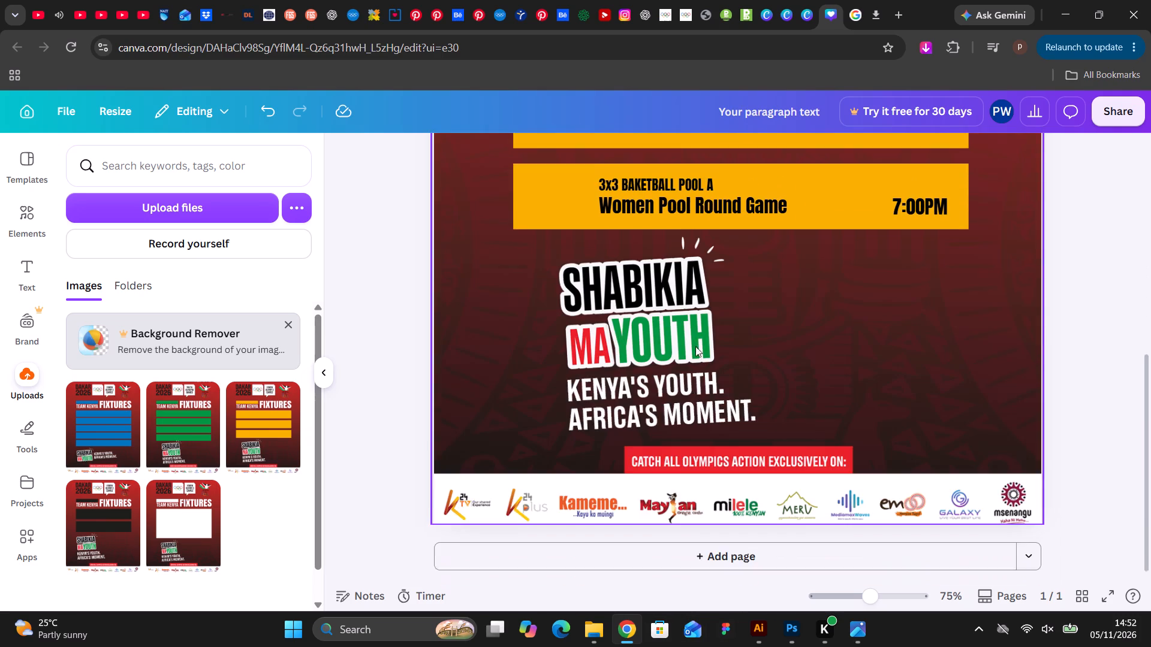
{"action": "scroll", "coordinate": [702, 306], "scroll_direction": "up", "scroll_amount": 2}
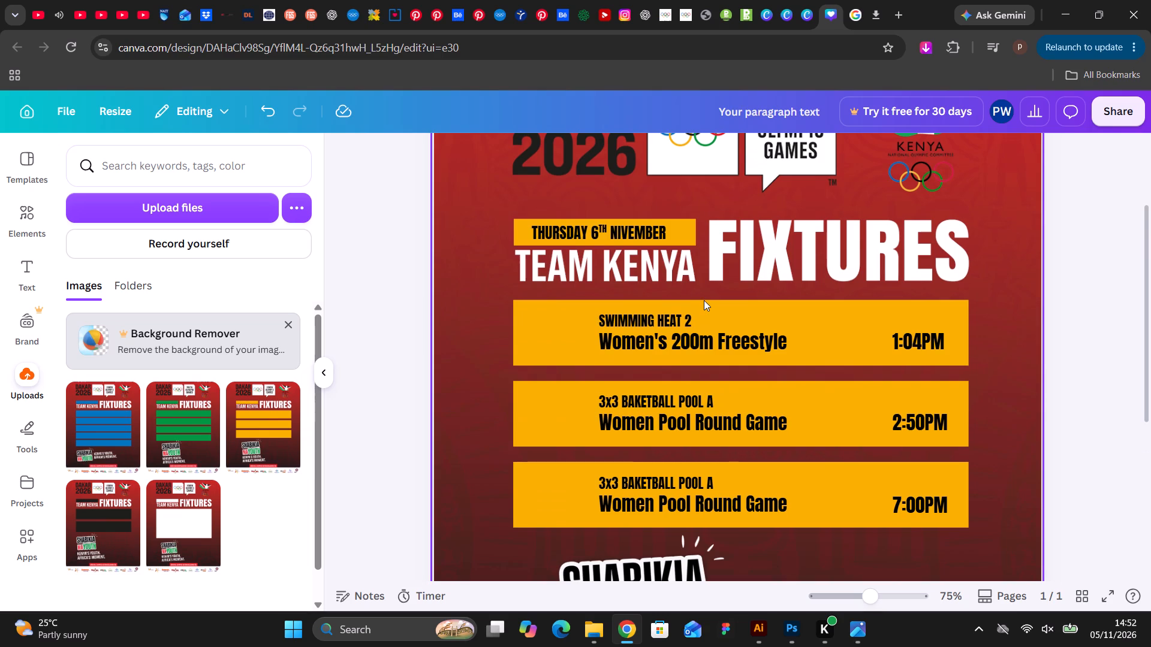
{"action": "scroll", "coordinate": [704, 299], "scroll_direction": "down", "scroll_amount": 1}
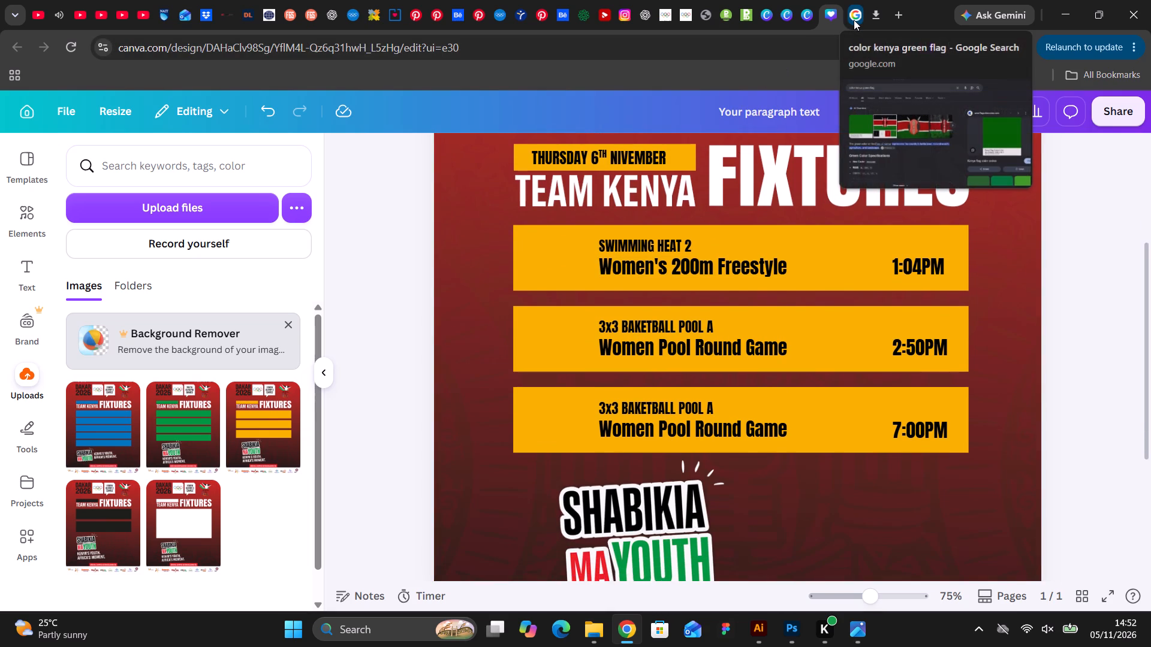
{"action": "scroll", "coordinate": [769, 313], "scroll_direction": "down", "scroll_amount": 2}
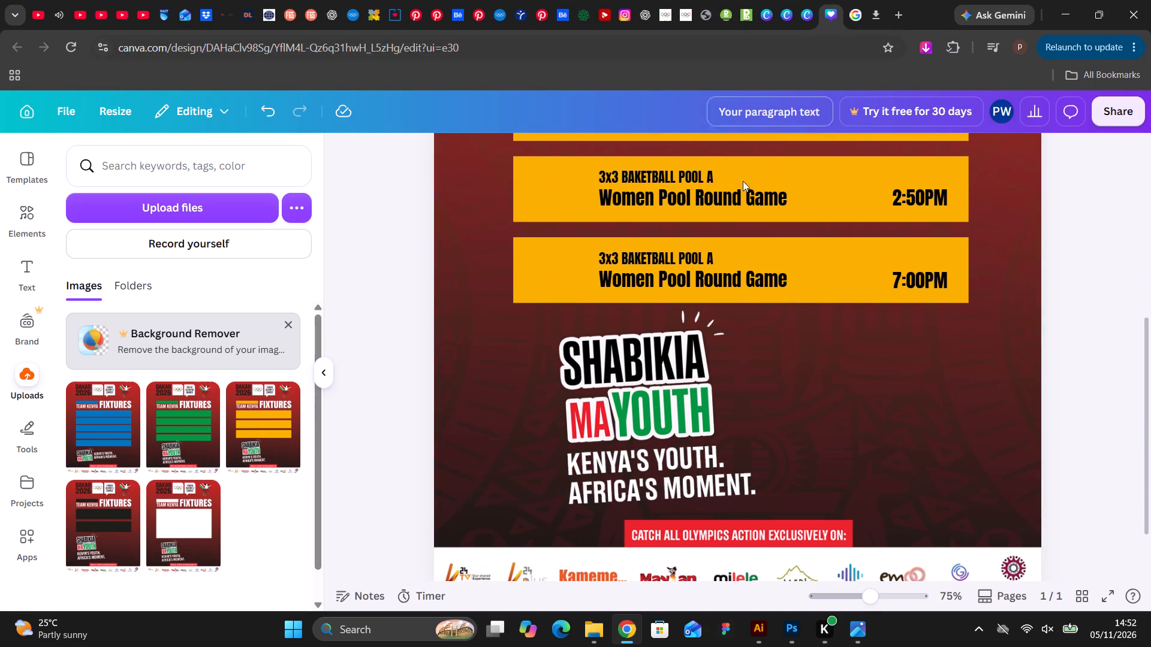
{"action": "scroll", "coordinate": [743, 196], "scroll_direction": "up", "scroll_amount": 1}
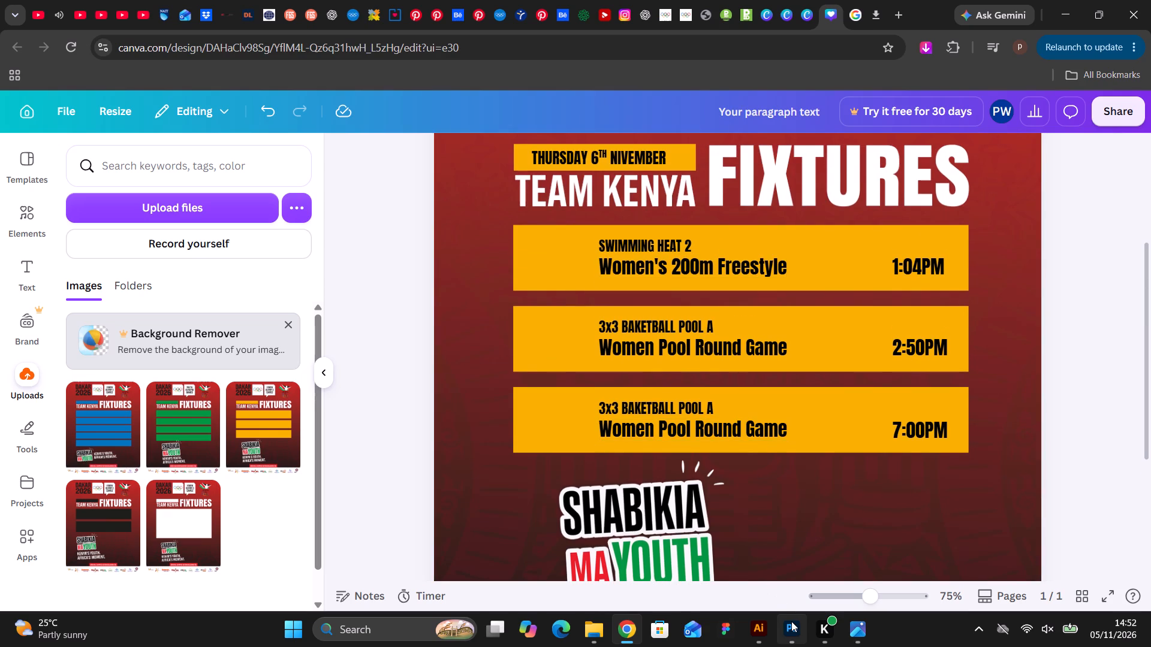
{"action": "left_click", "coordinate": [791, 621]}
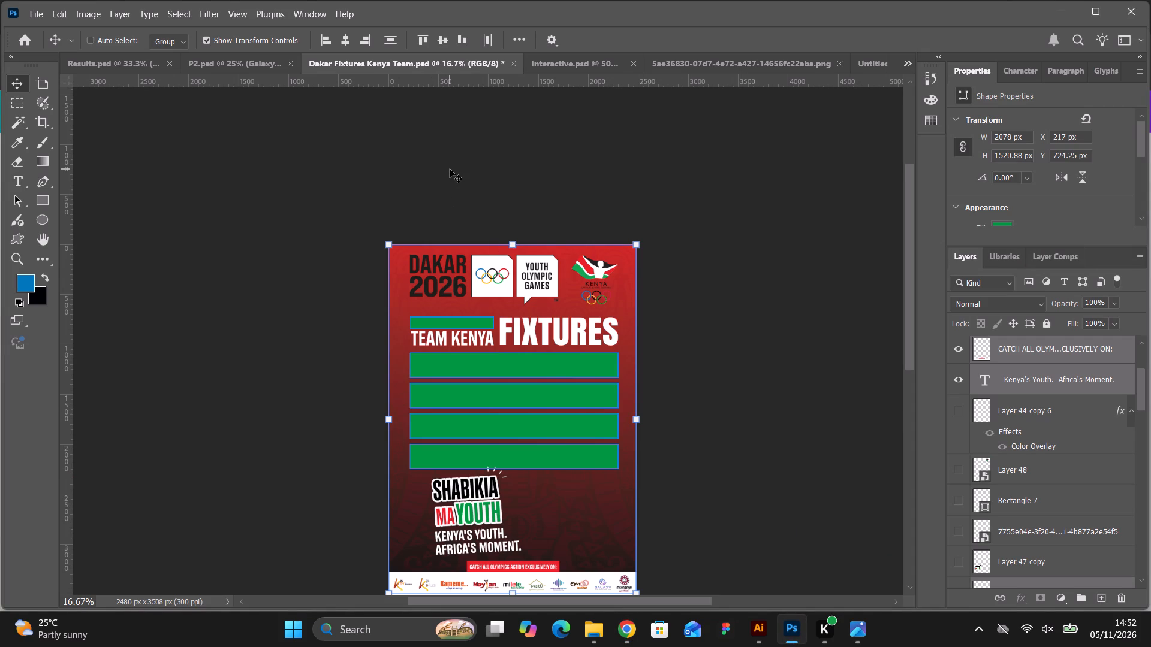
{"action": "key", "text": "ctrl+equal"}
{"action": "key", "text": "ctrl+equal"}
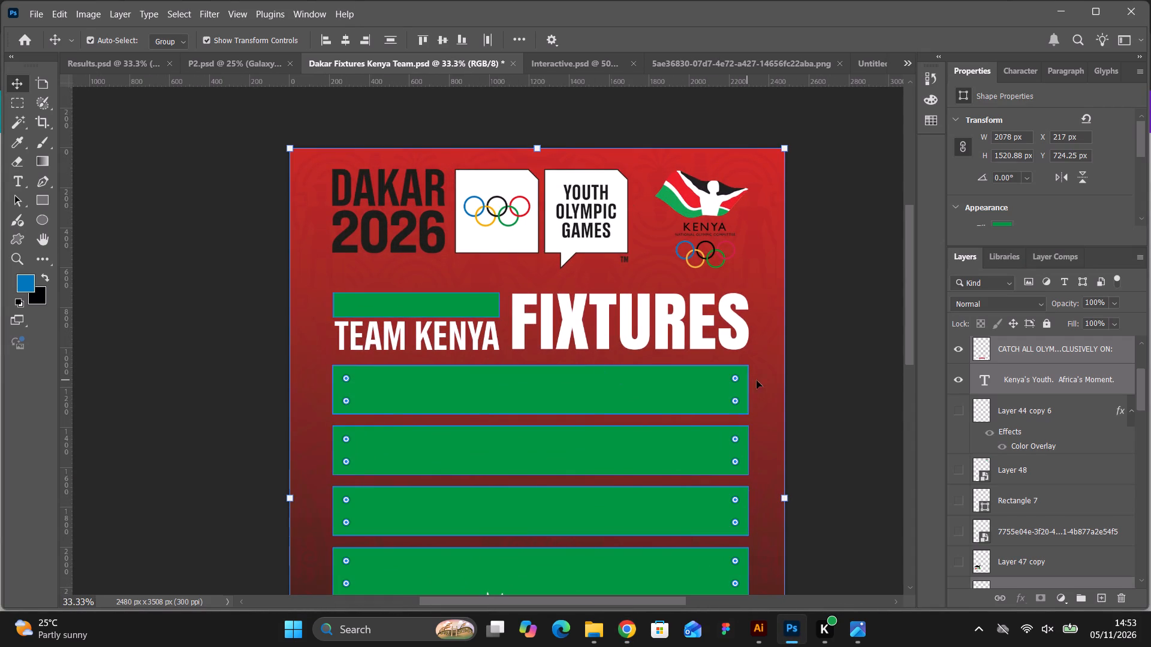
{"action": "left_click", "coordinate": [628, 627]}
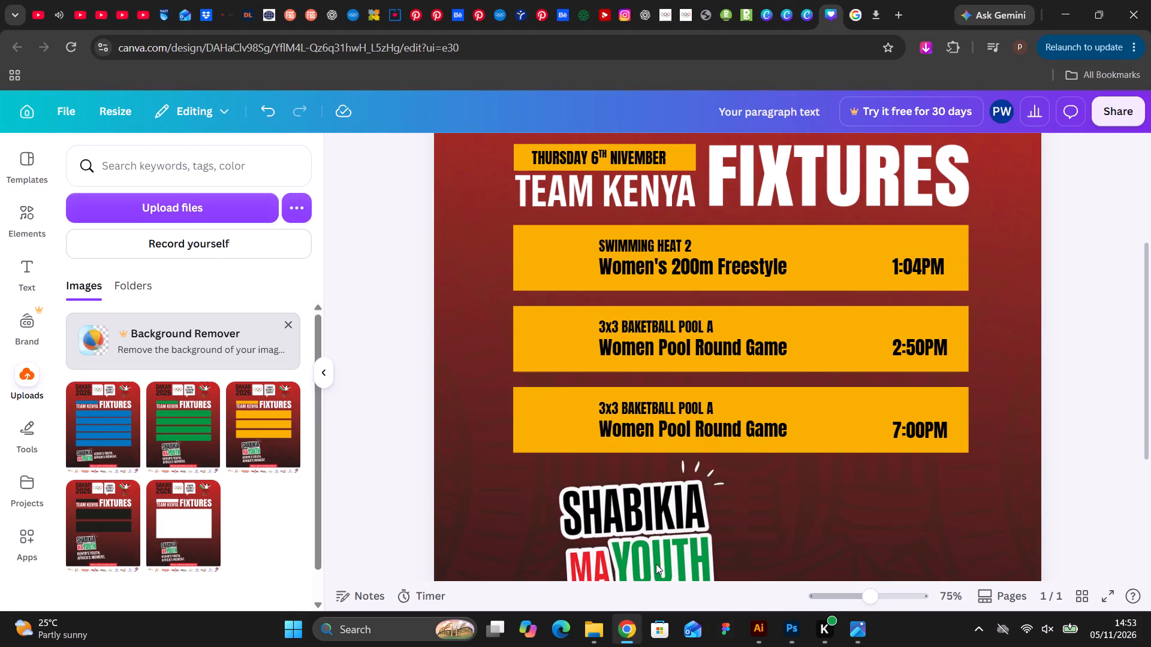
Browse the Engagement Sports pictograms on the olympics.com Dakar 2026 page.
{"action": "left_click", "coordinate": [688, 16]}
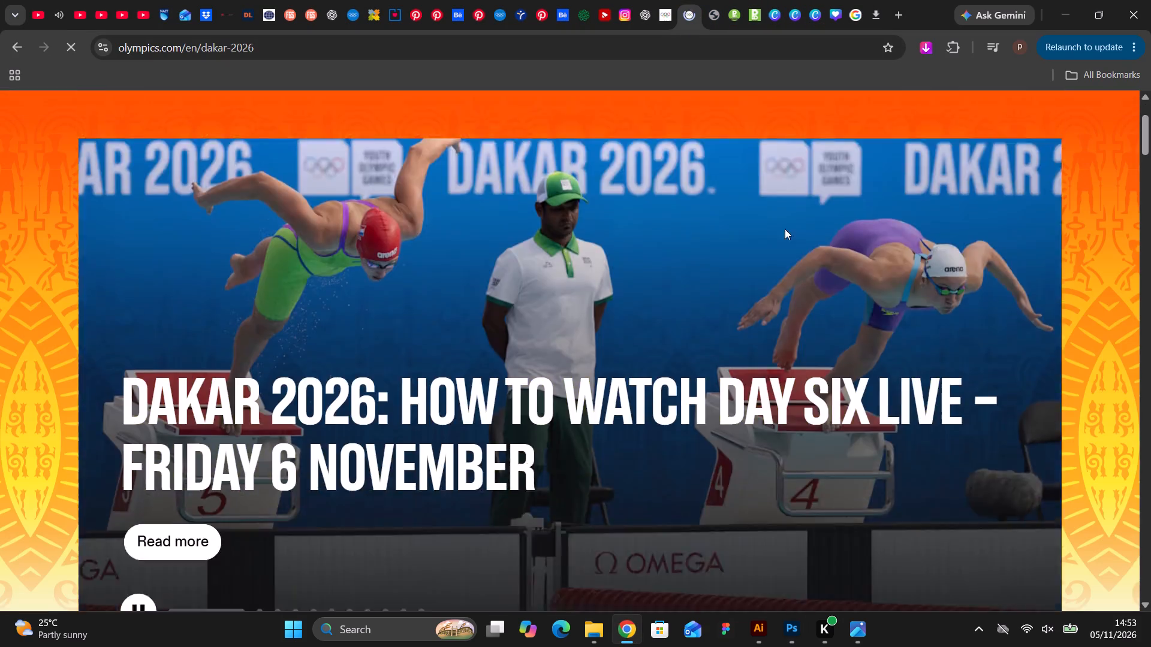
{"action": "scroll", "coordinate": [748, 202], "scroll_direction": "down", "scroll_amount": 4}
{"action": "scroll", "coordinate": [747, 189], "scroll_direction": "up", "scroll_amount": 3}
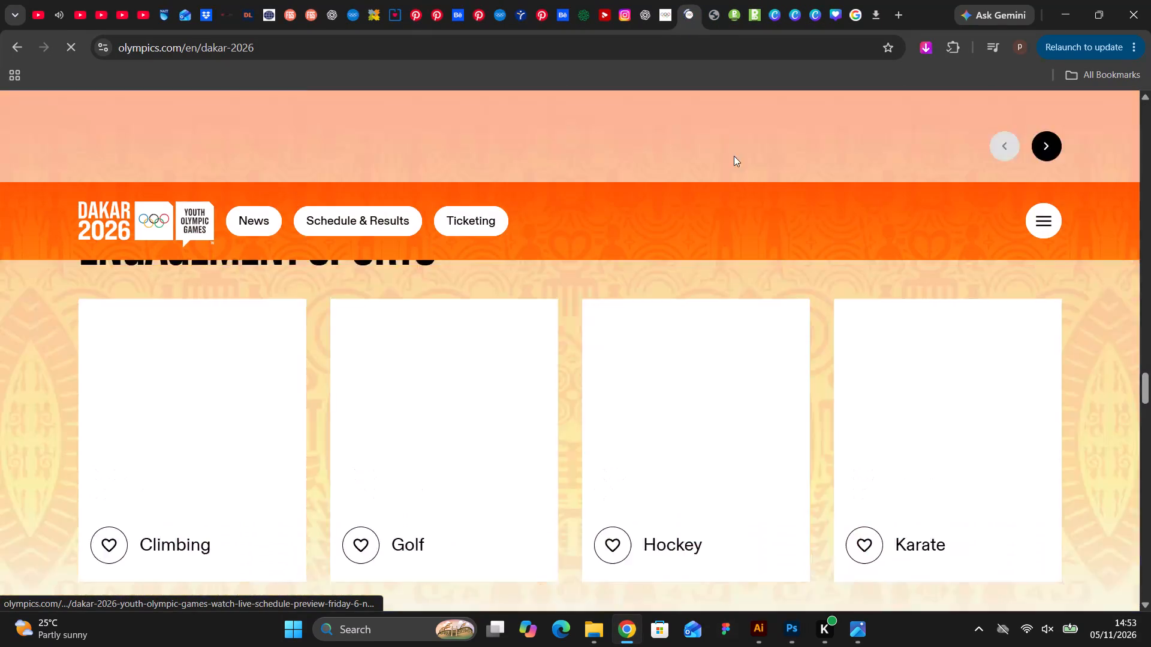
{"action": "scroll", "coordinate": [689, 75], "scroll_direction": "up", "scroll_amount": 1}
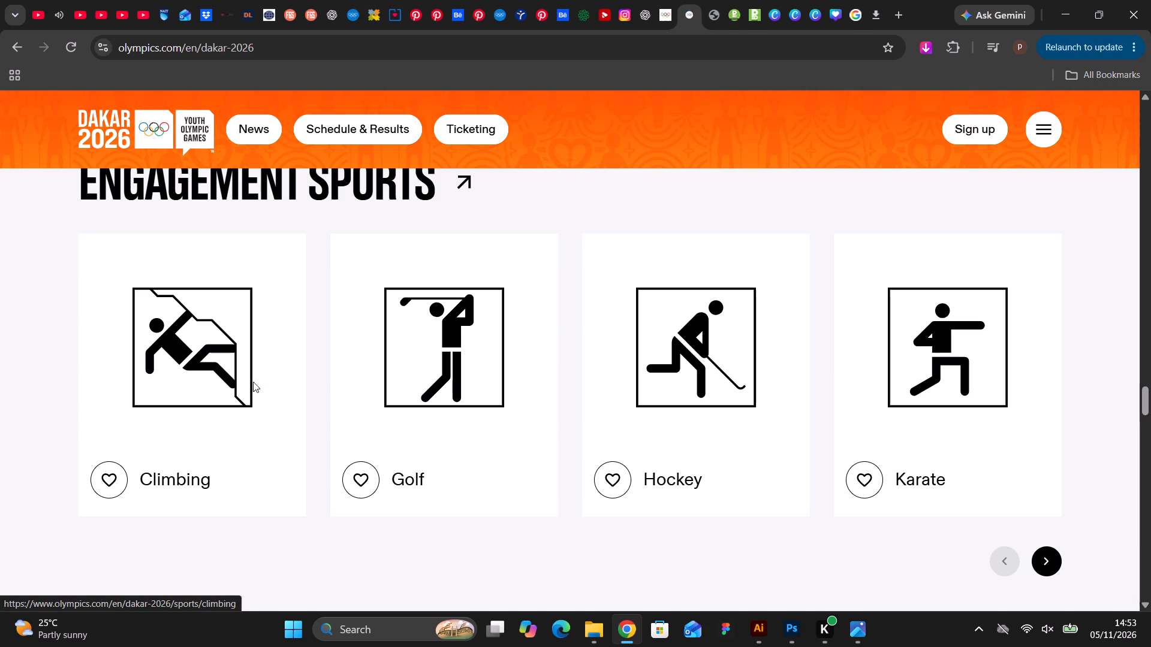
{"action": "left_click", "coordinate": [1050, 564]}
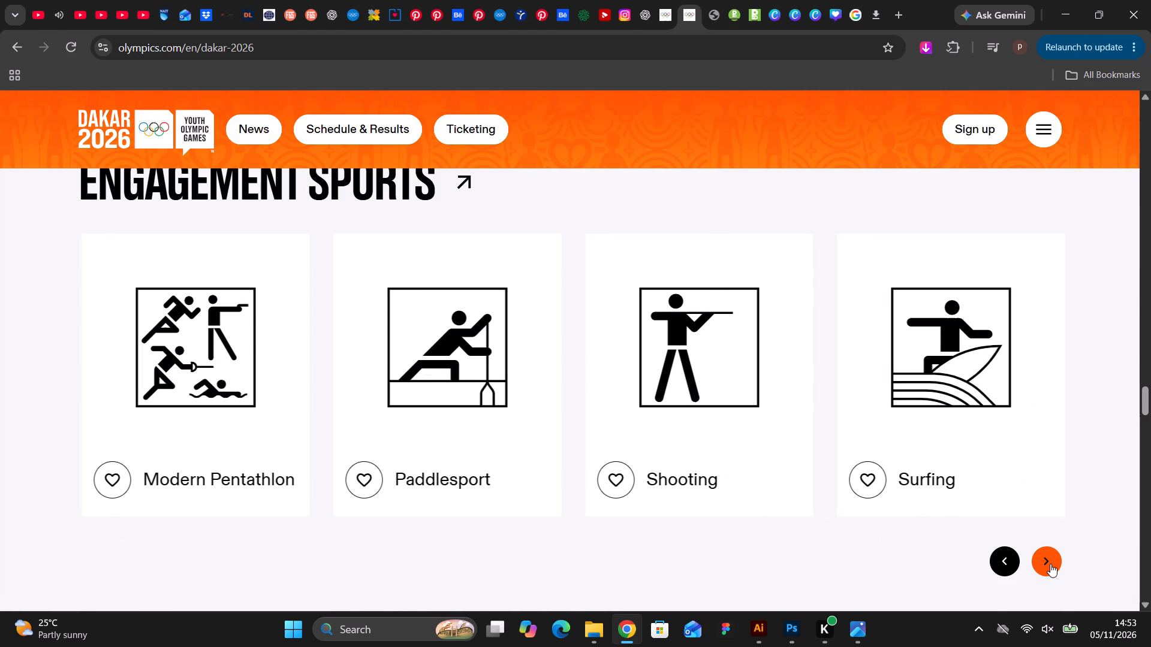
{"action": "left_click", "coordinate": [1050, 564]}
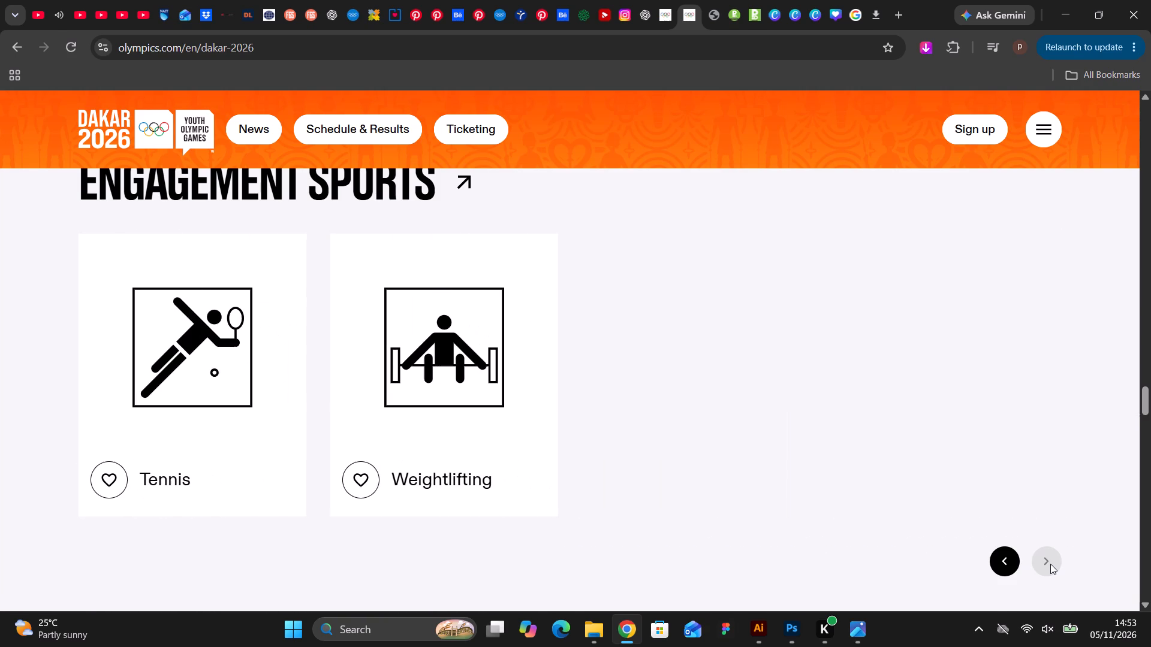
{"action": "double_click", "coordinate": [1001, 566]}
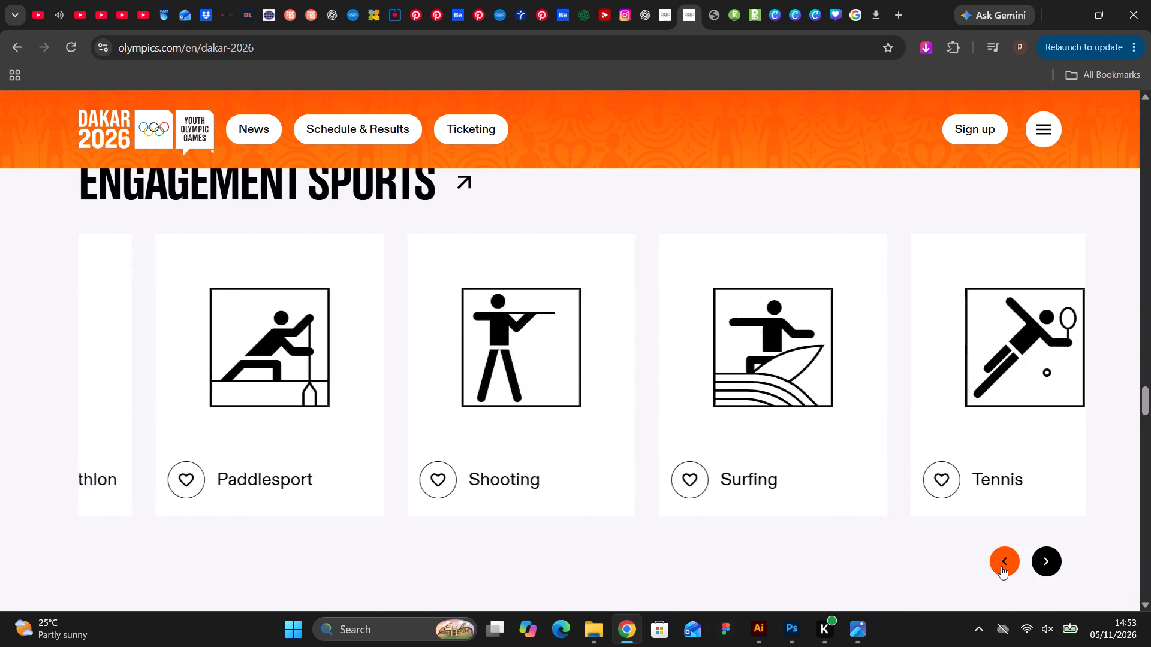
{"action": "left_click", "coordinate": [1001, 566]}
{"action": "left_click", "coordinate": [1001, 566]}
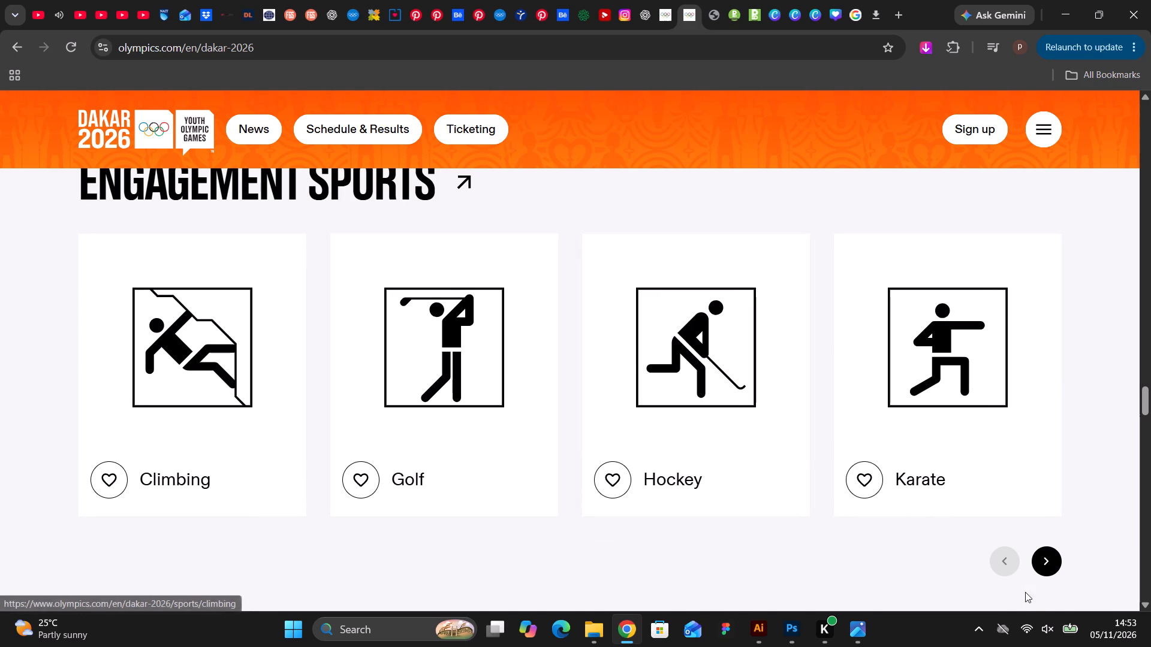
{"action": "left_click", "coordinate": [1039, 571]}
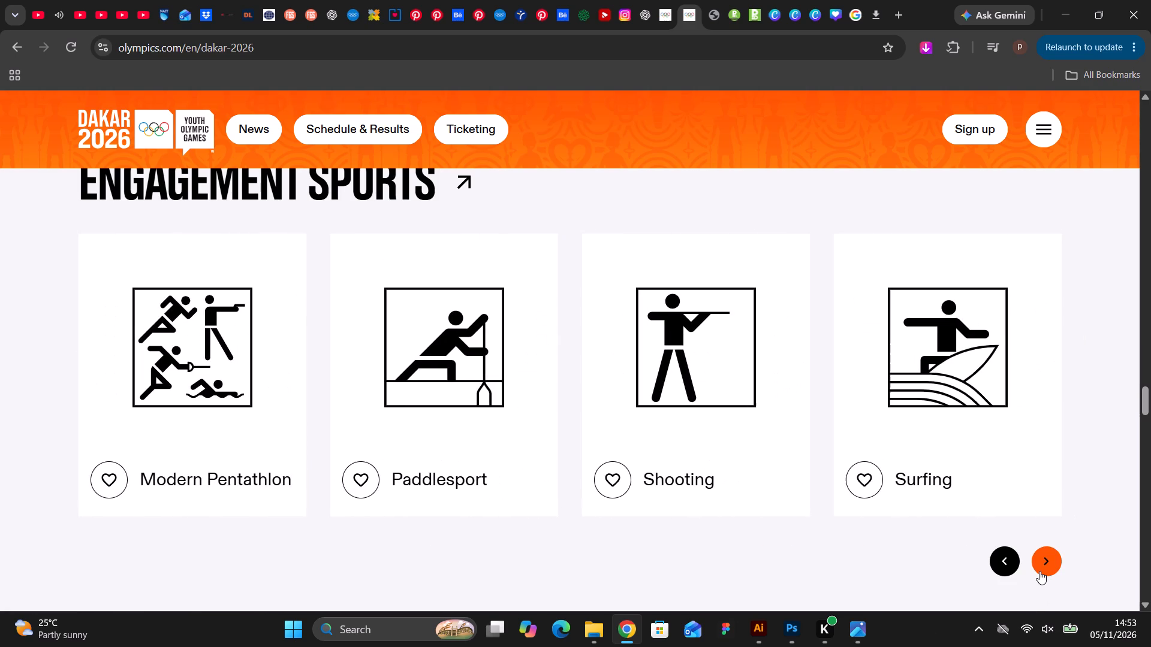
{"action": "left_click", "coordinate": [1039, 571]}
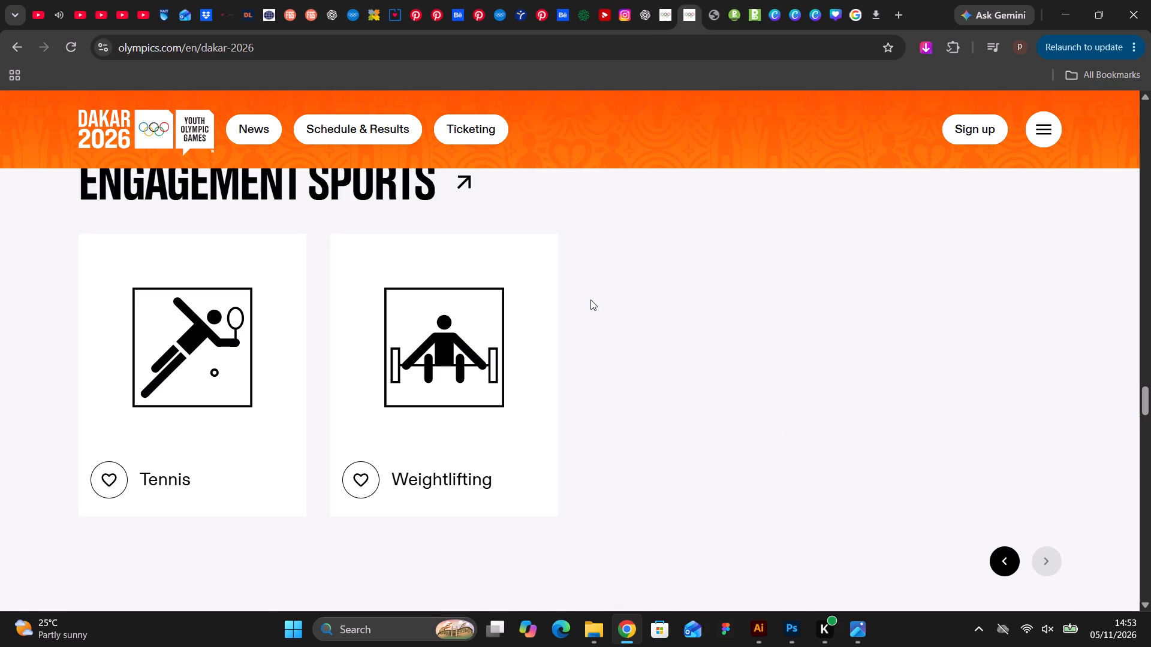
Look through the Competition Sports pictograms on the Dakar 2026 page as far as the Swimming card.
{"action": "scroll", "coordinate": [589, 299], "scroll_direction": "up", "scroll_amount": 1}
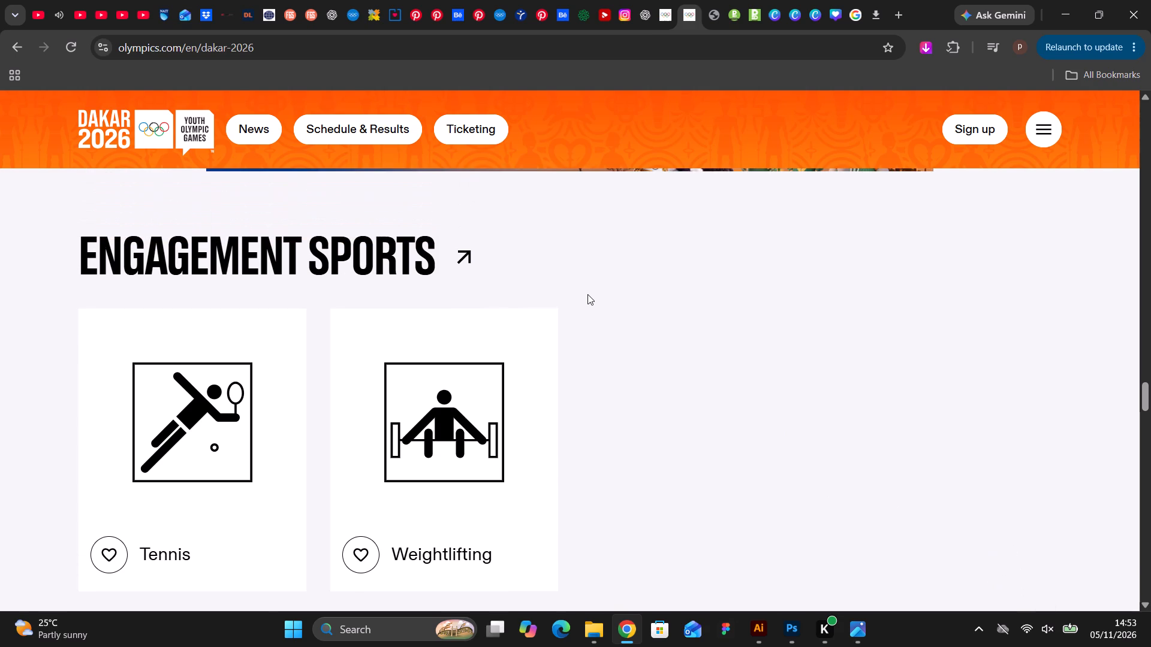
{"action": "scroll", "coordinate": [587, 293], "scroll_direction": "up", "scroll_amount": 1}
{"action": "scroll", "coordinate": [587, 293], "scroll_direction": "down", "scroll_amount": 3}
{"action": "scroll", "coordinate": [587, 293], "scroll_direction": "up", "scroll_amount": 2}
{"action": "scroll", "coordinate": [445, 263], "scroll_direction": "up", "scroll_amount": 4}
{"action": "left_click", "coordinate": [100, 132]}
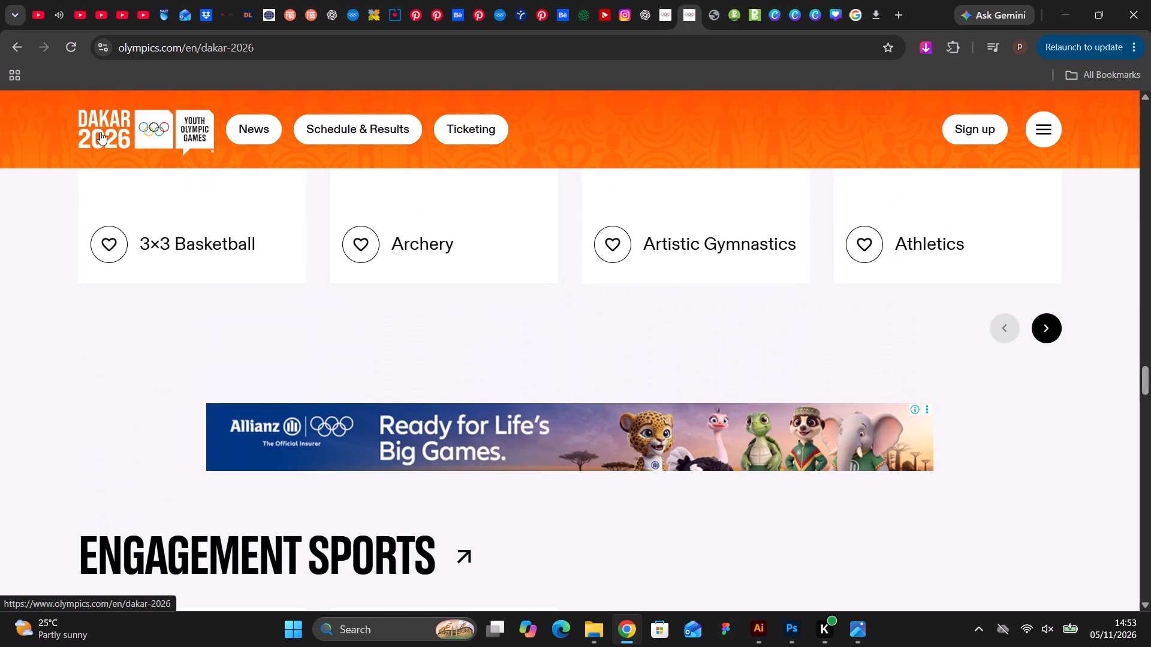
{"action": "scroll", "coordinate": [428, 321], "scroll_direction": "down", "scroll_amount": 11}
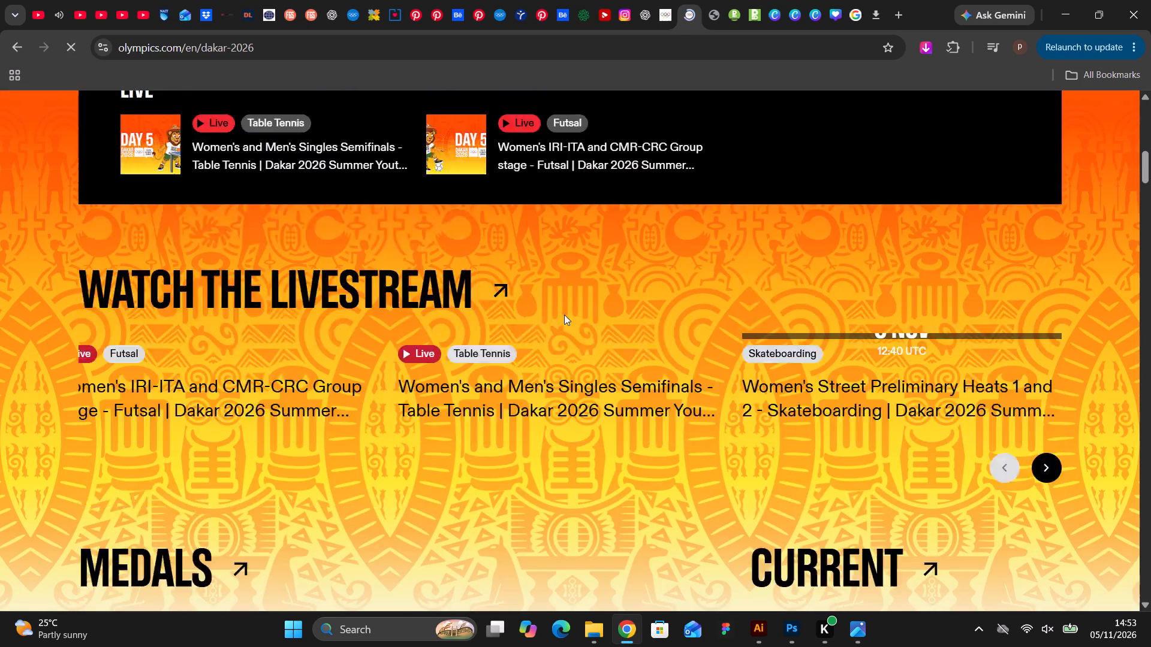
{"action": "scroll", "coordinate": [540, 294], "scroll_direction": "down", "scroll_amount": 20}
{"action": "scroll", "coordinate": [540, 294], "scroll_direction": "down", "scroll_amount": 8}
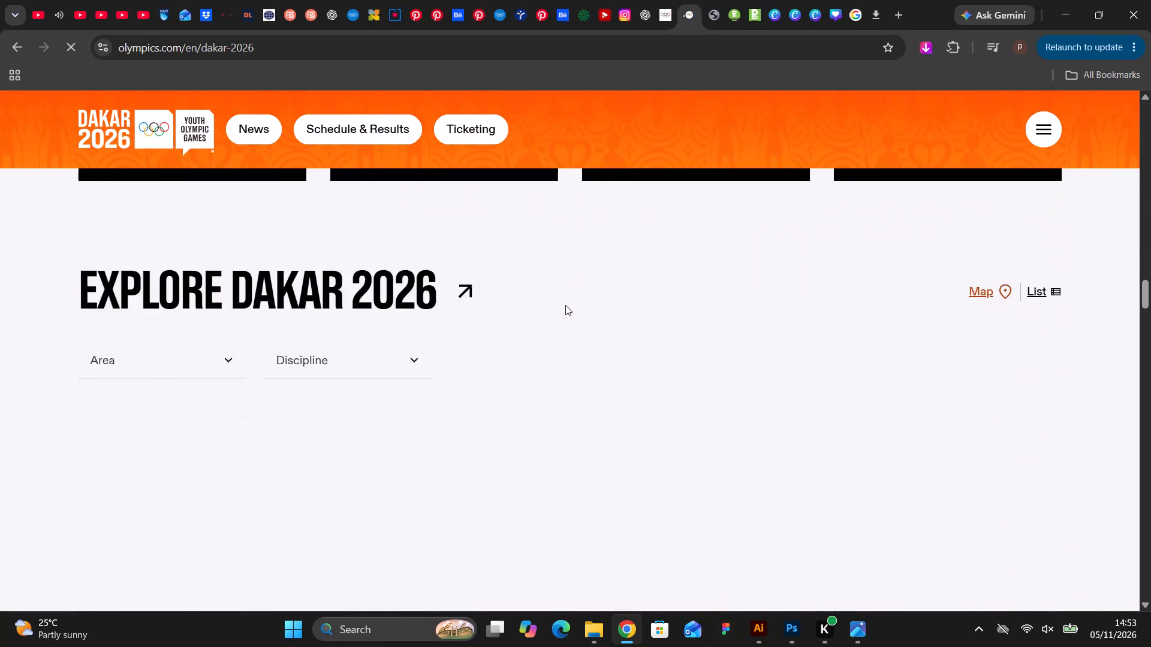
{"action": "scroll", "coordinate": [565, 305], "scroll_direction": "down", "scroll_amount": 16}
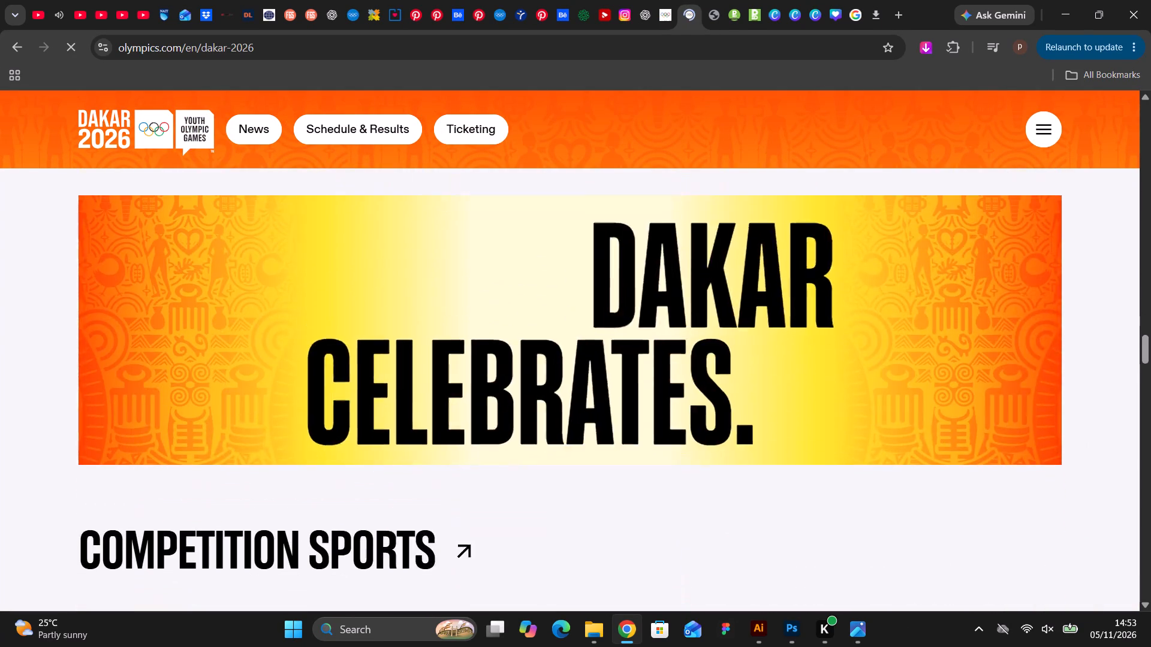
{"action": "scroll", "coordinate": [569, 309], "scroll_direction": "down", "scroll_amount": 4}
{"action": "scroll", "coordinate": [858, 361], "scroll_direction": "up", "scroll_amount": 2}
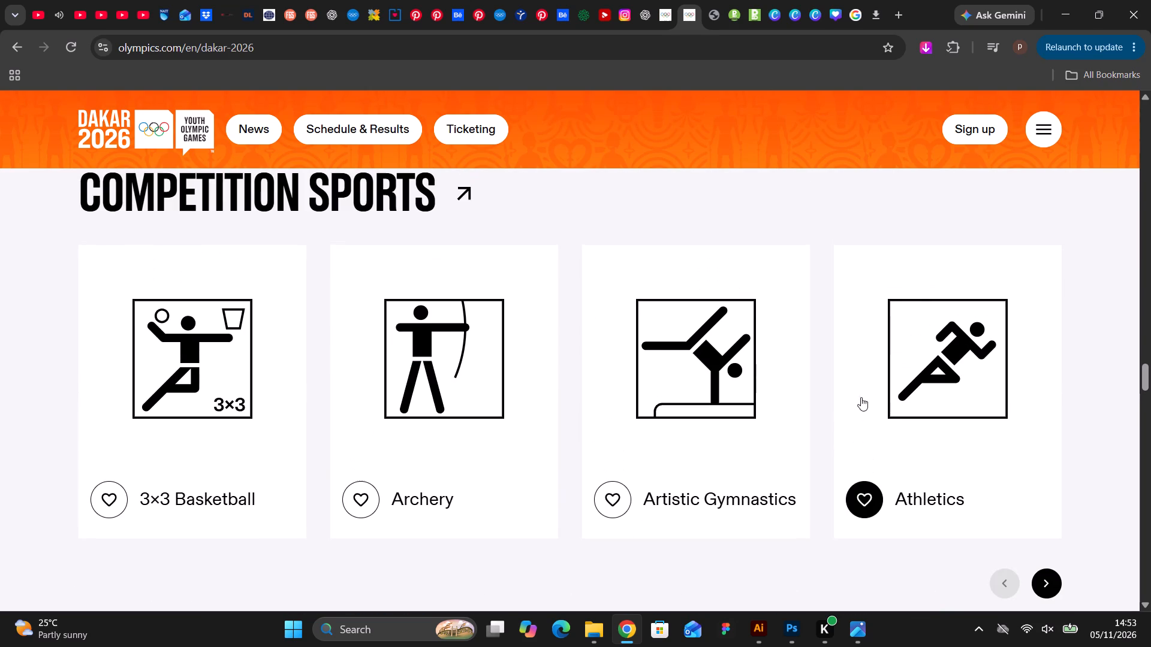
{"action": "left_click", "coordinate": [1052, 585]}
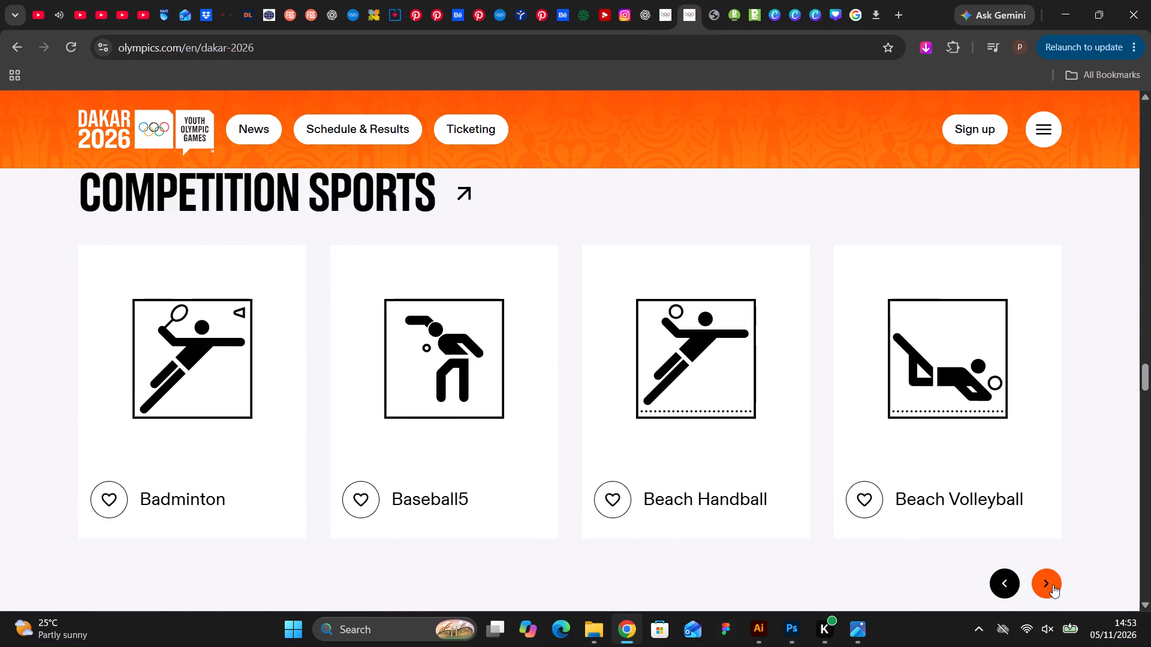
{"action": "left_click", "coordinate": [1054, 585]}
{"action": "left_click", "coordinate": [1054, 585]}
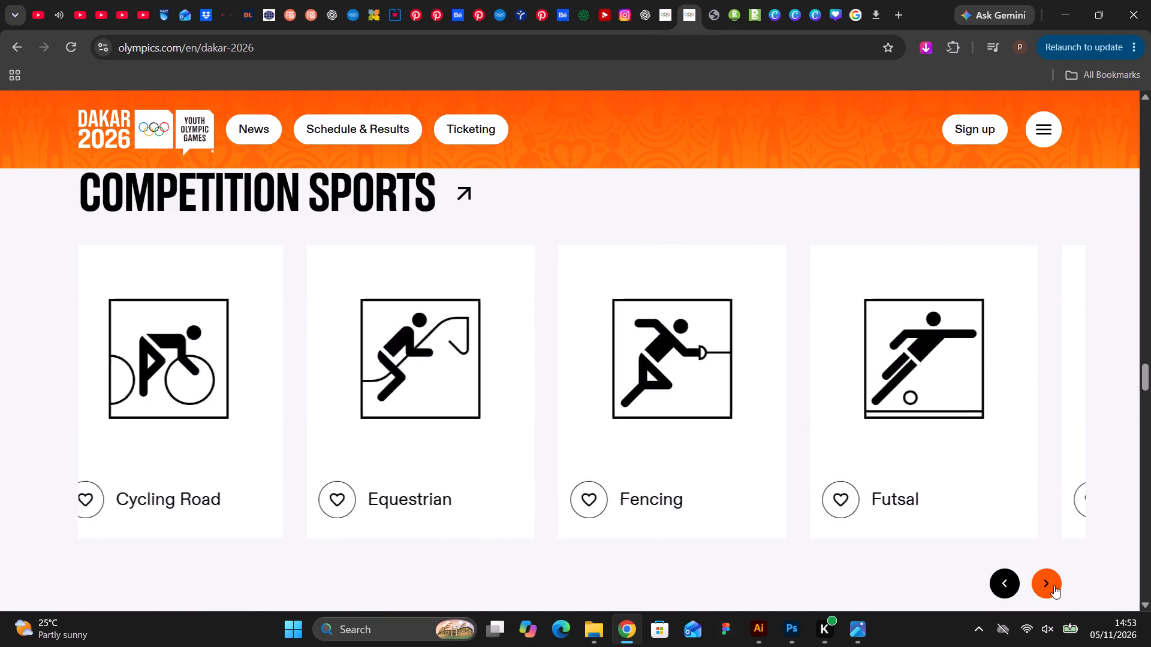
{"action": "left_click", "coordinate": [1054, 585]}
{"action": "left_click", "coordinate": [1054, 586]}
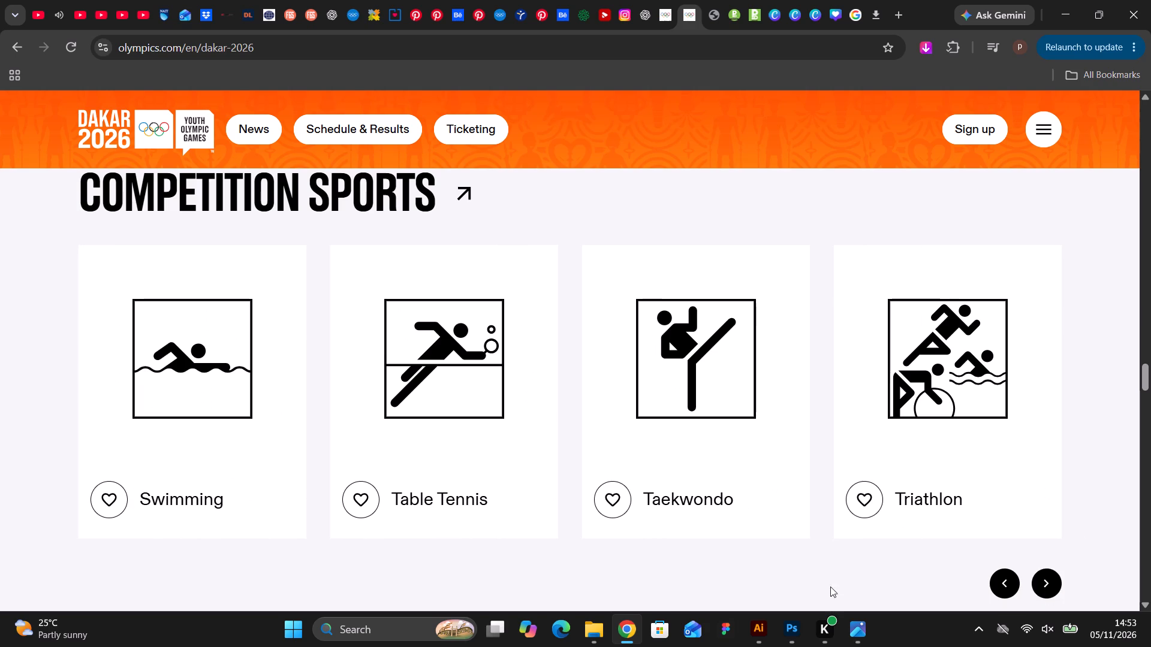
Switch to Photoshop and look through the layers of the Dakar Fixtures Kenya Team file, down to the event texts.
{"action": "left_click", "coordinate": [786, 628]}
{"action": "scroll", "coordinate": [921, 452], "scroll_direction": "down", "scroll_amount": 1}
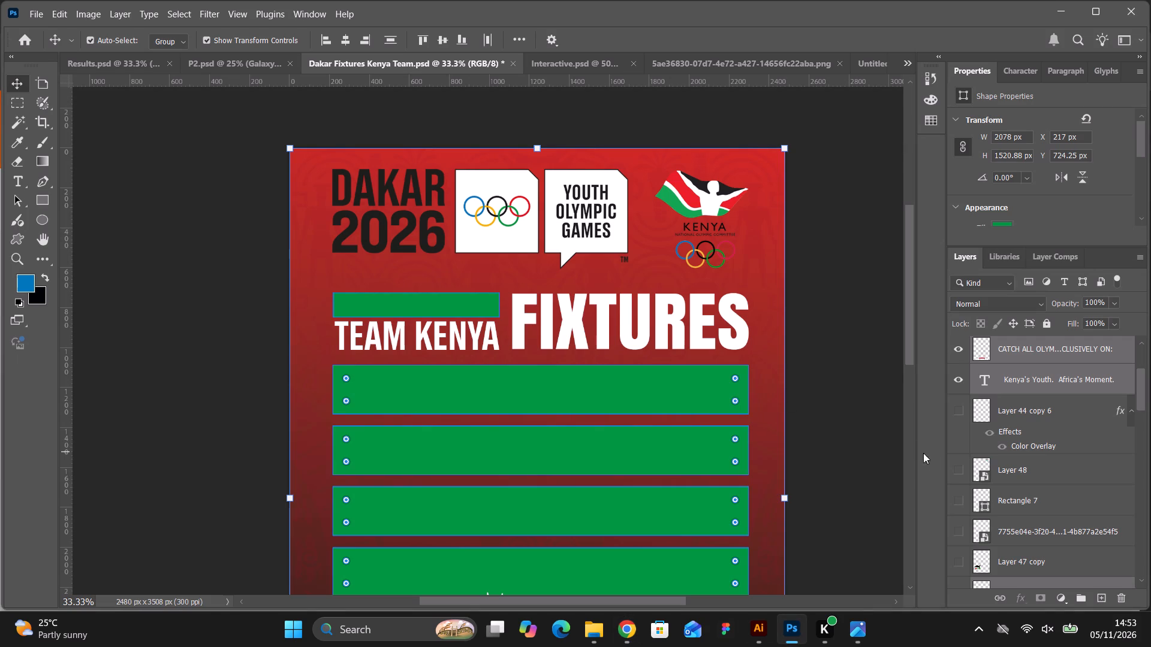
{"action": "scroll", "coordinate": [923, 453], "scroll_direction": "down", "scroll_amount": 2}
{"action": "left_click", "coordinate": [1032, 481]}
{"action": "scroll", "coordinate": [1039, 494], "scroll_direction": "down", "scroll_amount": 1}
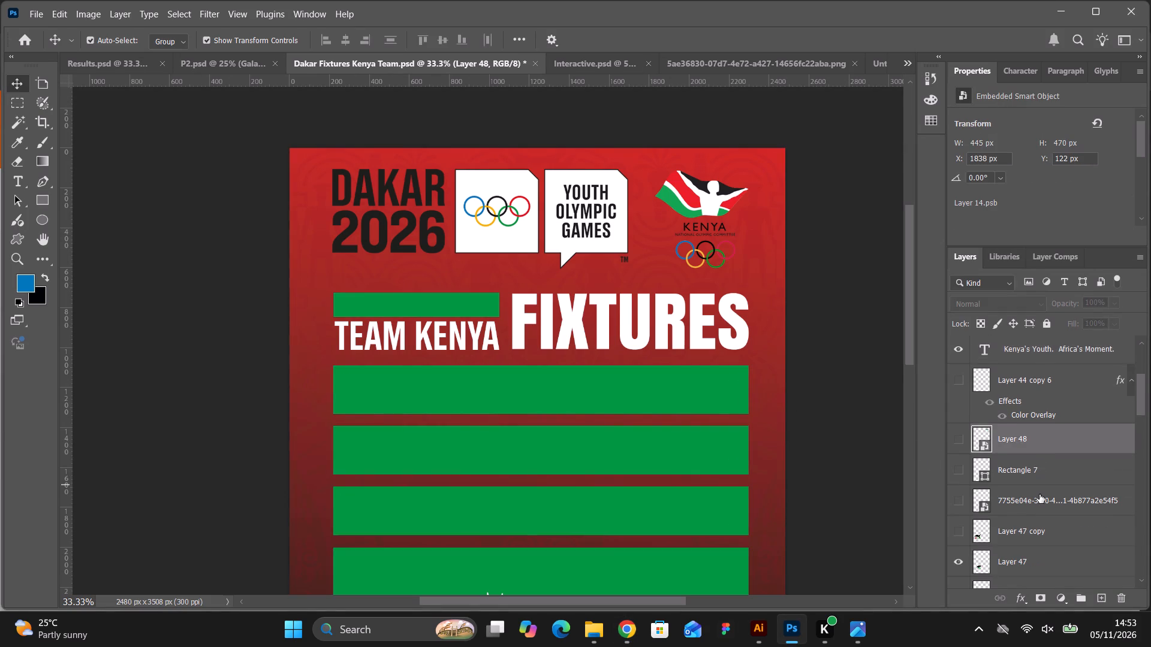
{"action": "scroll", "coordinate": [1039, 494], "scroll_direction": "down", "scroll_amount": 5}
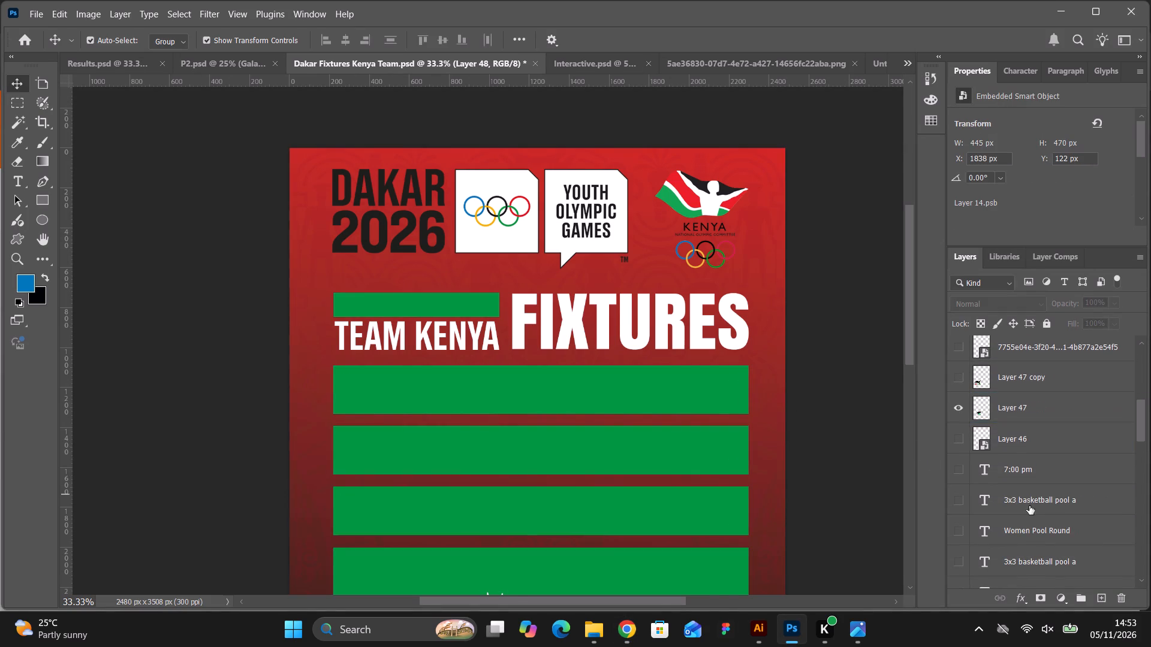
Return to the Competition Sports section in Chrome and capture a screen snip of the boxed Swimming pictogram.
{"action": "left_click", "coordinate": [625, 621]}
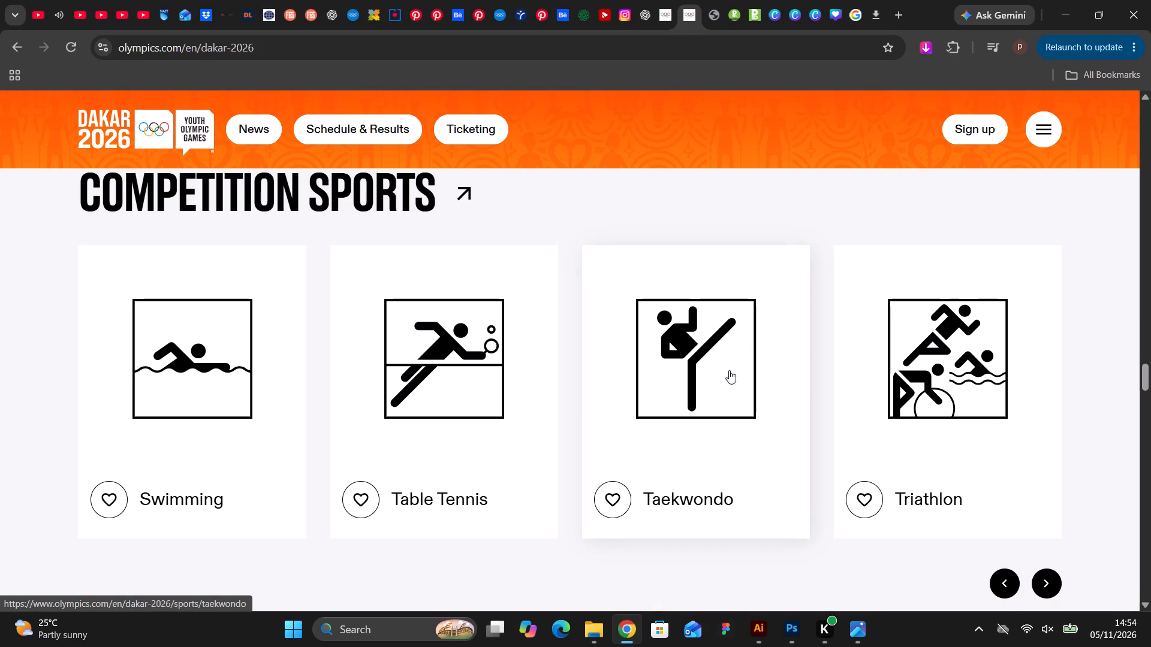
{"action": "left_click", "coordinate": [1045, 585]}
{"action": "left_click", "coordinate": [1005, 587]}
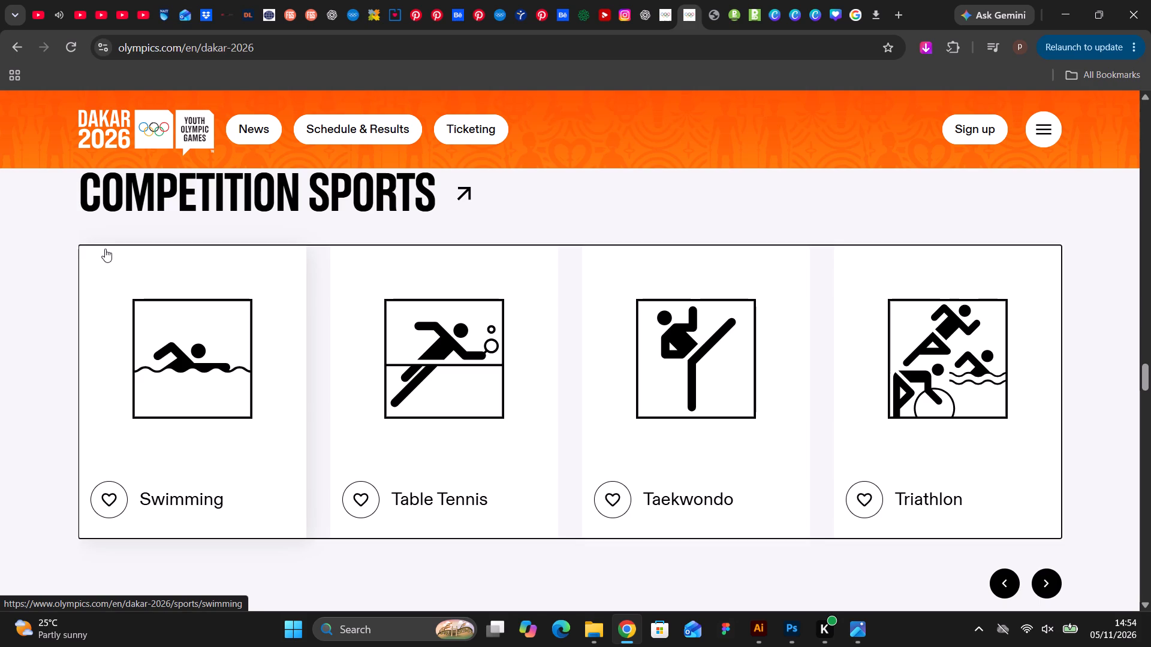
{"action": "key", "text": "shift+super+s"}
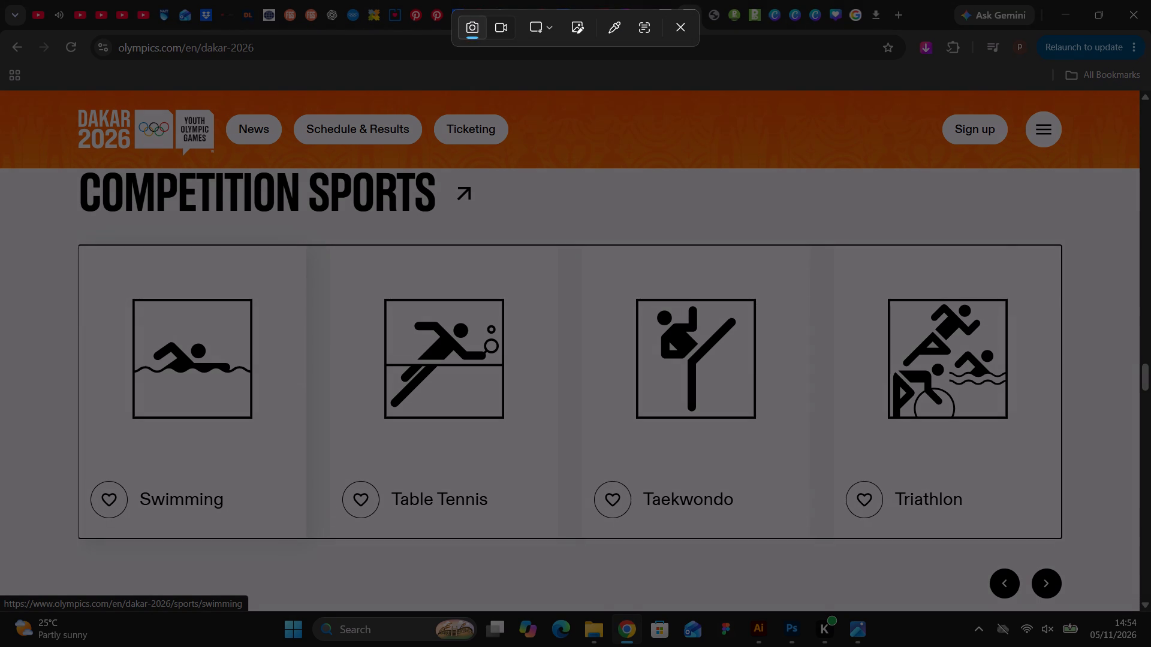
{"action": "left_click_drag", "start_coordinate": [129, 287], "coordinate": [258, 423]}
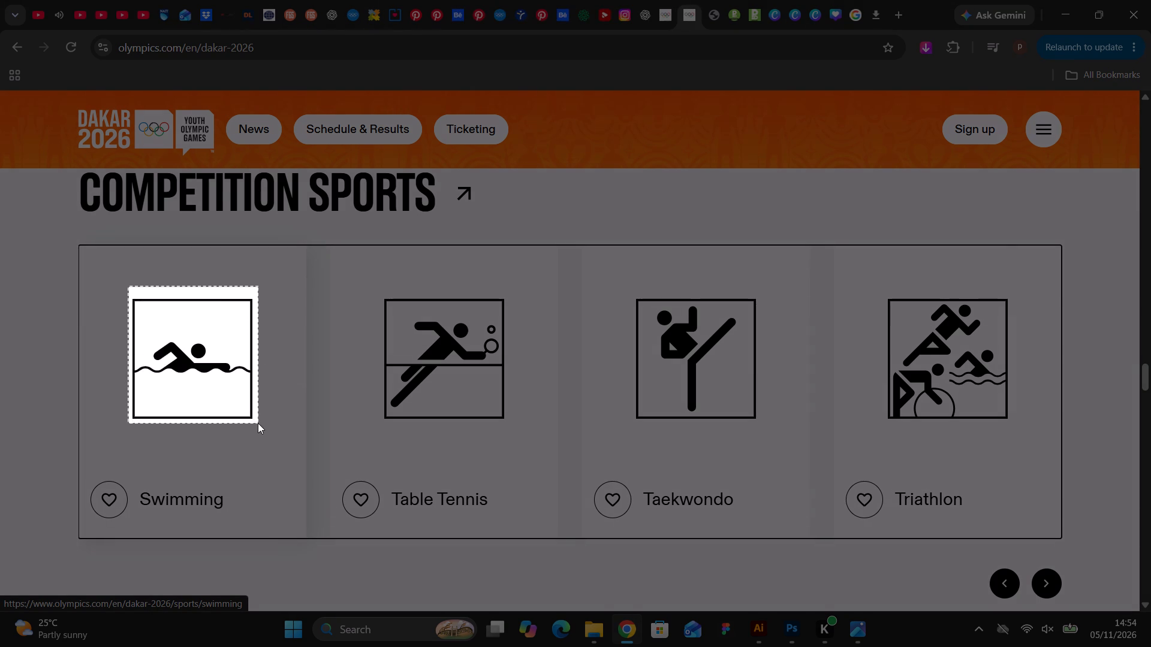
{"action": "left_click_drag", "start_coordinate": [258, 423], "coordinate": [258, 422]}
Paste the captured swimming pictogram into the Dakar 2026 Illustrator document, accepting the colour profile conversion.
{"action": "left_click", "coordinate": [762, 633]}
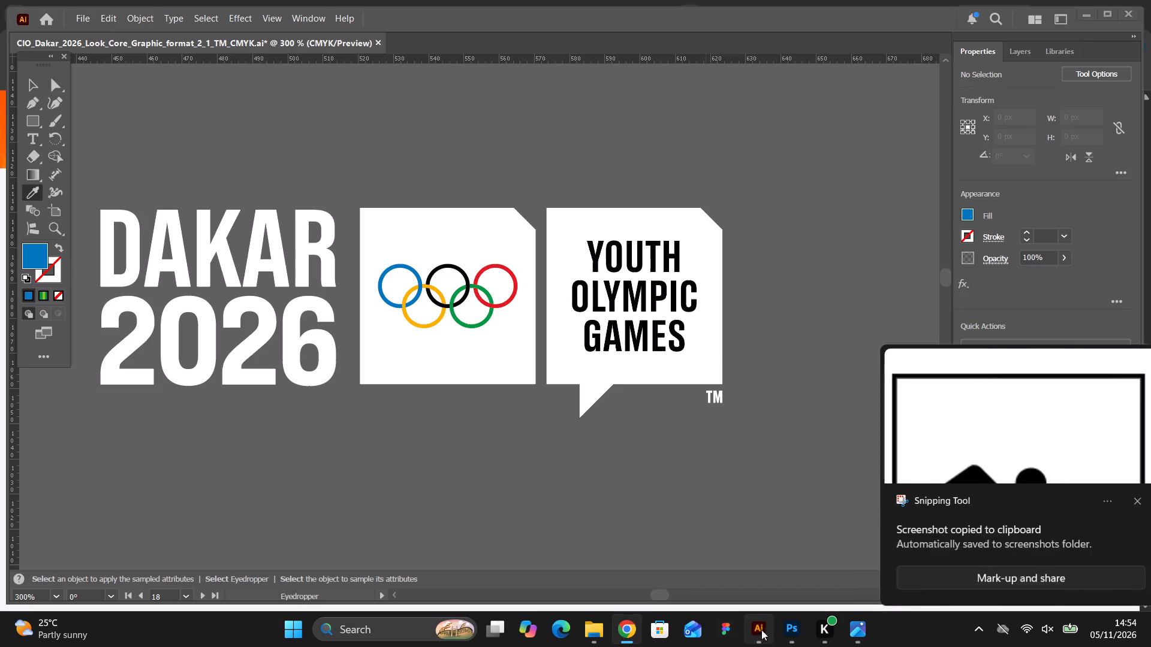
{"action": "scroll", "coordinate": [510, 194], "scroll_direction": "up", "scroll_amount": 5}
{"action": "left_click", "coordinate": [34, 83]}
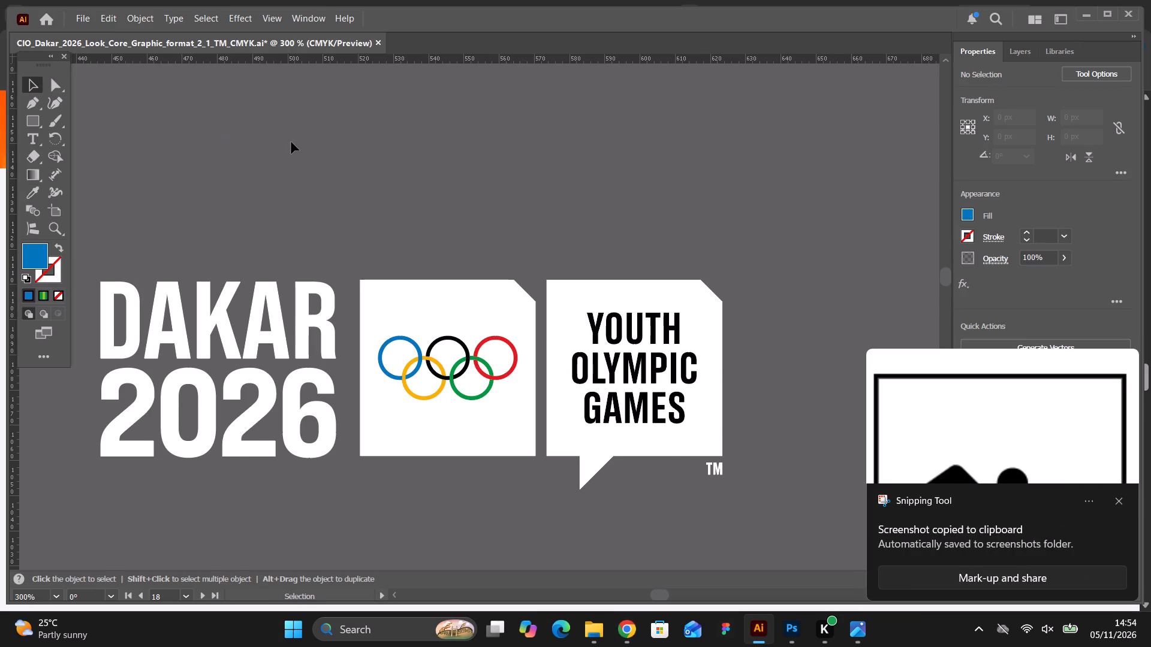
{"action": "left_click", "coordinate": [291, 142]}
{"action": "key", "text": "ctrl+v"}
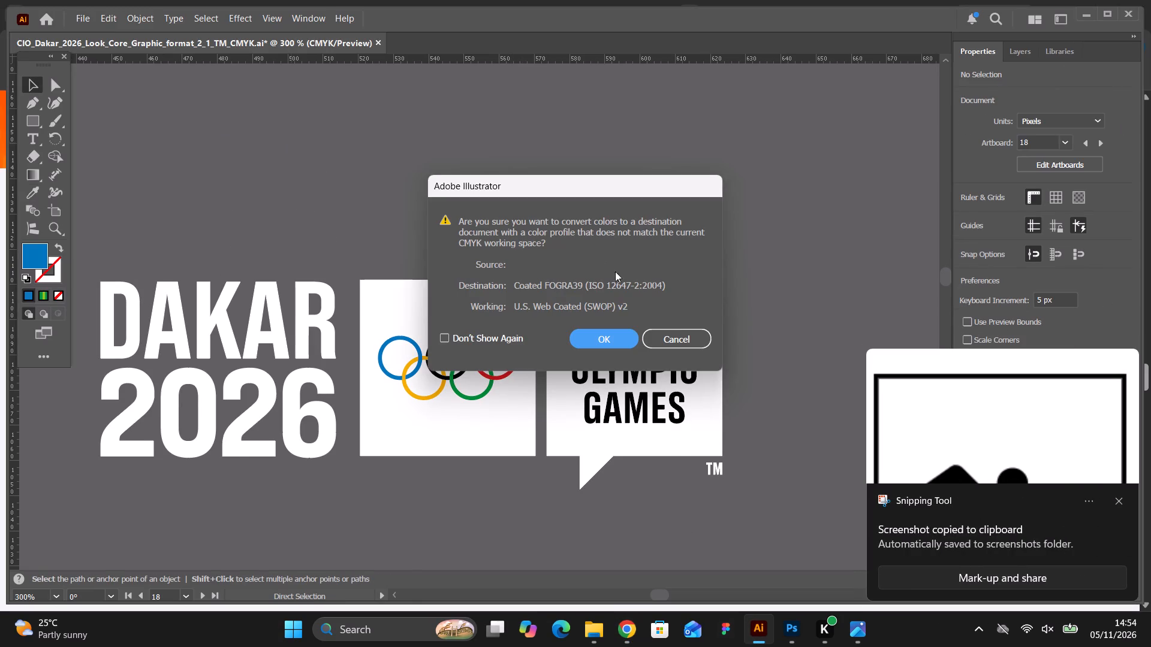
{"action": "left_click", "coordinate": [619, 337]}
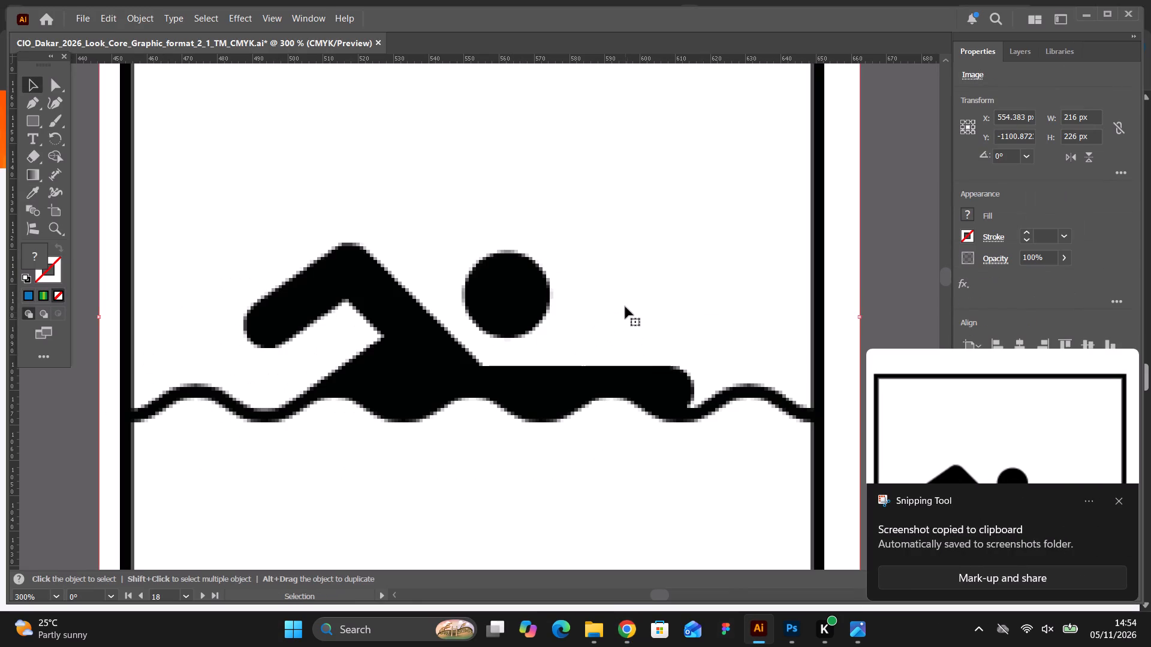
Move the pasted swimming pictogram about 71 px upward from its place over the Dakar 2026 logo.
{"action": "key", "text": "ctrl+minus"}
{"action": "key", "text": "ctrl+minus"}
{"action": "key", "text": "ctrl+minus"}
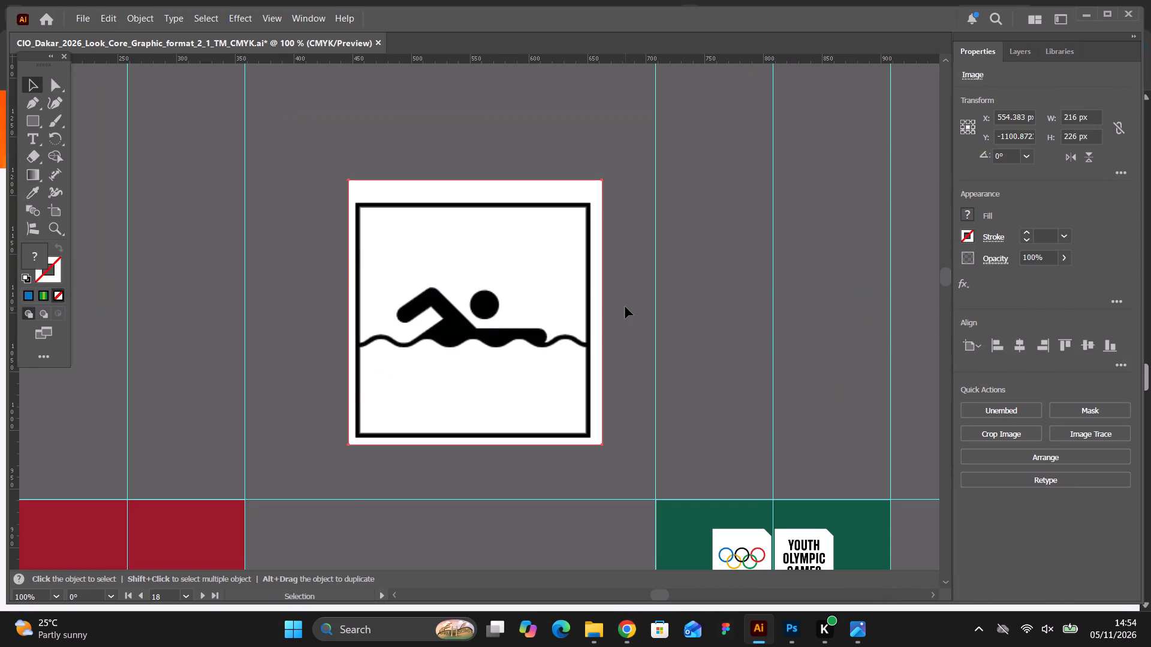
{"action": "scroll", "coordinate": [604, 323], "scroll_direction": "up", "scroll_amount": 5}
{"action": "left_click_drag", "start_coordinate": [529, 351], "coordinate": [537, 267]}
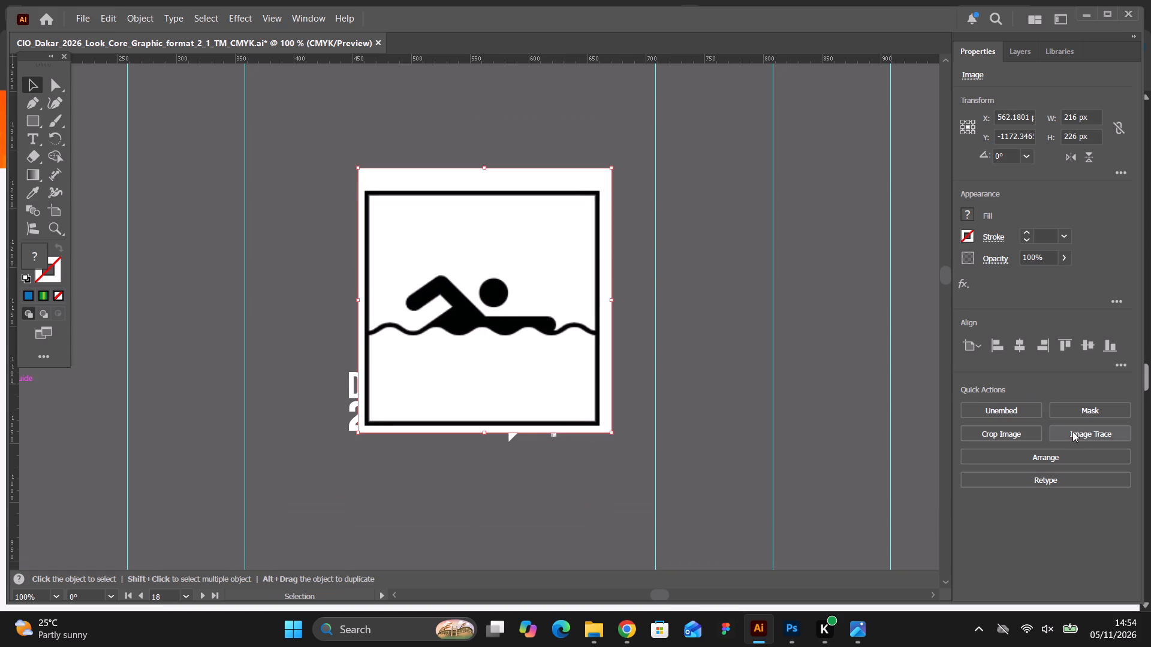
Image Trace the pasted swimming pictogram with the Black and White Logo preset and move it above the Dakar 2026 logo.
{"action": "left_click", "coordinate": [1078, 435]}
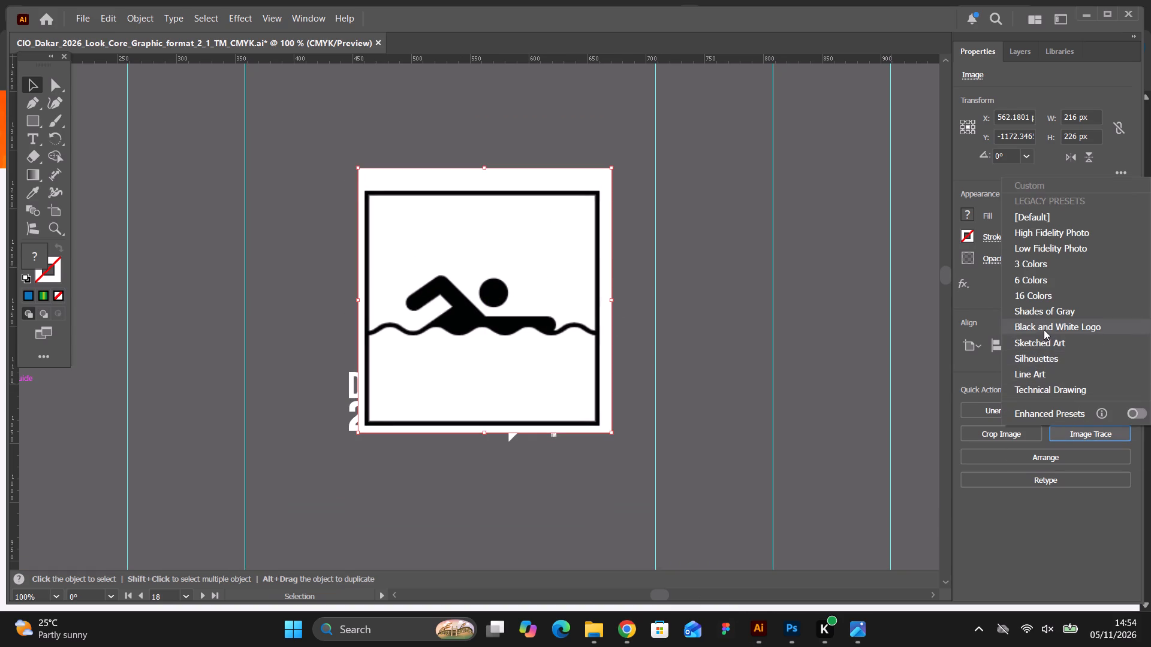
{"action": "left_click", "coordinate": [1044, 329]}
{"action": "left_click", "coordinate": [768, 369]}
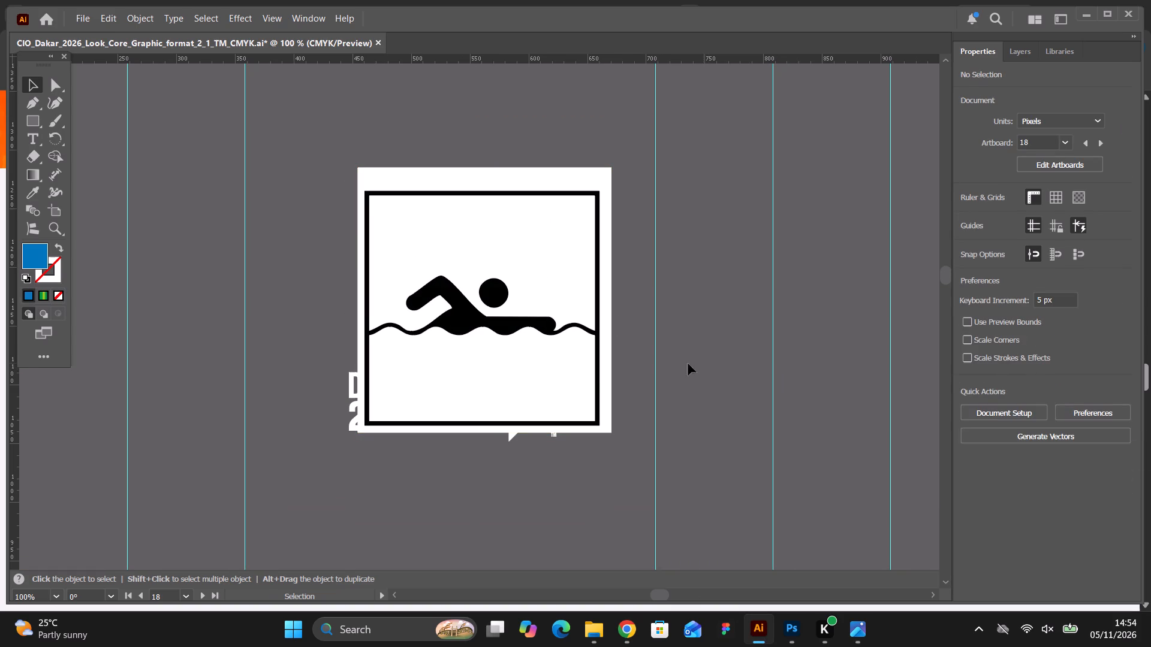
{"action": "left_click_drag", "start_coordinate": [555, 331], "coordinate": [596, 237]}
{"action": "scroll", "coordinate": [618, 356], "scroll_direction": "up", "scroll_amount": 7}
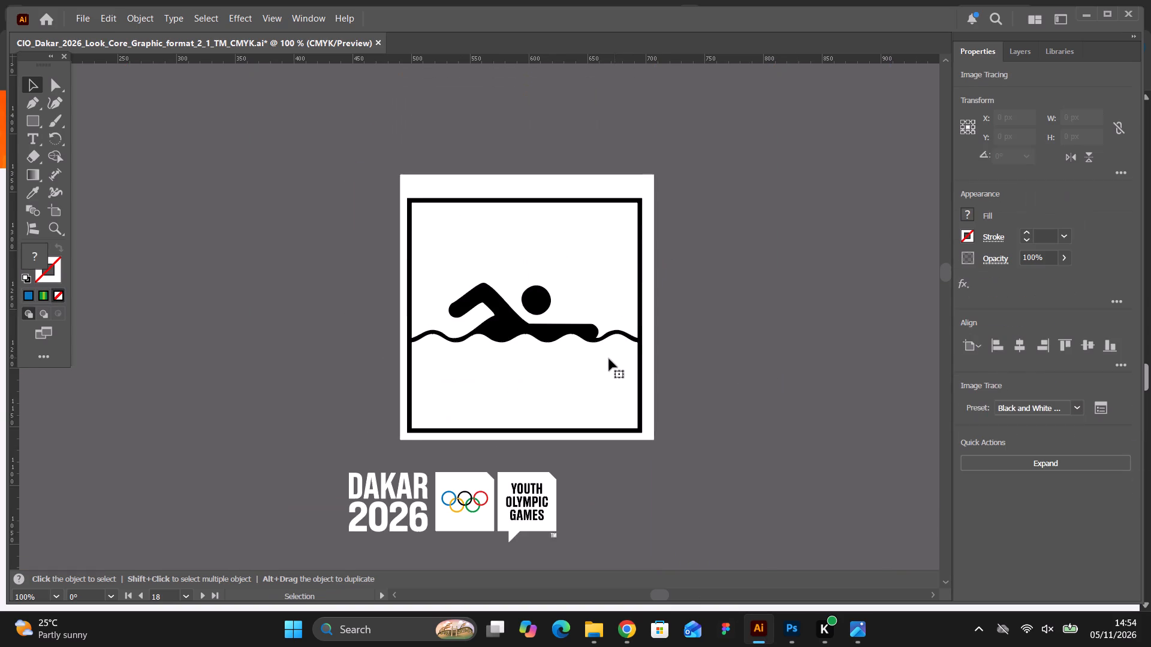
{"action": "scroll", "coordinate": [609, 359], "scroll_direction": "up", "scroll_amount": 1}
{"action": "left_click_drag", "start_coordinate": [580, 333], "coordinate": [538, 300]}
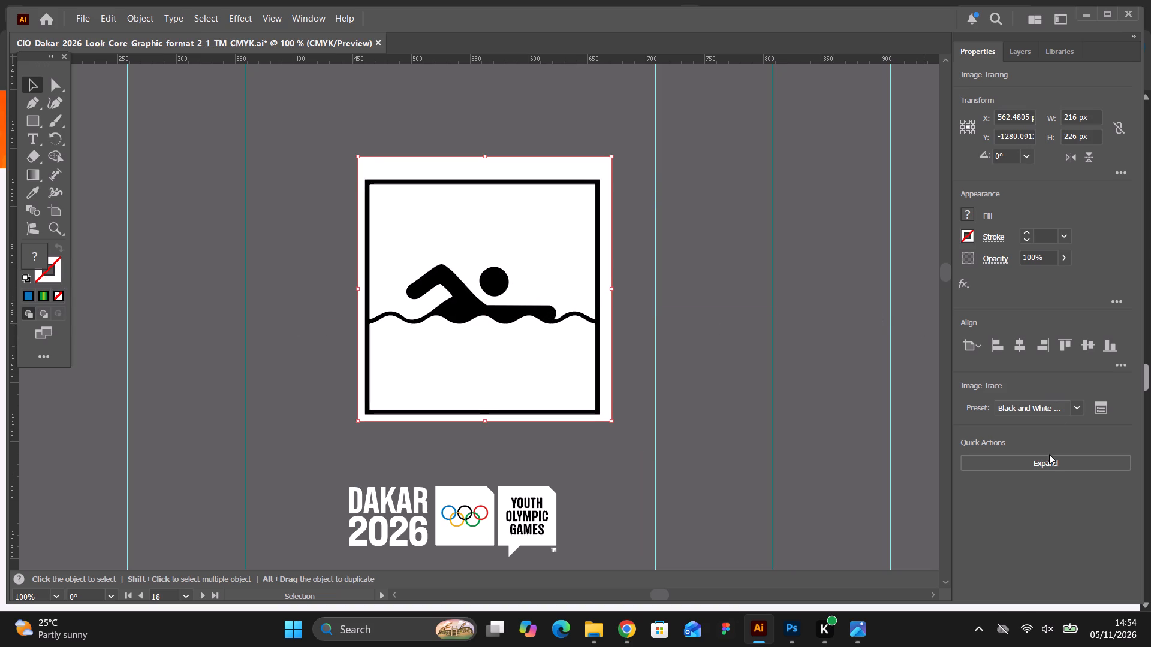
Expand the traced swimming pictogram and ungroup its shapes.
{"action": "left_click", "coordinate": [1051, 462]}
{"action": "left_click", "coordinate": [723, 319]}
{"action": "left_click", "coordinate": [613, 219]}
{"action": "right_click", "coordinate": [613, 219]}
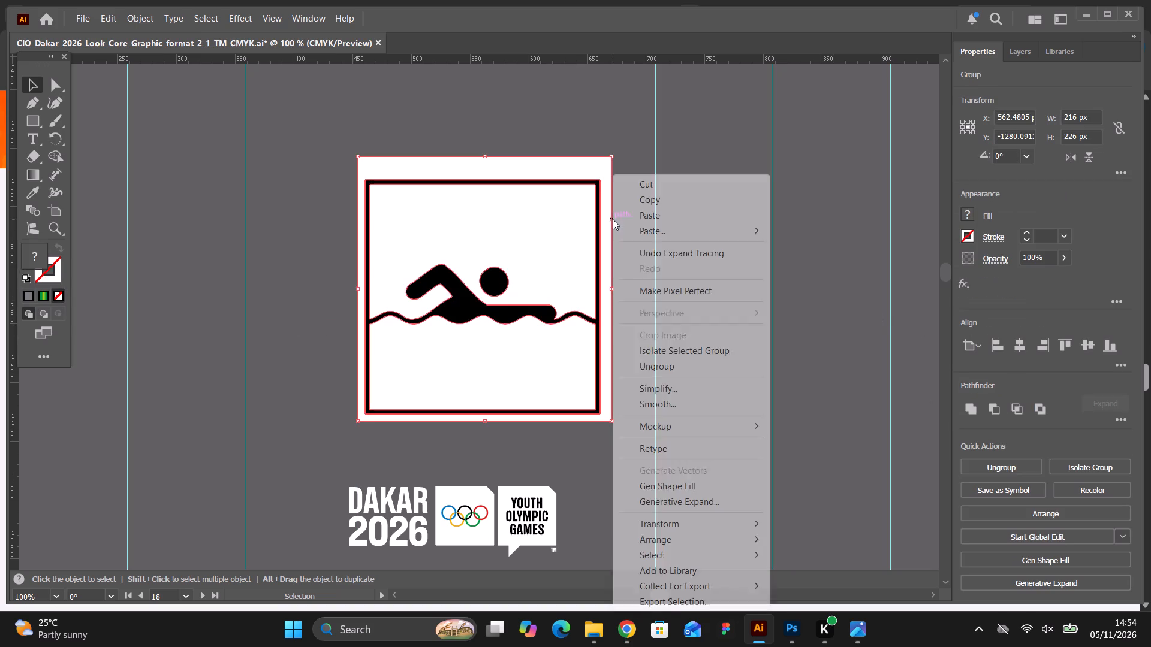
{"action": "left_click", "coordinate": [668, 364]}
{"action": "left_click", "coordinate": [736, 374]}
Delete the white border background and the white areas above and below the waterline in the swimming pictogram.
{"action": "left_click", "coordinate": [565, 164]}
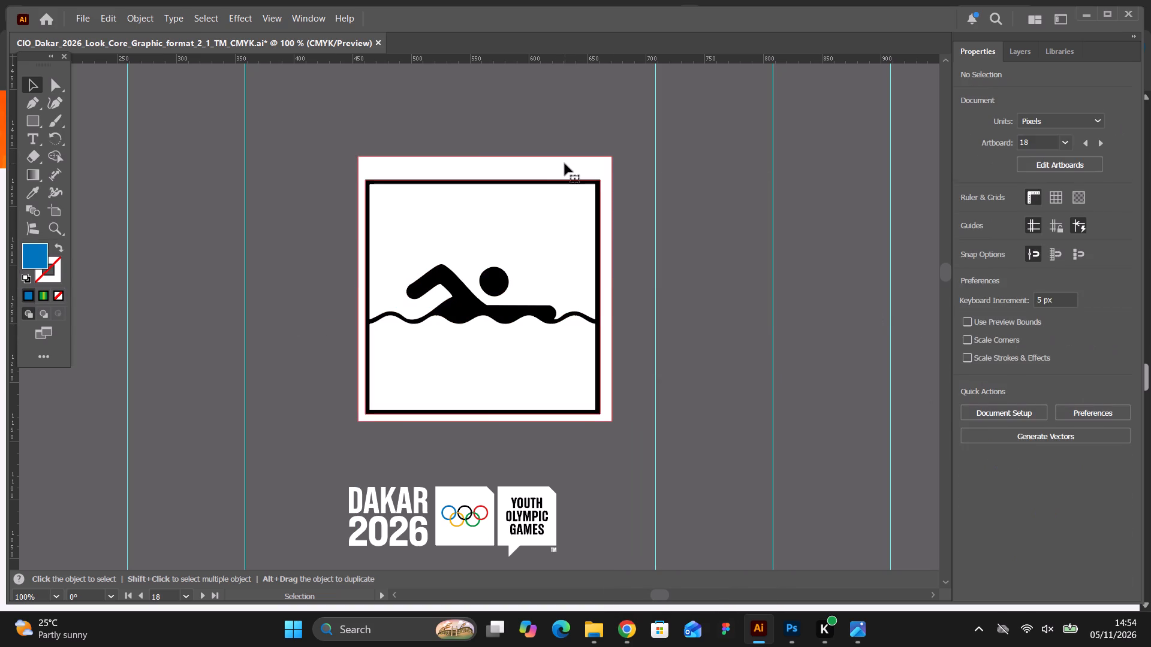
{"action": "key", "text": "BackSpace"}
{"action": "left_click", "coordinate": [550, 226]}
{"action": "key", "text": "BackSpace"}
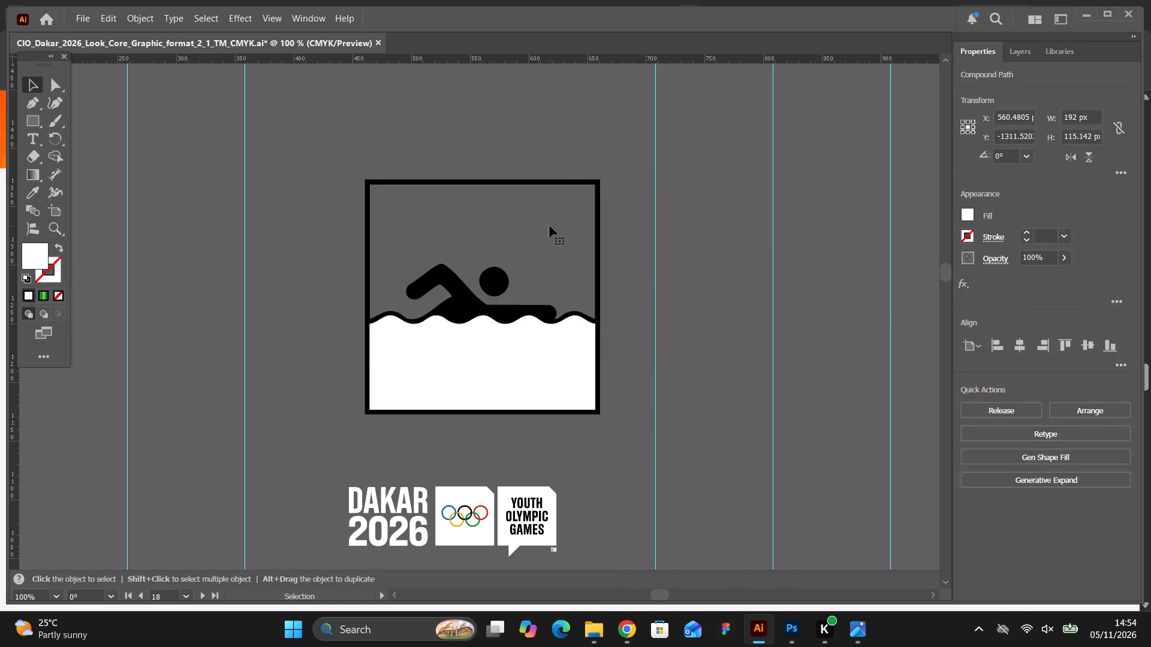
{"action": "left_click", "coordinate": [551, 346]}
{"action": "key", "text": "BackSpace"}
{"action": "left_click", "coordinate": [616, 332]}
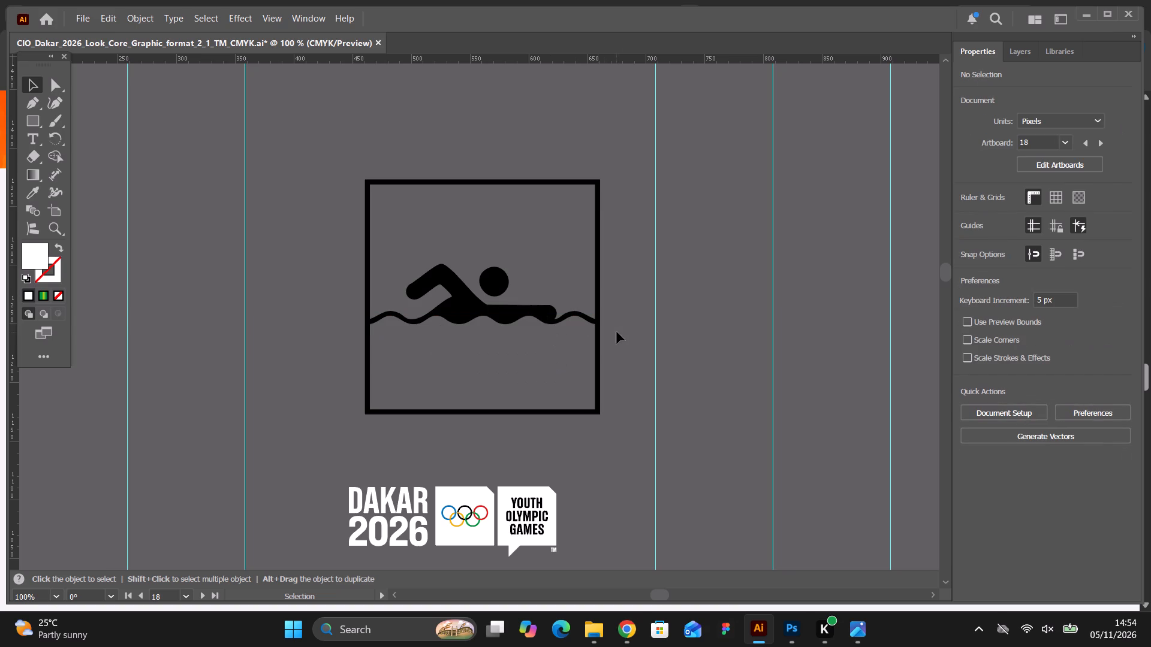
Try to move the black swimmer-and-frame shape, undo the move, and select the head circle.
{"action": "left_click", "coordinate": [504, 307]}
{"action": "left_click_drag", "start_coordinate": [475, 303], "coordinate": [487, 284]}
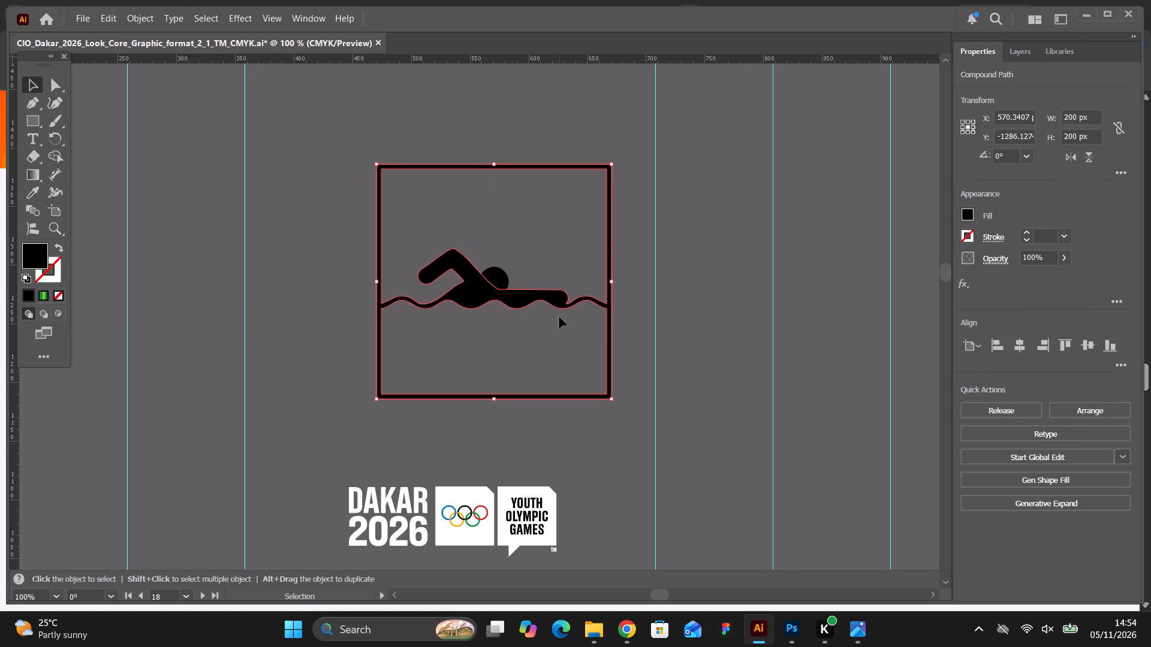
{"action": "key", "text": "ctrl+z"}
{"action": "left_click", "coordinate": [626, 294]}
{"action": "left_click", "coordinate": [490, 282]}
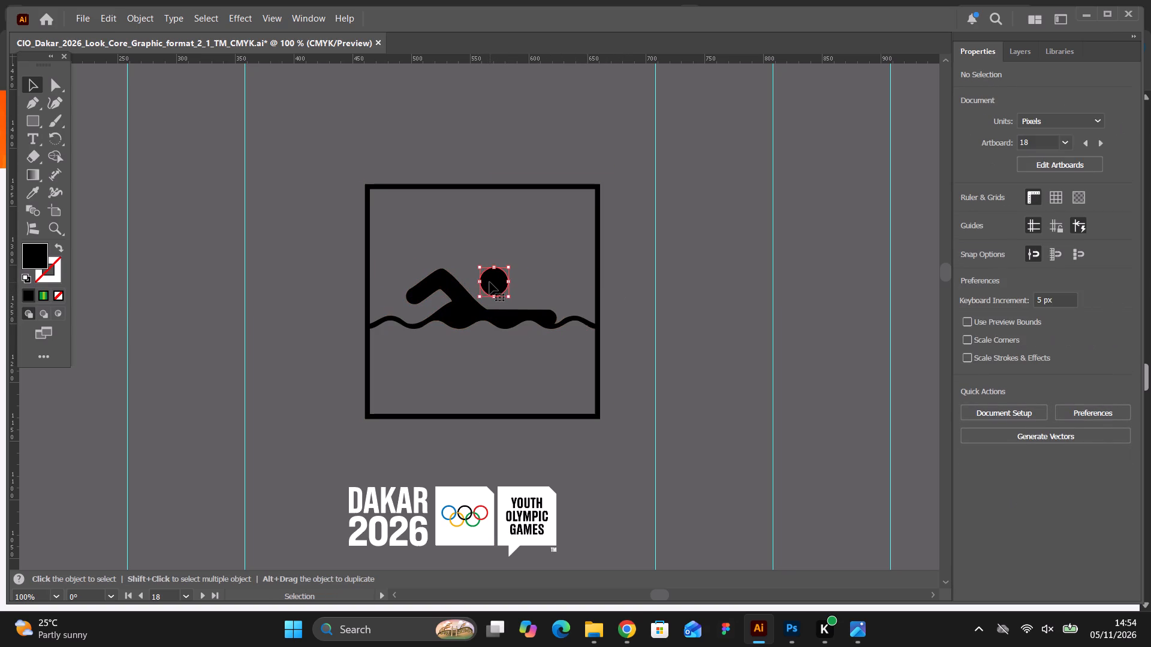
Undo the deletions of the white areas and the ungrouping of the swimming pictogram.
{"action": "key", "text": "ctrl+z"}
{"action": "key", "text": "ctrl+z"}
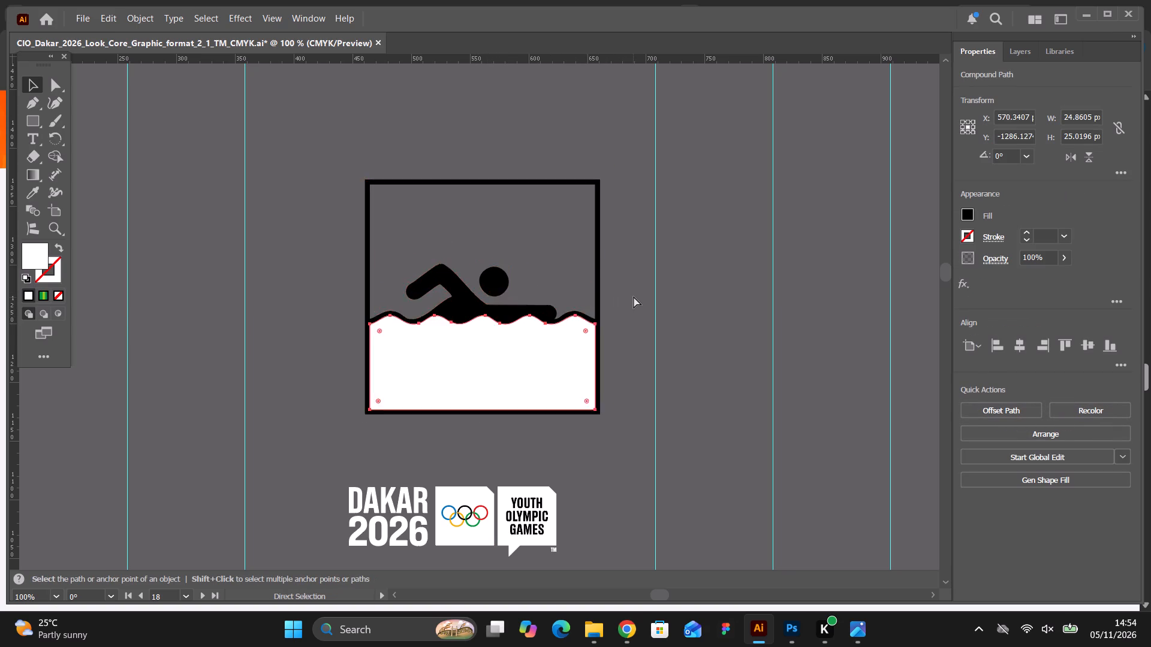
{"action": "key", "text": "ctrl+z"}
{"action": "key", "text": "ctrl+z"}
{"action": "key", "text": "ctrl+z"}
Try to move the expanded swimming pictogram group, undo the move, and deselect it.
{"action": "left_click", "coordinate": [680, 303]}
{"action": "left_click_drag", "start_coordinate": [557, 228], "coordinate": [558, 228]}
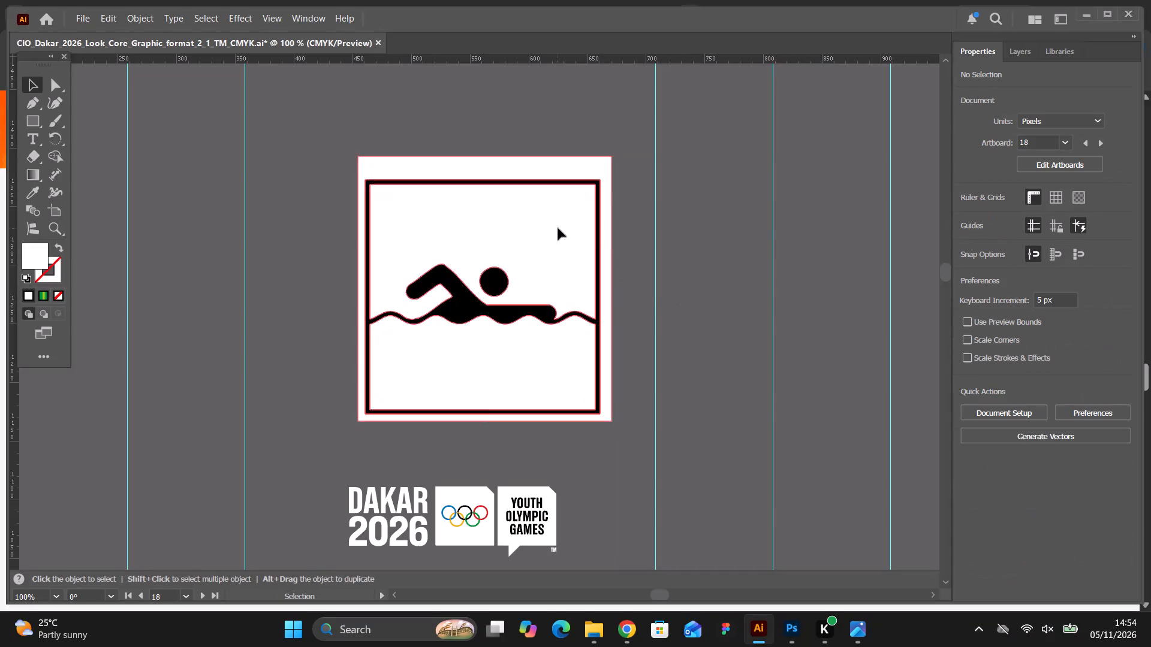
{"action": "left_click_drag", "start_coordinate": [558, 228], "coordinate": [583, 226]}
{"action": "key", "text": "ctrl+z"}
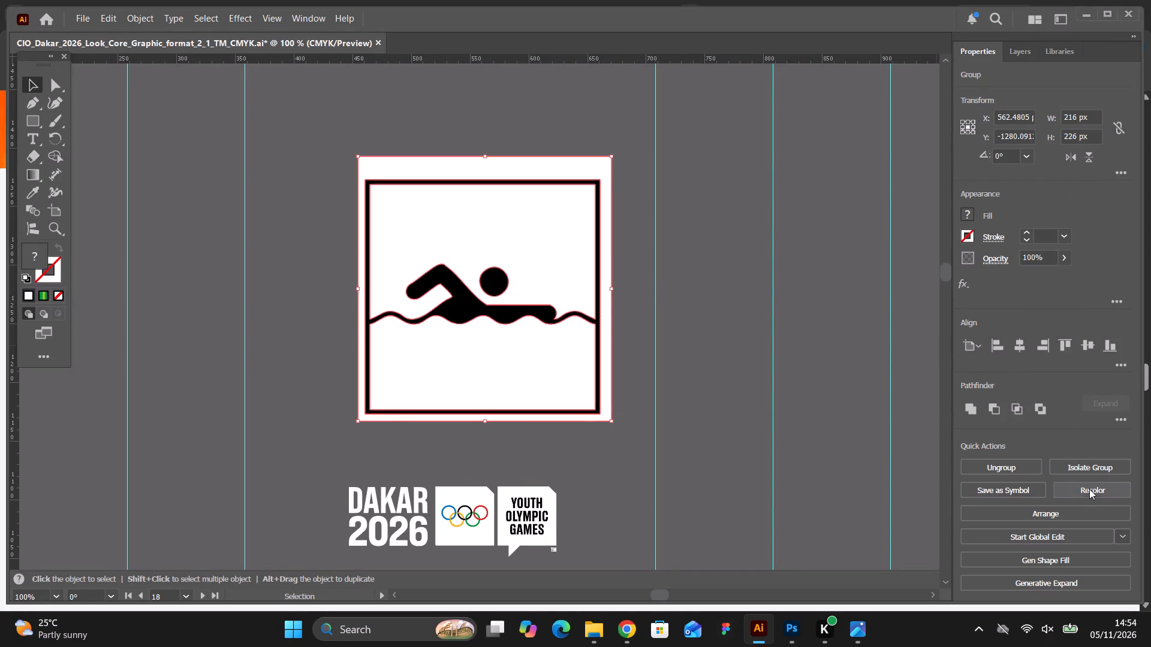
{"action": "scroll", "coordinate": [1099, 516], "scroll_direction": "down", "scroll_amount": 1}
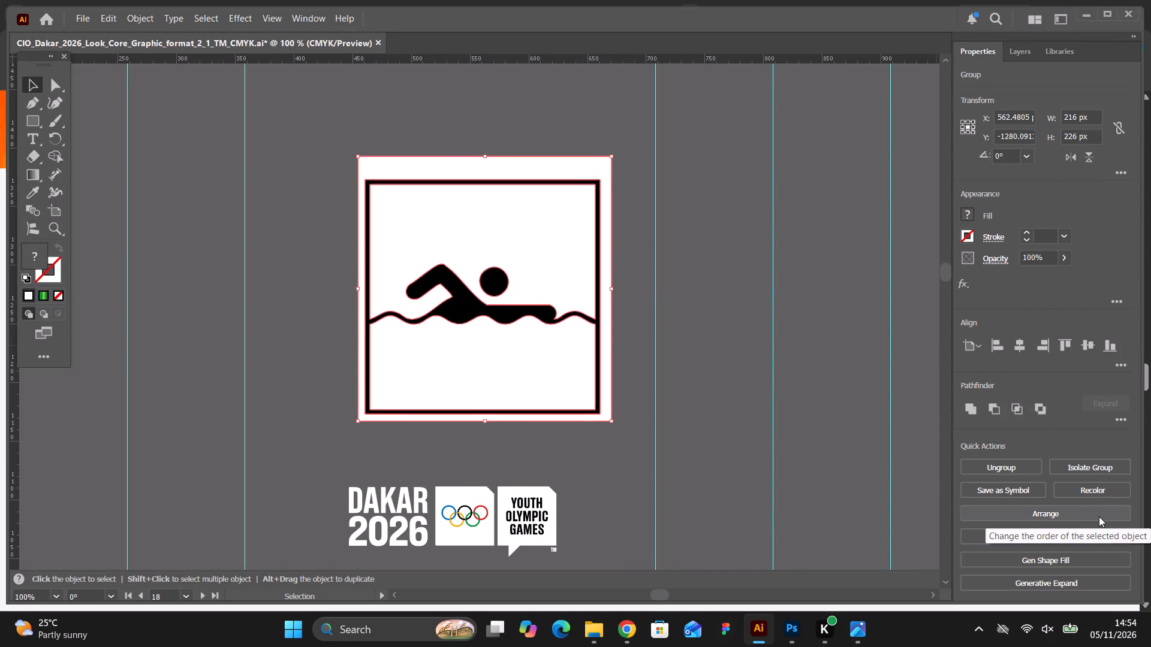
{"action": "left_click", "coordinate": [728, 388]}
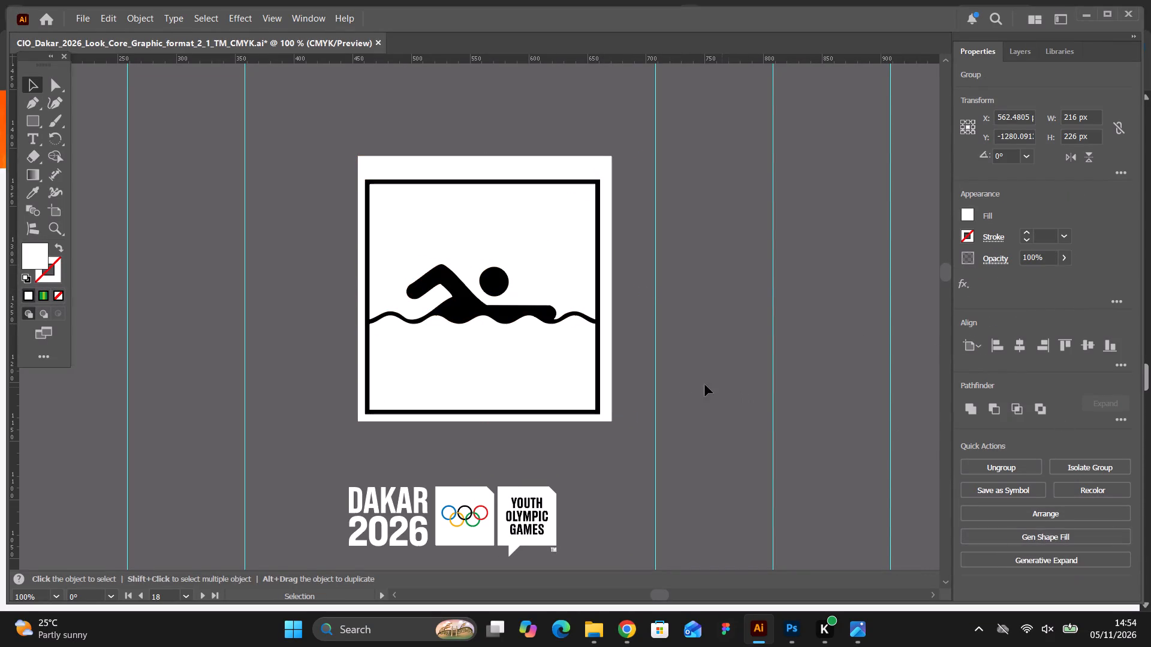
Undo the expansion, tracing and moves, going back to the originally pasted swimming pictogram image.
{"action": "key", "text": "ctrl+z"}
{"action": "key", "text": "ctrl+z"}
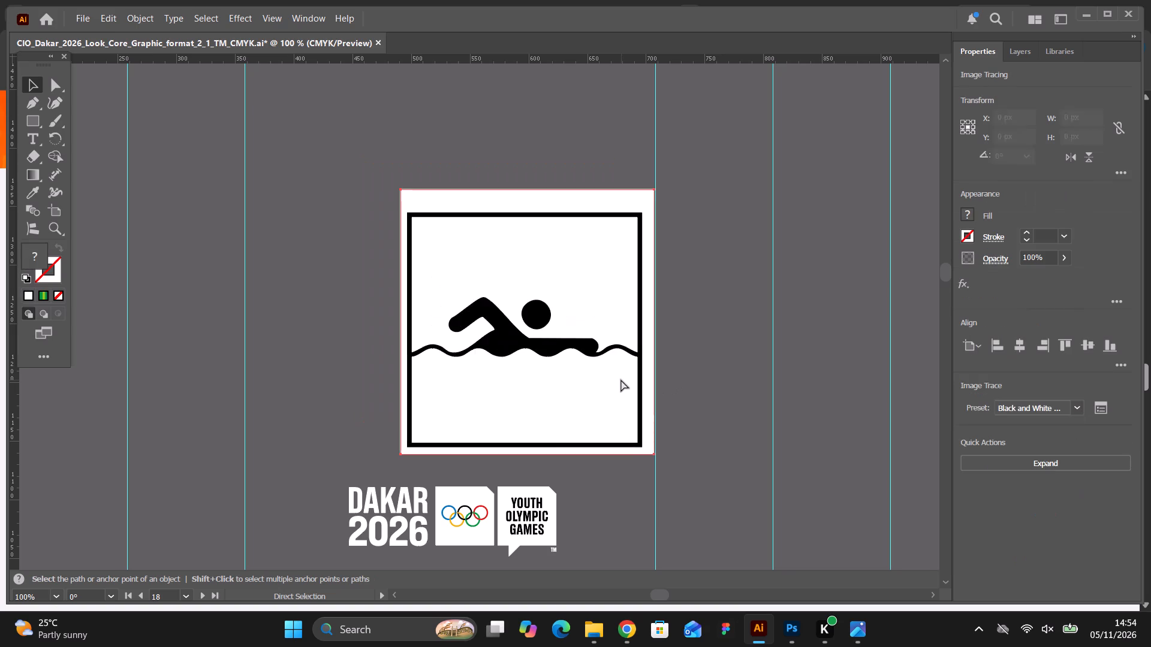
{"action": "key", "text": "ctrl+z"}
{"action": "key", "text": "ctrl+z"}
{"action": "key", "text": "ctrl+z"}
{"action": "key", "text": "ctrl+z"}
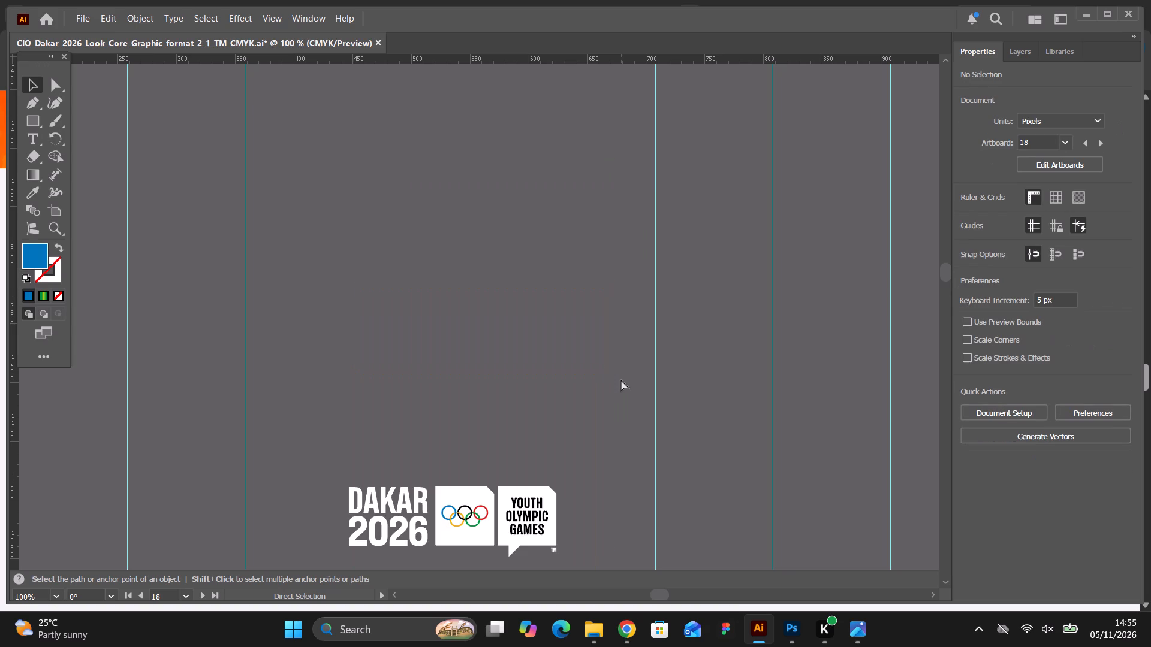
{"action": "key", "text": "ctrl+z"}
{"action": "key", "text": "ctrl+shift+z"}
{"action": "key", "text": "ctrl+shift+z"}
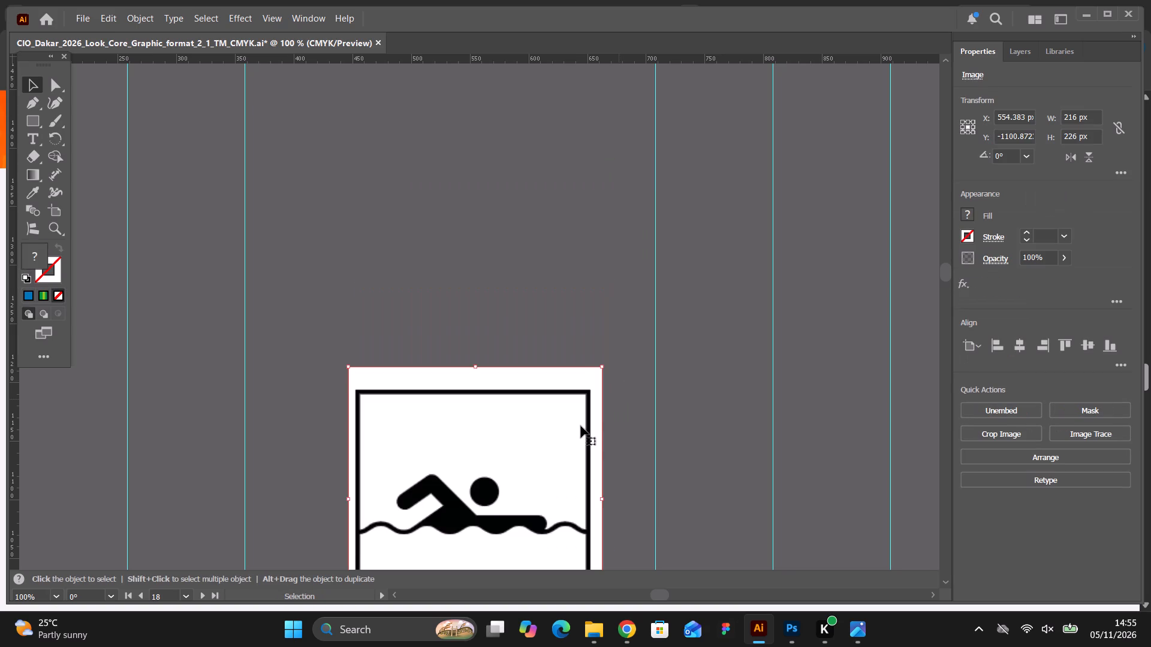
Move the pasted swimming pictogram about 138 px upward and 29 px across, clear of the Dakar 2026 logo.
{"action": "left_click_drag", "start_coordinate": [575, 436], "coordinate": [610, 273]}
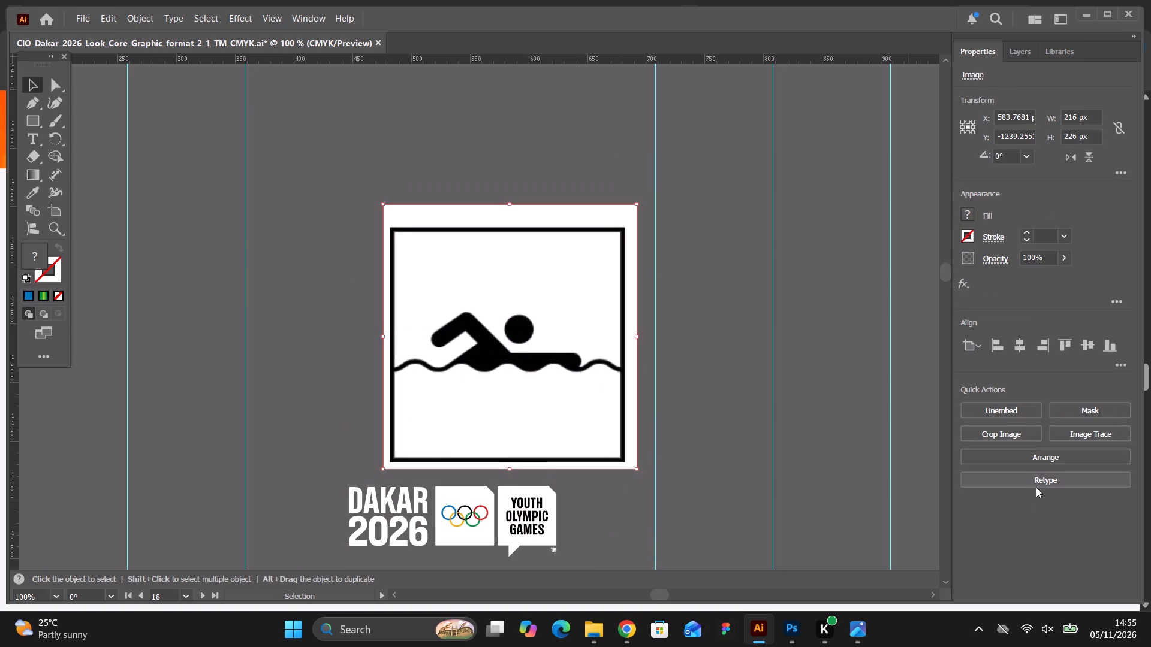
Trace the swimming pictogram with the Black and White Logo preset and show the advanced Image Trace settings.
{"action": "left_click", "coordinate": [1088, 428]}
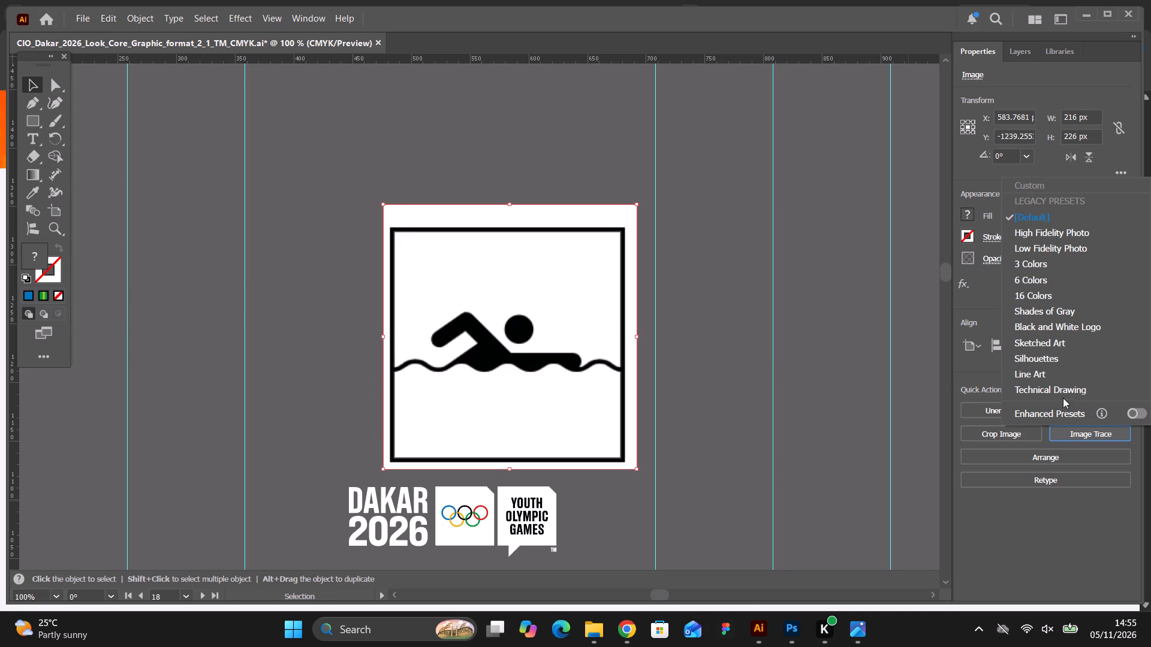
{"action": "left_click", "coordinate": [1045, 329]}
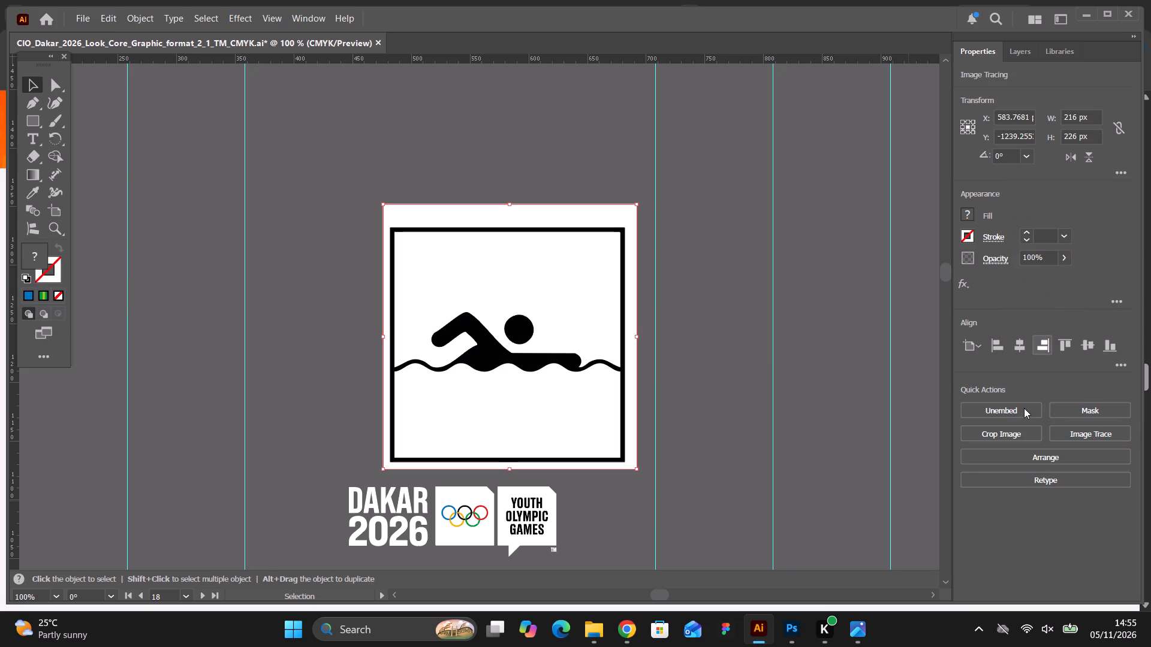
{"action": "left_click", "coordinate": [1100, 408]}
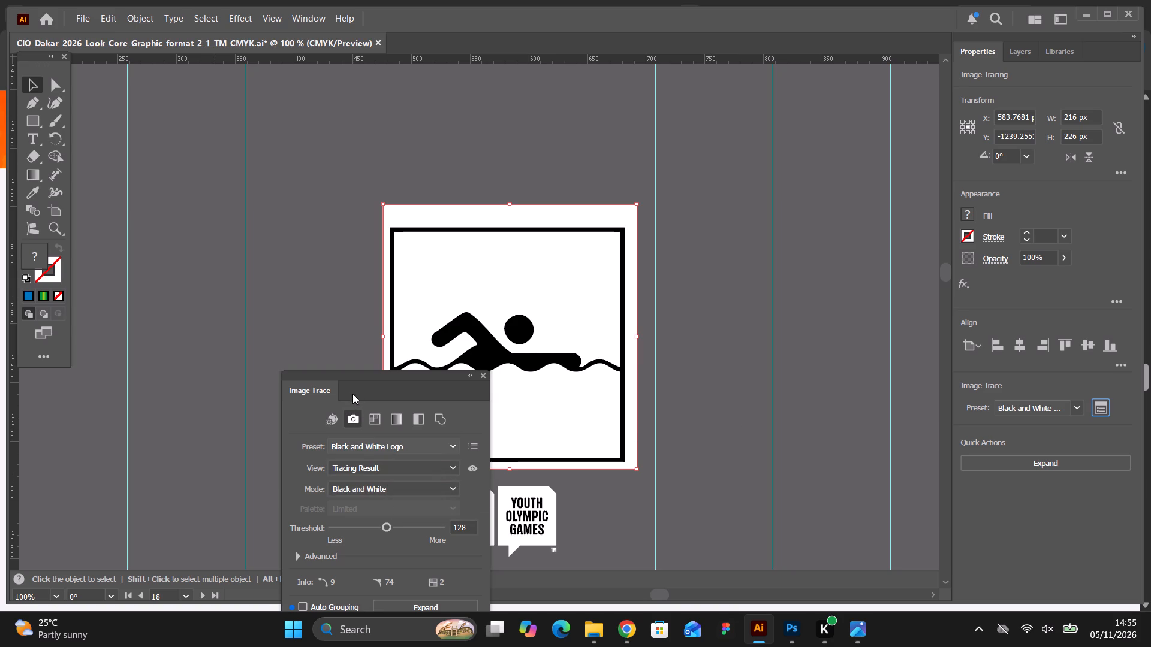
{"action": "left_click_drag", "start_coordinate": [368, 377], "coordinate": [357, 312]}
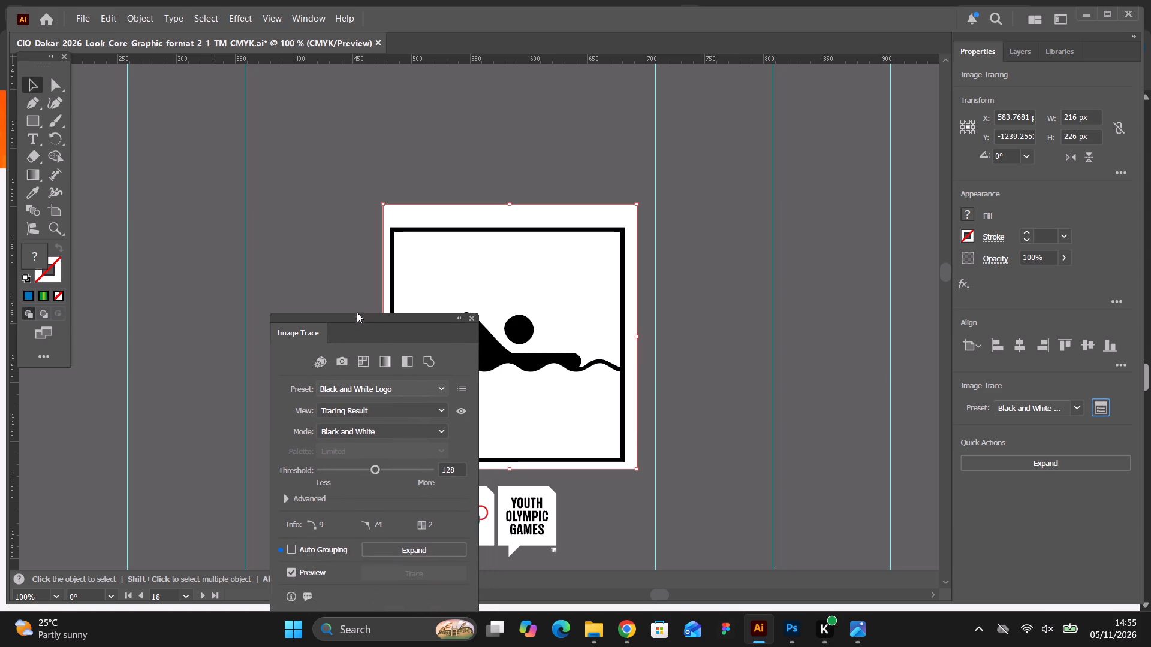
{"action": "left_click_drag", "start_coordinate": [357, 312], "coordinate": [362, 272]}
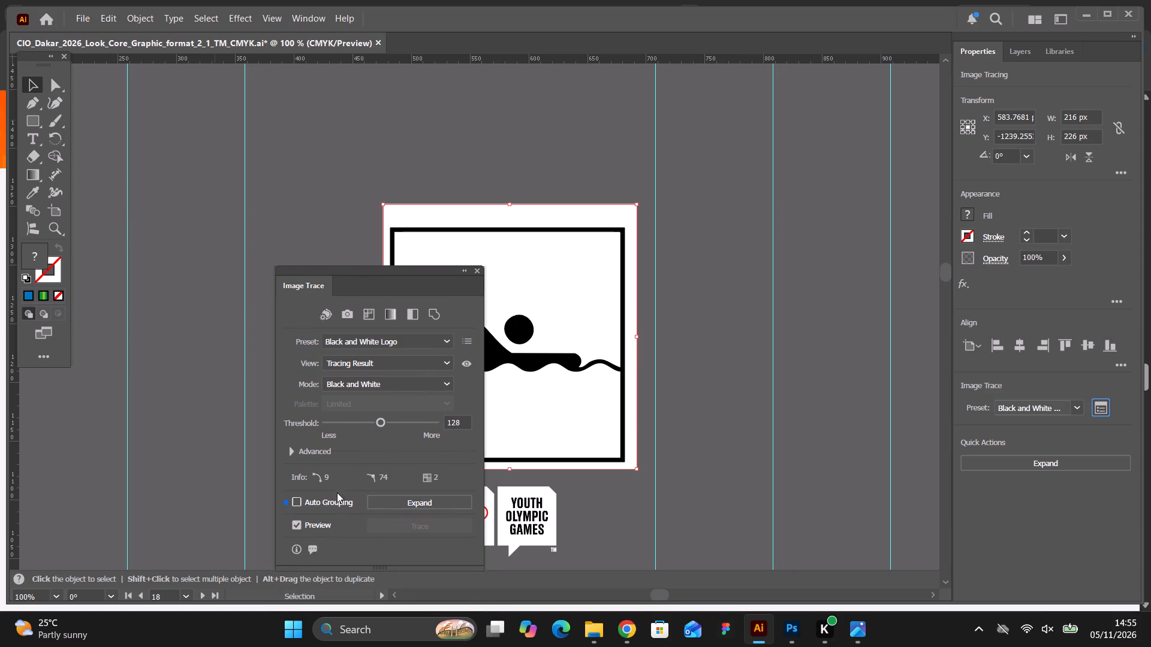
{"action": "left_click", "coordinate": [291, 451]}
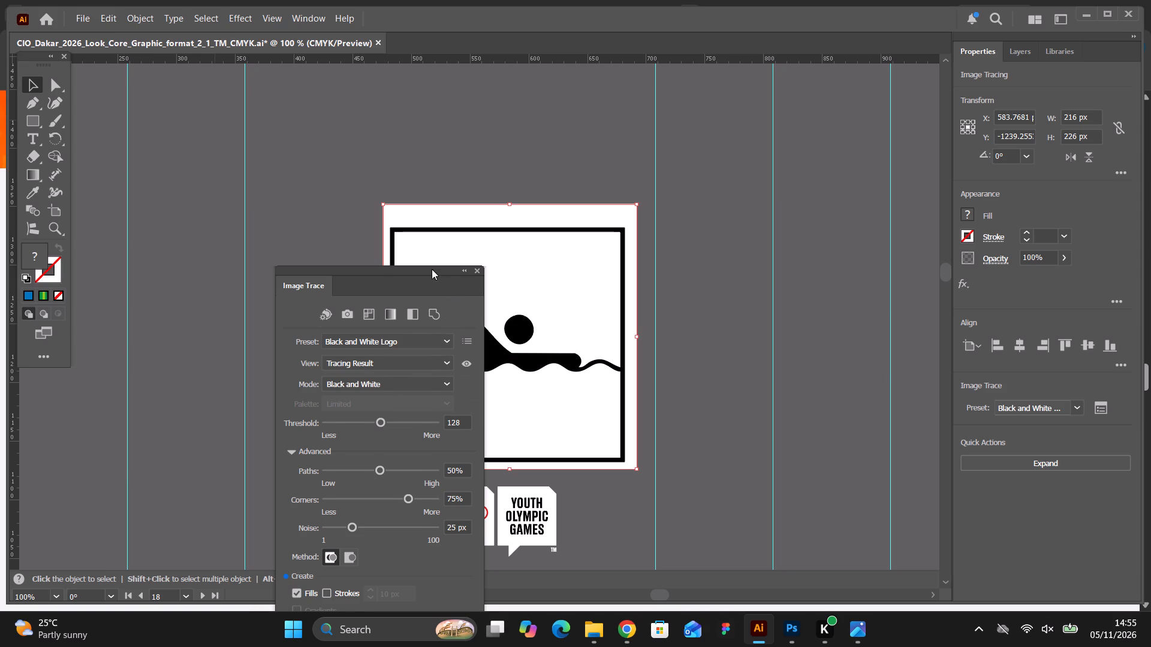
{"action": "left_click_drag", "start_coordinate": [432, 269], "coordinate": [350, 227]}
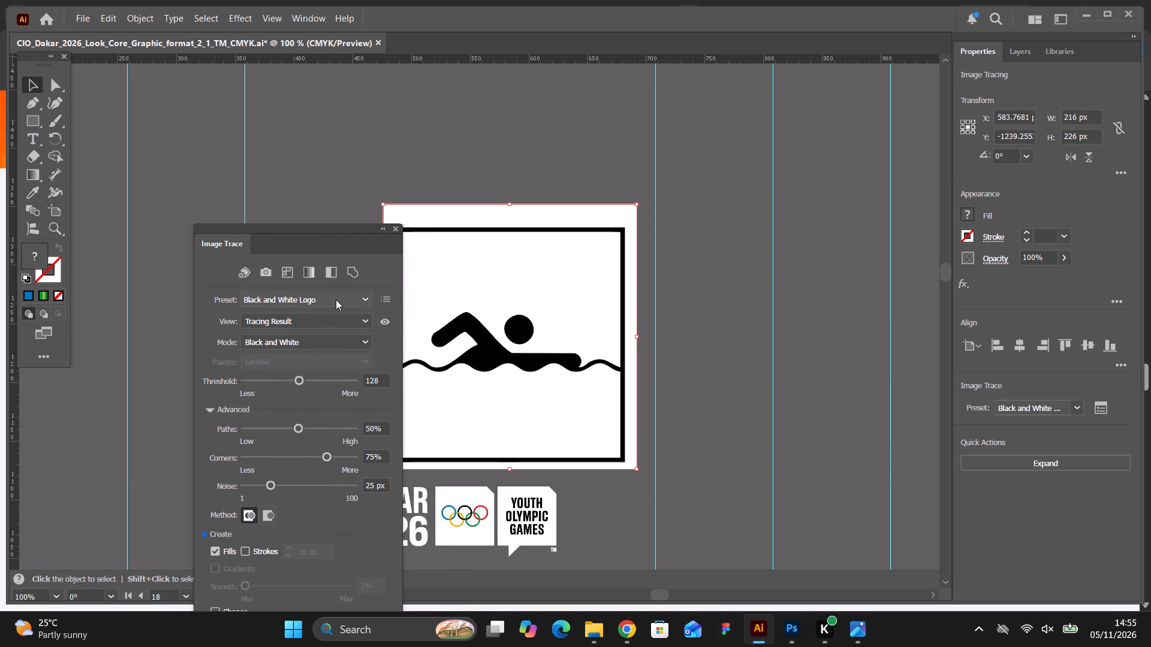
Change the tracing preset to 3 Colors and enable Ignore Color for white.
{"action": "left_click", "coordinate": [359, 299]}
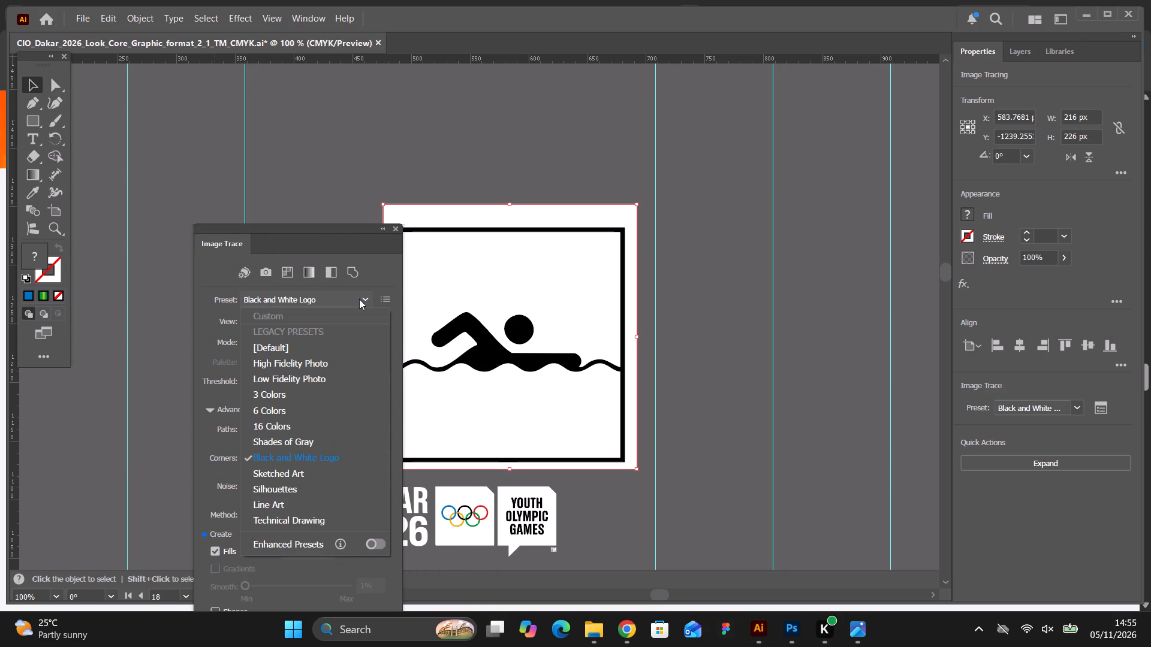
{"action": "left_click", "coordinate": [279, 397]}
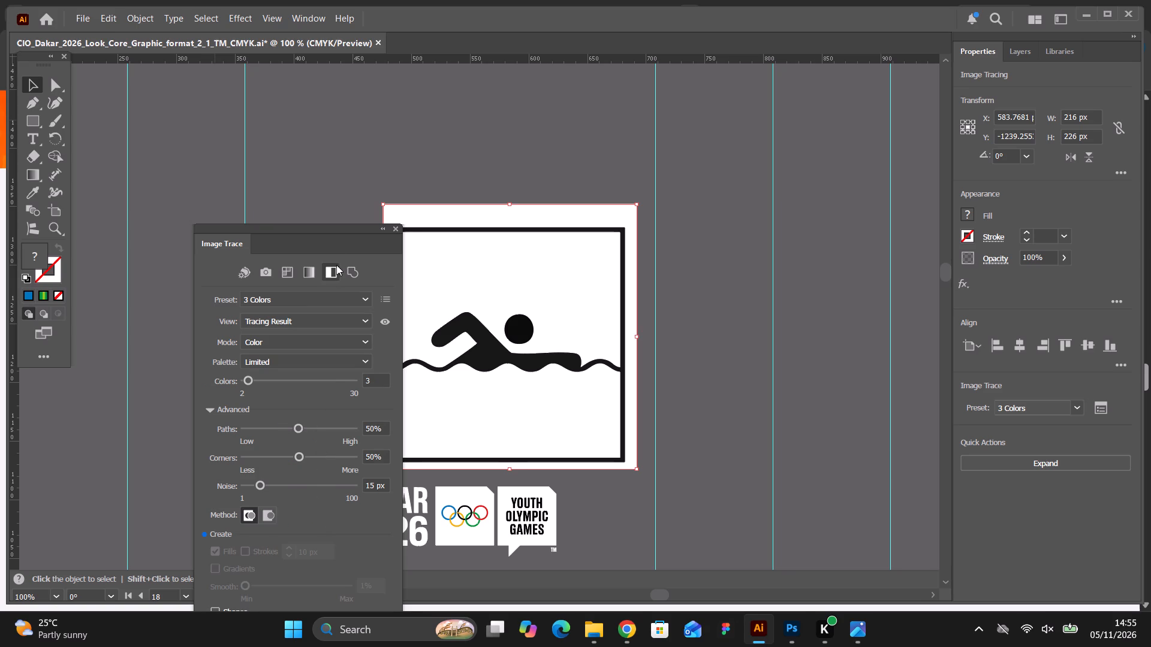
{"action": "left_click_drag", "start_coordinate": [325, 231], "coordinate": [326, 100]}
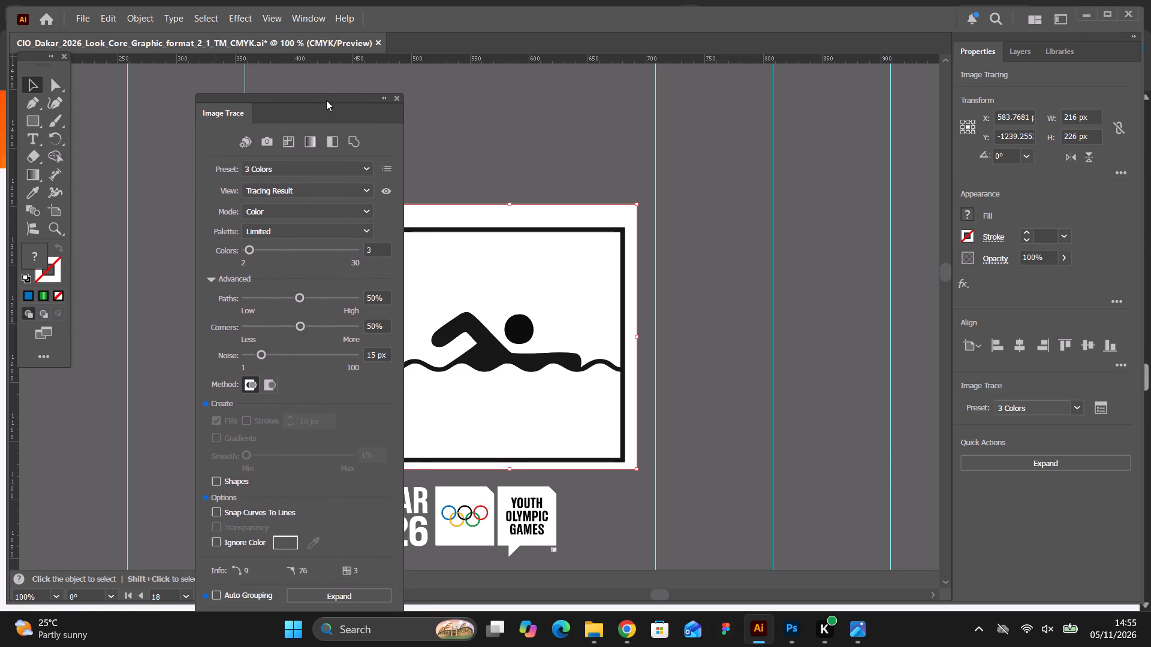
{"action": "left_click_drag", "start_coordinate": [326, 100], "coordinate": [331, 68]}
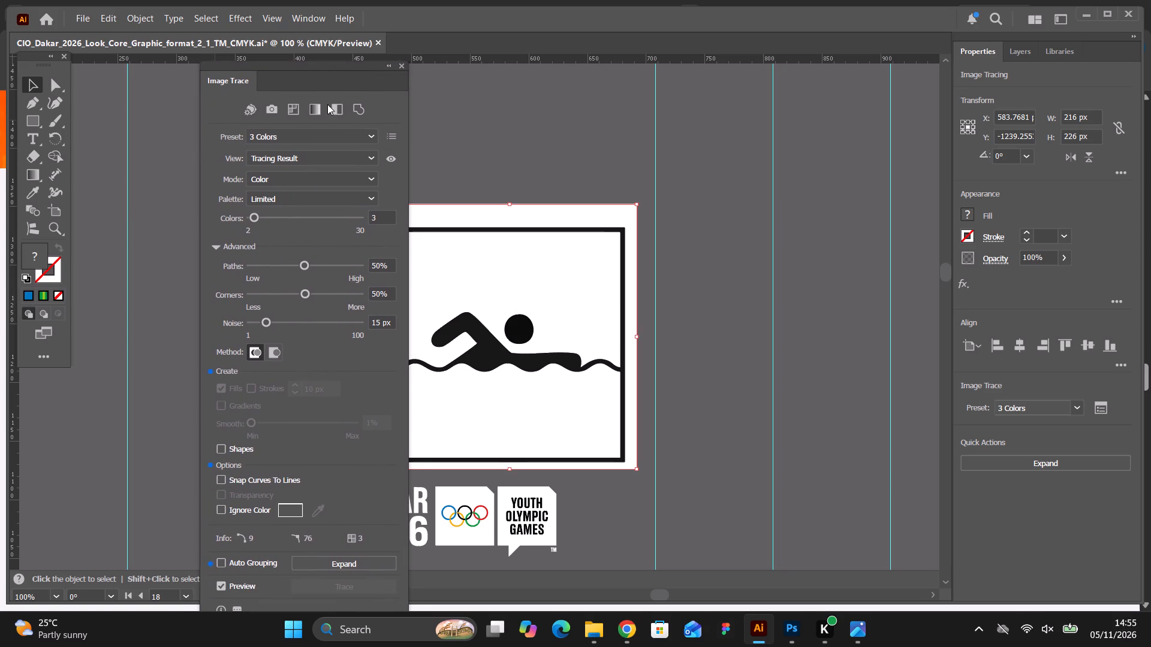
{"action": "left_click", "coordinate": [222, 509]}
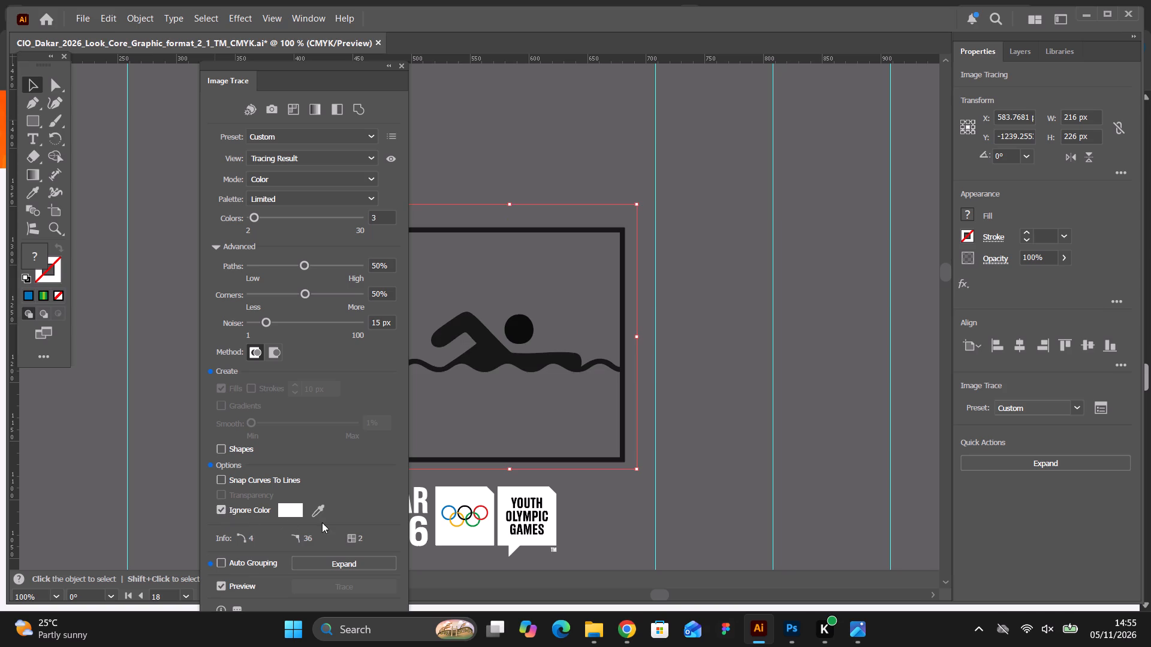
Expand the traced swimming pictogram into vector shapes and close the Image Trace settings.
{"action": "left_click", "coordinate": [365, 563]}
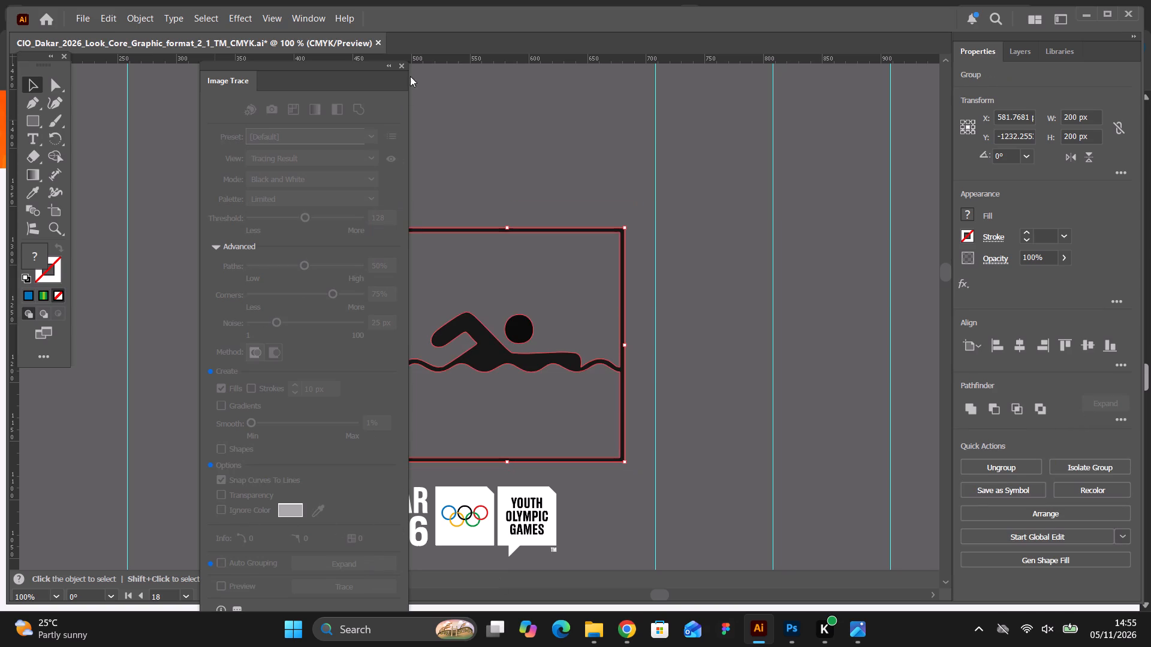
{"action": "left_click", "coordinate": [405, 68]}
{"action": "left_click", "coordinate": [512, 134]}
{"action": "left_click", "coordinate": [508, 217]}
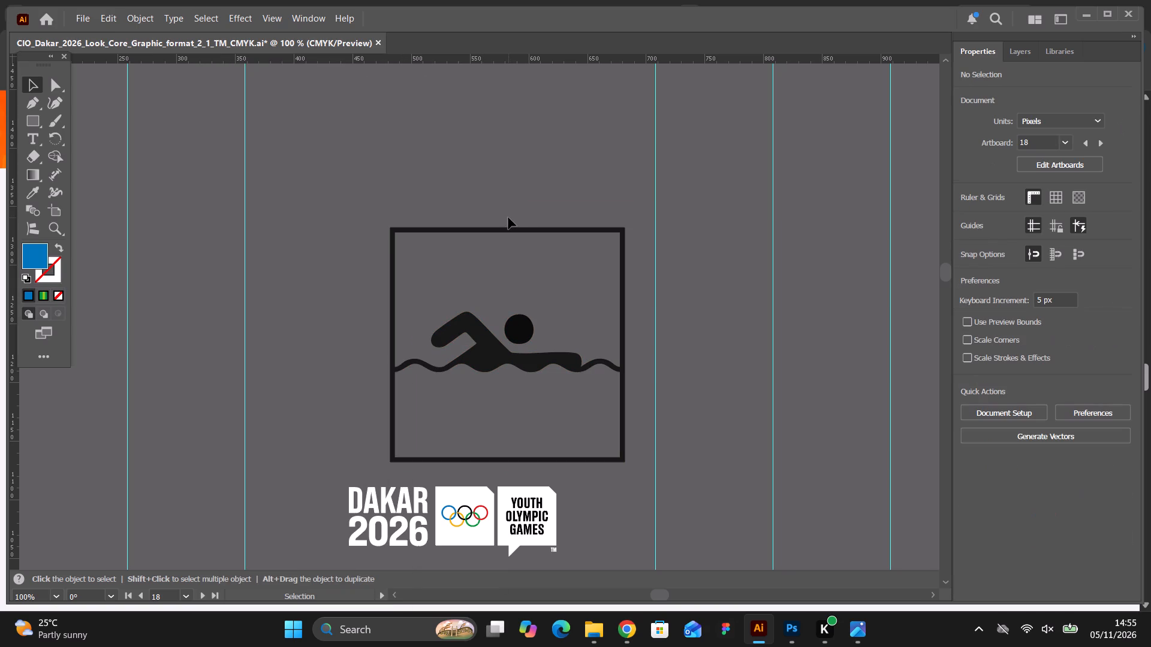
Group all the shapes of the expanded swimming pictogram and copy the group.
{"action": "left_click_drag", "start_coordinate": [390, 207], "coordinate": [635, 449]}
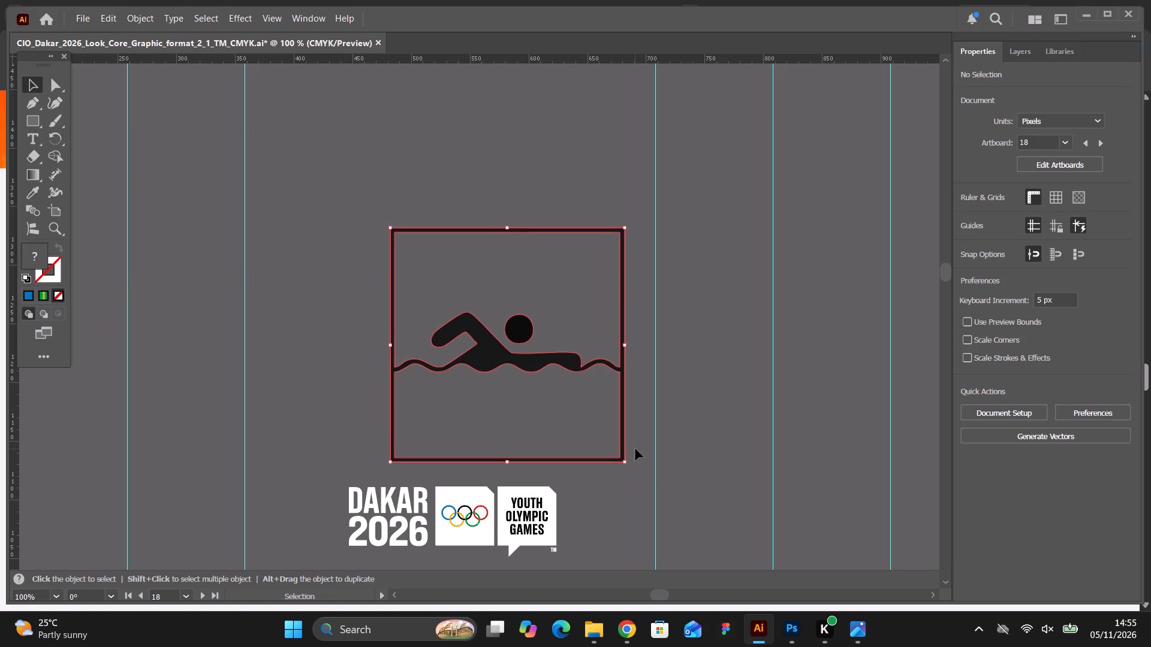
{"action": "key", "text": "ctrl+g"}
{"action": "left_click", "coordinate": [637, 448], "text": "ctrl"}
{"action": "key", "text": "ctrl+c"}
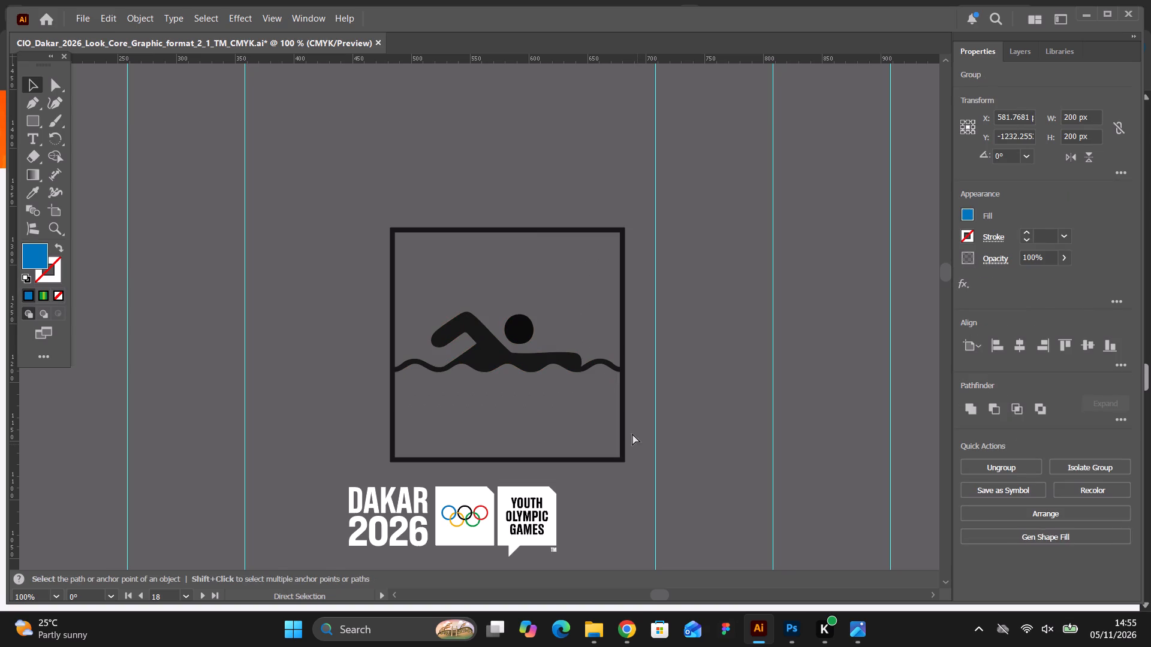
Create a new single-artboard document measuring 1000 x 1000 px.
{"action": "left_click", "coordinate": [77, 19]}
{"action": "left_click", "coordinate": [111, 36]}
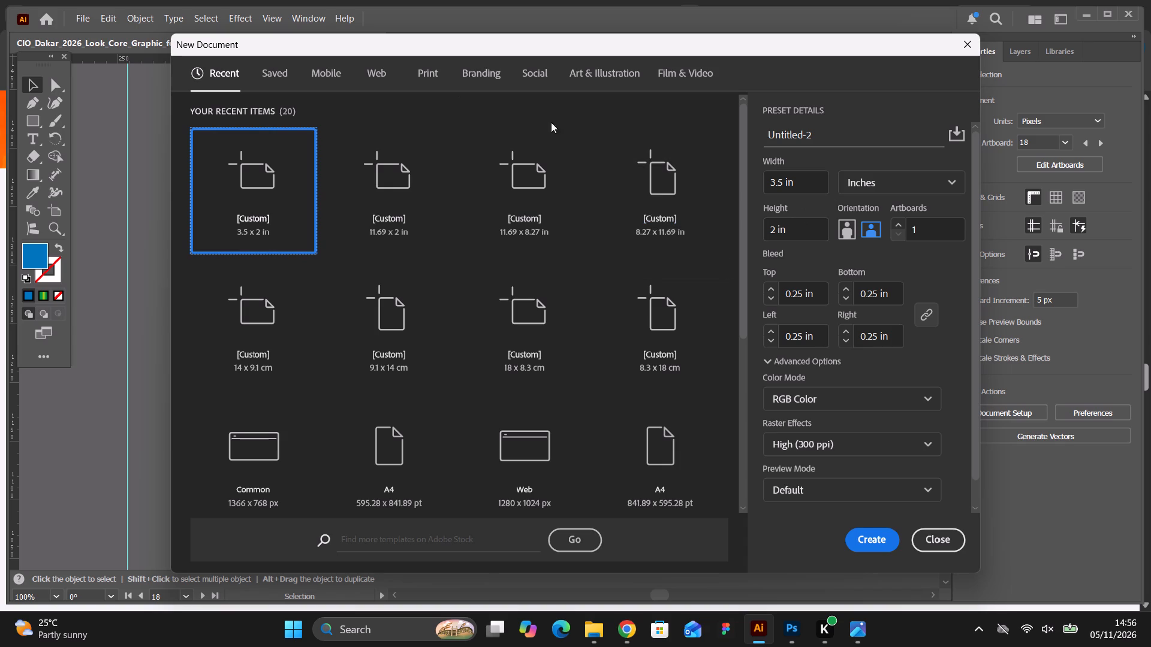
{"action": "left_click", "coordinate": [918, 188]}
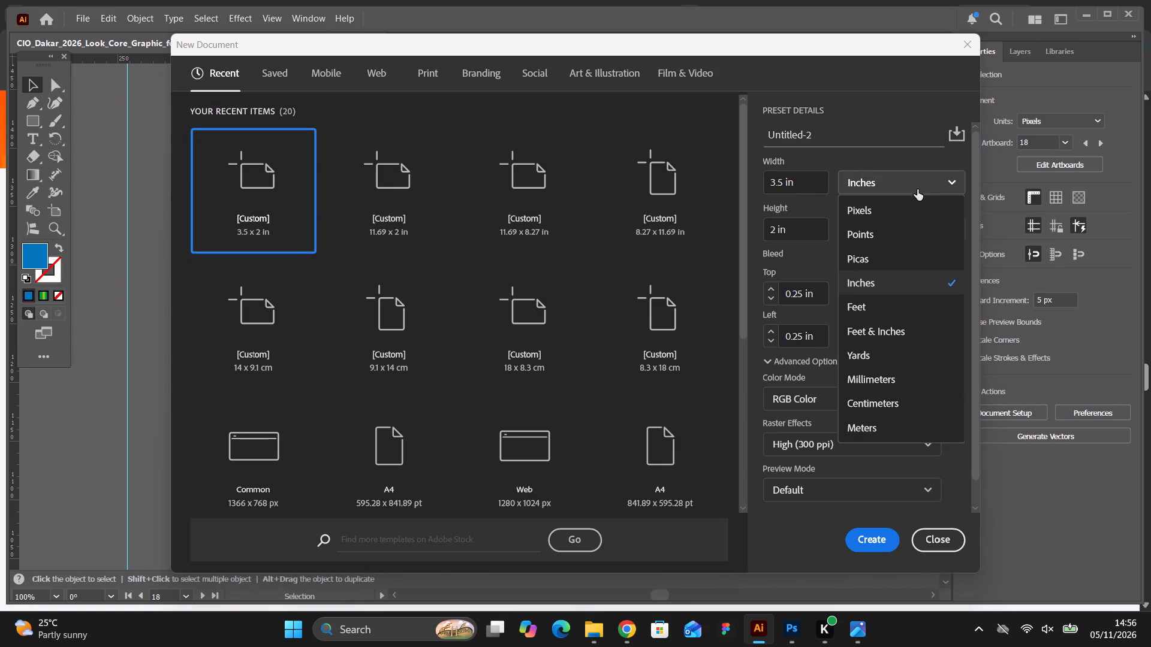
{"action": "left_click", "coordinate": [890, 210]}
{"action": "left_click_drag", "start_coordinate": [787, 183], "coordinate": [739, 191]}
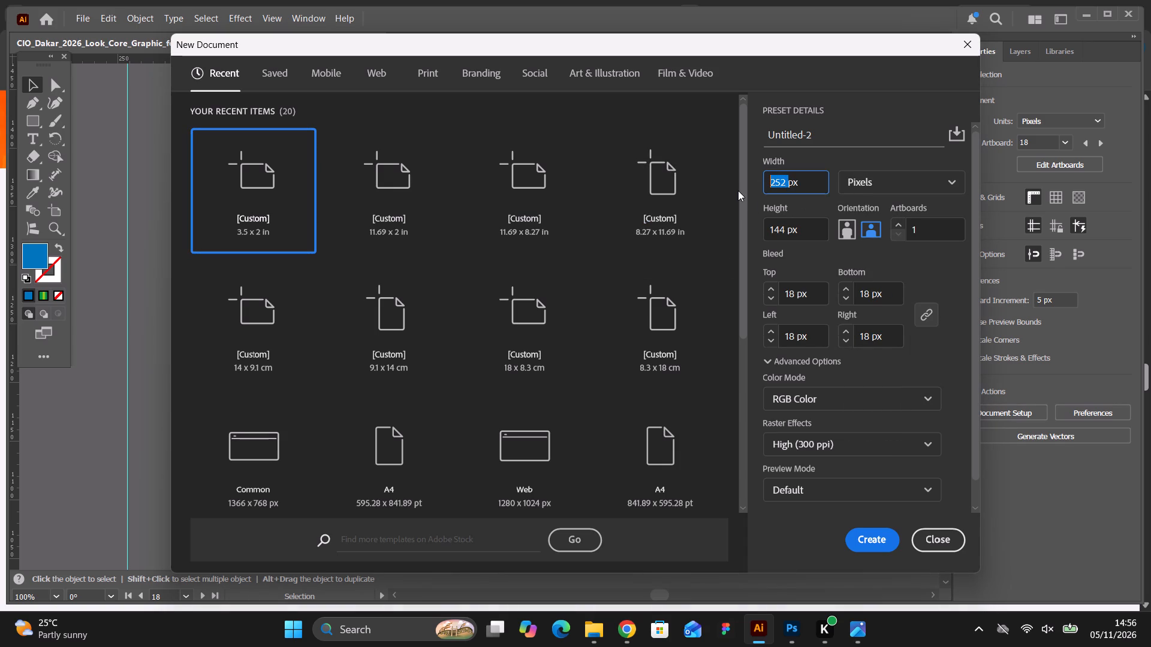
{"action": "key", "text": "1"}
{"action": "type", "text": "000"}
{"action": "left_click_drag", "start_coordinate": [787, 228], "coordinate": [741, 229]}
{"action": "type", "text": "1000"}
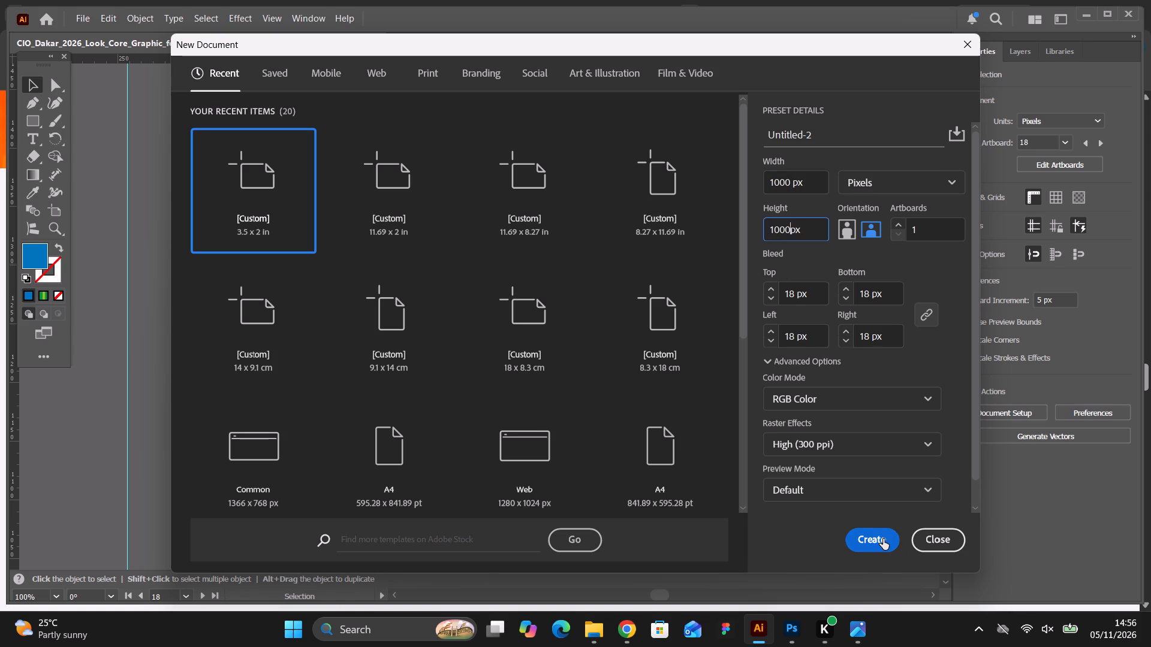
{"action": "left_click", "coordinate": [885, 542]}
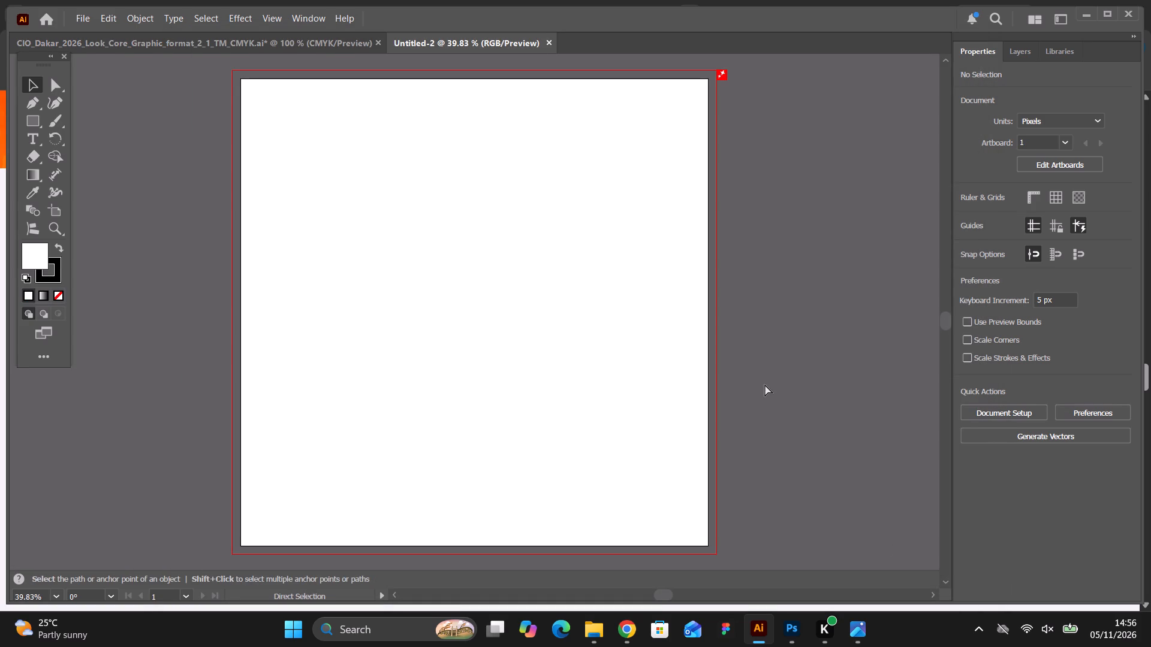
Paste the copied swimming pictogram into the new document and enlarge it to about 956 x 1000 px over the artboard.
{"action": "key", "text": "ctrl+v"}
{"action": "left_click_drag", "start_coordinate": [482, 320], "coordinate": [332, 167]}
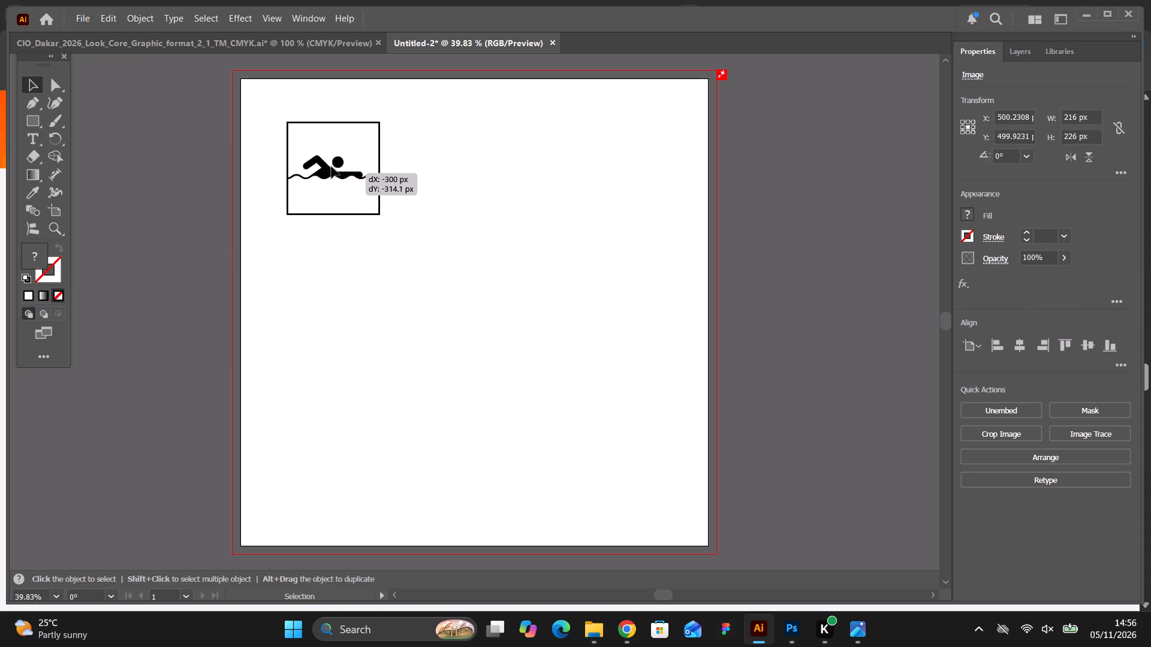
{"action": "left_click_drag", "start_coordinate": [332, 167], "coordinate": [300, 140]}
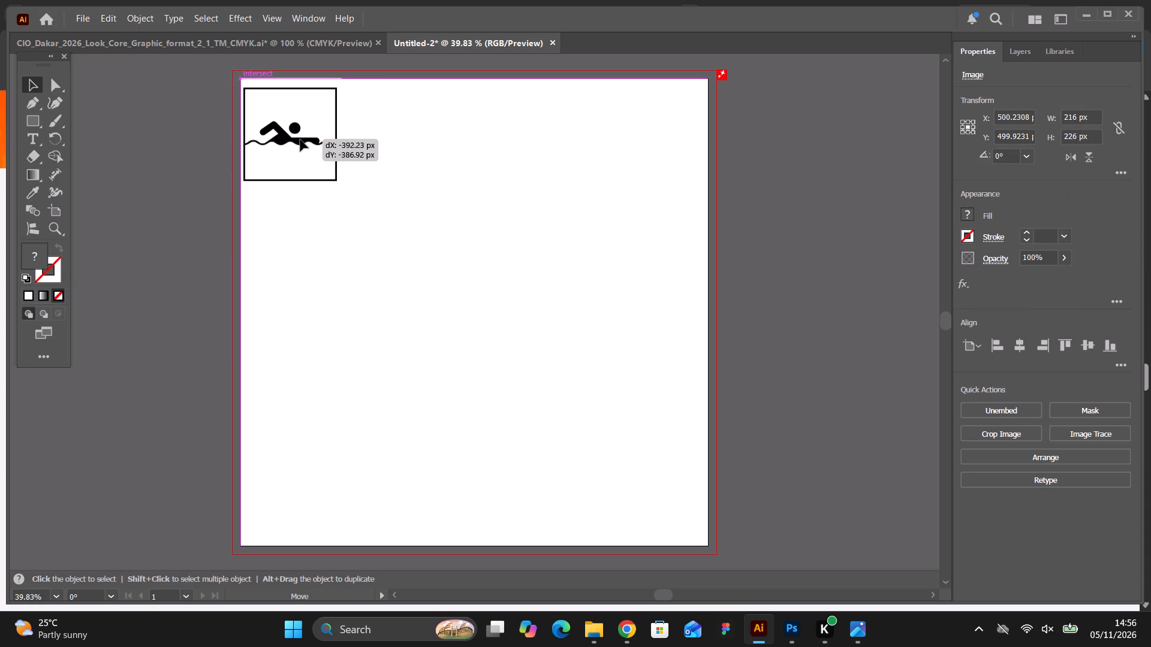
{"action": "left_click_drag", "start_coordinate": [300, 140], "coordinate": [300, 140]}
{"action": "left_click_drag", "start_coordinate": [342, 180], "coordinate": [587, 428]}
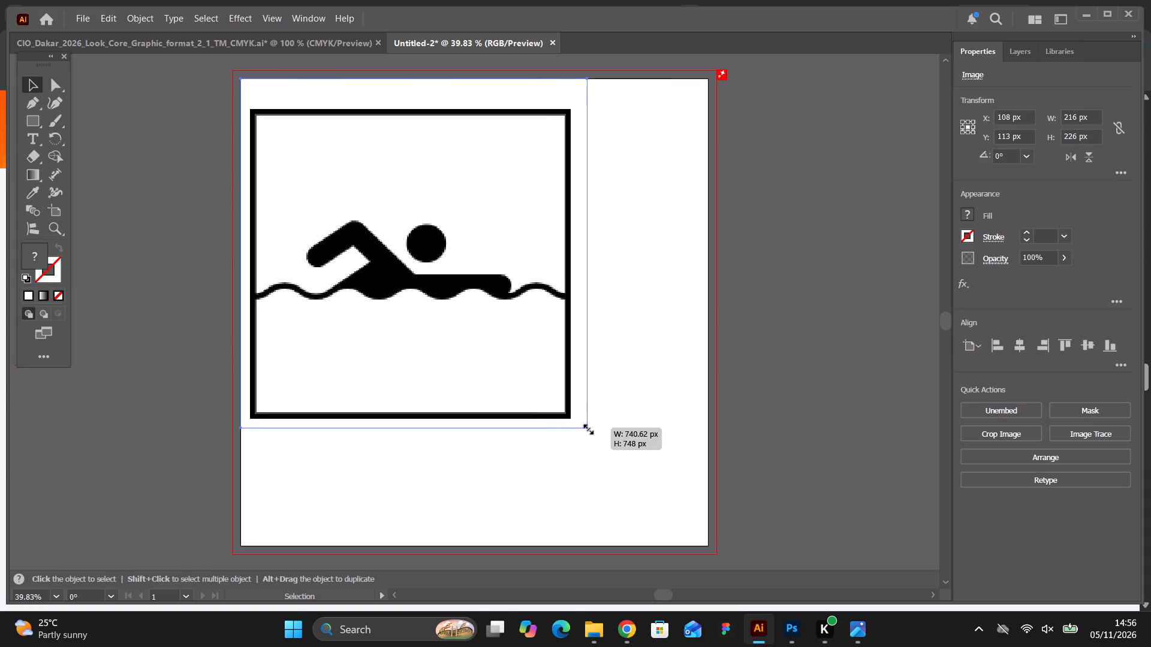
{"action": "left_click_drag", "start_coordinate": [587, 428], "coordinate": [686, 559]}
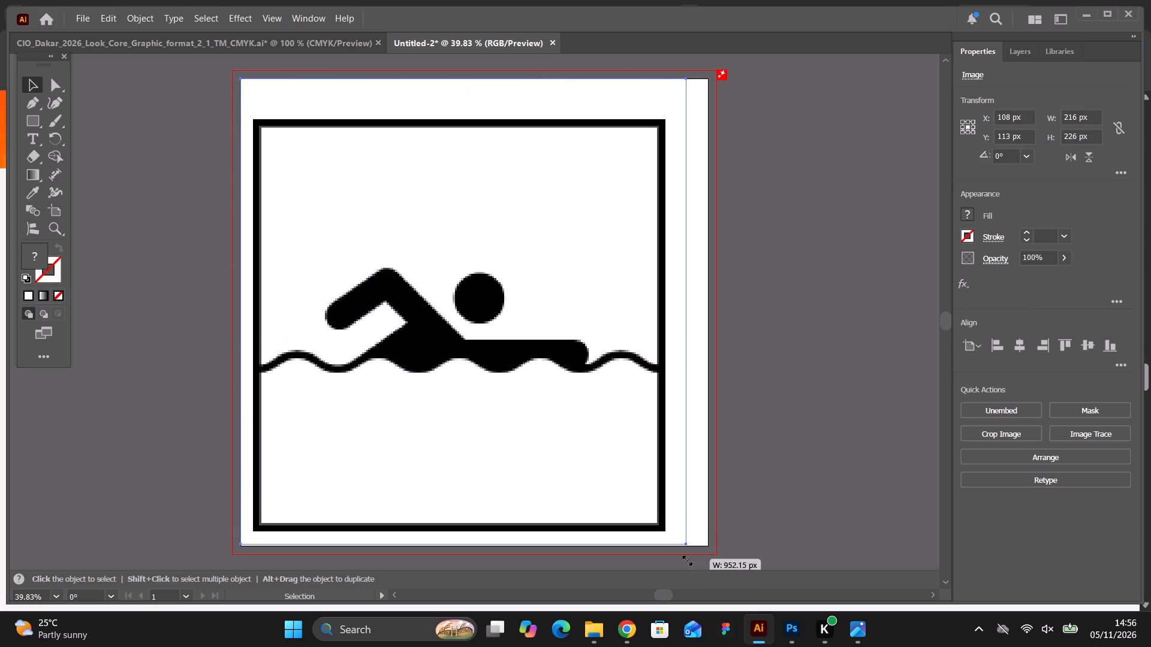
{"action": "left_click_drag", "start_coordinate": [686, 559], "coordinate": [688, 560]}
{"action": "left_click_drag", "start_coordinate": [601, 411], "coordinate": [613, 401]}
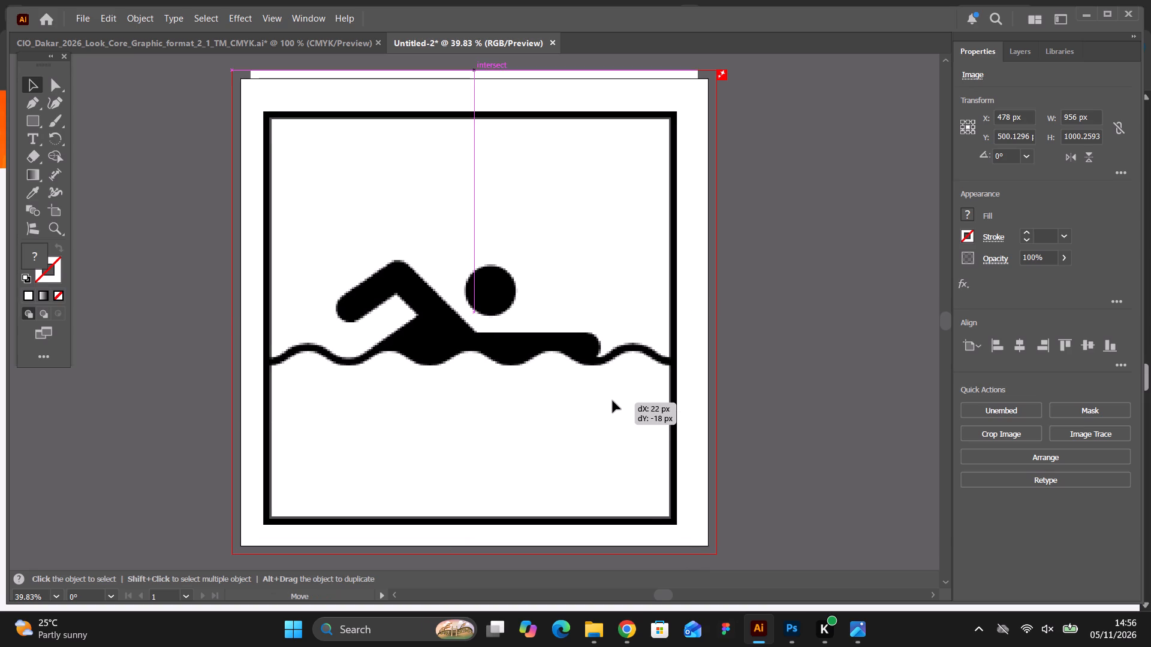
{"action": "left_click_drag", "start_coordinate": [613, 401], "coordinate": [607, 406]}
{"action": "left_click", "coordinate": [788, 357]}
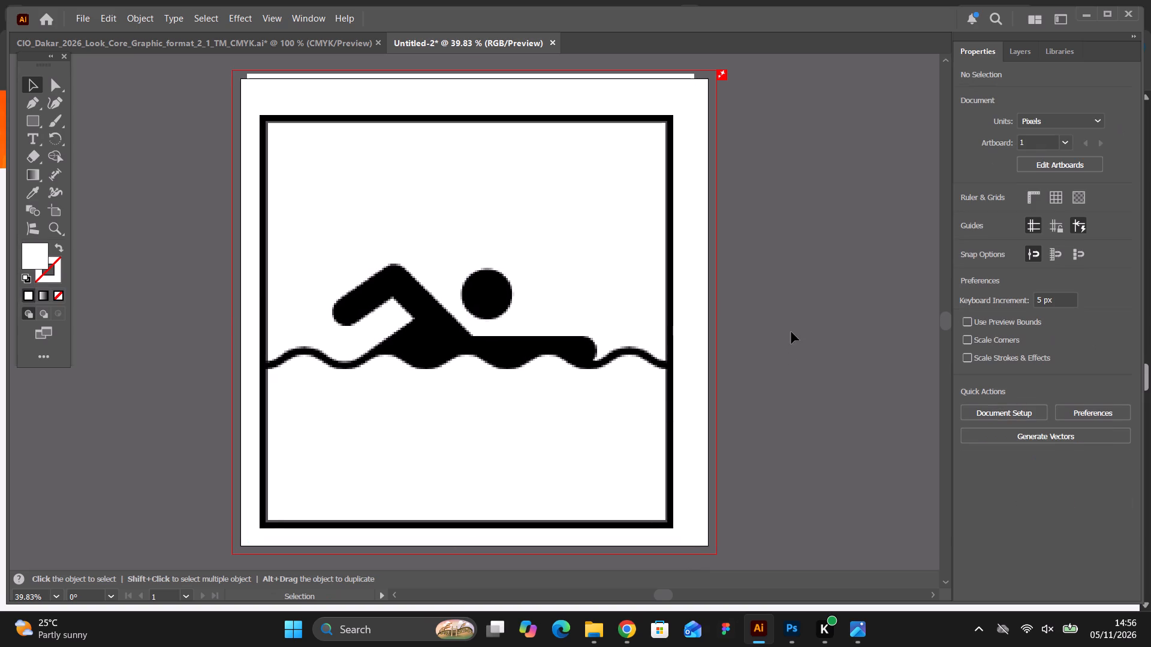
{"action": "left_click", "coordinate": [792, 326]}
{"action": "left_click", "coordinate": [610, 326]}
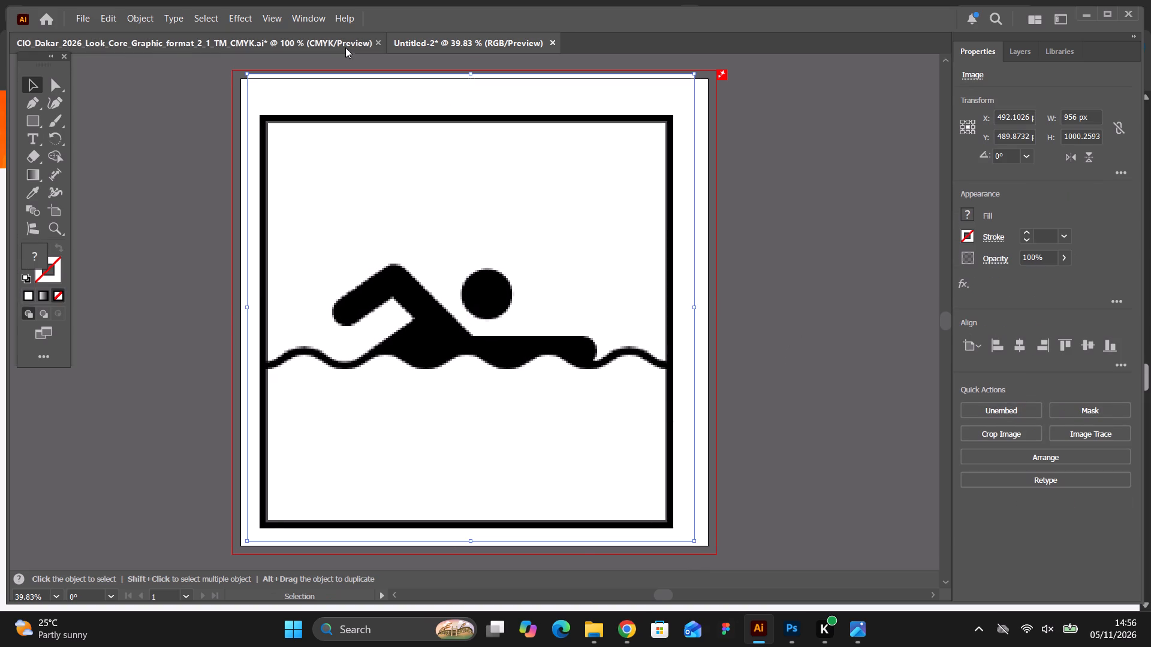
Return to the CIO_Dakar_2026 document and draw a circle about 27 px across, centred over the swimmer's head.
{"action": "left_click", "coordinate": [345, 47]}
{"action": "left_click", "coordinate": [563, 358]}
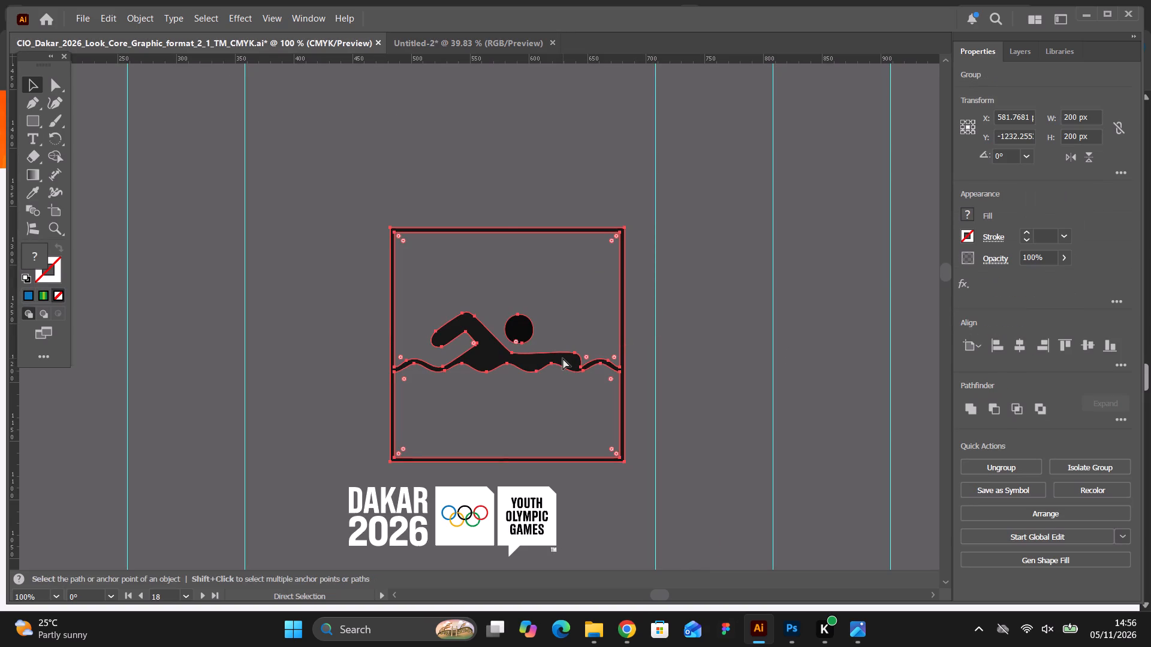
{"action": "left_click", "coordinate": [719, 334]}
{"action": "left_click", "coordinate": [519, 330]}
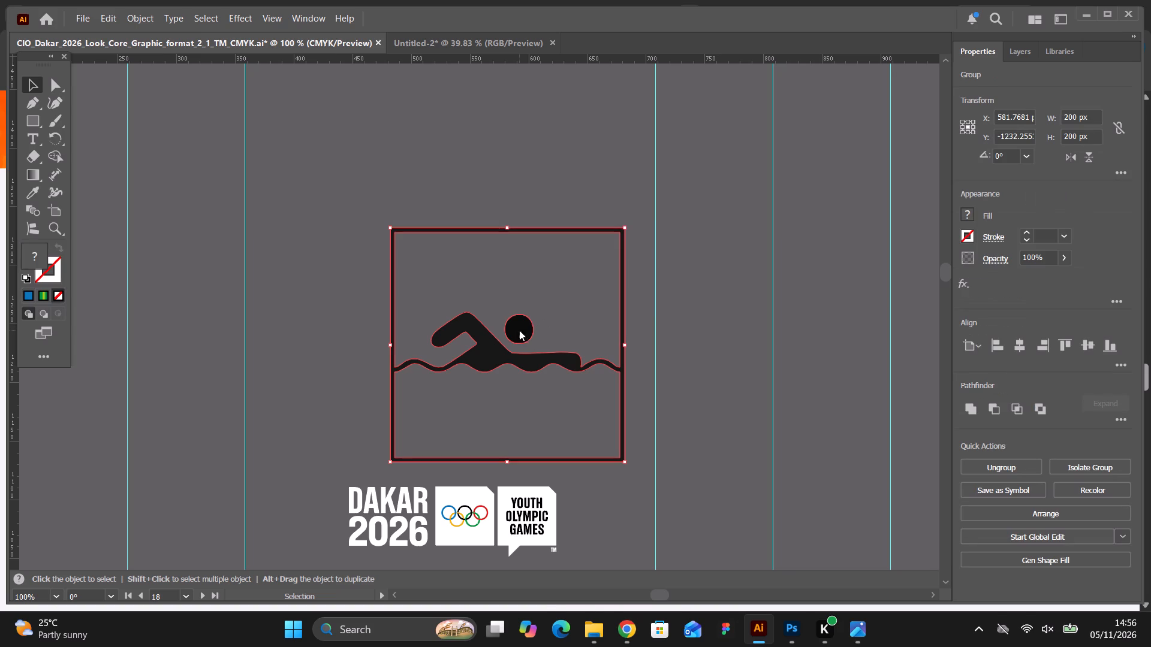
{"action": "right_click", "coordinate": [519, 330]}
{"action": "left_click", "coordinate": [558, 370]}
{"action": "left_click", "coordinate": [746, 408]}
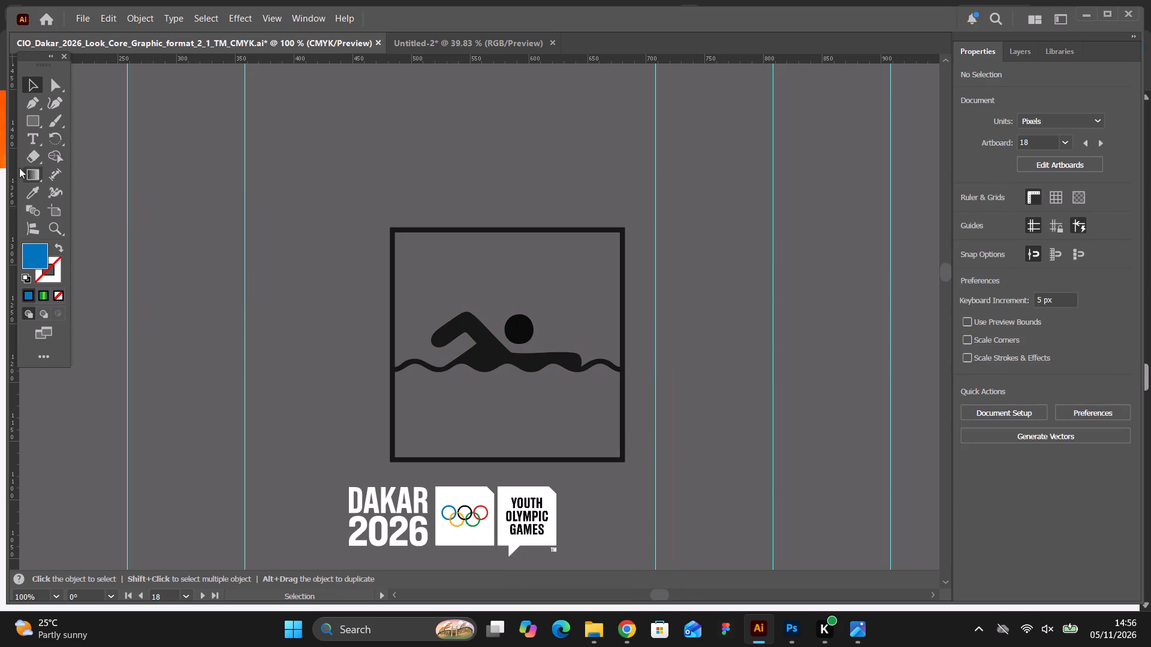
{"action": "left_click", "coordinate": [34, 124]}
{"action": "left_click", "coordinate": [65, 139]}
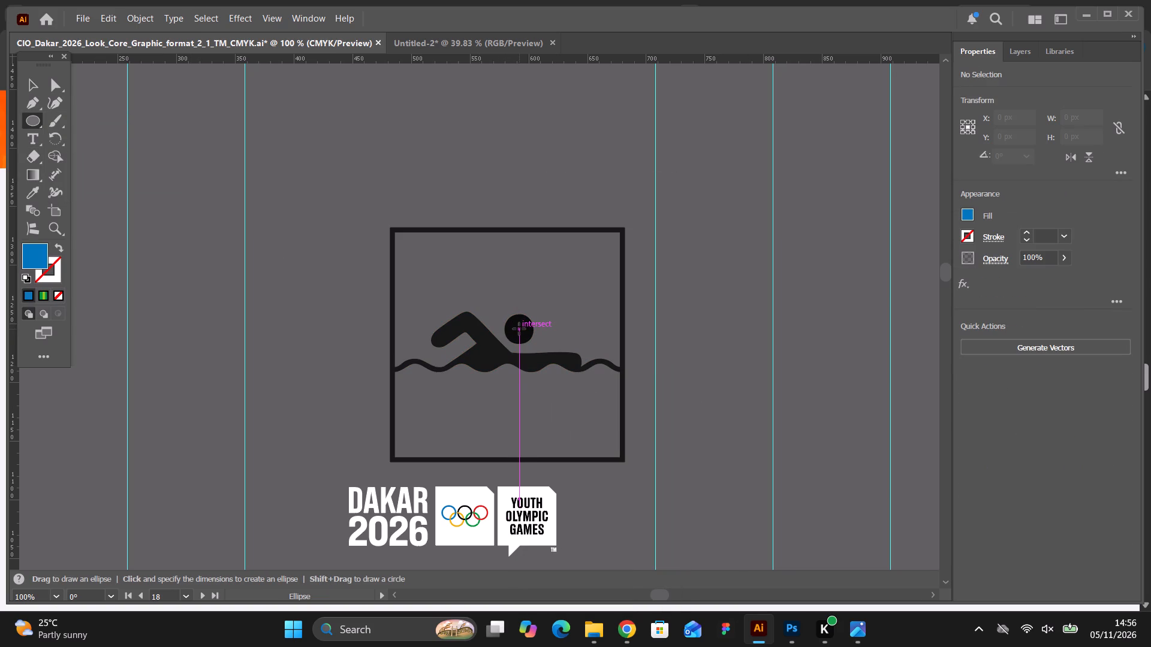
{"action": "left_click_drag", "start_coordinate": [520, 329], "coordinate": [528, 344]}
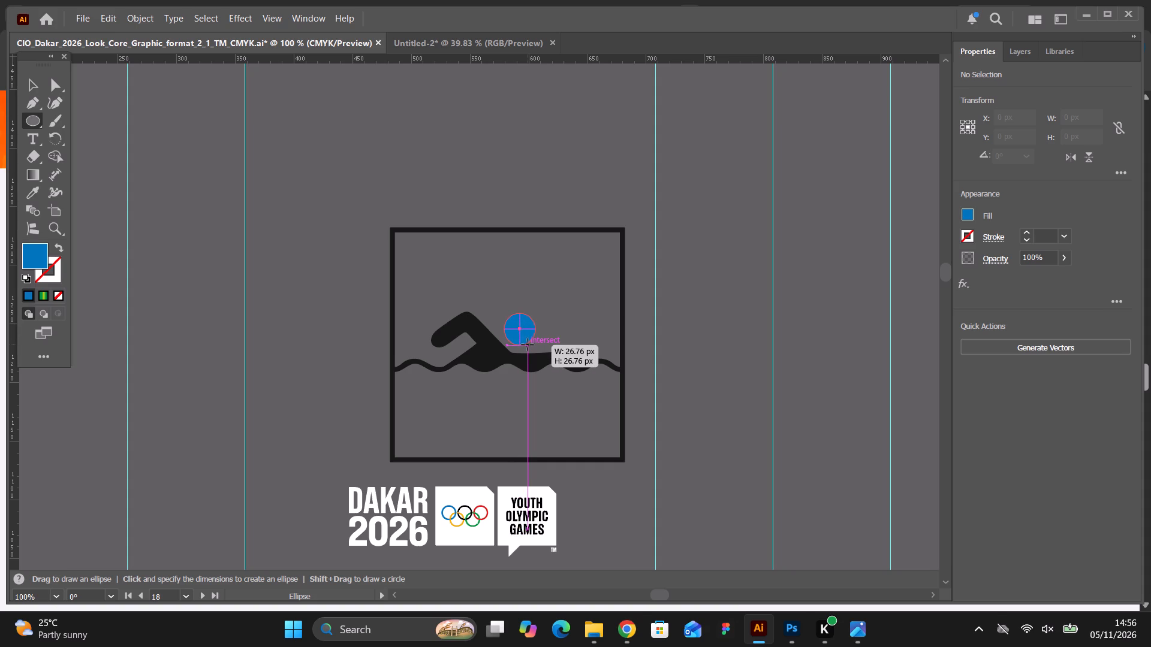
{"action": "left_click_drag", "start_coordinate": [528, 344], "coordinate": [528, 345]}
Unite the new circle with the traced swimming pictogram into one combined artwork.
{"action": "left_click", "coordinate": [34, 80]}
{"action": "left_click", "coordinate": [82, 139]}
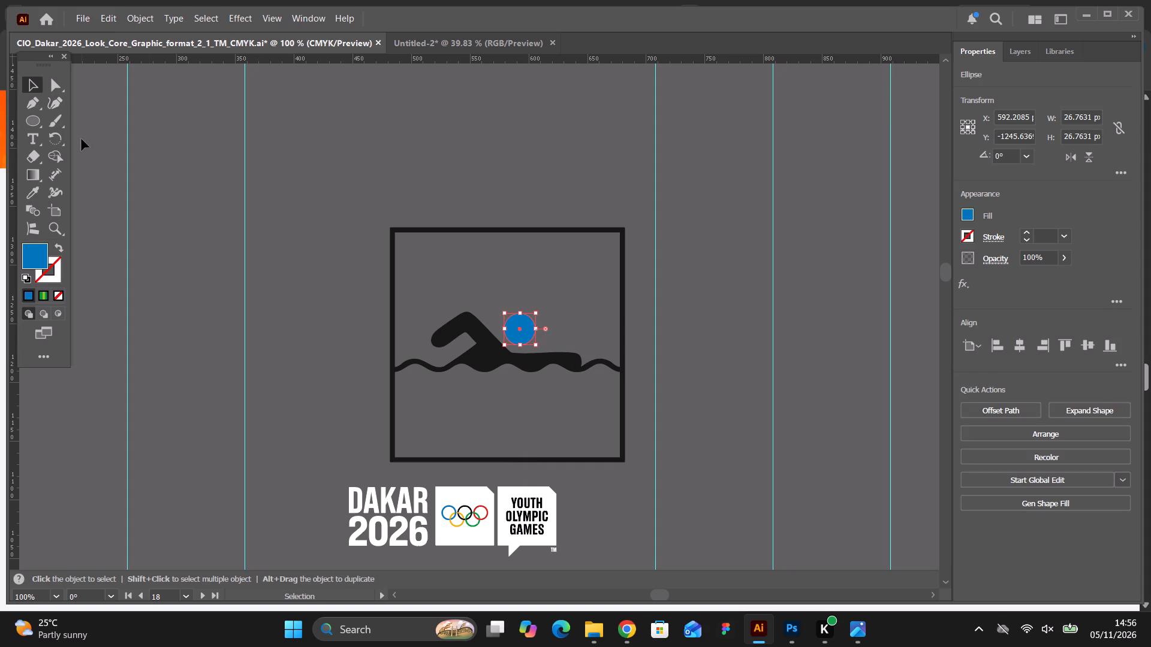
{"action": "left_click", "coordinate": [529, 335]}
{"action": "left_click", "coordinate": [556, 361], "text": "shift"}
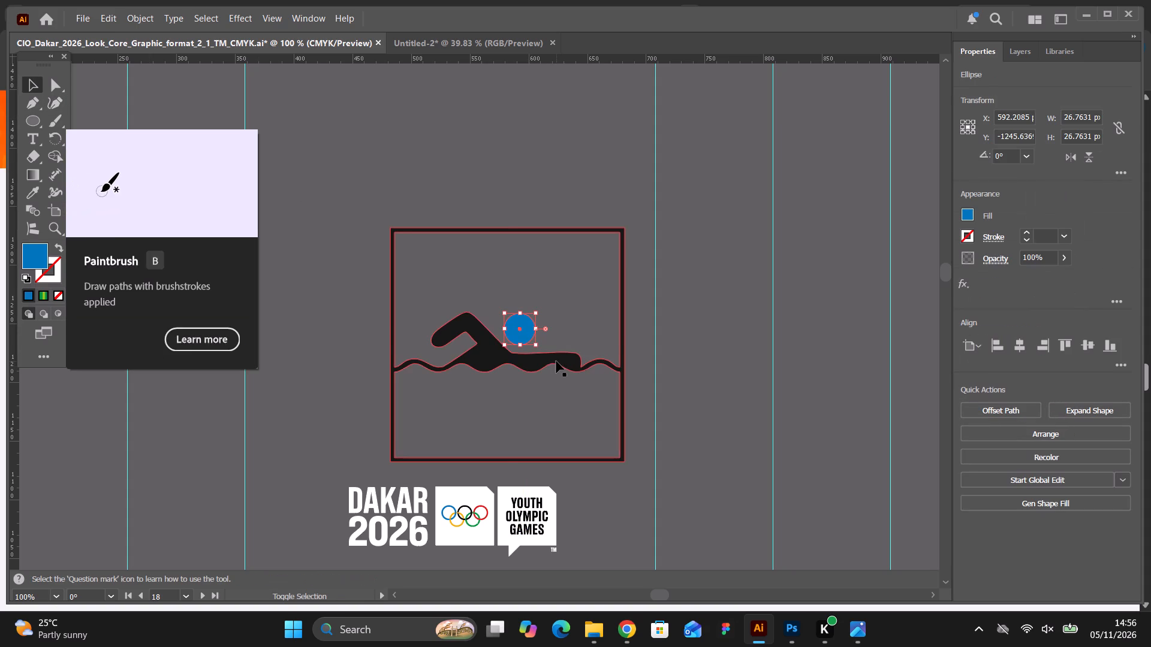
{"action": "left_click", "coordinate": [973, 411]}
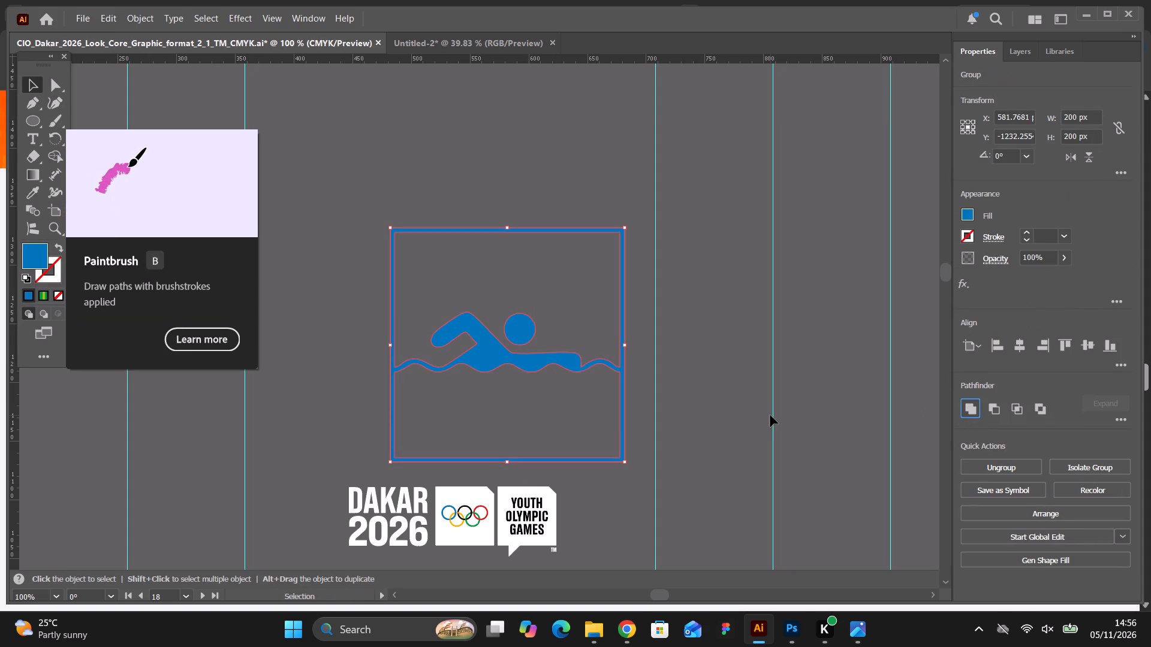
Recolour the united pictogram black by sampling the lettering of the Youth Olympic Games logo with the Eyedropper.
{"action": "left_click", "coordinate": [770, 415]}
{"action": "left_click", "coordinate": [492, 353]}
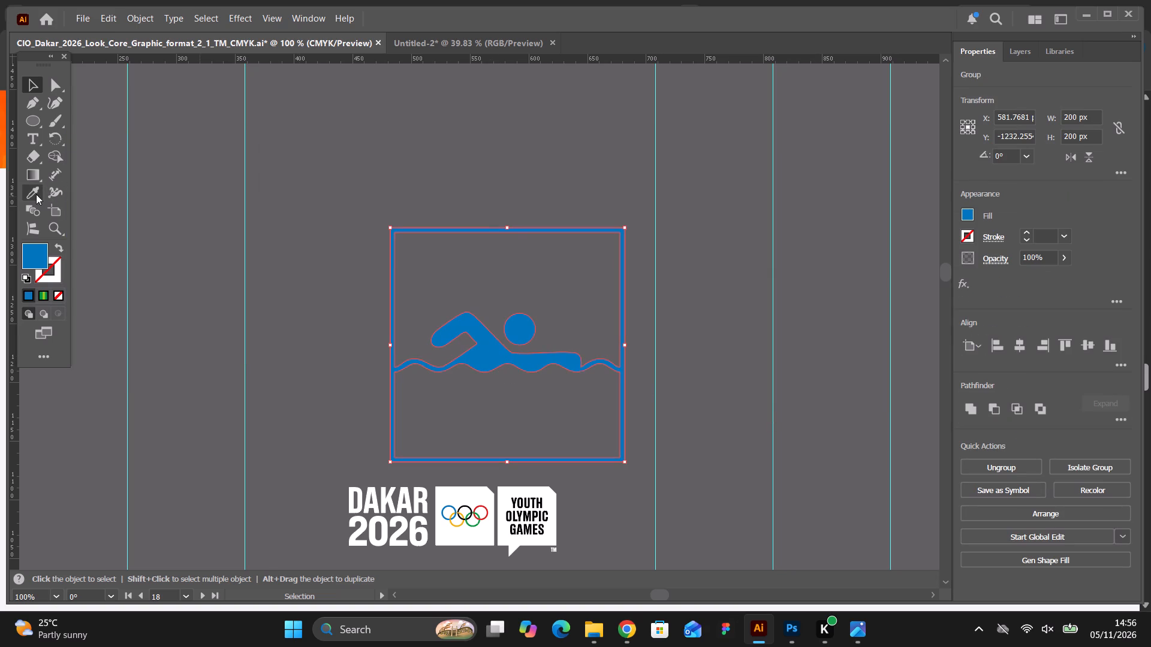
{"action": "left_click", "coordinate": [36, 194]}
{"action": "left_click", "coordinate": [514, 514]}
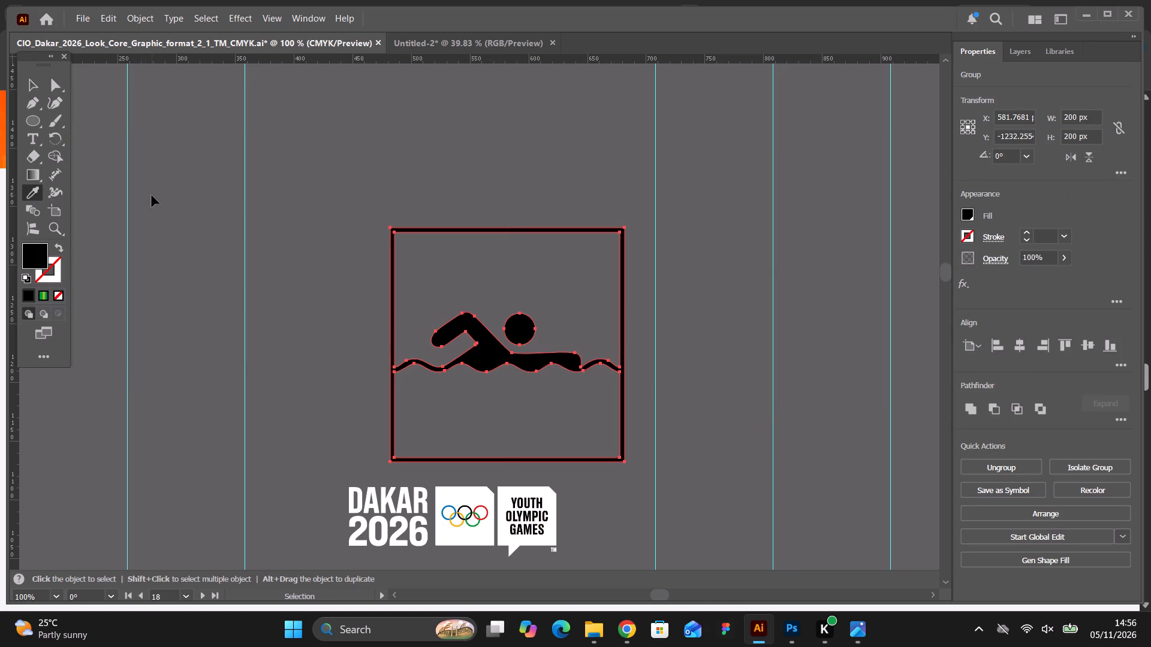
Copy the black vector pictogram and paste it into Untitled-2 in place of the raster swimming image, deleting that image.
{"action": "key", "text": "ctrl+c"}
{"action": "left_click", "coordinate": [427, 48]}
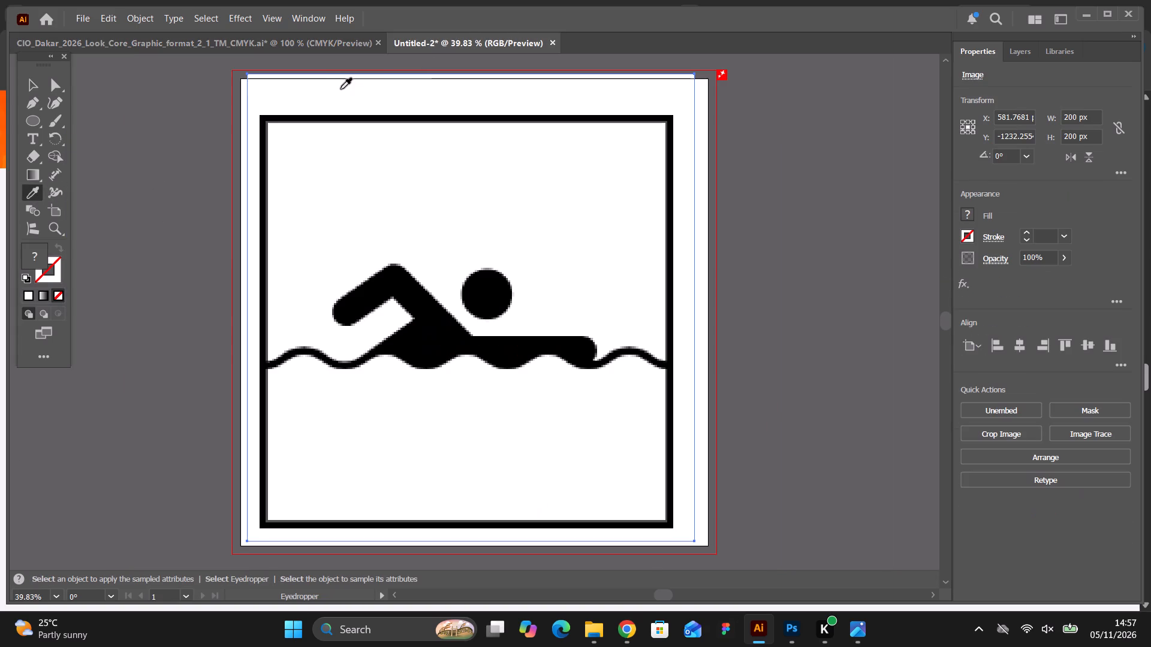
{"action": "left_click", "coordinate": [32, 84]}
{"action": "left_click", "coordinate": [184, 159]}
{"action": "left_click", "coordinate": [273, 168]}
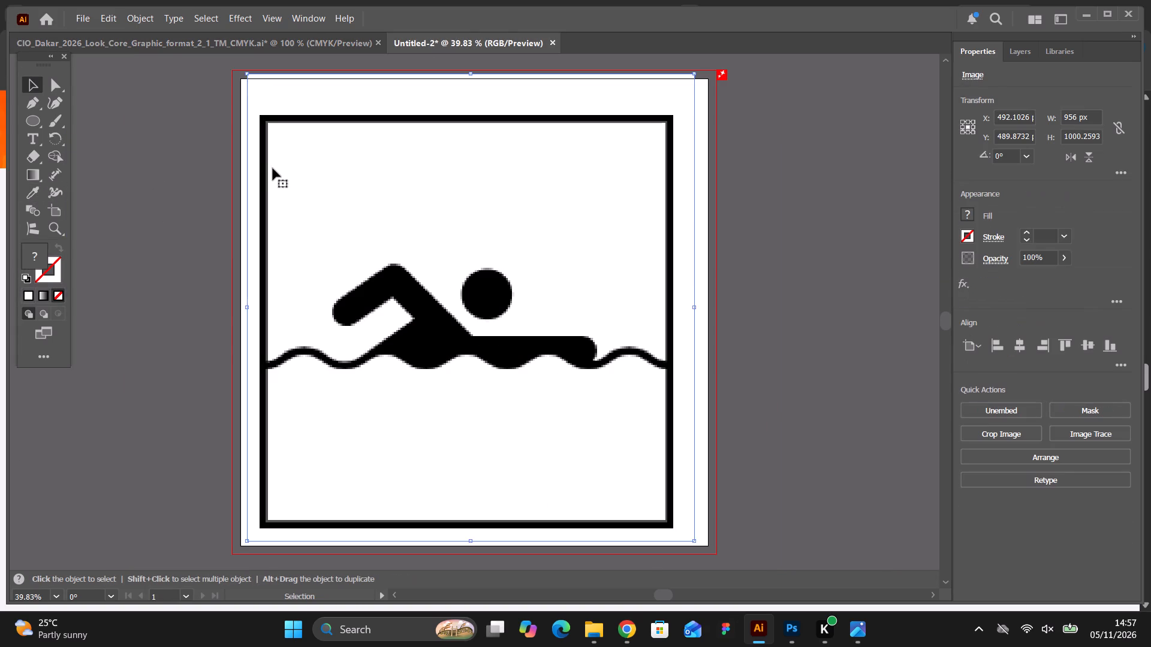
{"action": "key", "text": "BackSpace"}
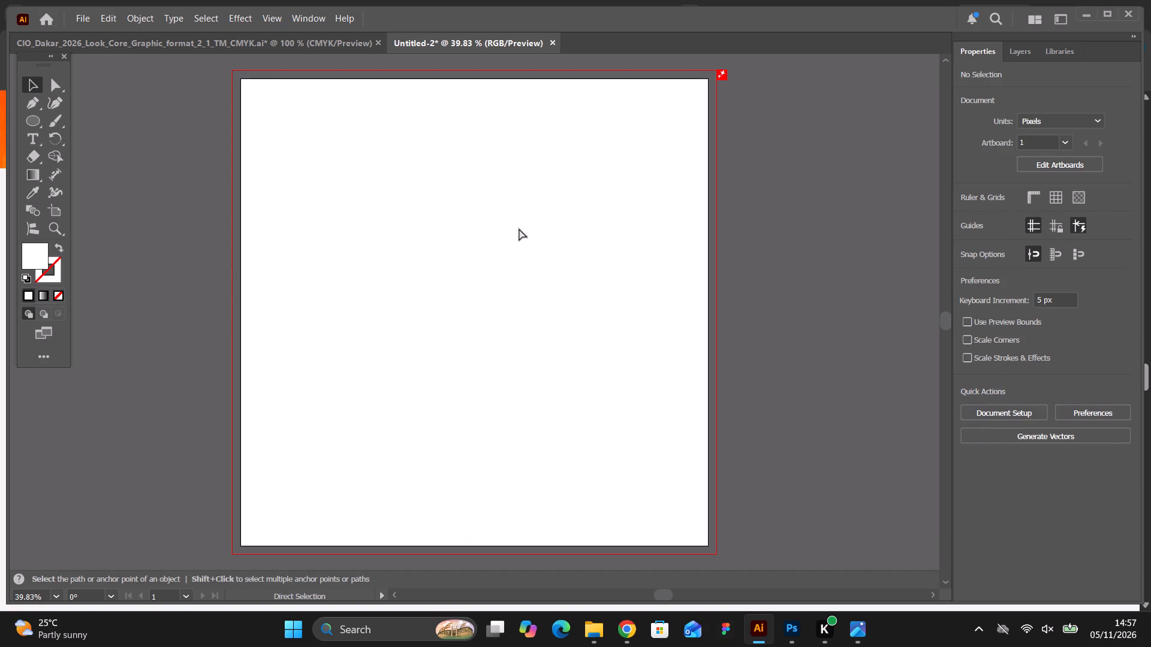
{"action": "key", "text": "ctrl+v"}
Snap the pasted pictogram to the artboard's upper-left corner and scale it proportionally to fill the whole artboard.
{"action": "left_click_drag", "start_coordinate": [483, 315], "coordinate": [354, 163]}
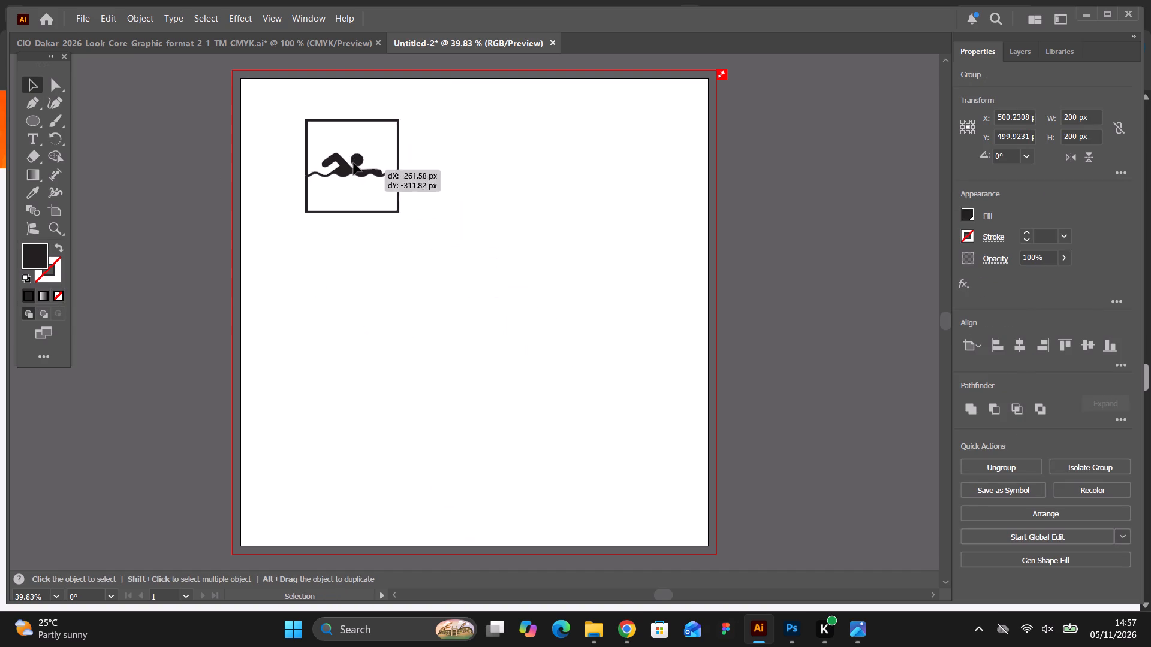
{"action": "left_click_drag", "start_coordinate": [354, 163], "coordinate": [310, 155]}
{"action": "triple_click", "coordinate": [310, 155]}
{"action": "left_click", "coordinate": [294, 144]}
{"action": "left_click_drag", "start_coordinate": [303, 158], "coordinate": [275, 127]}
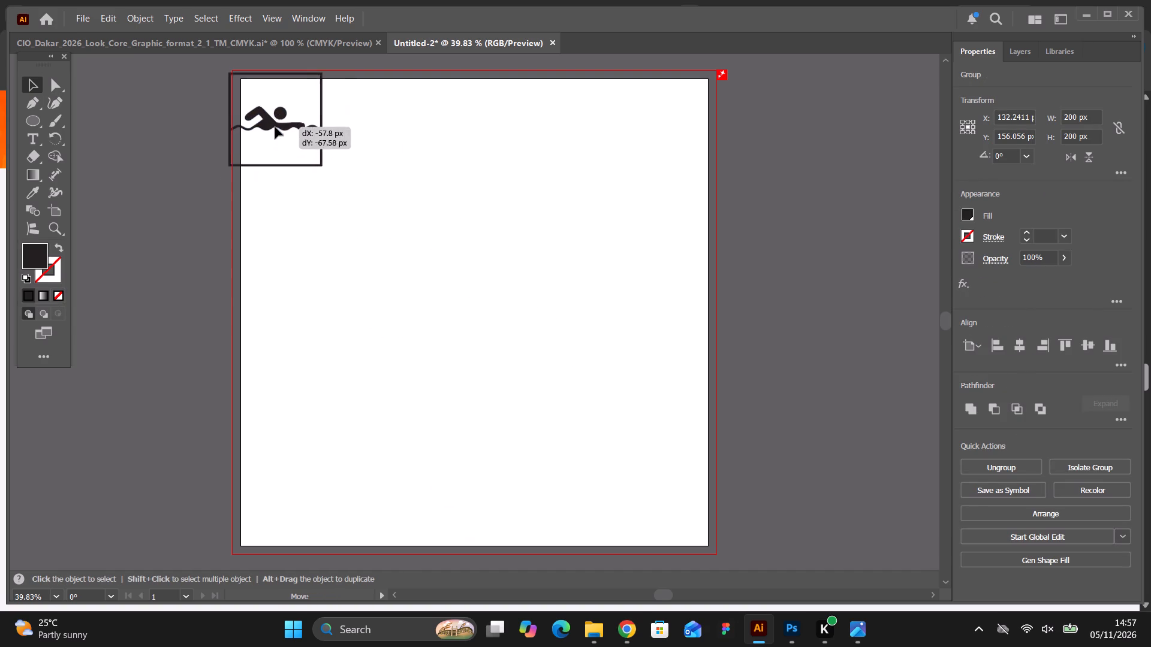
{"action": "left_click_drag", "start_coordinate": [275, 127], "coordinate": [289, 133]}
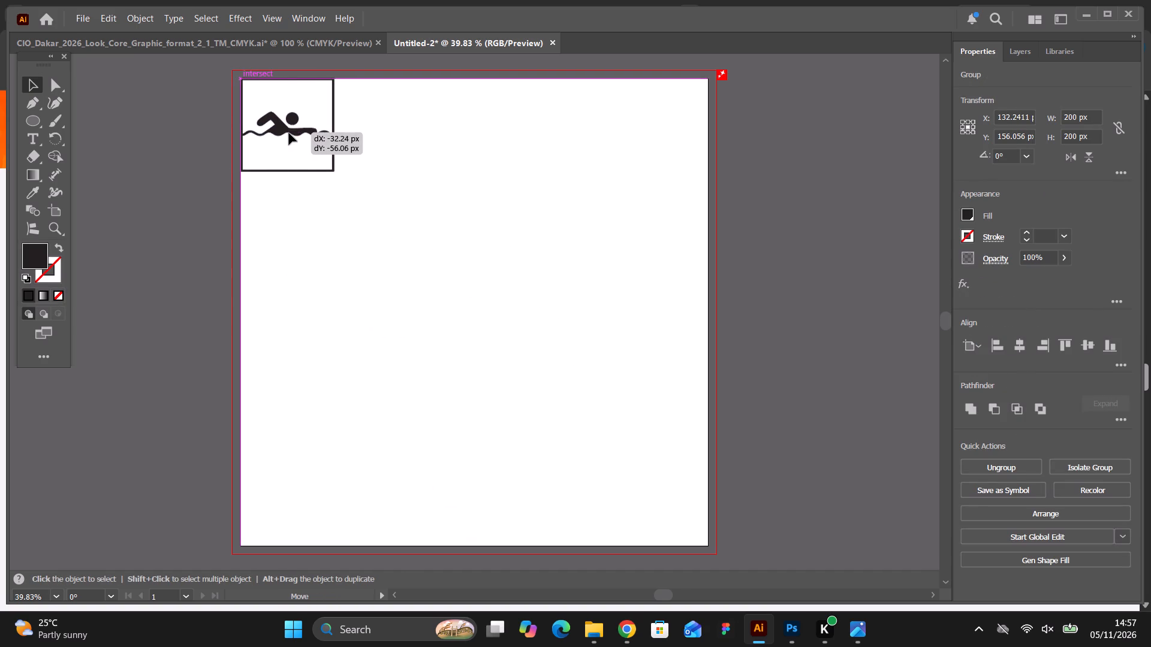
{"action": "left_click_drag", "start_coordinate": [289, 133], "coordinate": [288, 133]}
{"action": "left_click_drag", "start_coordinate": [330, 170], "coordinate": [556, 391]}
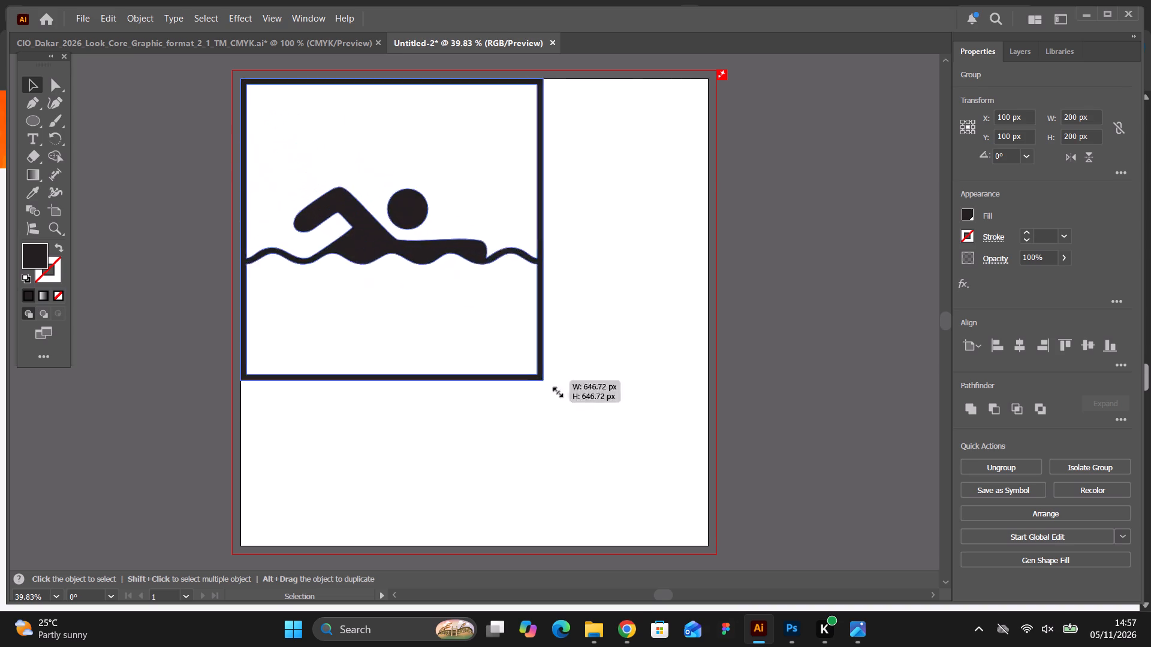
{"action": "left_click_drag", "start_coordinate": [556, 391], "coordinate": [712, 545]}
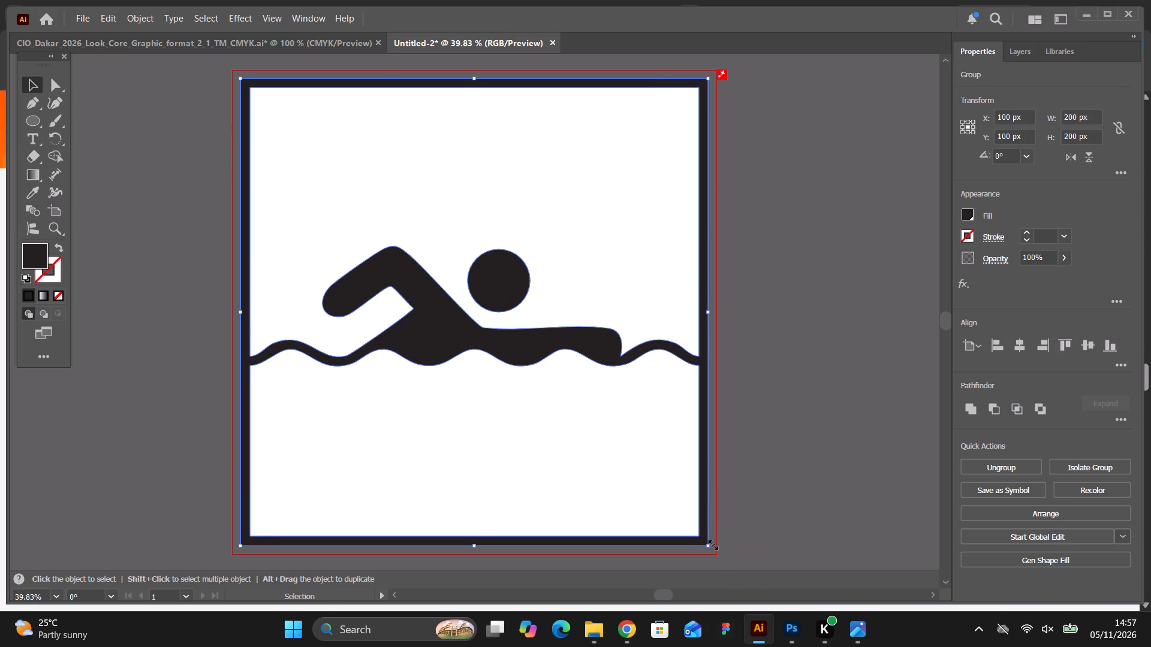
{"action": "left_click", "coordinate": [796, 336]}
{"action": "left_click", "coordinate": [659, 252]}
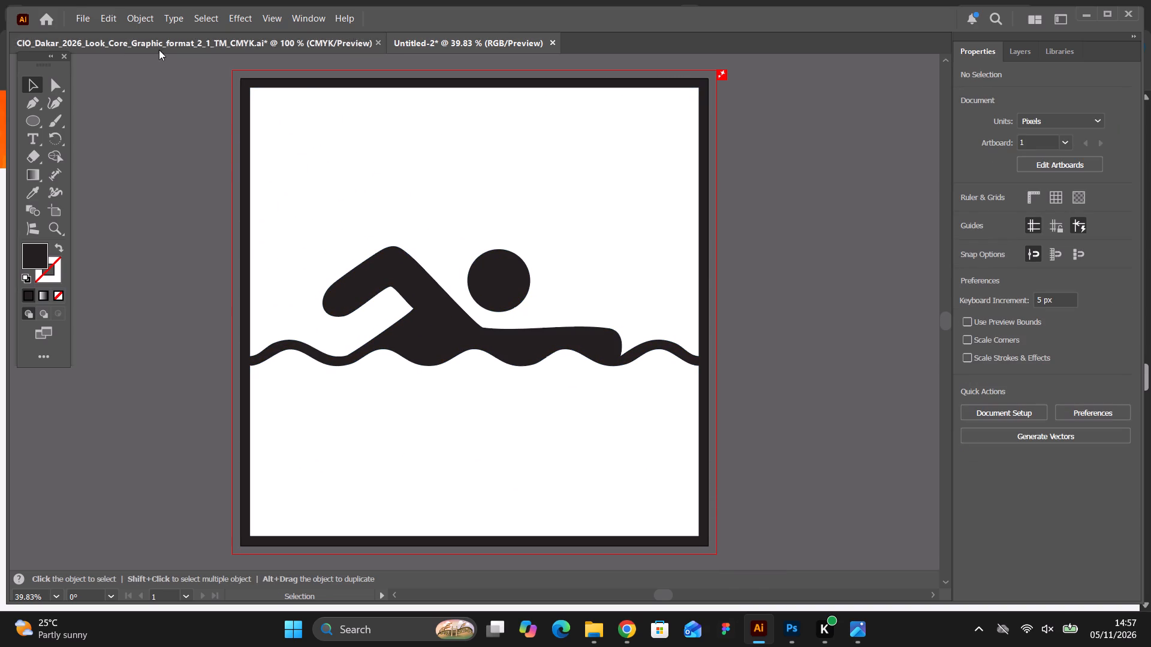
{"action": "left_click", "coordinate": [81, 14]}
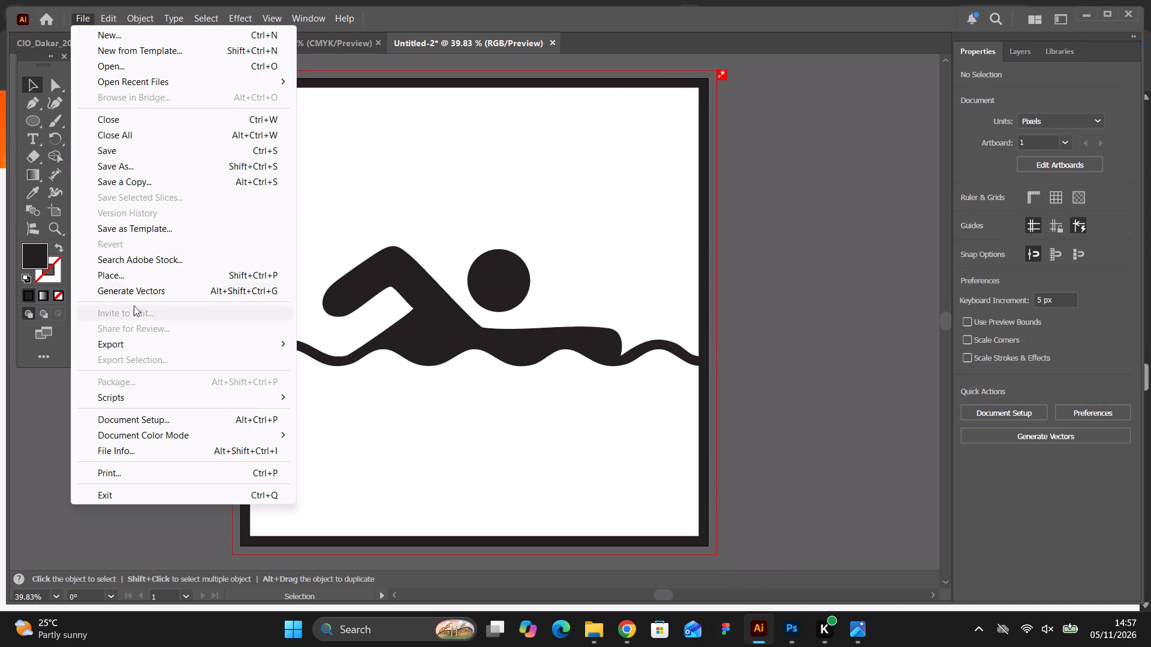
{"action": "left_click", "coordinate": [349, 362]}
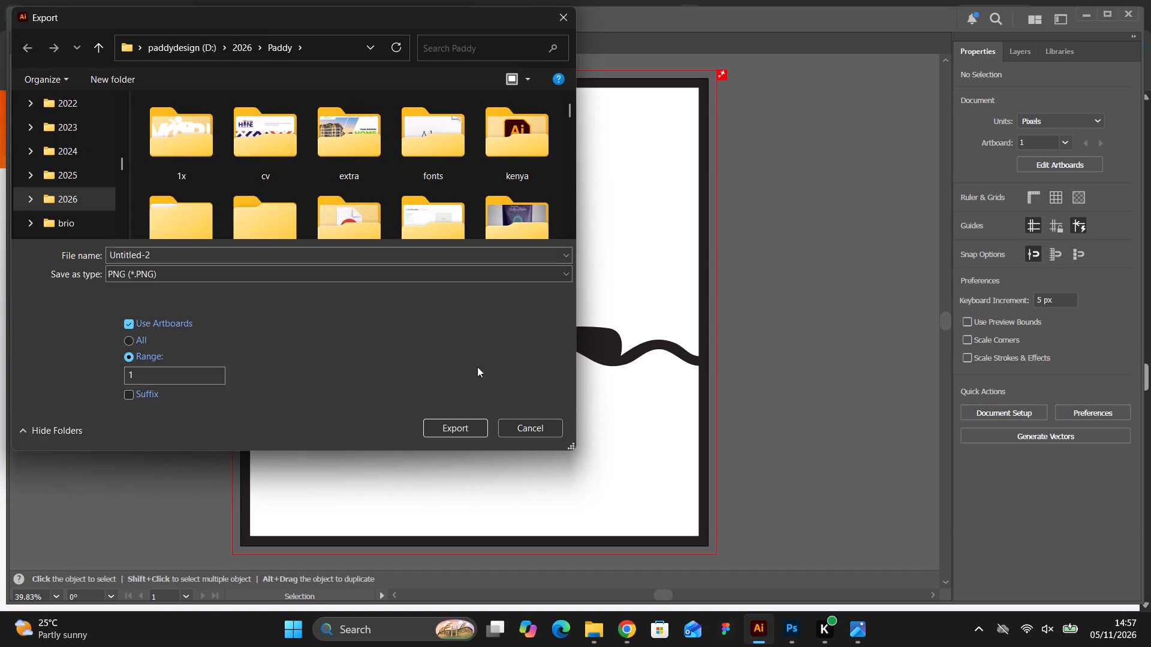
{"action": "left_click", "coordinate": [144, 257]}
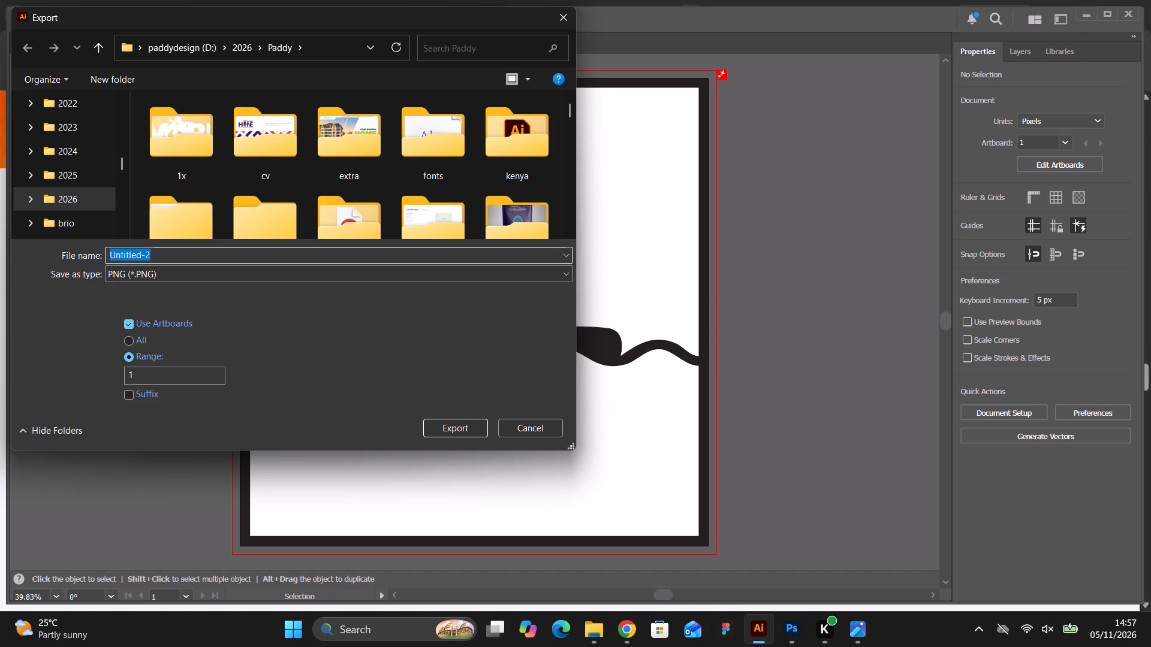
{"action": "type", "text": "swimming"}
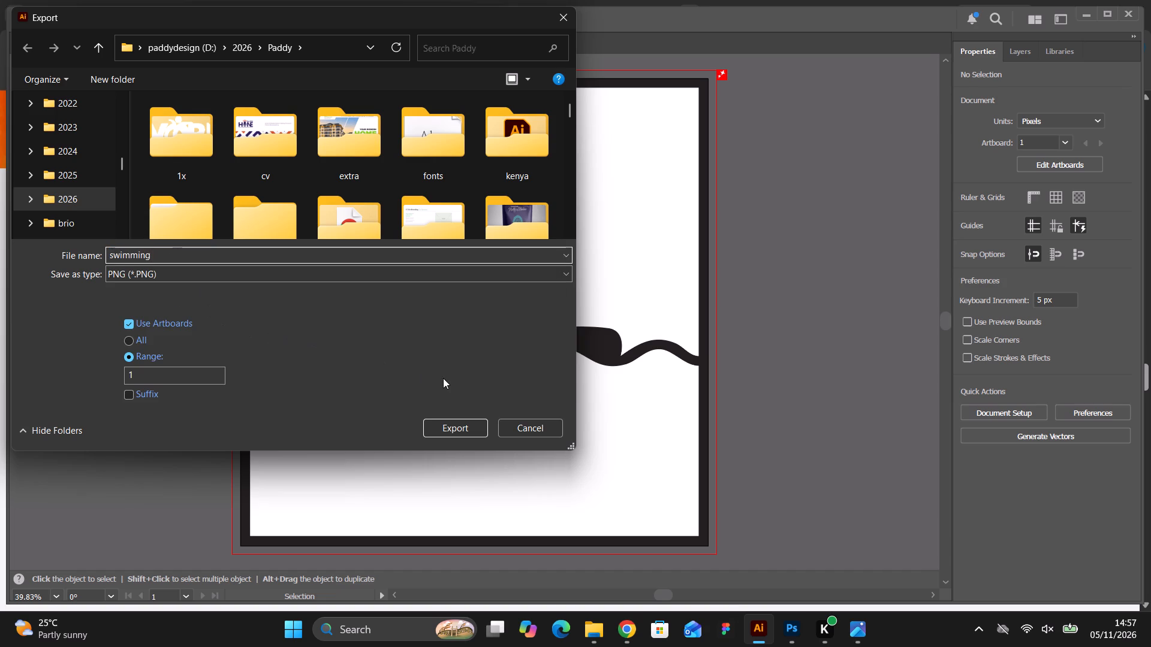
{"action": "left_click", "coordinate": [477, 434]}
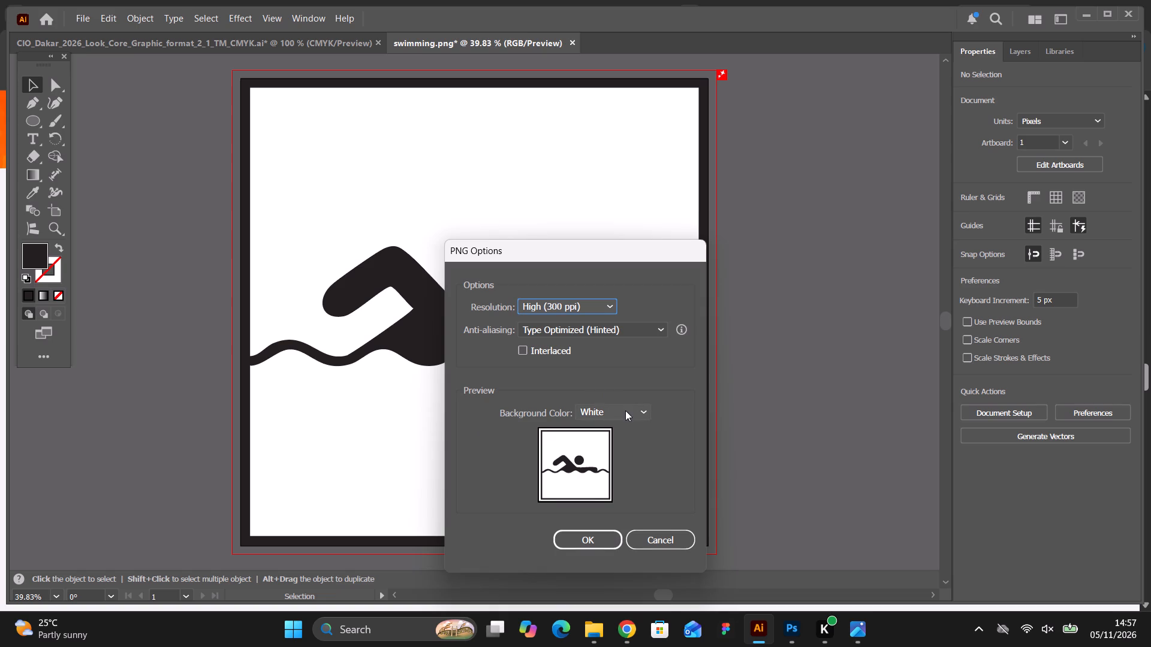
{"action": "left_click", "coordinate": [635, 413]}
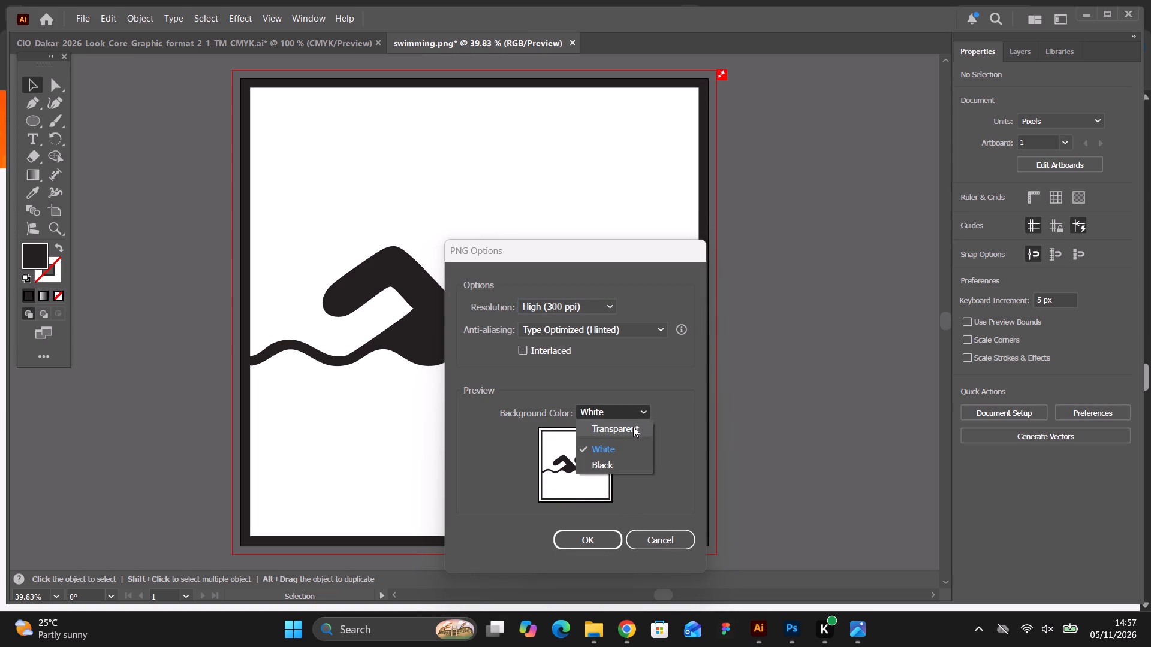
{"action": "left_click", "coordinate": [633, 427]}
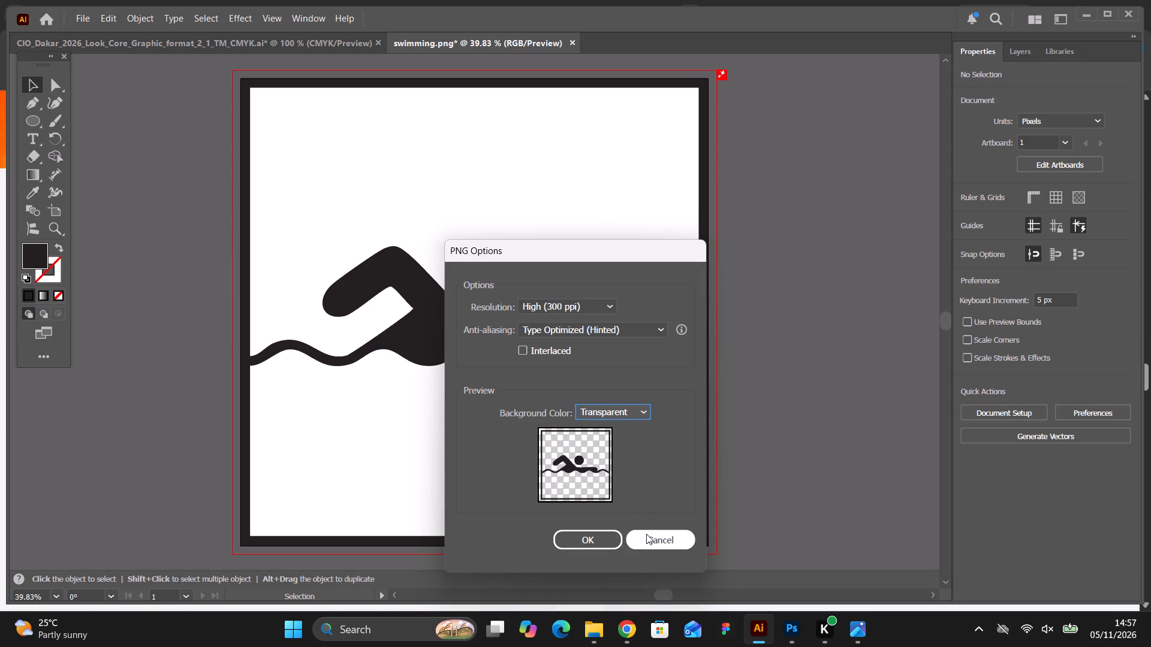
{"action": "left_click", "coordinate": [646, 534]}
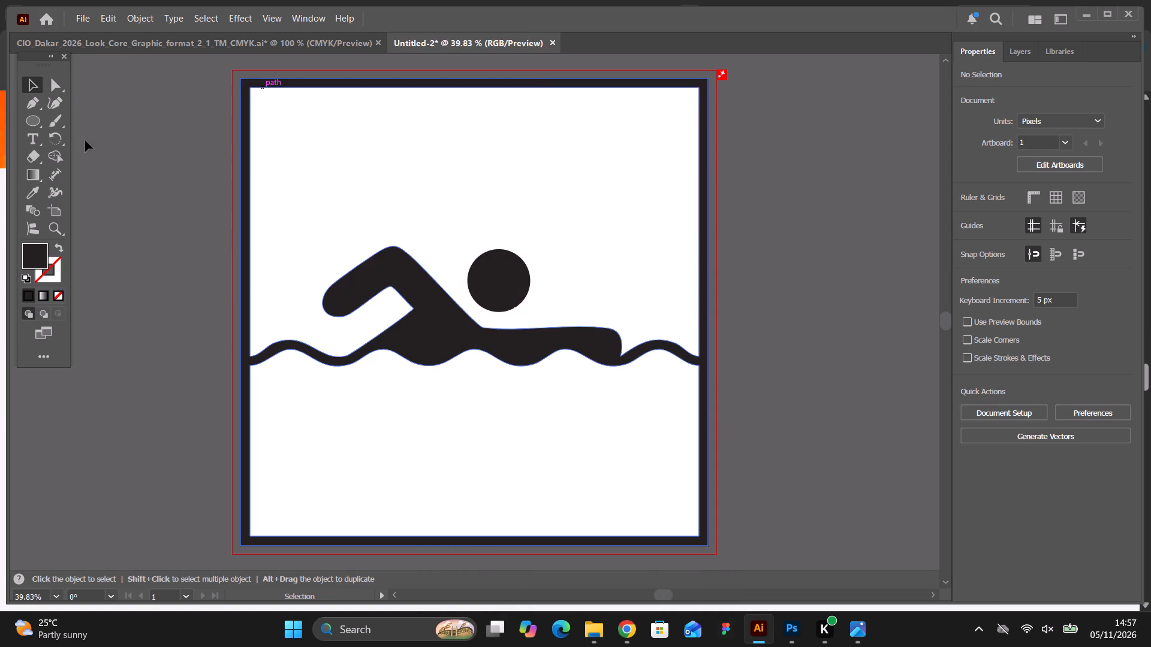
Recolour the black swimming pictogram white by sampling the white artboard background with the Eyedropper.
{"action": "left_click", "coordinate": [37, 193]}
{"action": "left_click", "coordinate": [323, 179]}
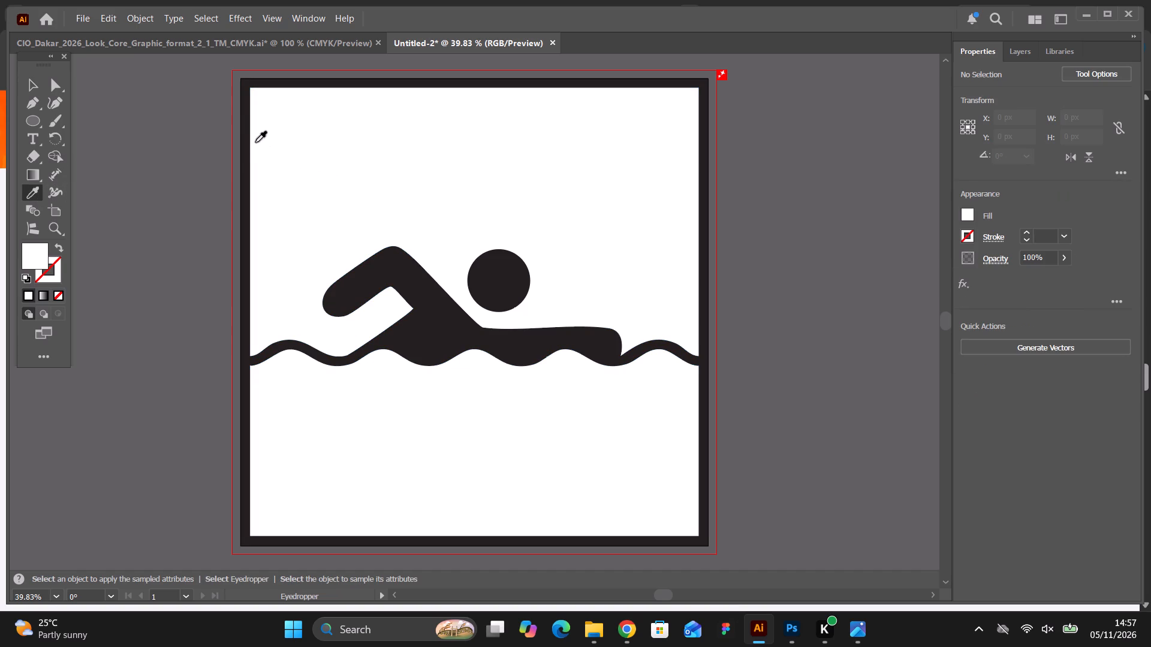
{"action": "left_click", "coordinate": [249, 89]}
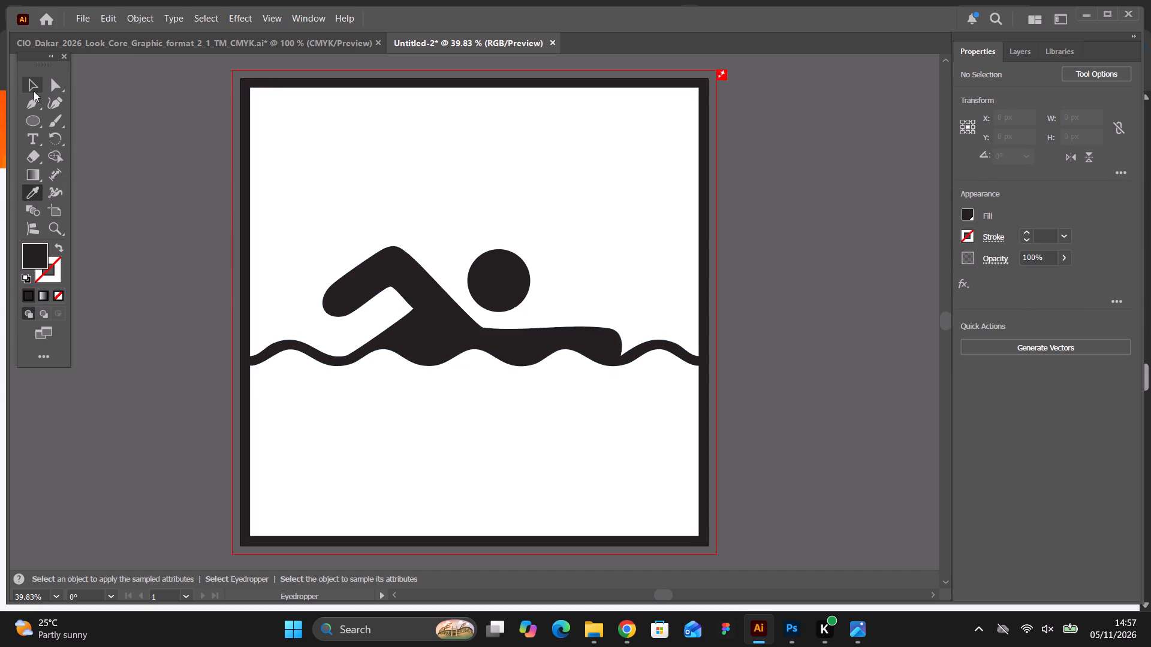
{"action": "left_click", "coordinate": [34, 91]}
{"action": "left_click", "coordinate": [263, 85]}
{"action": "left_click", "coordinate": [35, 194]}
{"action": "left_click", "coordinate": [303, 172]}
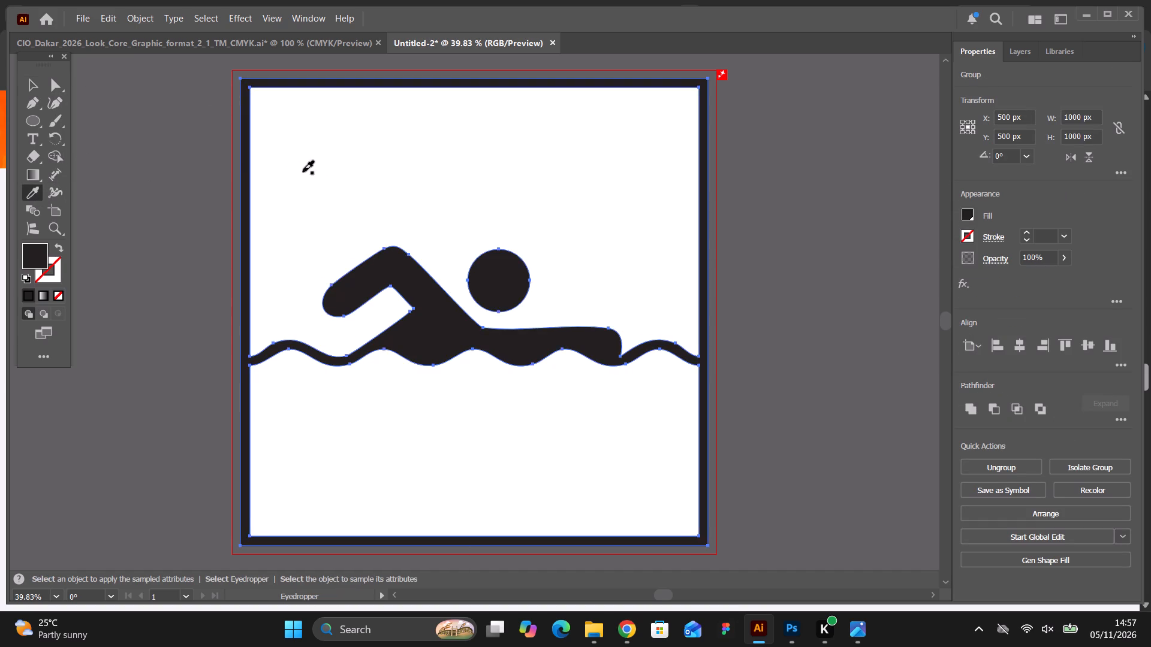
Start a PNG export of artboard 1 and choose the Dakar folder inside 2026 > Milele as the destination.
{"action": "left_click", "coordinate": [83, 18]}
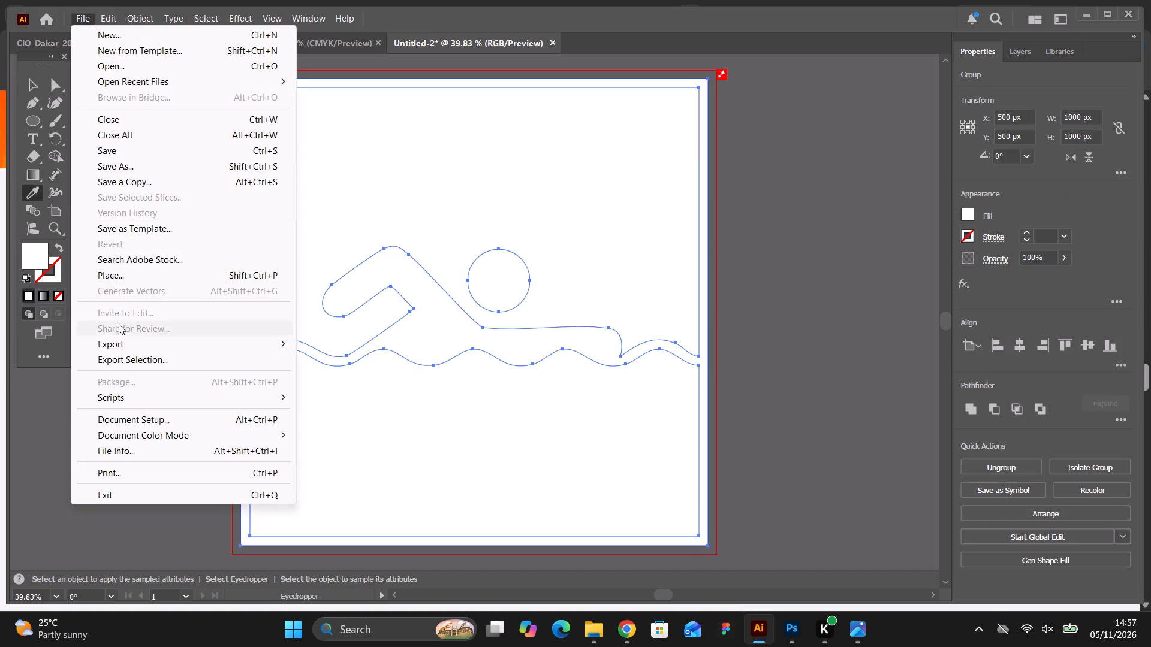
{"action": "left_click", "coordinate": [343, 357]}
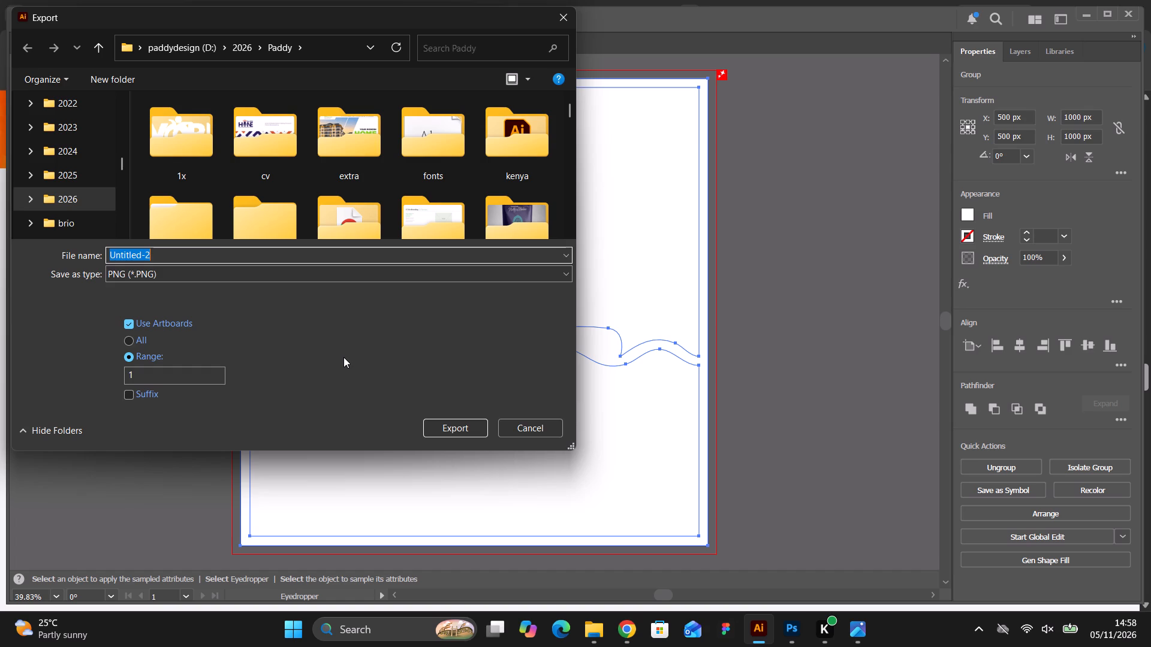
{"action": "left_click", "coordinate": [35, 198]}
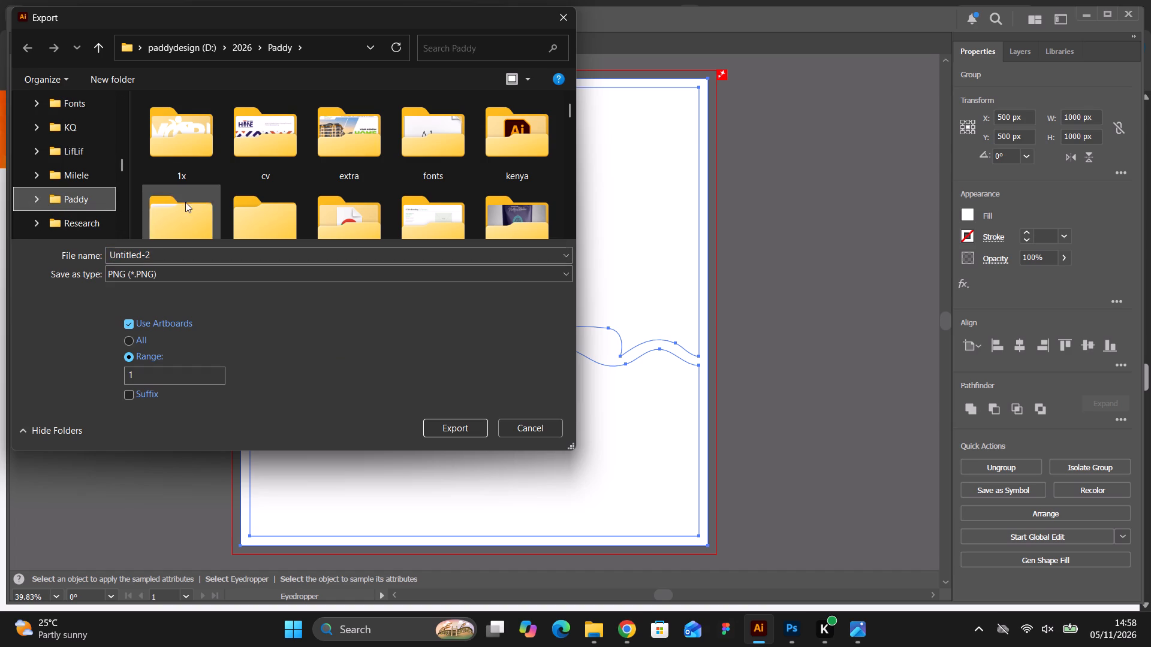
{"action": "scroll", "coordinate": [293, 186], "scroll_direction": "down", "scroll_amount": 1}
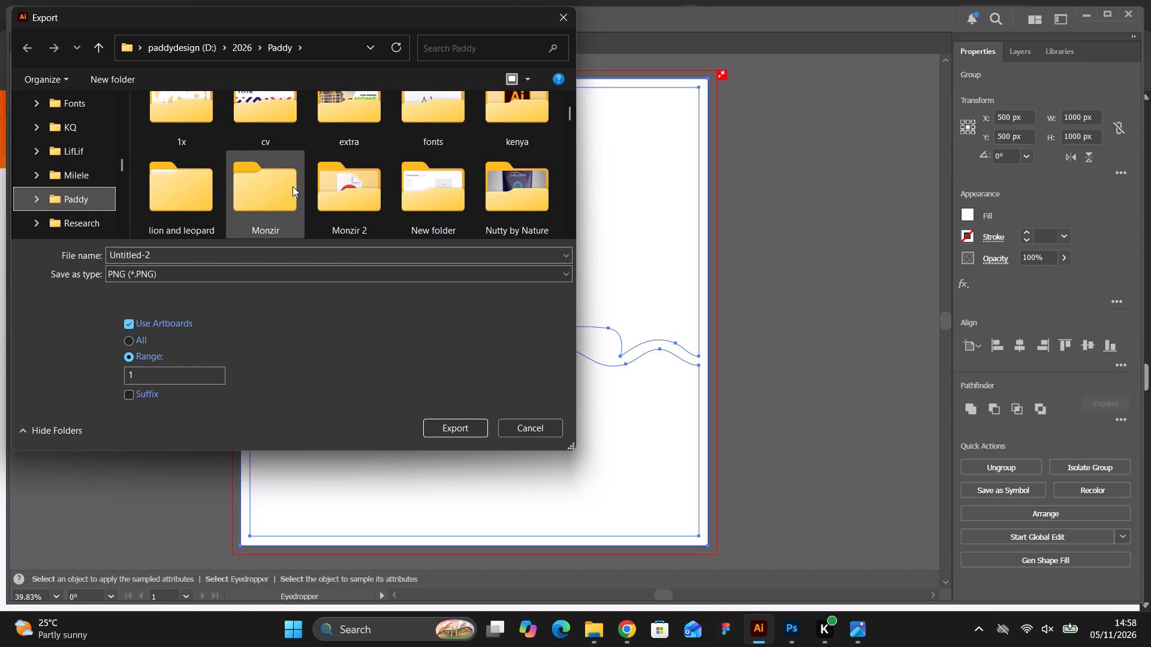
{"action": "scroll", "coordinate": [293, 186], "scroll_direction": "down", "scroll_amount": 1}
{"action": "left_click", "coordinate": [104, 199]}
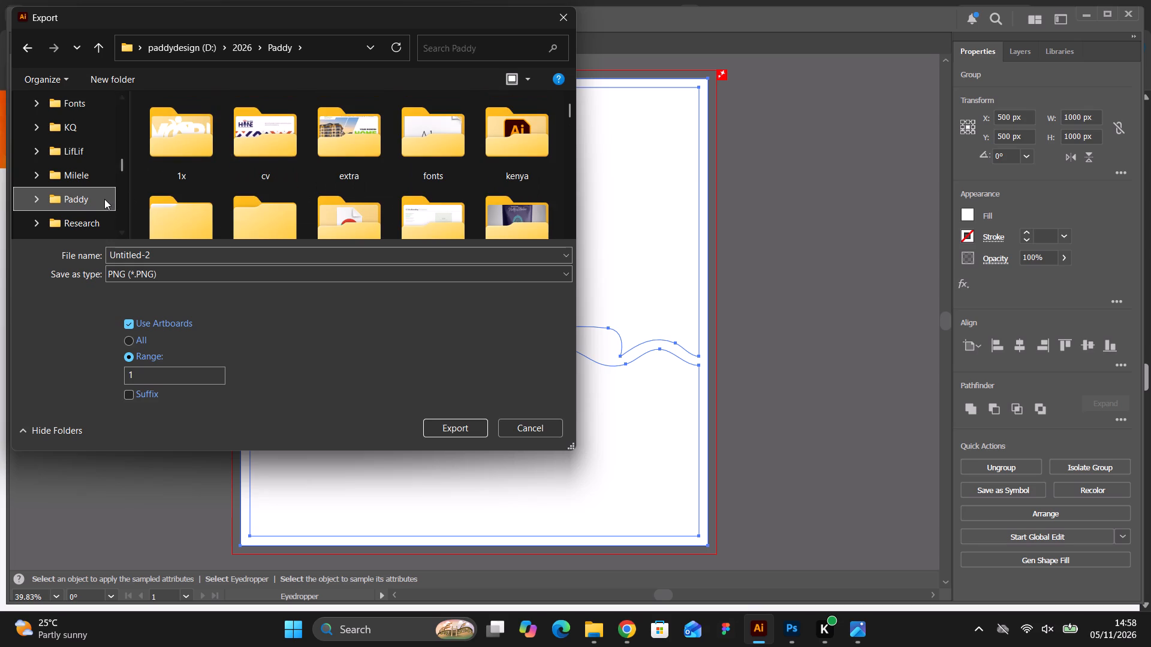
{"action": "left_click", "coordinate": [89, 175]}
{"action": "scroll", "coordinate": [255, 185], "scroll_direction": "down", "scroll_amount": 2}
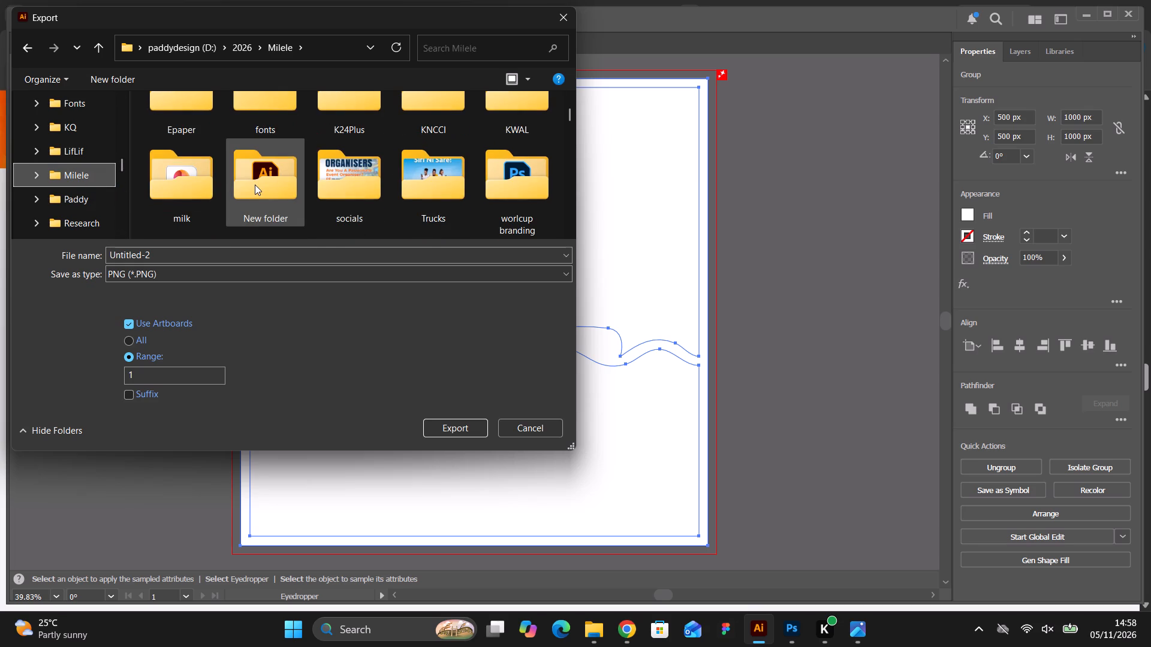
{"action": "scroll", "coordinate": [255, 185], "scroll_direction": "down", "scroll_amount": 1}
{"action": "scroll", "coordinate": [255, 185], "scroll_direction": "up", "scroll_amount": 2}
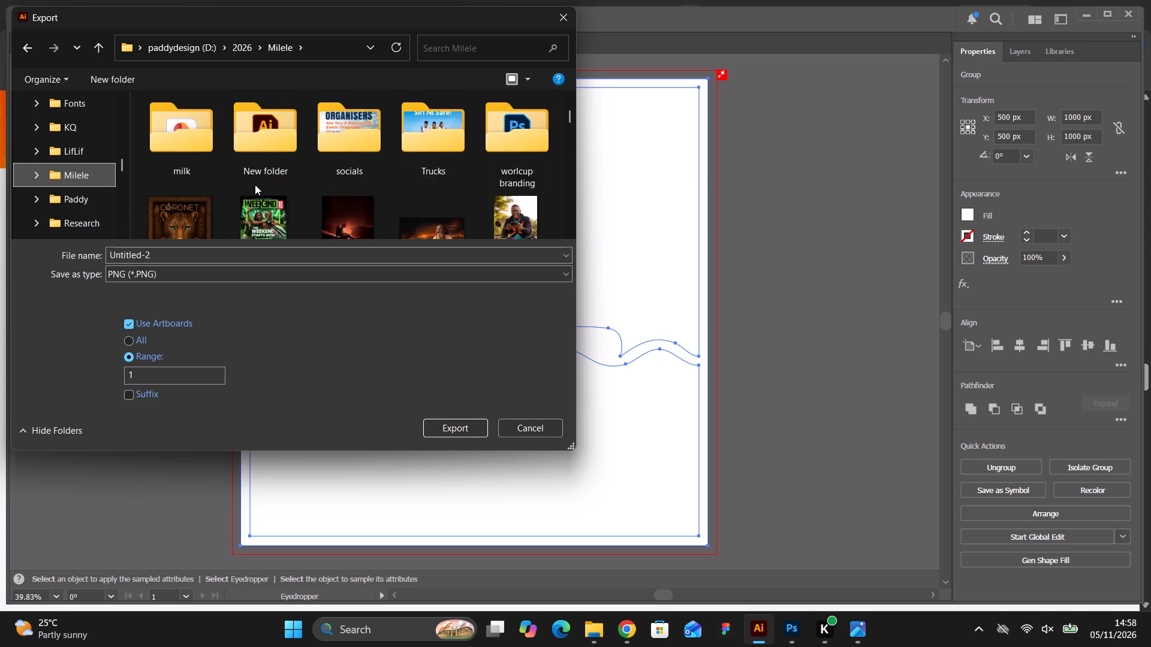
{"action": "scroll", "coordinate": [279, 180], "scroll_direction": "down", "scroll_amount": 1}
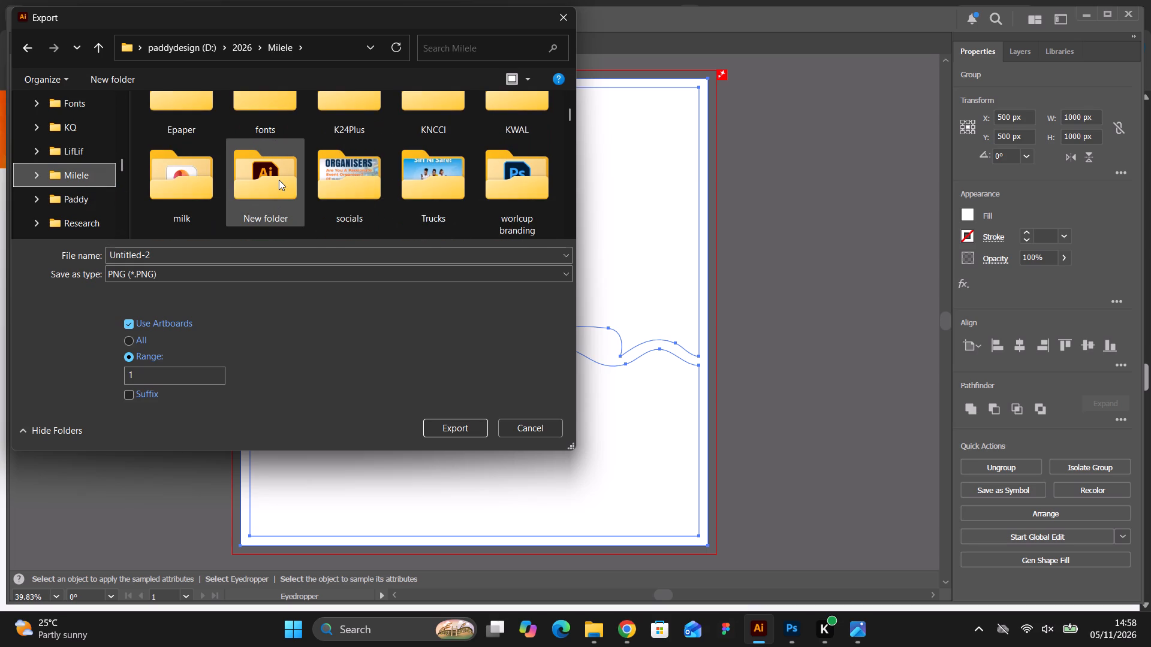
{"action": "scroll", "coordinate": [279, 180], "scroll_direction": "down", "scroll_amount": 1}
{"action": "scroll", "coordinate": [279, 180], "scroll_direction": "up", "scroll_amount": 1}
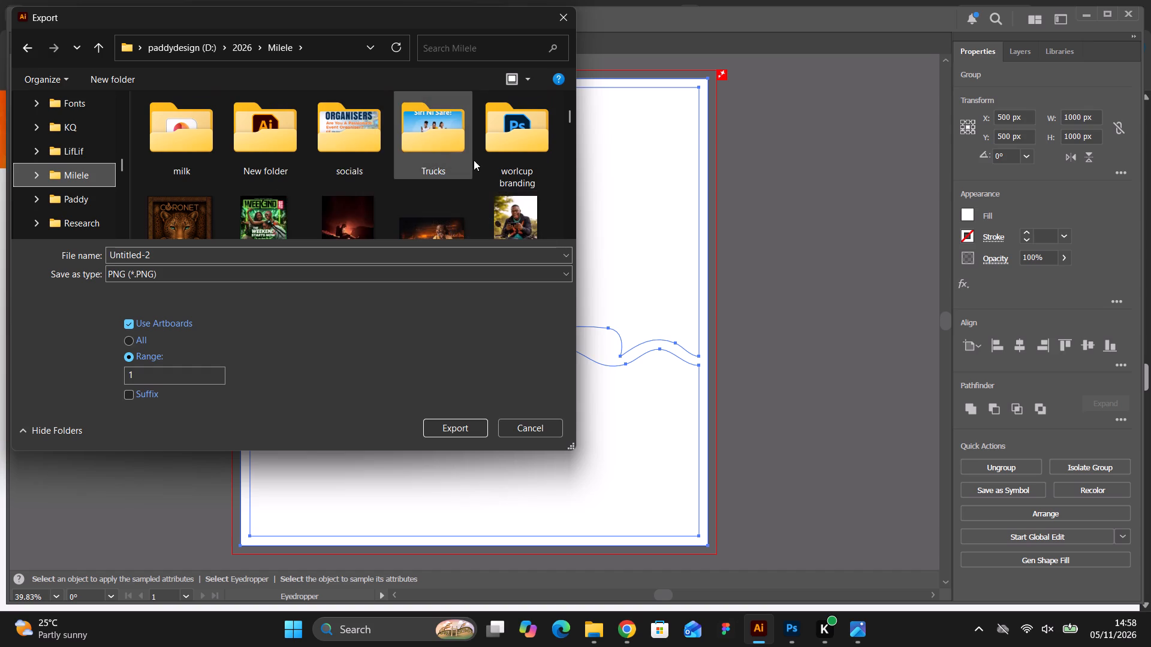
{"action": "scroll", "coordinate": [490, 165], "scroll_direction": "down", "scroll_amount": 1}
{"action": "scroll", "coordinate": [490, 165], "scroll_direction": "up", "scroll_amount": 2}
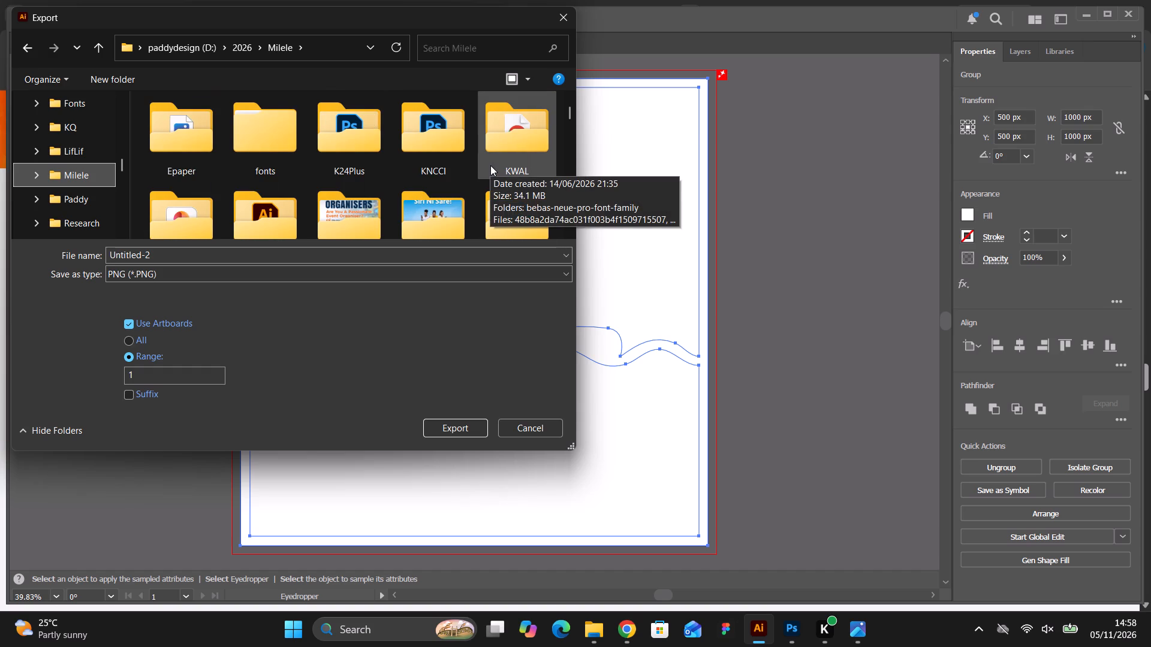
{"action": "scroll", "coordinate": [490, 165], "scroll_direction": "down", "scroll_amount": 1}
{"action": "scroll", "coordinate": [476, 165], "scroll_direction": "up", "scroll_amount": 2}
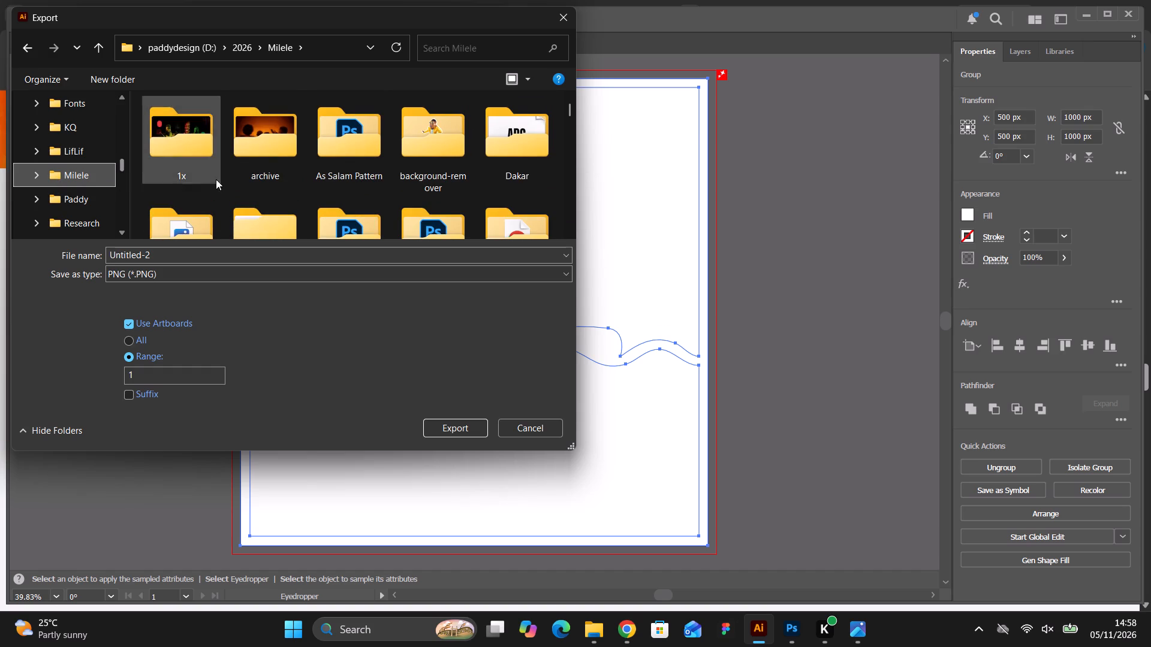
{"action": "double_click", "coordinate": [526, 146]}
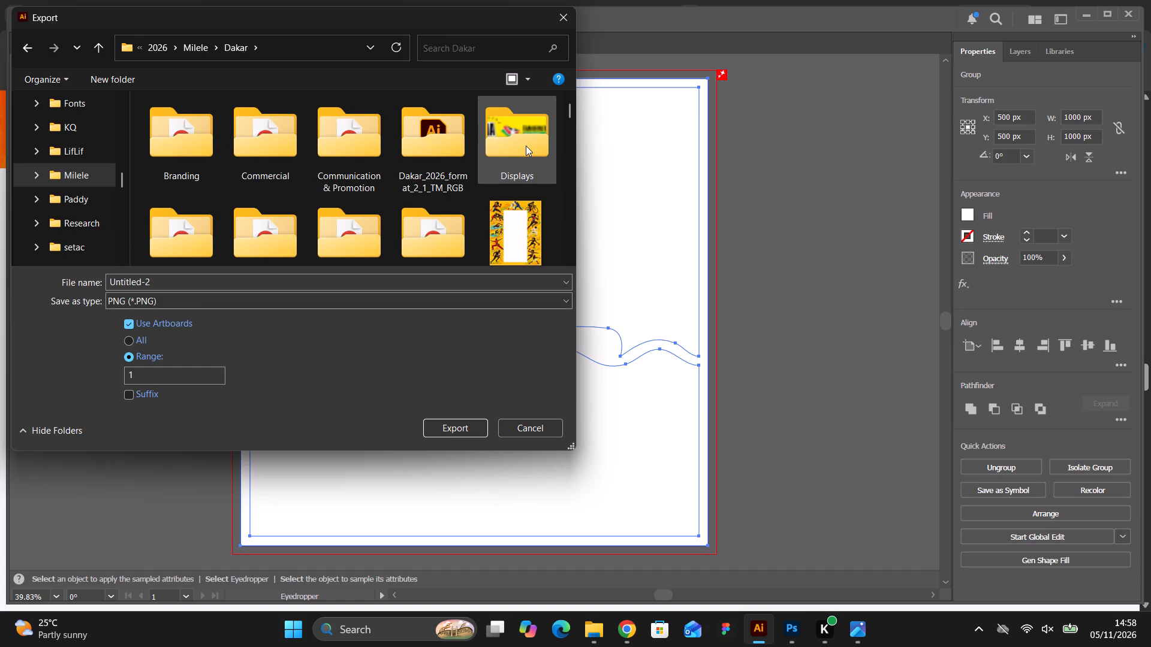
{"action": "scroll", "coordinate": [475, 191], "scroll_direction": "down", "scroll_amount": 1}
Name the export swimming.png and export it with a transparent background at High (300 ppi).
{"action": "left_click", "coordinate": [161, 284]}
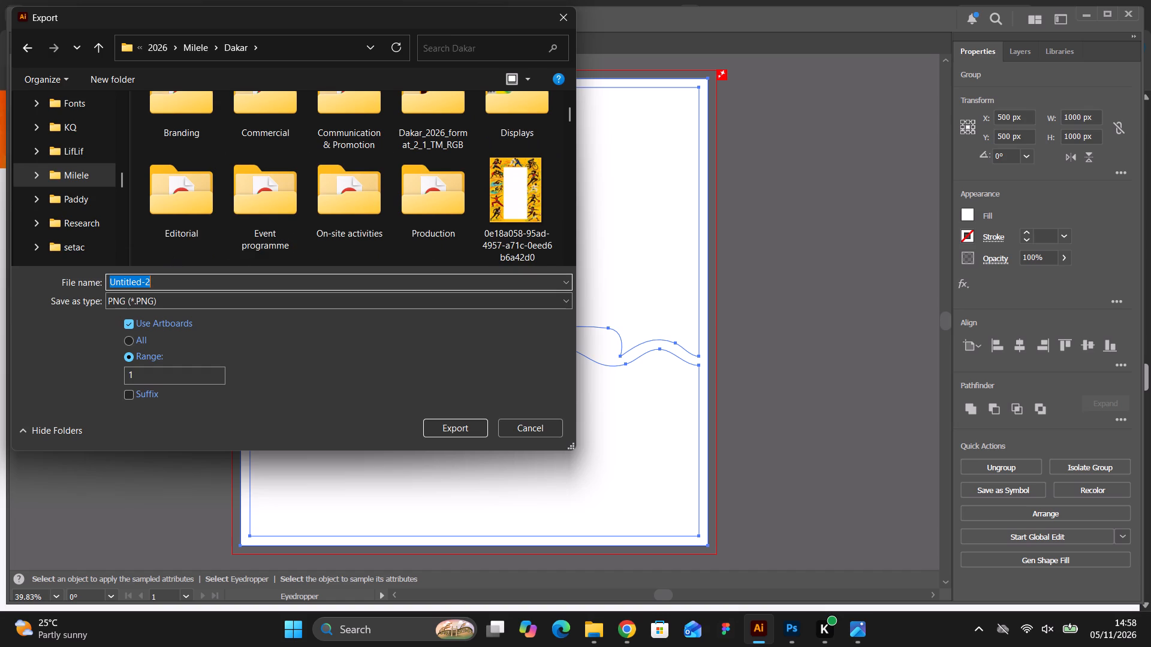
{"action": "type", "text": "swimming"}
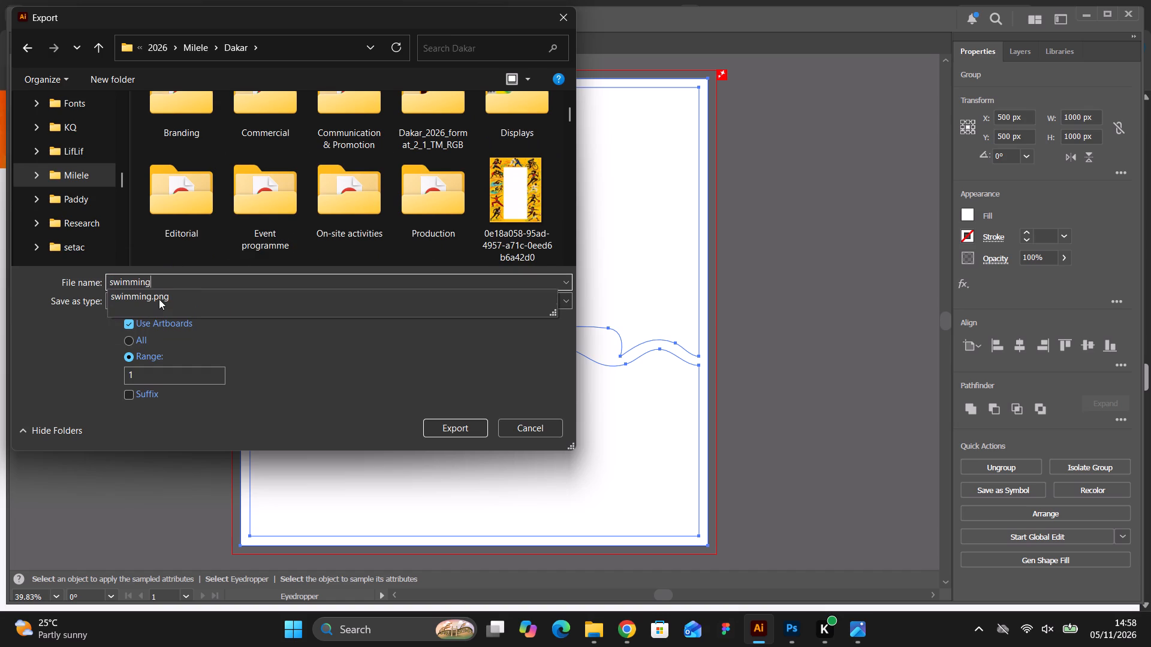
{"action": "left_click", "coordinate": [159, 299]}
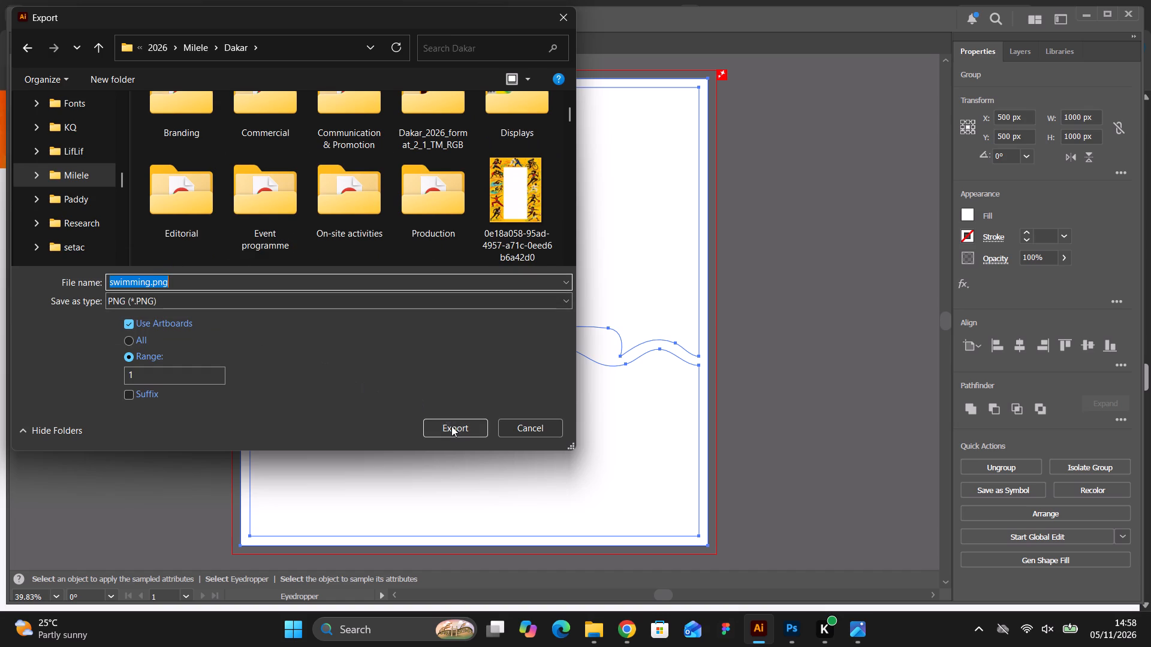
{"action": "left_click", "coordinate": [452, 428]}
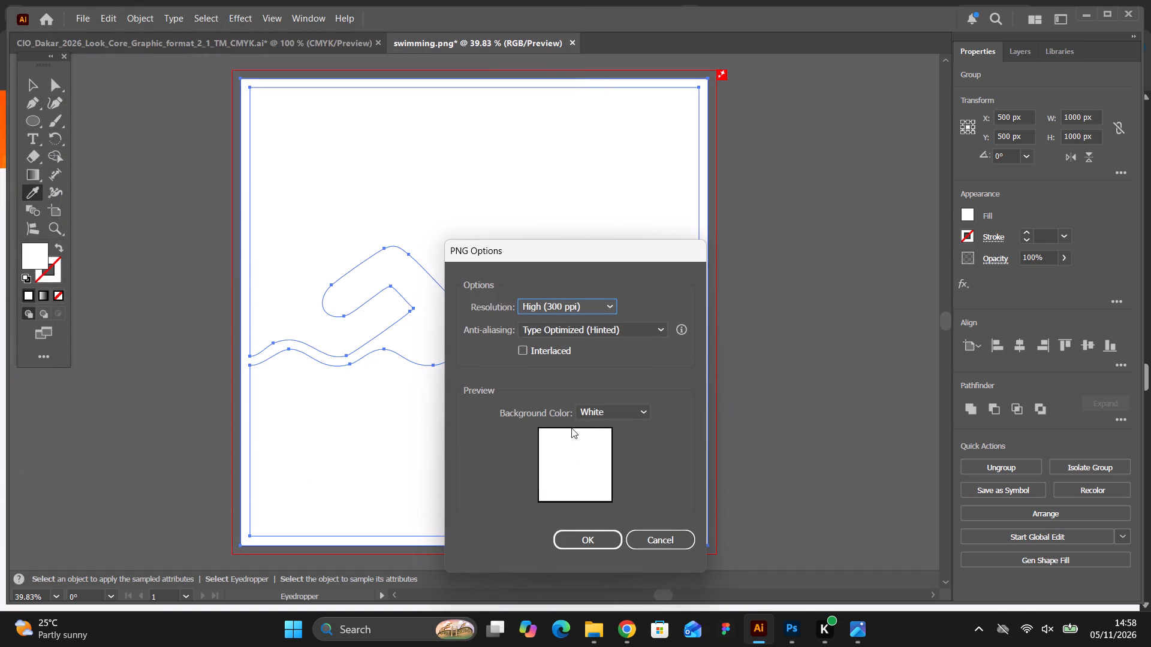
{"action": "left_click", "coordinate": [626, 414]}
{"action": "left_click", "coordinate": [625, 425]}
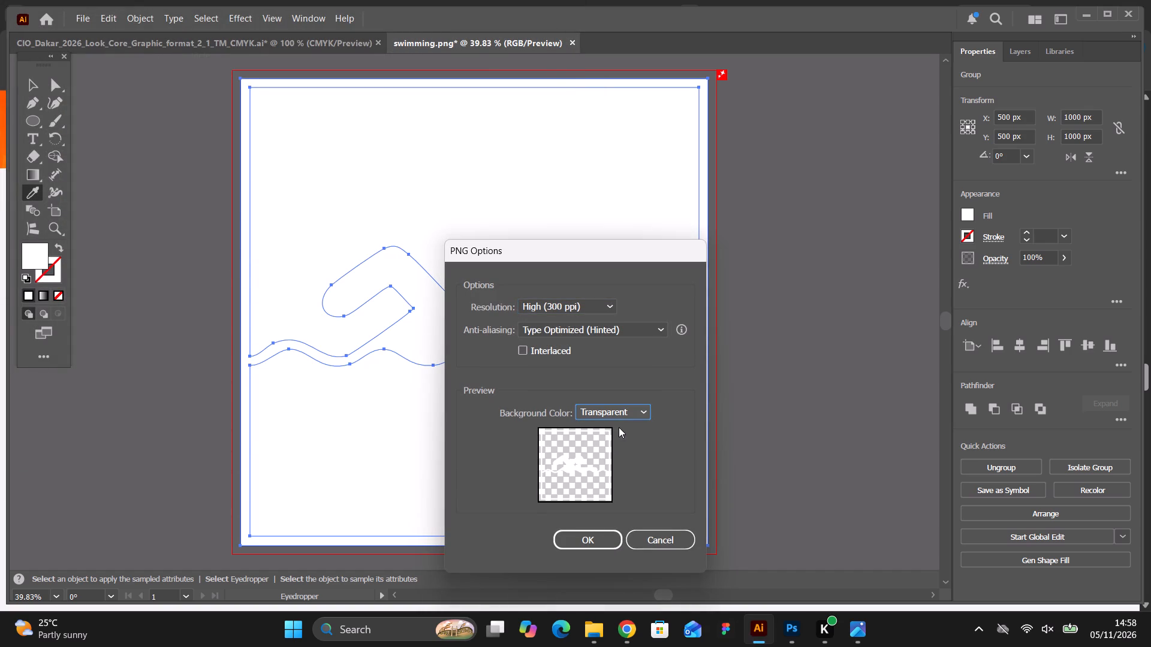
{"action": "left_click", "coordinate": [604, 534]}
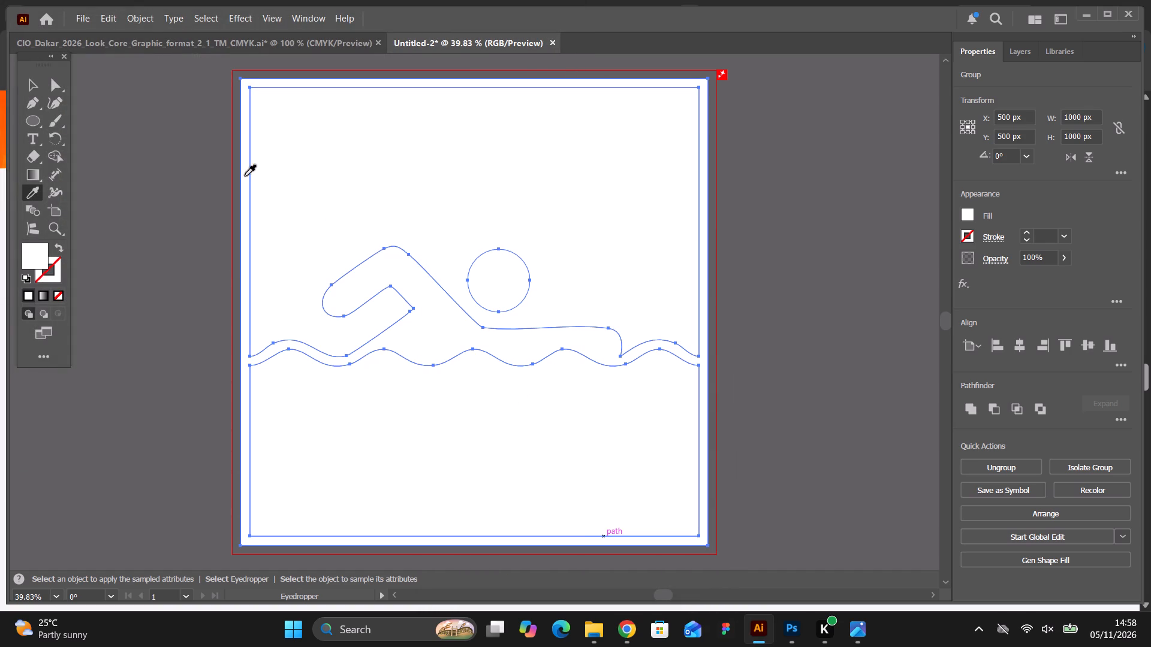
In Chrome, browse the competition sports carousel back to 3×3 Basketball and capture its framed pictogram as a screenshot.
{"action": "left_click", "coordinate": [624, 620]}
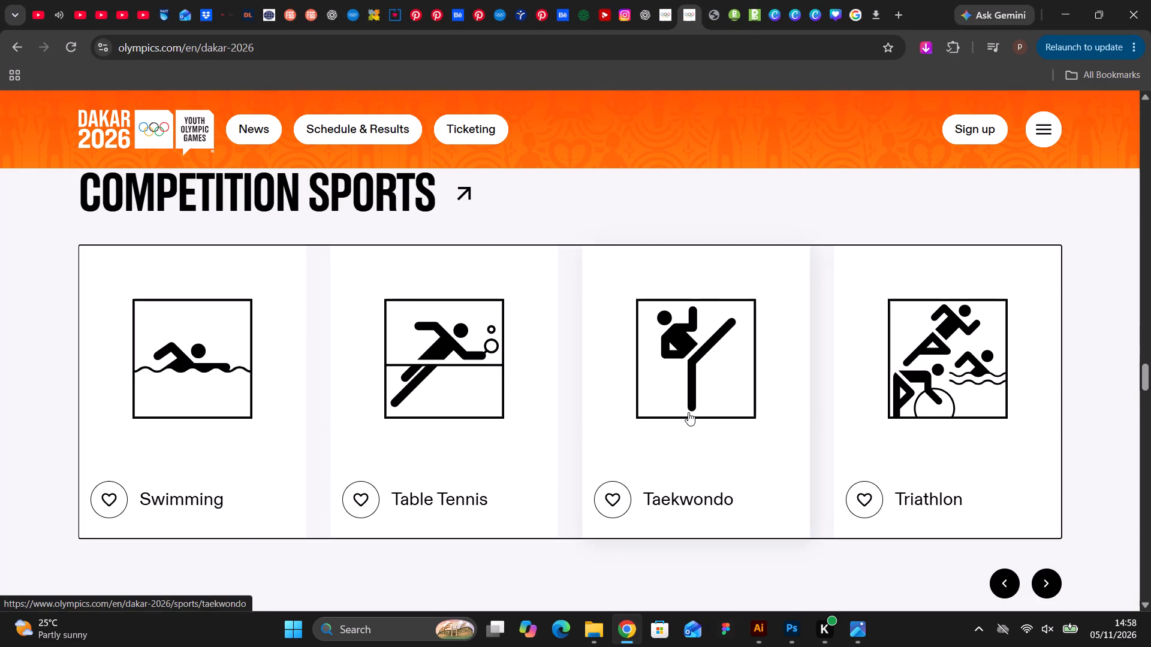
{"action": "left_click", "coordinate": [1051, 591]}
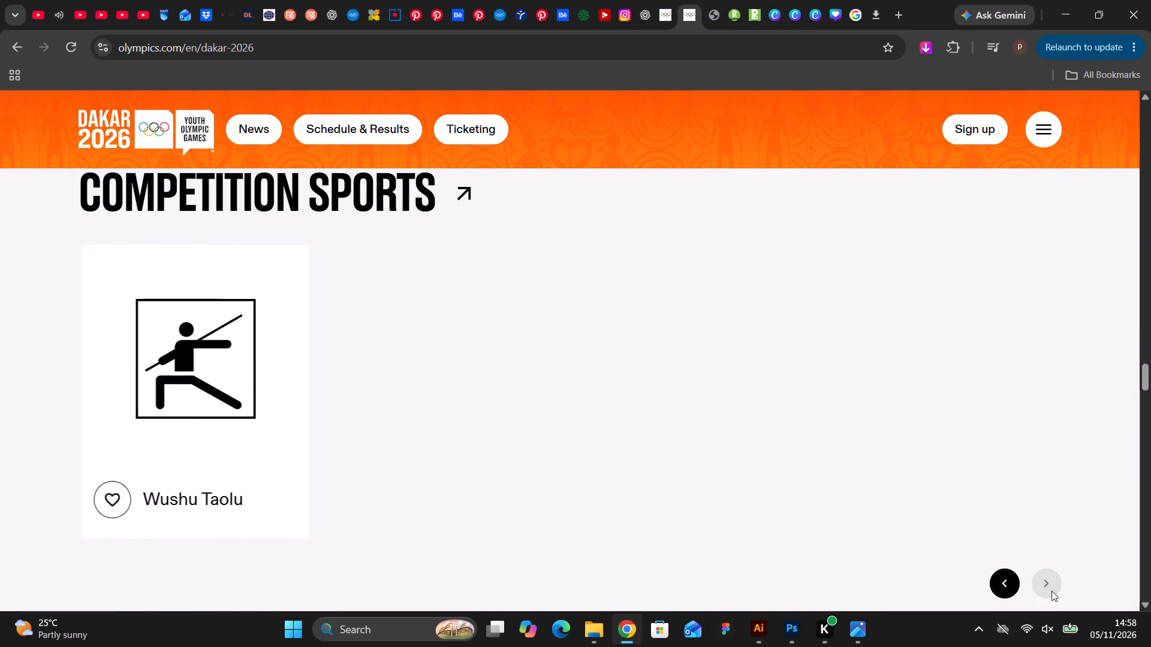
{"action": "left_click", "coordinate": [1007, 584]}
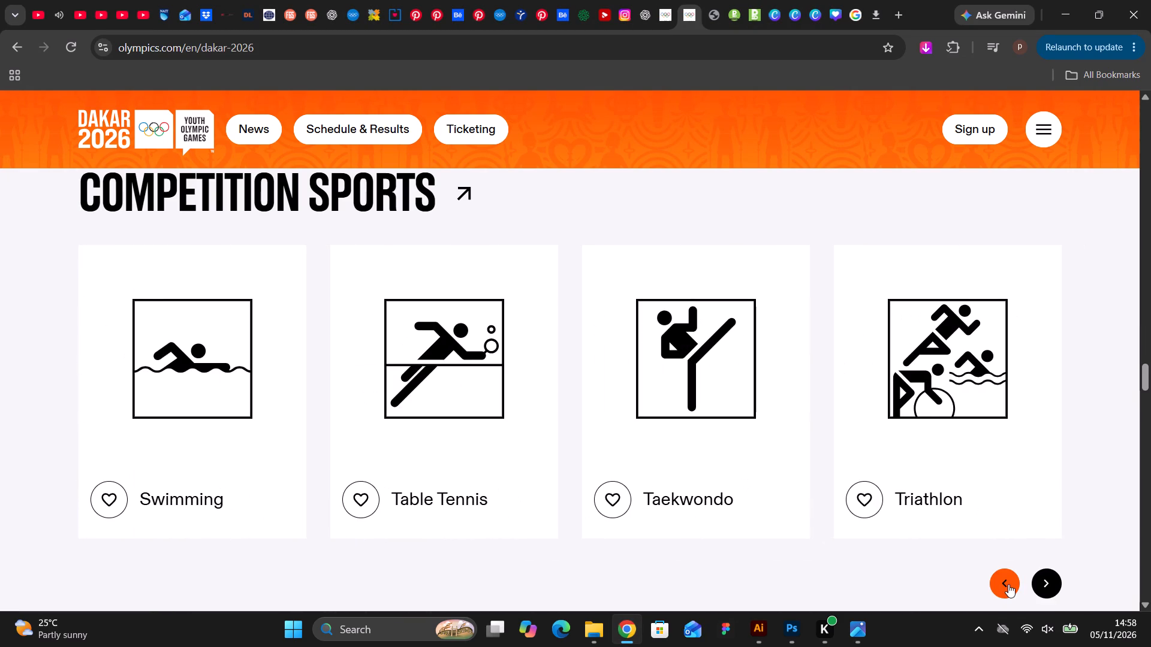
{"action": "left_click", "coordinate": [1008, 584]}
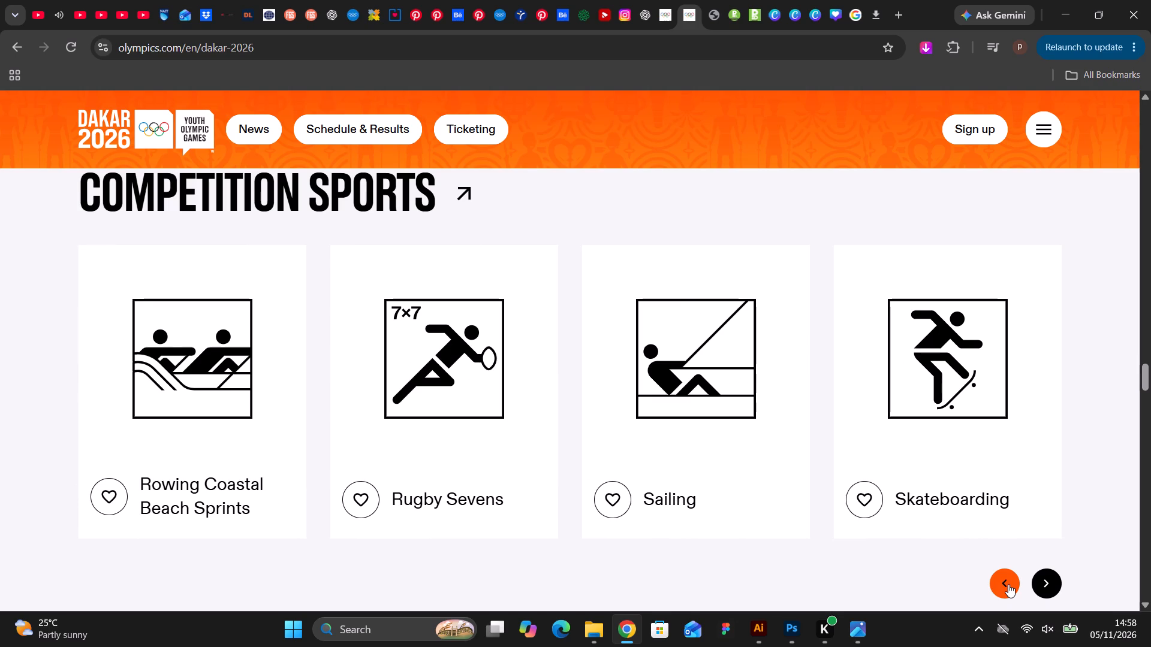
{"action": "left_click", "coordinate": [1008, 584]}
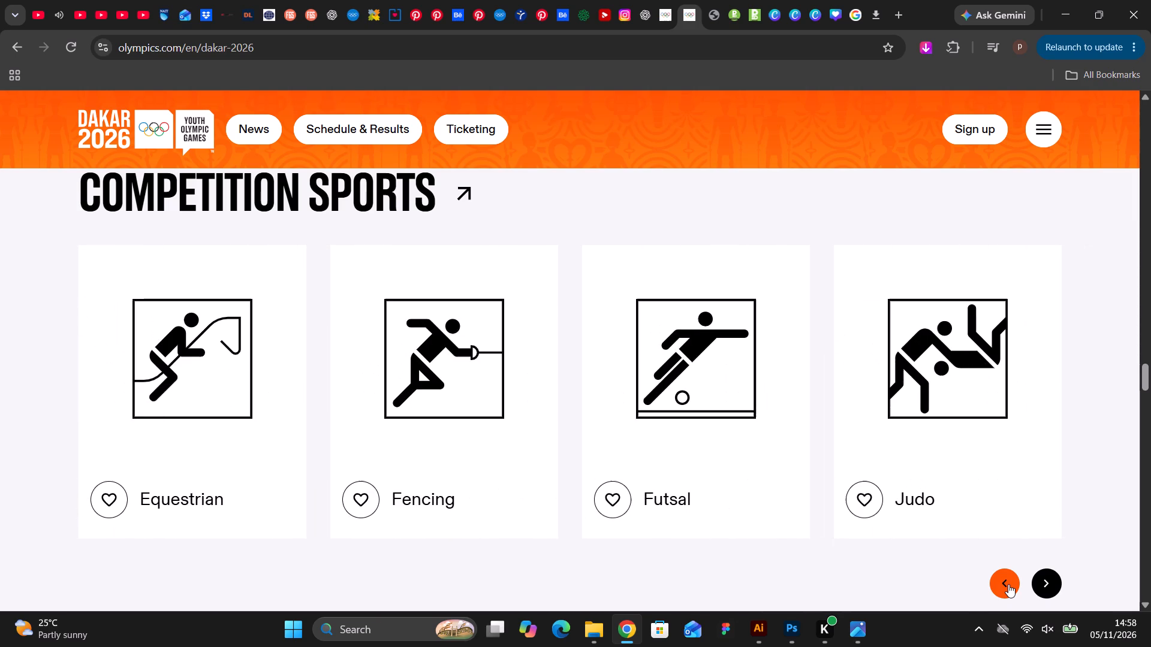
{"action": "left_click", "coordinate": [1008, 584]}
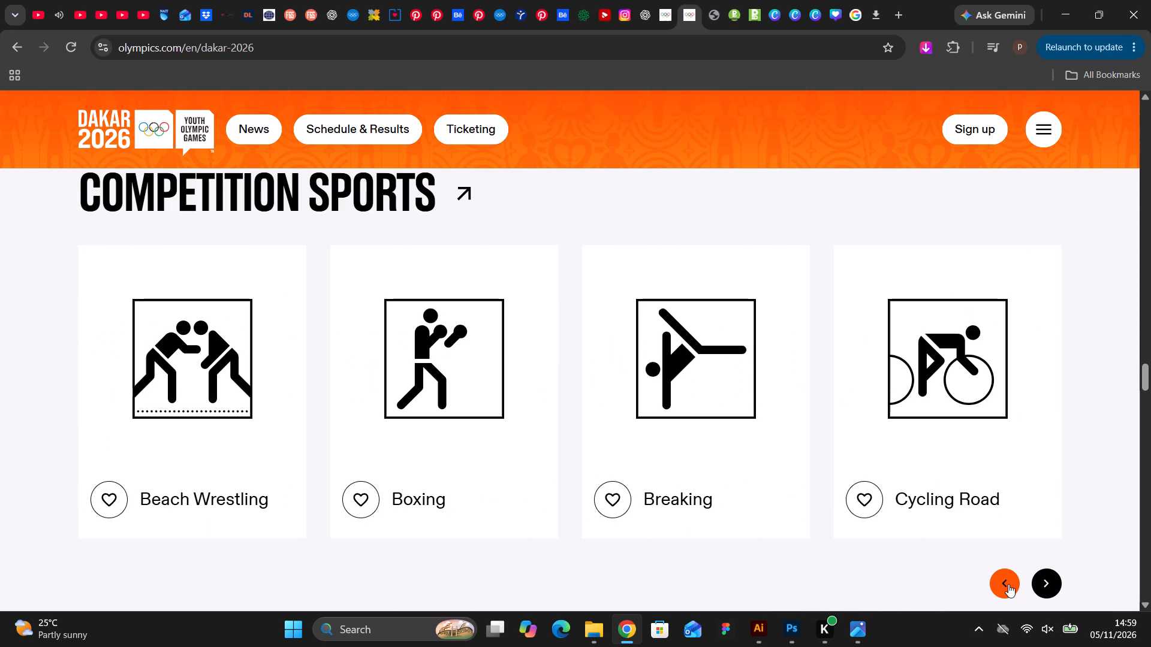
{"action": "left_click", "coordinate": [1008, 584]}
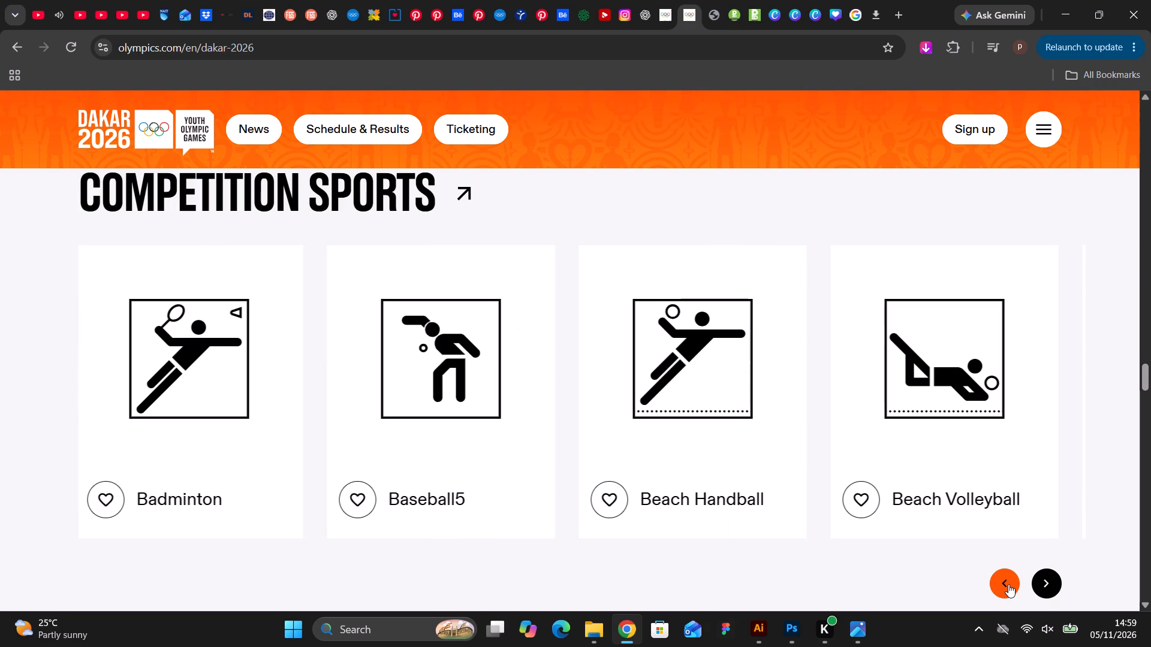
{"action": "left_click", "coordinate": [1008, 584]}
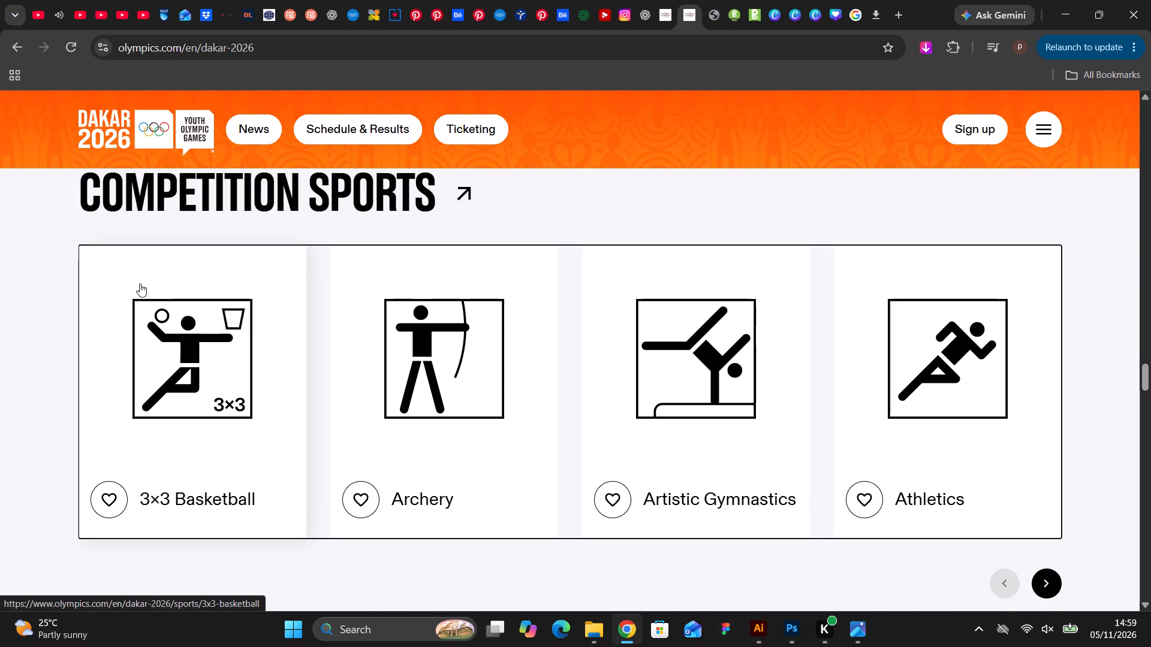
{"action": "key", "text": "shift+super+s"}
{"action": "left_click_drag", "start_coordinate": [128, 290], "coordinate": [264, 428]}
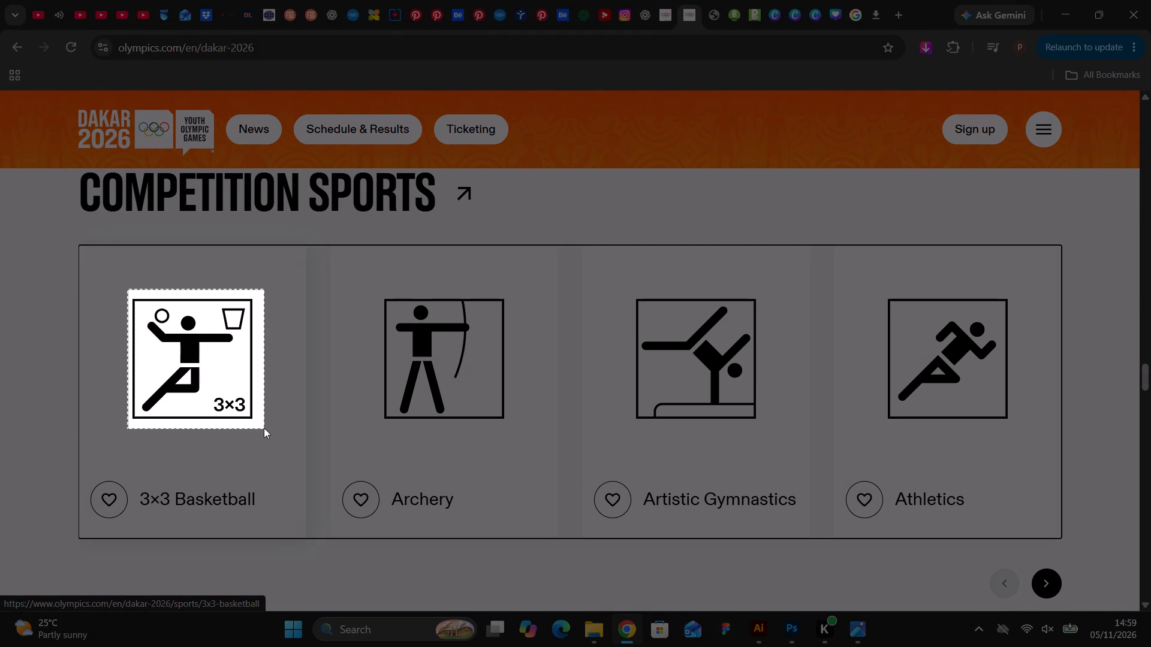
{"action": "left_click_drag", "start_coordinate": [264, 428], "coordinate": [263, 426]}
Switch to Illustrator and recolour the white swimming pictogram black.
{"action": "left_click", "coordinate": [752, 625]}
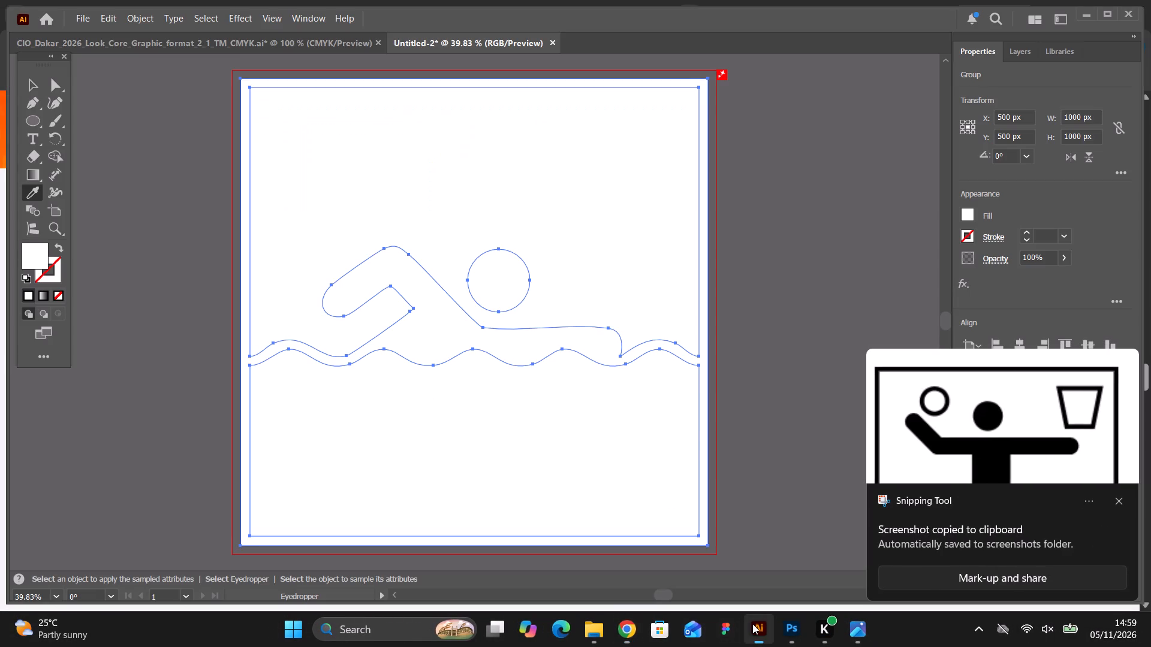
{"action": "left_click", "coordinate": [1125, 500]}
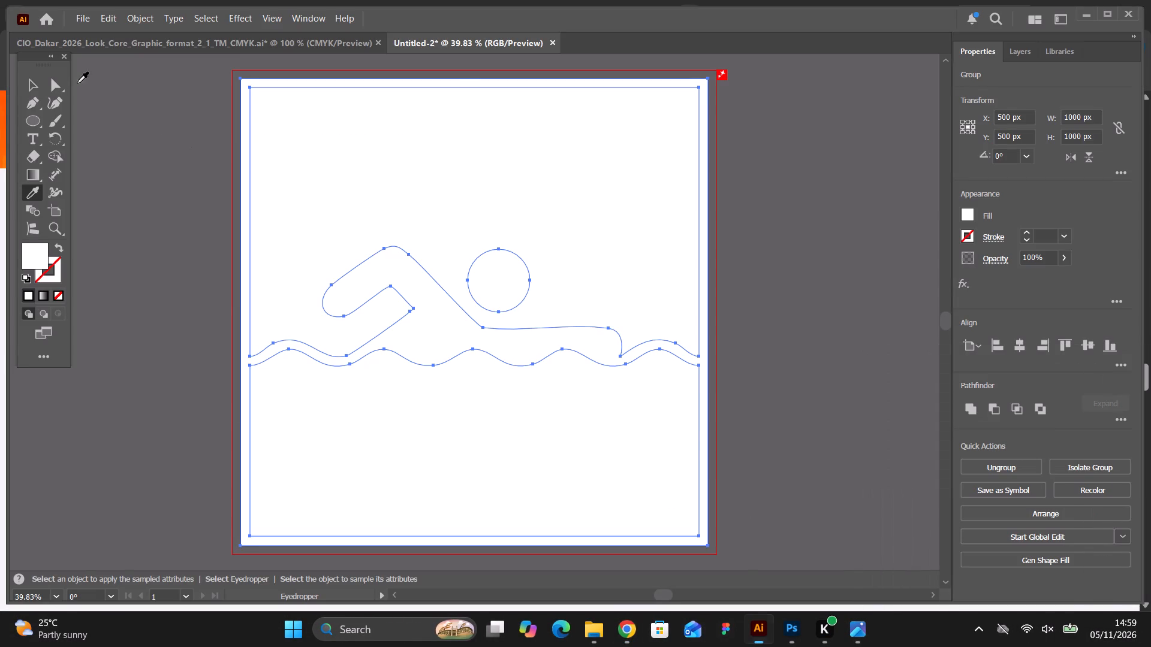
{"action": "left_click", "coordinate": [38, 86]}
{"action": "double_click", "coordinate": [41, 248]}
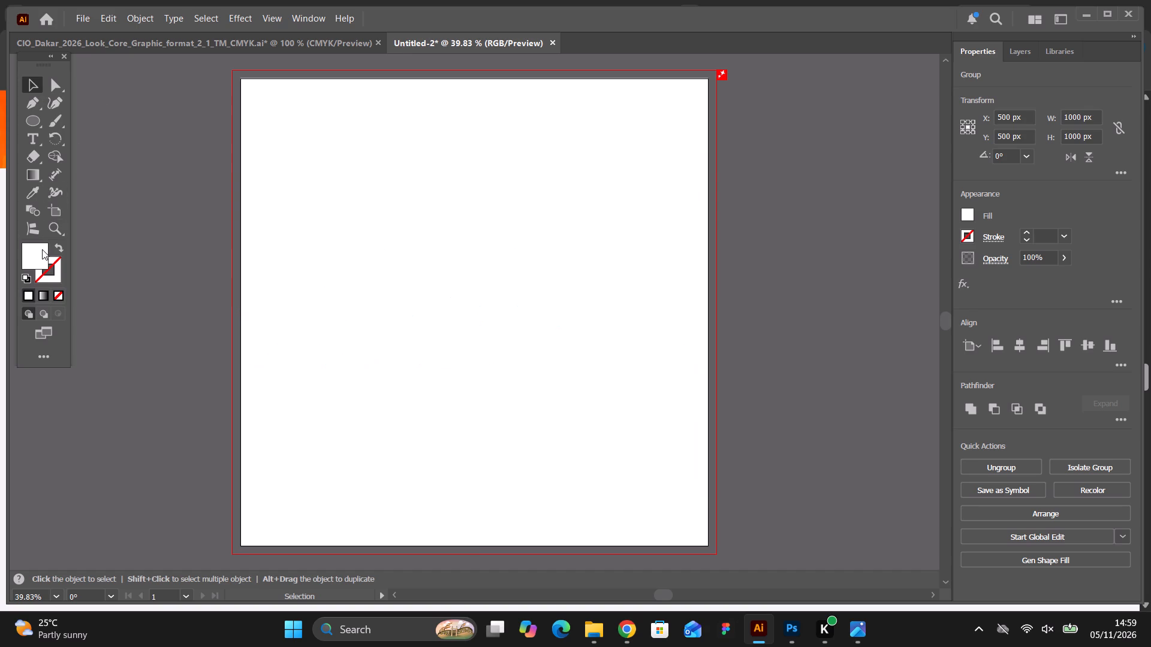
{"action": "left_click", "coordinate": [427, 395]}
{"action": "left_click", "coordinate": [717, 210]}
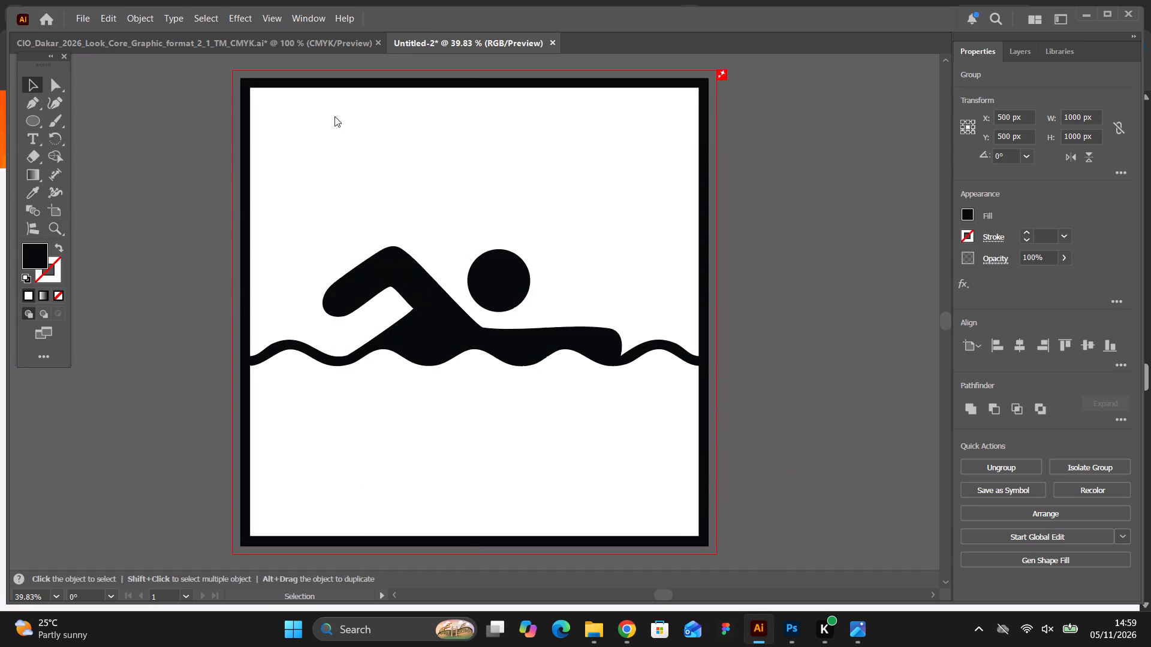
Delete the whole swimming pictogram from the artboard.
{"action": "left_click", "coordinate": [35, 79]}
{"action": "left_click", "coordinate": [204, 128]}
{"action": "left_click_drag", "start_coordinate": [218, 97], "coordinate": [703, 467]}
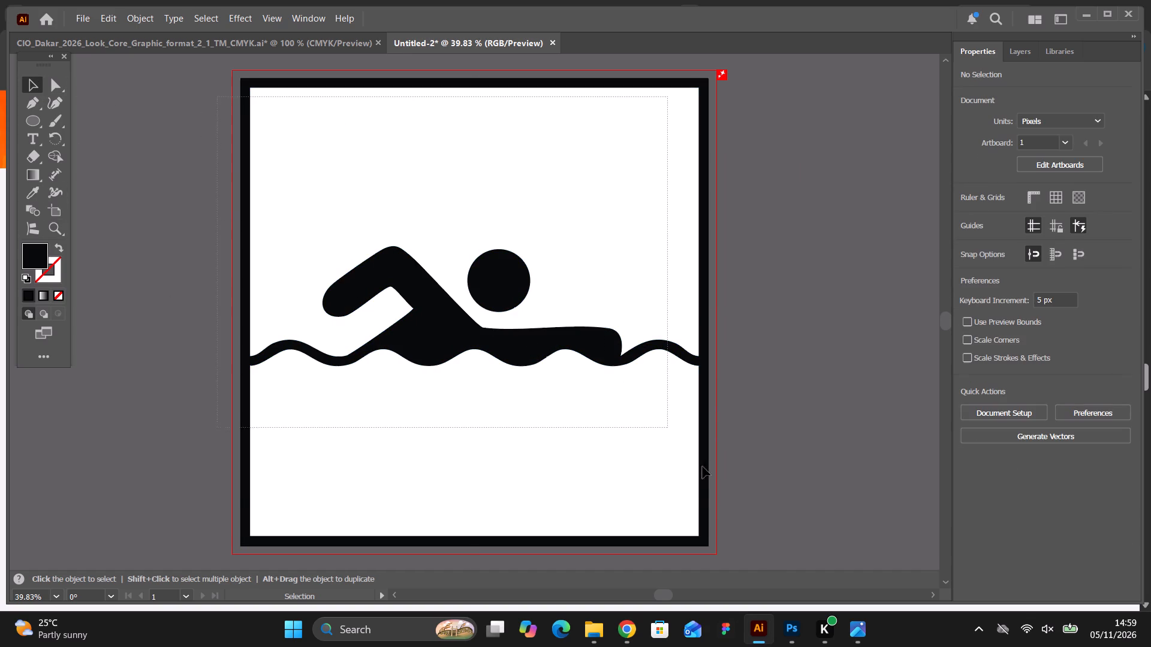
{"action": "left_click_drag", "start_coordinate": [703, 467], "coordinate": [751, 522]}
{"action": "key", "text": "BackSpace"}
{"action": "left_click", "coordinate": [737, 364]}
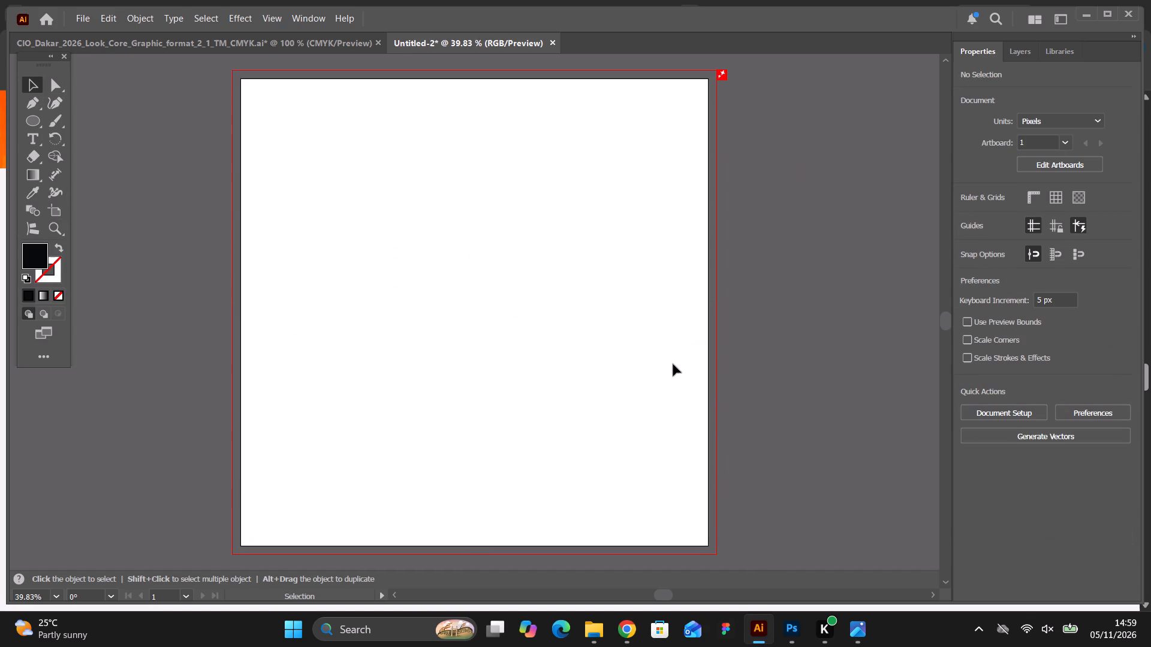
Paste the captured basketball pictogram at the artboard's centre and scale it proportionally to about 583 × 591 px.
{"action": "key", "text": "ctrl+v"}
{"action": "left_click_drag", "start_coordinate": [535, 343], "coordinate": [463, 317]}
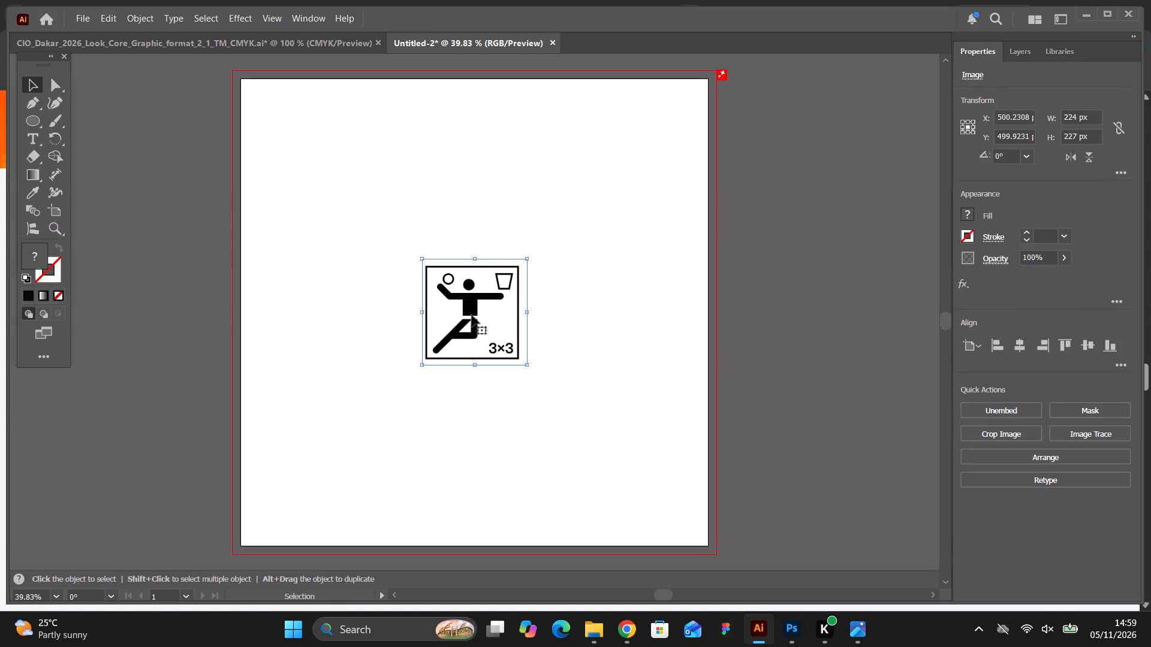
{"action": "left_click", "coordinate": [472, 315]}
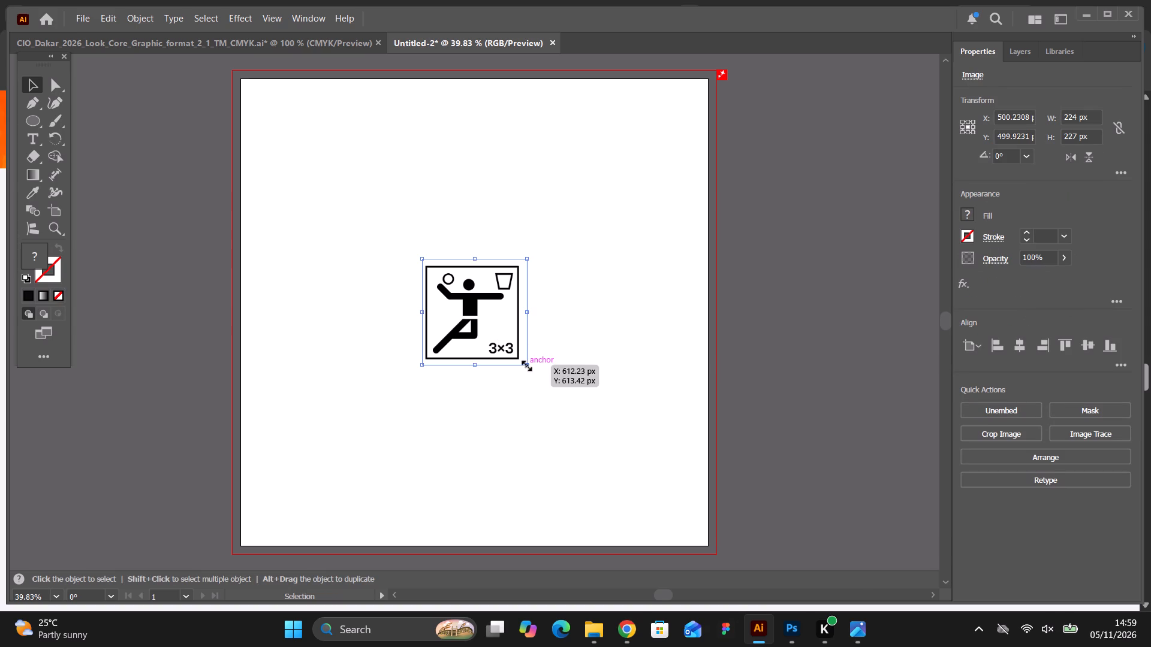
{"action": "left_click_drag", "start_coordinate": [525, 364], "coordinate": [611, 484]}
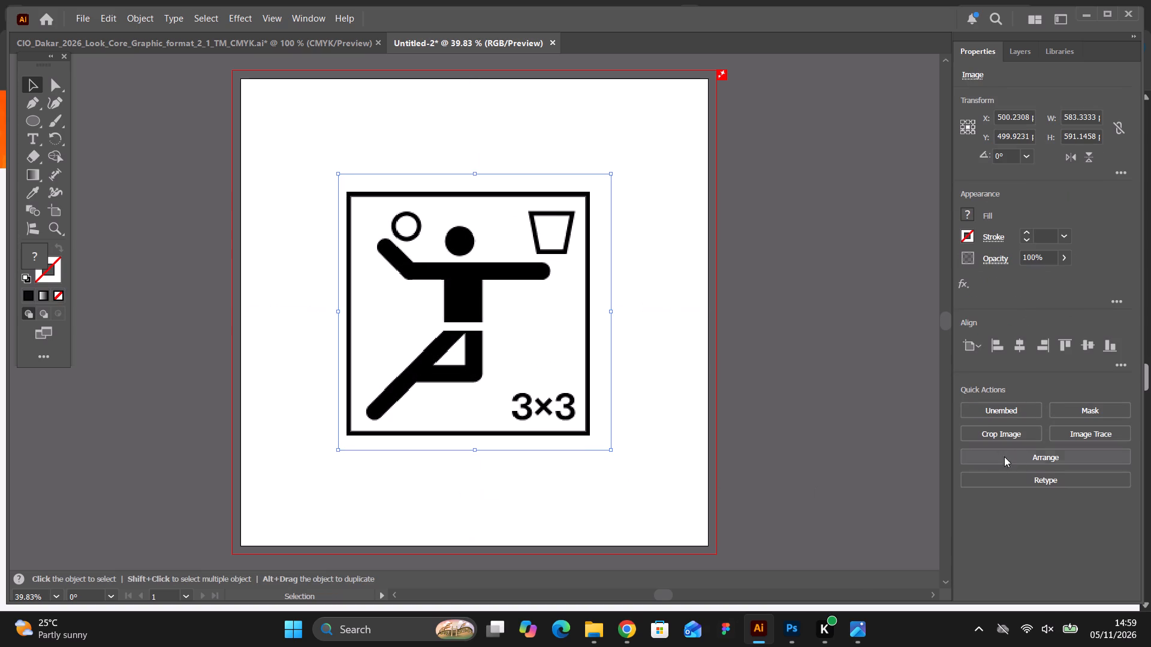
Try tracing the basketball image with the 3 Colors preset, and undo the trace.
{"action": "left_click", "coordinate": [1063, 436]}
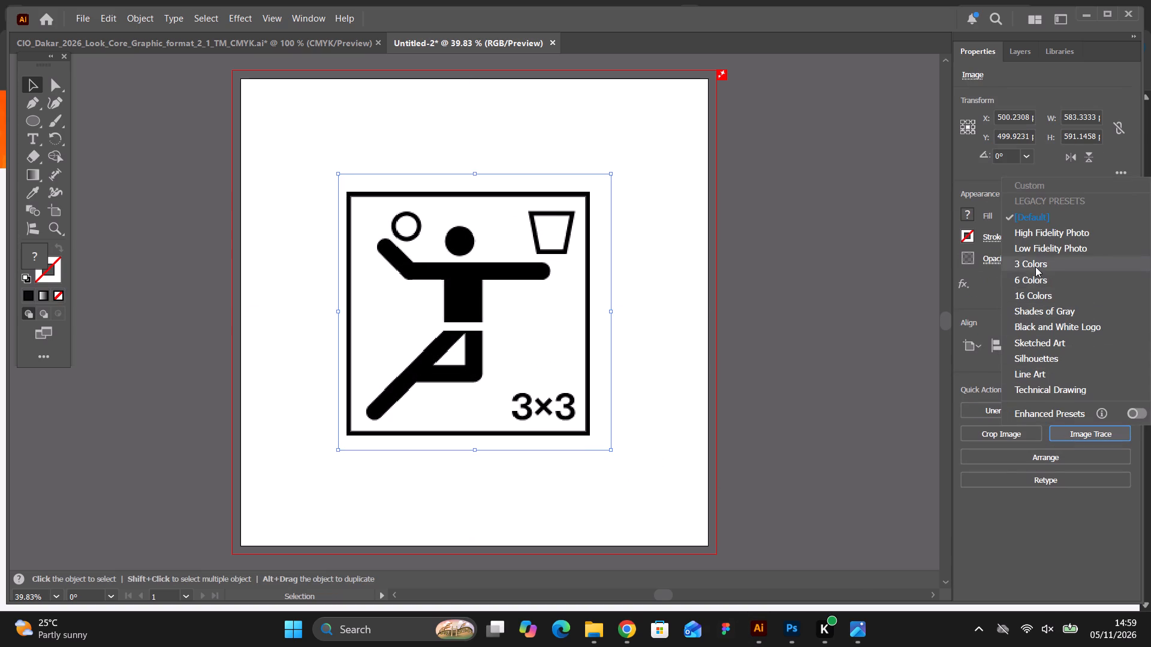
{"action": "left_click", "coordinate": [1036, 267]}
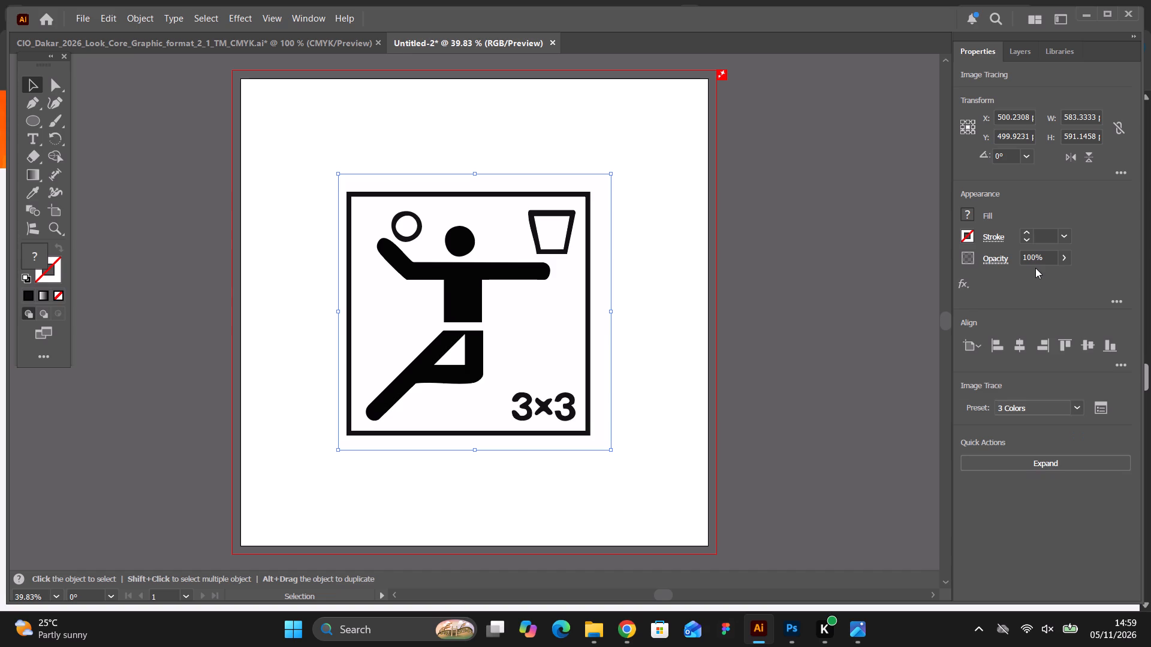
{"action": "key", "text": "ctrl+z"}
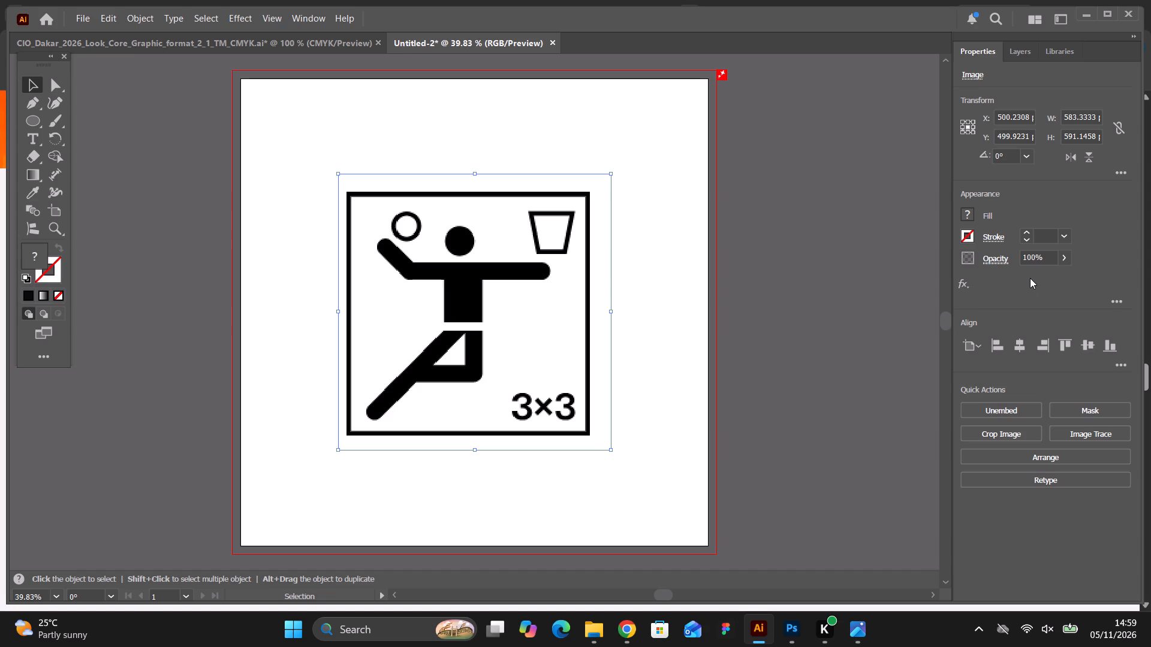
Image-trace the basketball pictogram with the Black and White Logo preset.
{"action": "left_click", "coordinate": [1076, 435]}
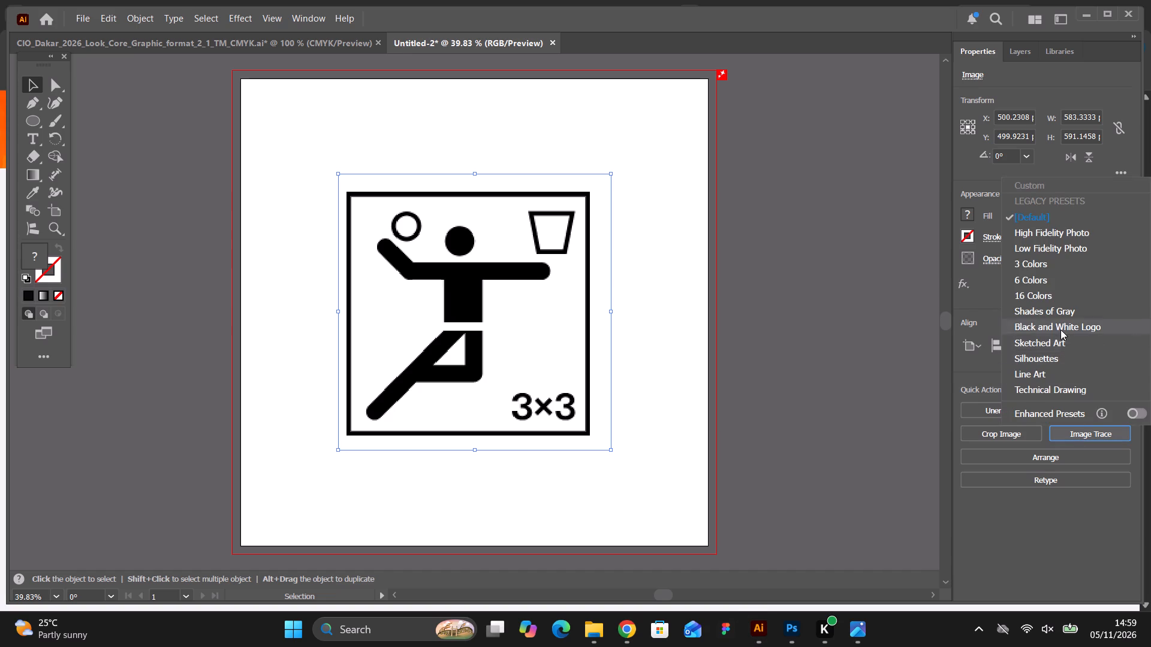
{"action": "left_click", "coordinate": [1060, 329]}
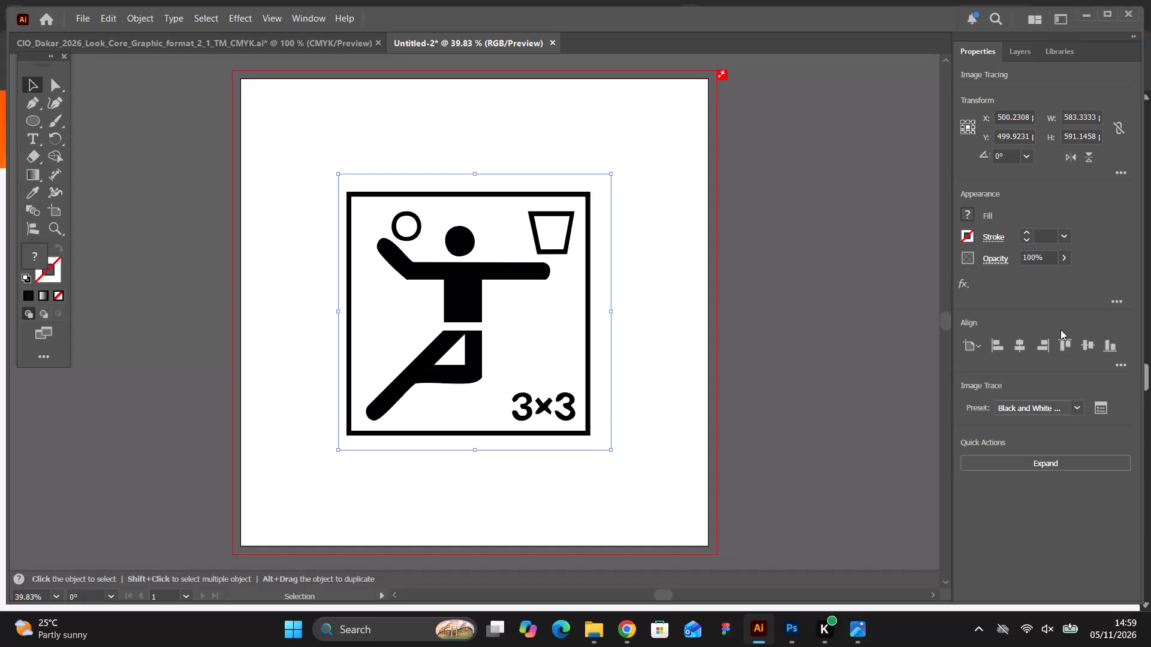
Adjust the Image Trace settings of the basketball pictogram to Corners 0% and Noise 58 px.
{"action": "left_click", "coordinate": [1099, 406]}
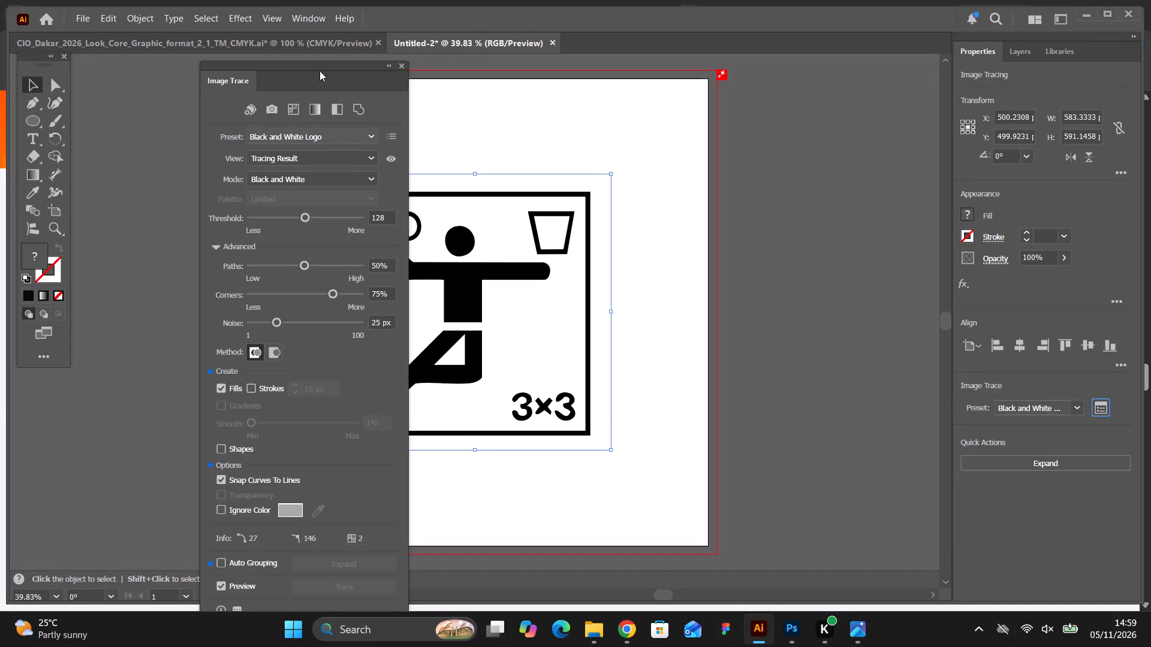
{"action": "left_click_drag", "start_coordinate": [320, 69], "coordinate": [231, 71]}
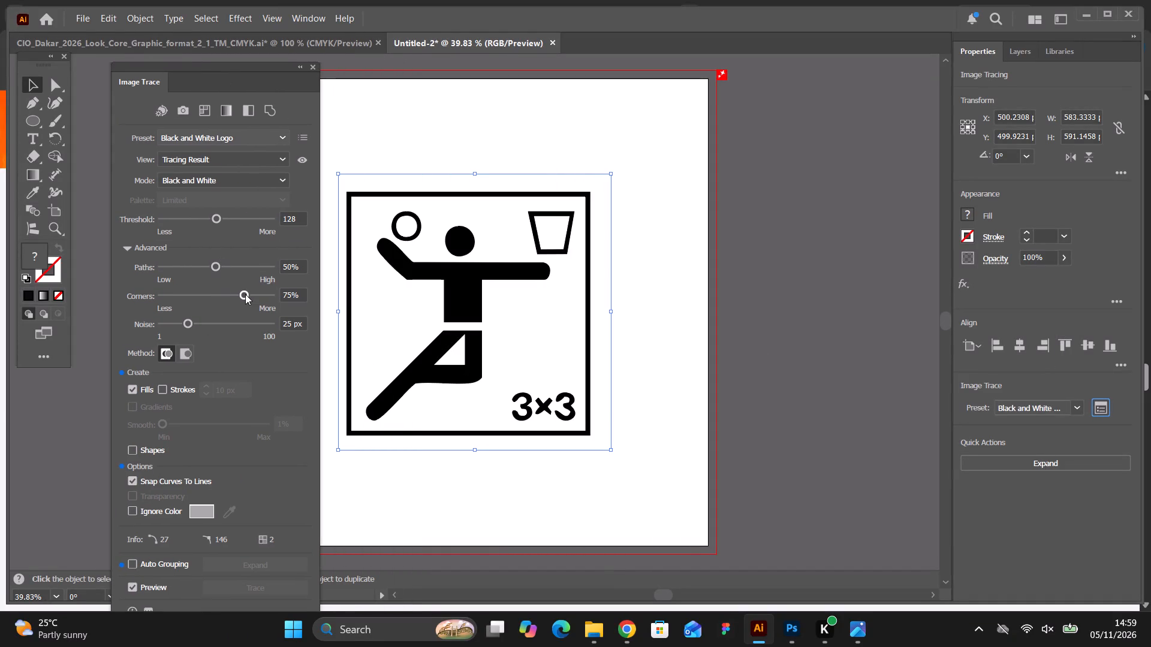
{"action": "left_click_drag", "start_coordinate": [245, 294], "coordinate": [203, 295]}
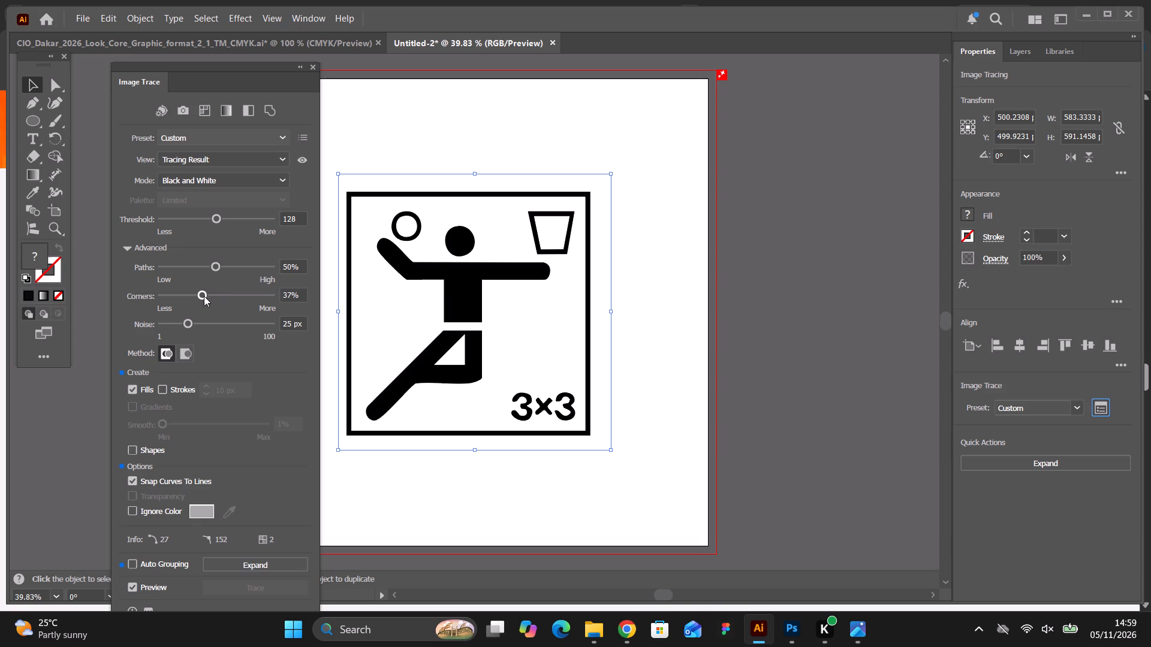
{"action": "left_click_drag", "start_coordinate": [195, 294], "coordinate": [150, 300]}
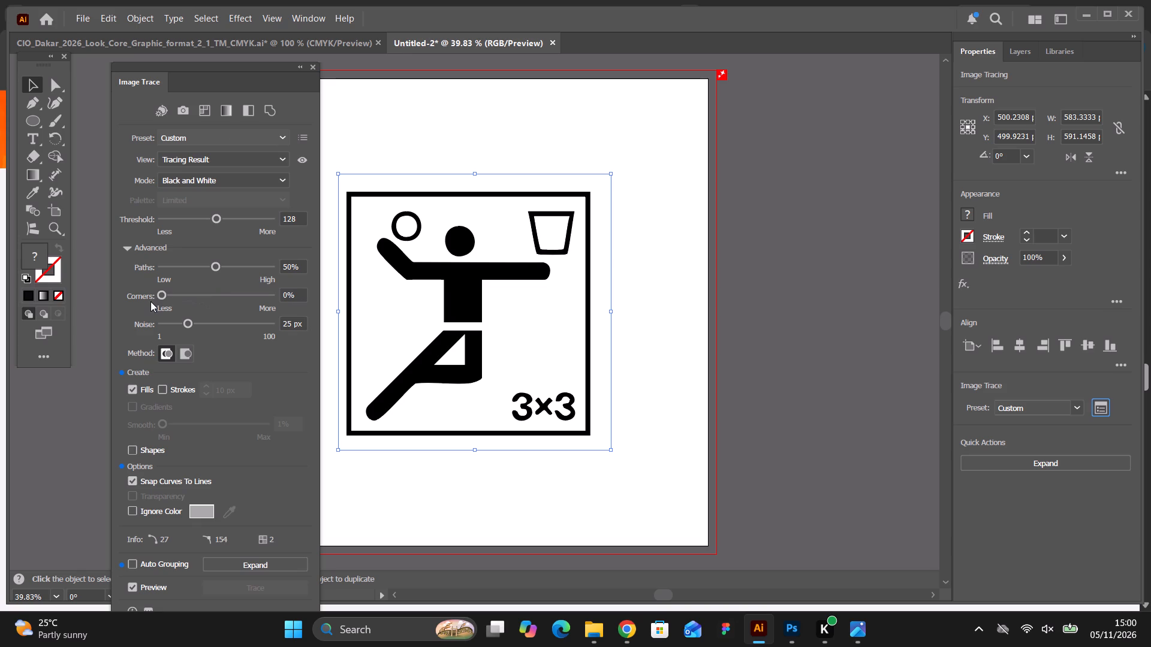
{"action": "left_click_drag", "start_coordinate": [188, 320], "coordinate": [213, 325]}
{"action": "left_click_drag", "start_coordinate": [213, 325], "coordinate": [250, 325]}
{"action": "left_click_drag", "start_coordinate": [250, 325], "coordinate": [224, 325]}
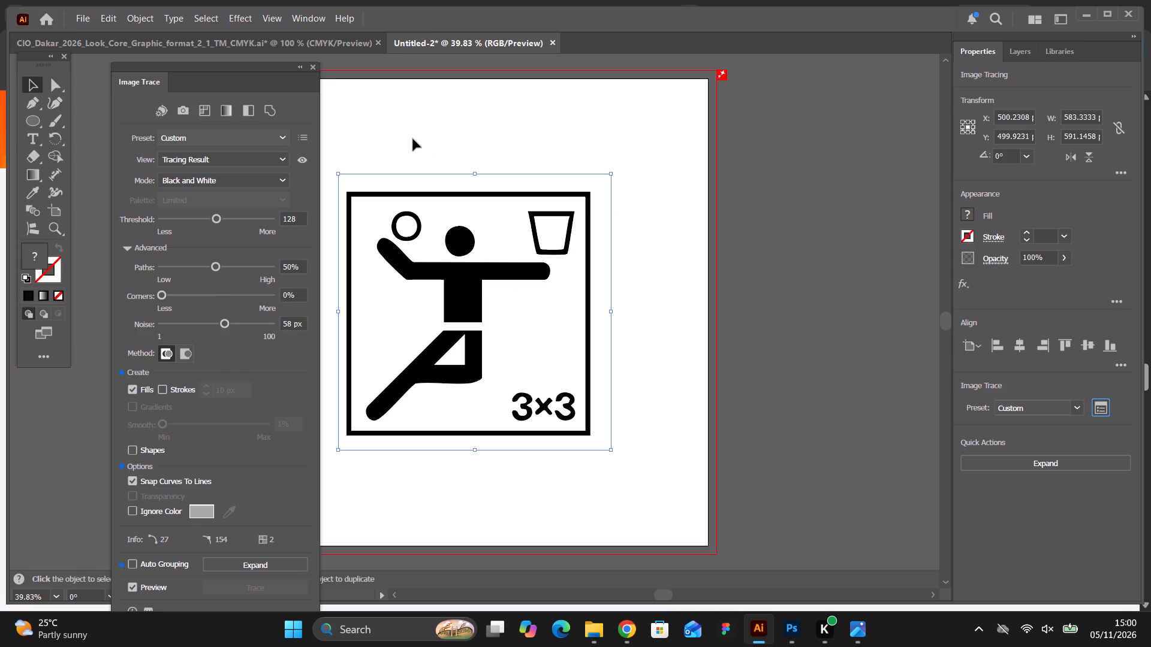
{"action": "left_click", "coordinate": [423, 134]}
{"action": "left_click", "coordinate": [314, 64]}
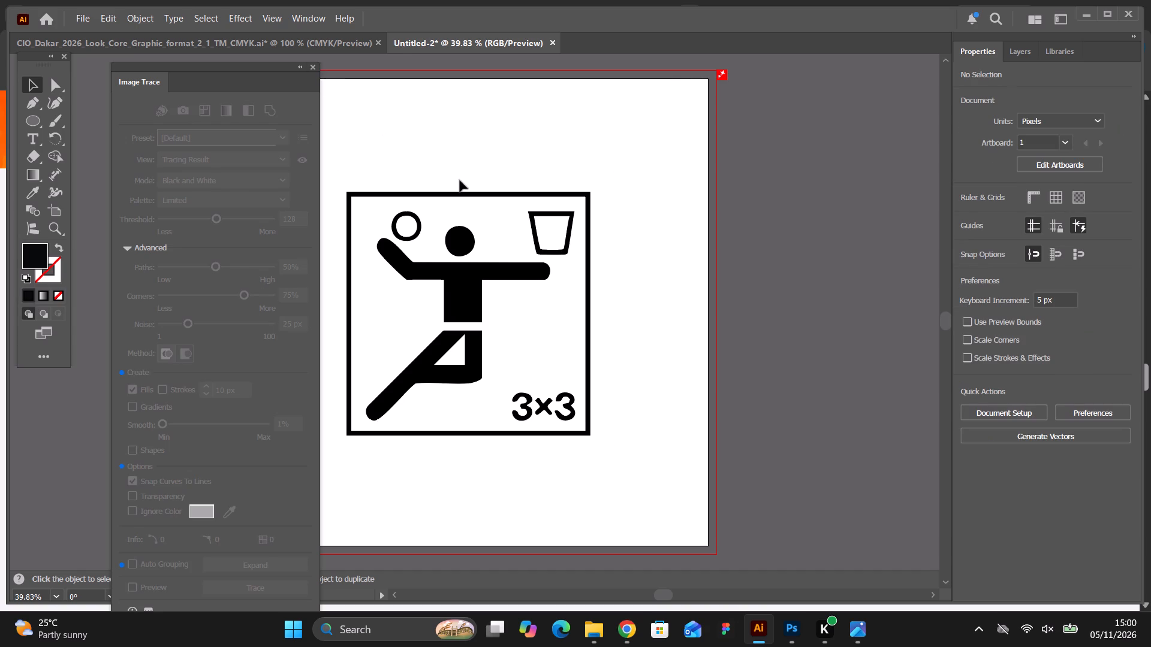
Expand the traced basketball pictogram into vector paths and ungroup it into separate shapes.
{"action": "left_click", "coordinate": [666, 333]}
{"action": "left_click", "coordinate": [568, 397]}
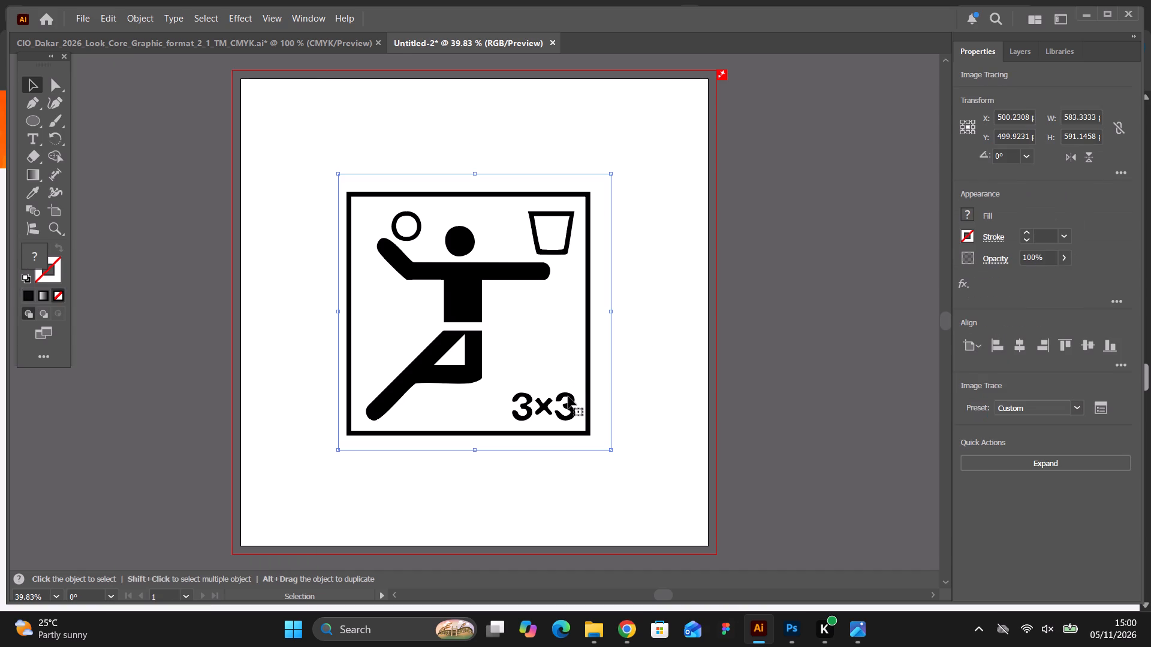
{"action": "left_click", "coordinate": [1047, 459]}
{"action": "left_click", "coordinate": [784, 323]}
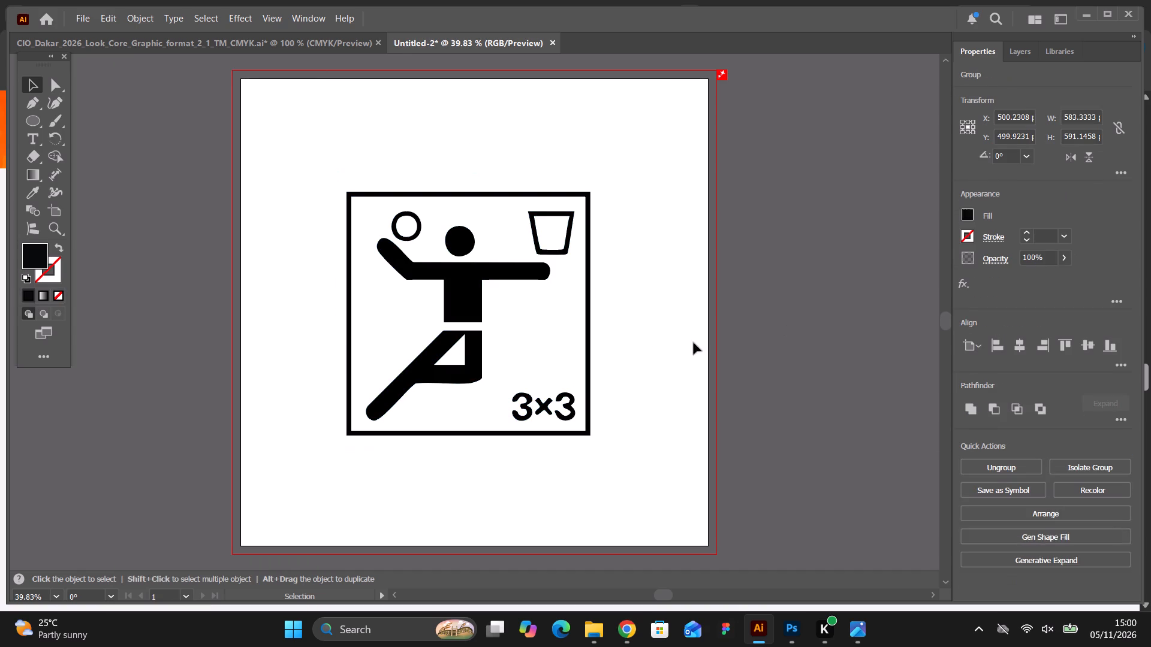
{"action": "left_click", "coordinate": [550, 404]}
{"action": "right_click", "coordinate": [550, 404]}
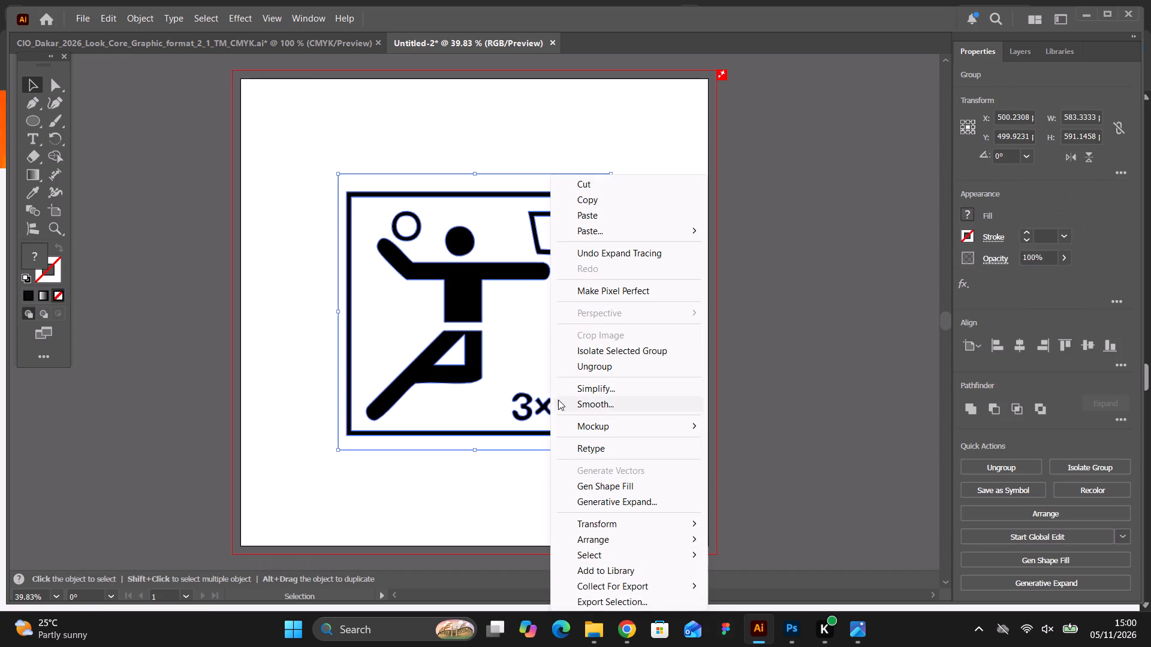
{"action": "left_click", "coordinate": [592, 365]}
{"action": "left_click", "coordinate": [686, 392]}
Delete the "3×3" lettering shapes from inside the pictogram's frame.
{"action": "left_click", "coordinate": [546, 403]}
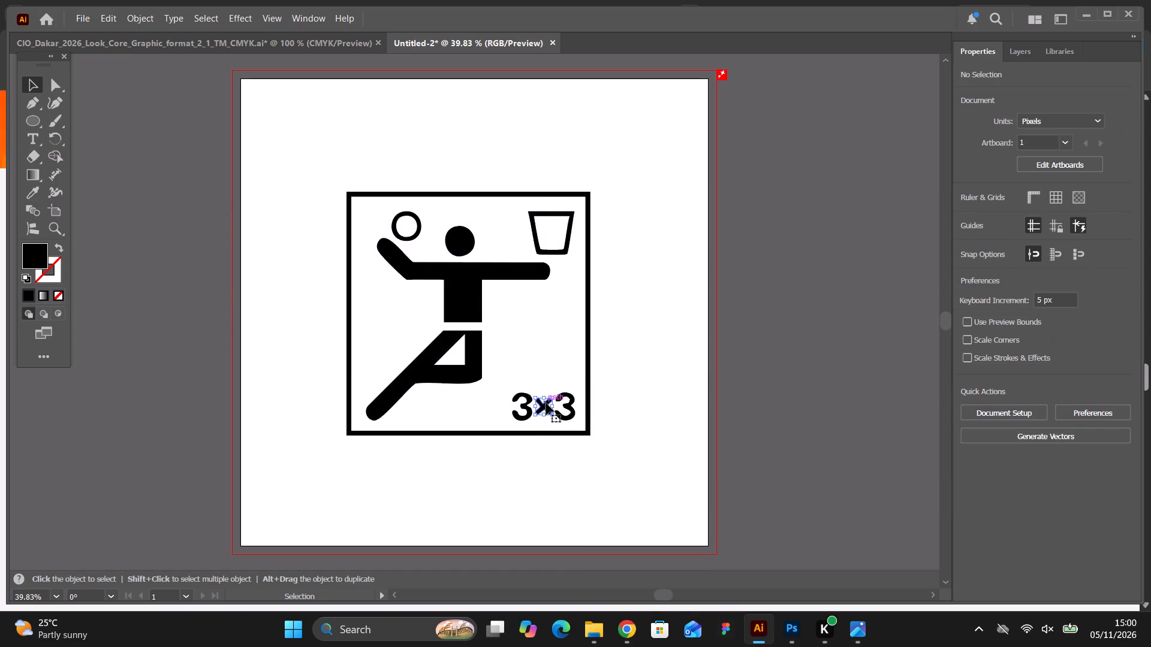
{"action": "key", "text": "BackSpace"}
{"action": "left_click", "coordinate": [570, 418]}
{"action": "key", "text": "BackSpace"}
{"action": "left_click", "coordinate": [529, 411]}
{"action": "key", "text": "BackSpace"}
Release the white compound path filling the frame and delete the leftover white shapes where the lettering was.
{"action": "left_click", "coordinate": [550, 383]}
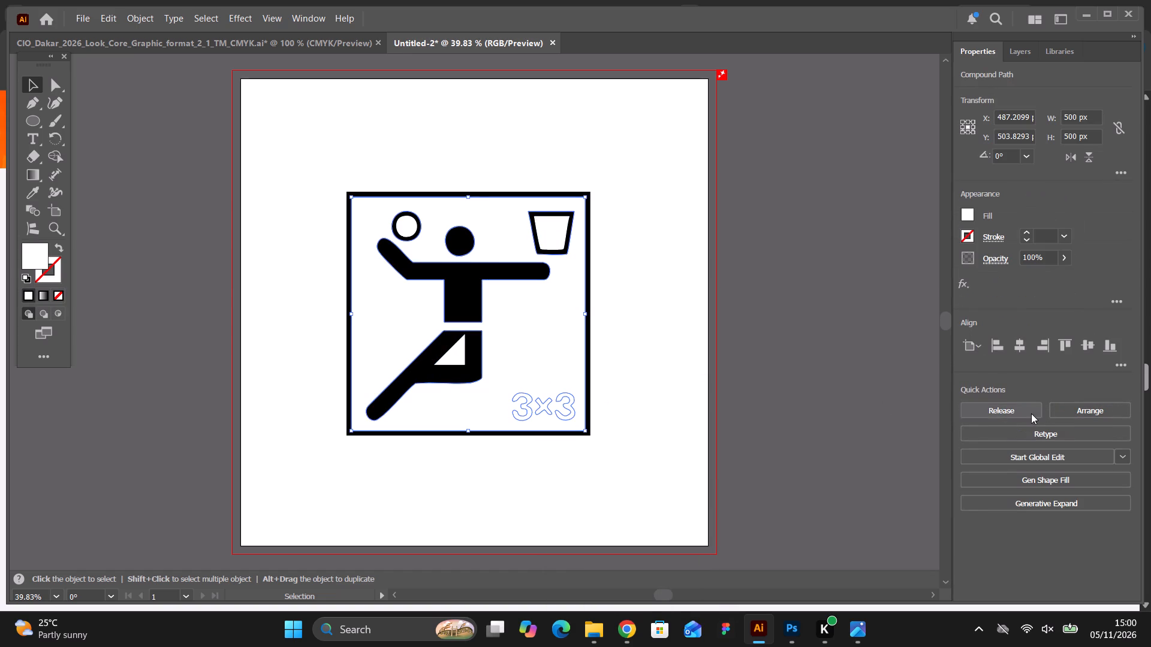
{"action": "left_click", "coordinate": [1031, 414]}
{"action": "left_click", "coordinate": [812, 387]}
{"action": "left_click", "coordinate": [568, 389]}
{"action": "key", "text": "BackSpace"}
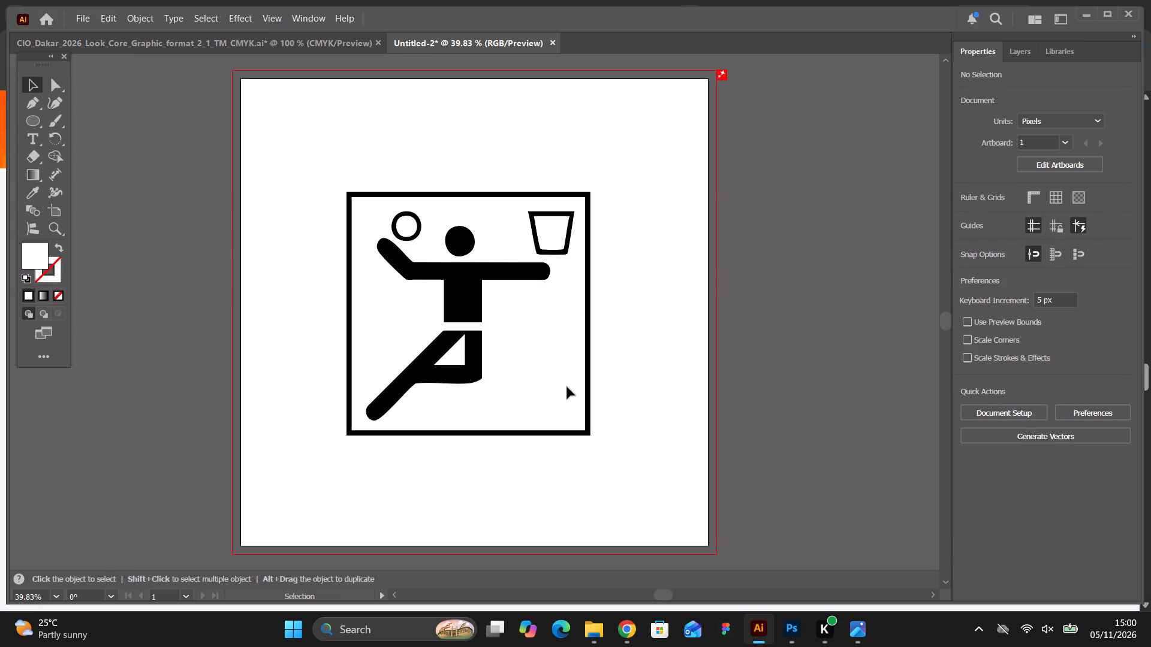
{"action": "left_click", "coordinate": [552, 365]}
{"action": "left_click_drag", "start_coordinate": [551, 380], "coordinate": [550, 387]}
{"action": "left_click_drag", "start_coordinate": [507, 394], "coordinate": [564, 416]}
{"action": "key", "text": "BackSpace"}
Delete the outer white background shape surrounding the black frame, leaving the frame in place.
{"action": "left_click", "coordinate": [612, 415]}
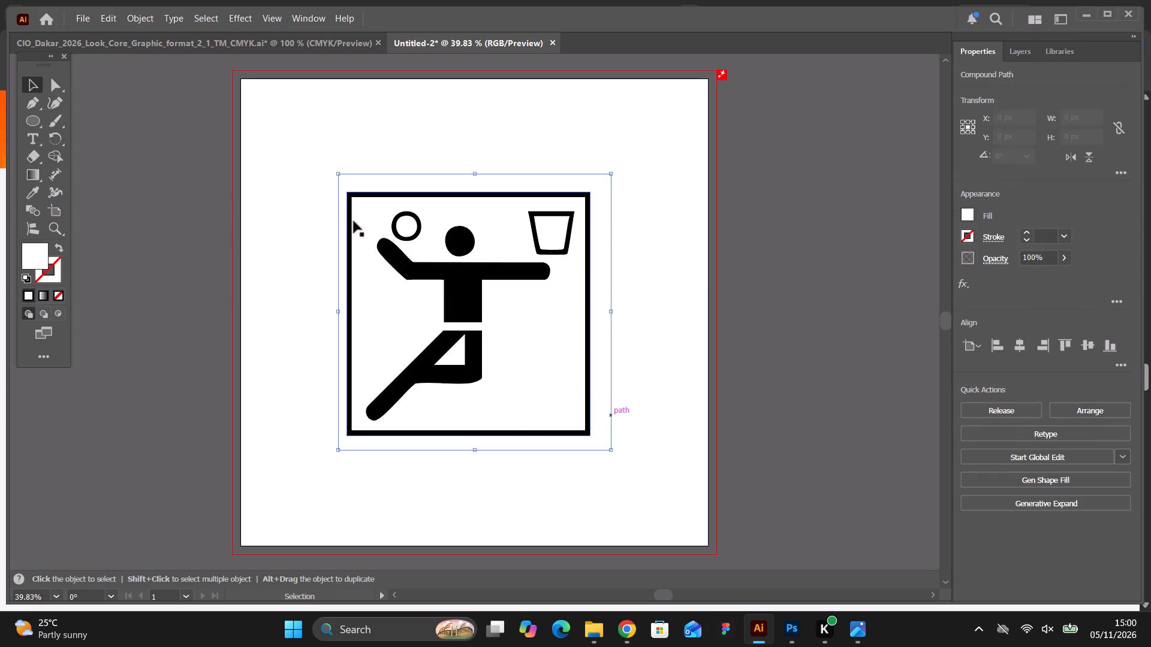
{"action": "left_click_drag", "start_coordinate": [375, 195], "coordinate": [706, 221]}
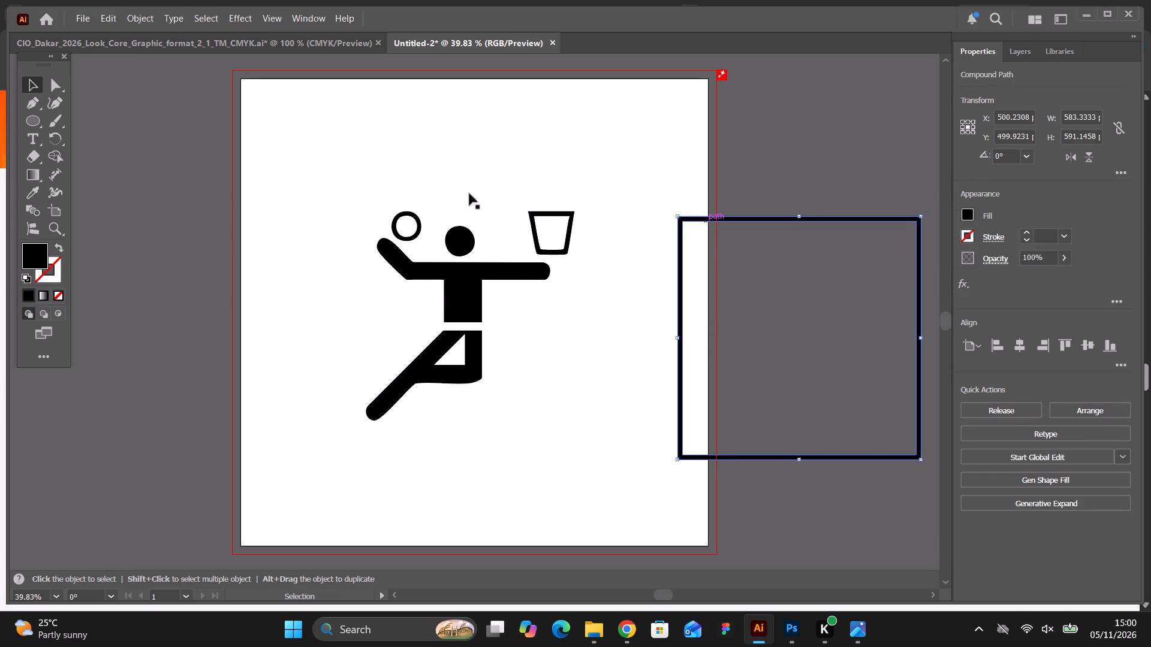
{"action": "key", "text": "ctrl+z"}
{"action": "left_click", "coordinate": [390, 131]}
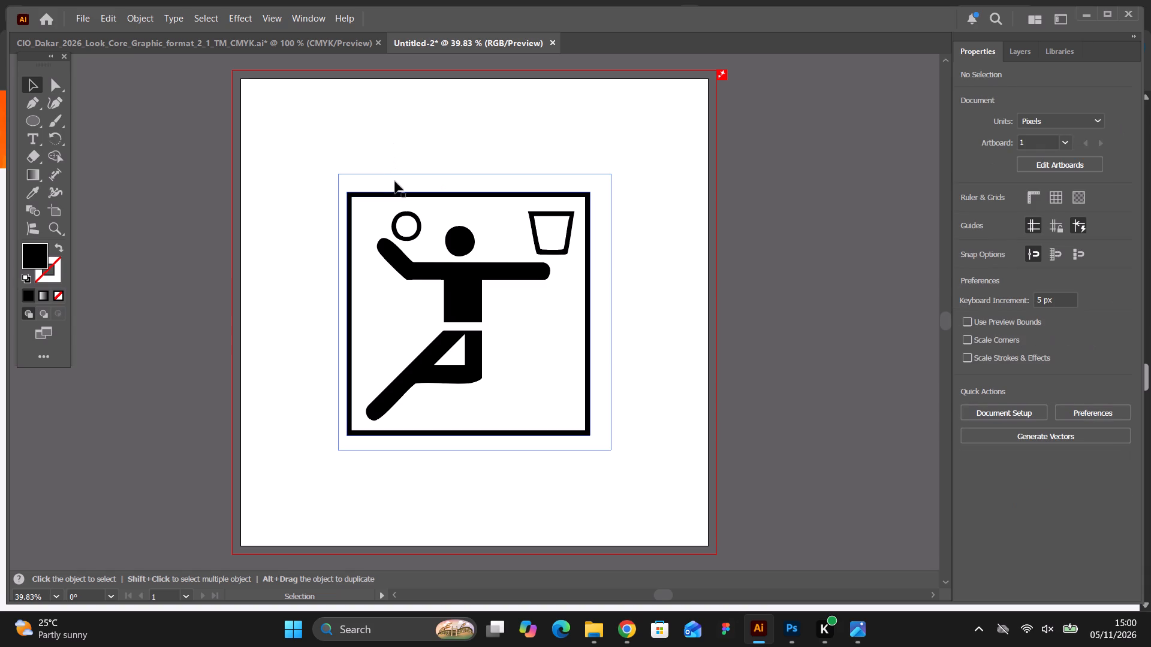
{"action": "left_click", "coordinate": [394, 179]}
{"action": "key", "text": "BackSpace"}
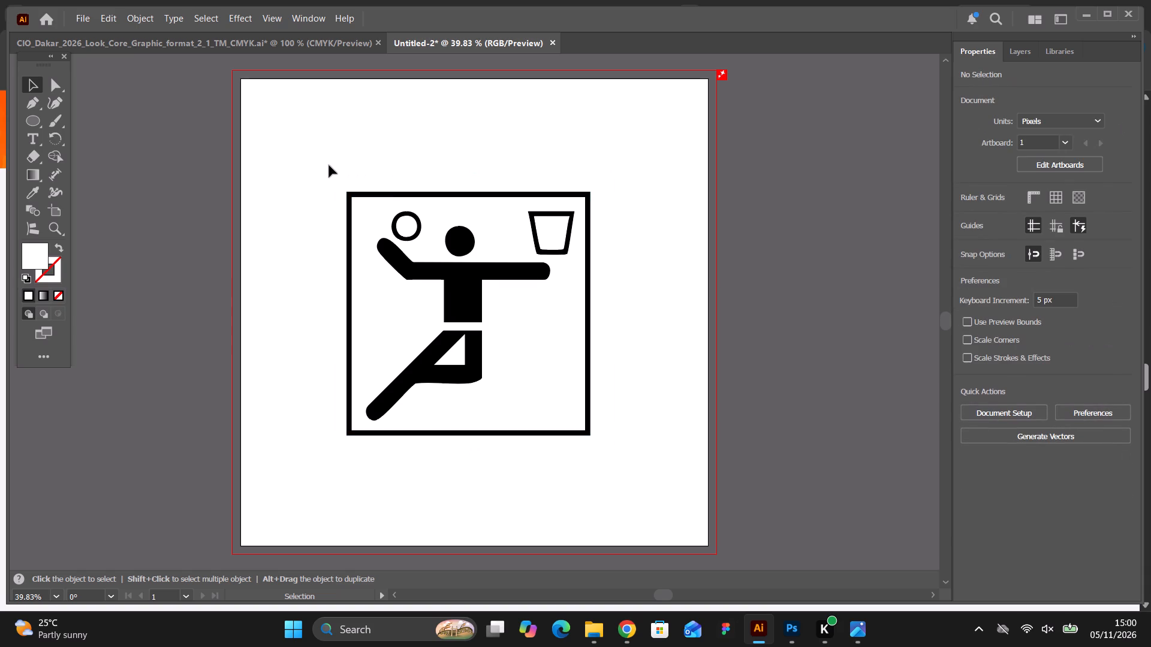
Move the whole pictogram to the artboard's upper-left corner and stretch it to about 909 × 1000 px.
{"action": "left_click_drag", "start_coordinate": [336, 177], "coordinate": [620, 457]}
{"action": "left_click_drag", "start_coordinate": [492, 266], "coordinate": [391, 184]}
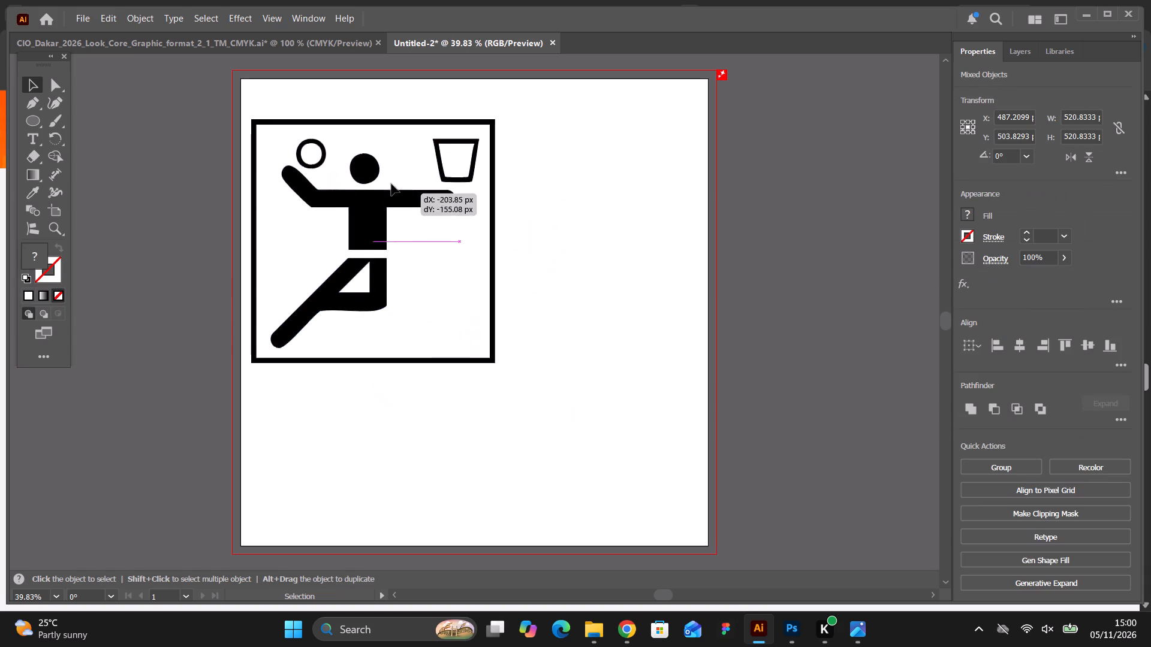
{"action": "left_click_drag", "start_coordinate": [391, 184], "coordinate": [385, 153]}
{"action": "left_click_drag", "start_coordinate": [483, 320], "coordinate": [629, 506]}
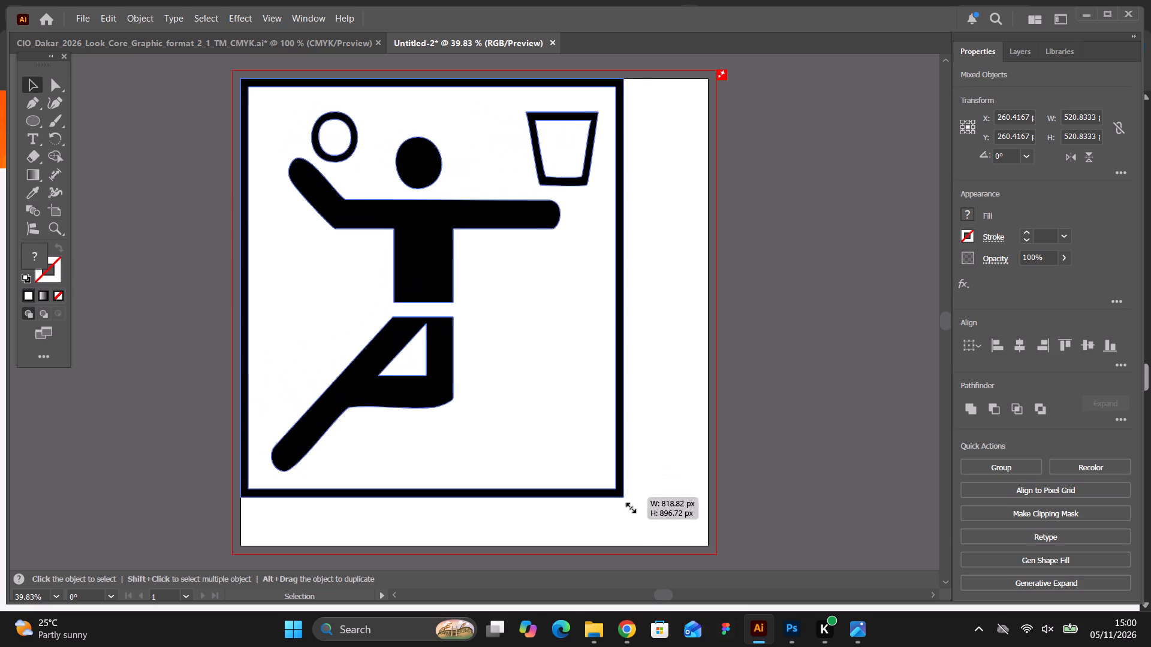
{"action": "left_click_drag", "start_coordinate": [629, 506], "coordinate": [666, 545]}
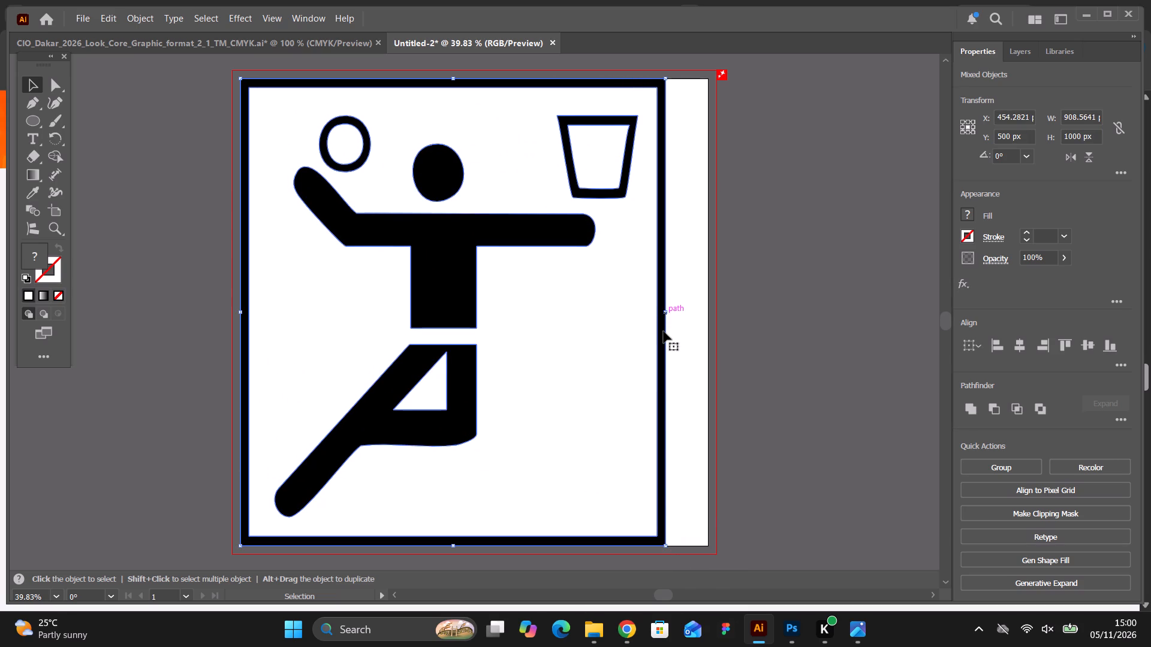
Shift the enlarged pictogram horizontally to about the middle of the artboard, keeping its vertical position.
{"action": "left_click_drag", "start_coordinate": [664, 332], "coordinate": [683, 335]}
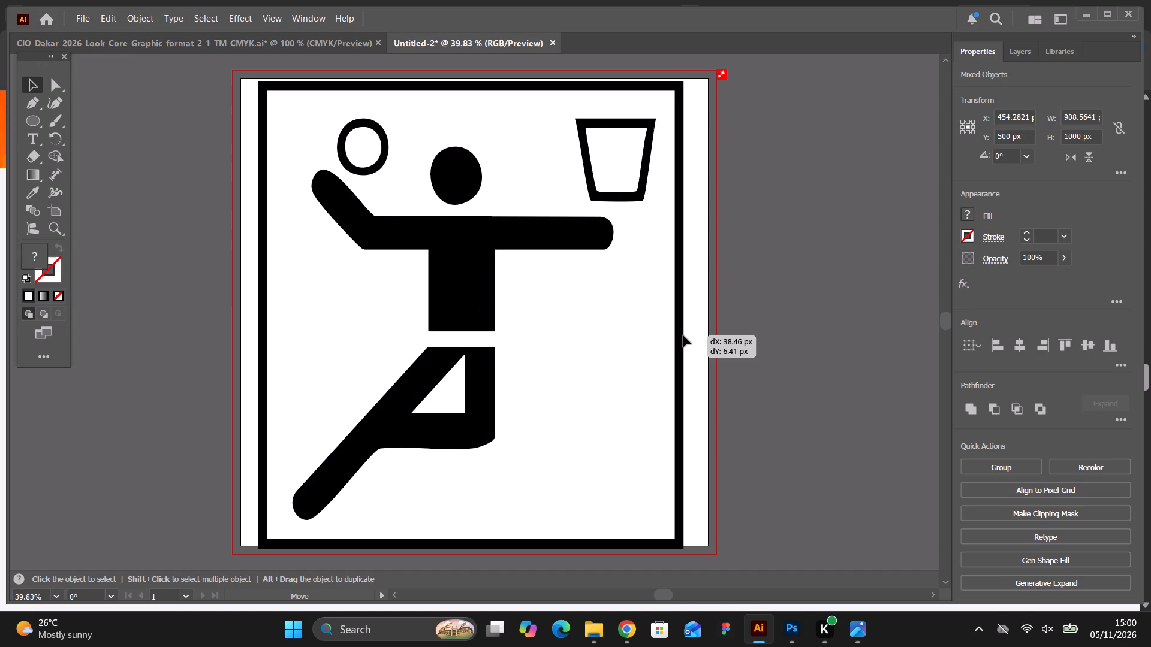
{"action": "left_click_drag", "start_coordinate": [683, 335], "coordinate": [680, 334]}
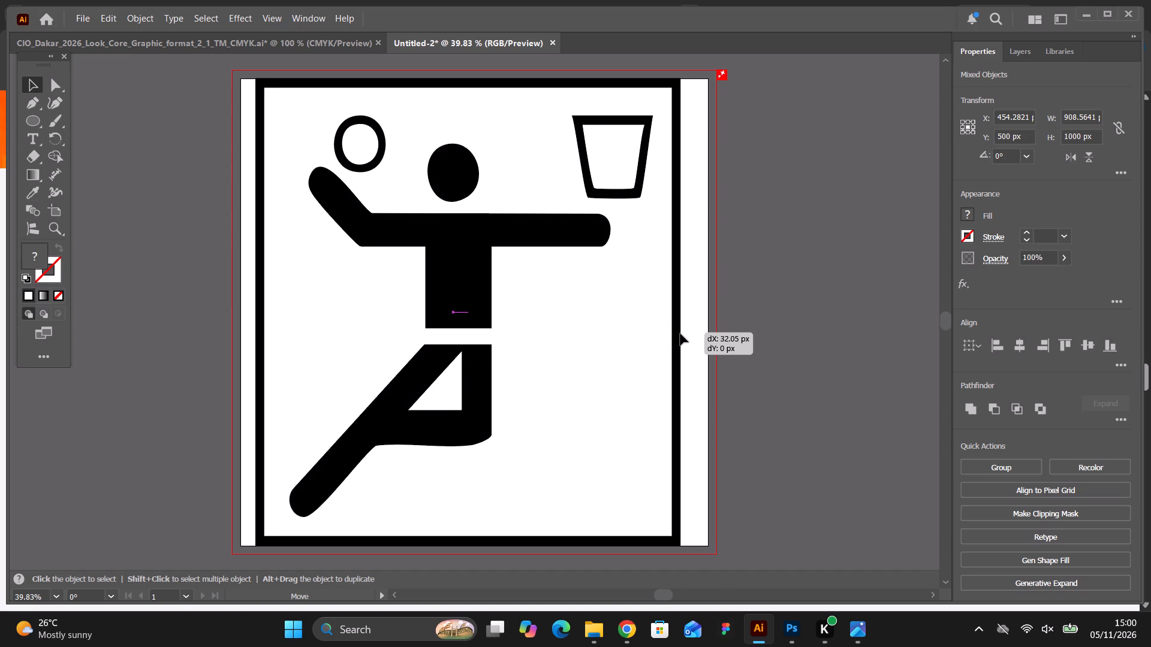
{"action": "left_click_drag", "start_coordinate": [680, 334], "coordinate": [683, 334]}
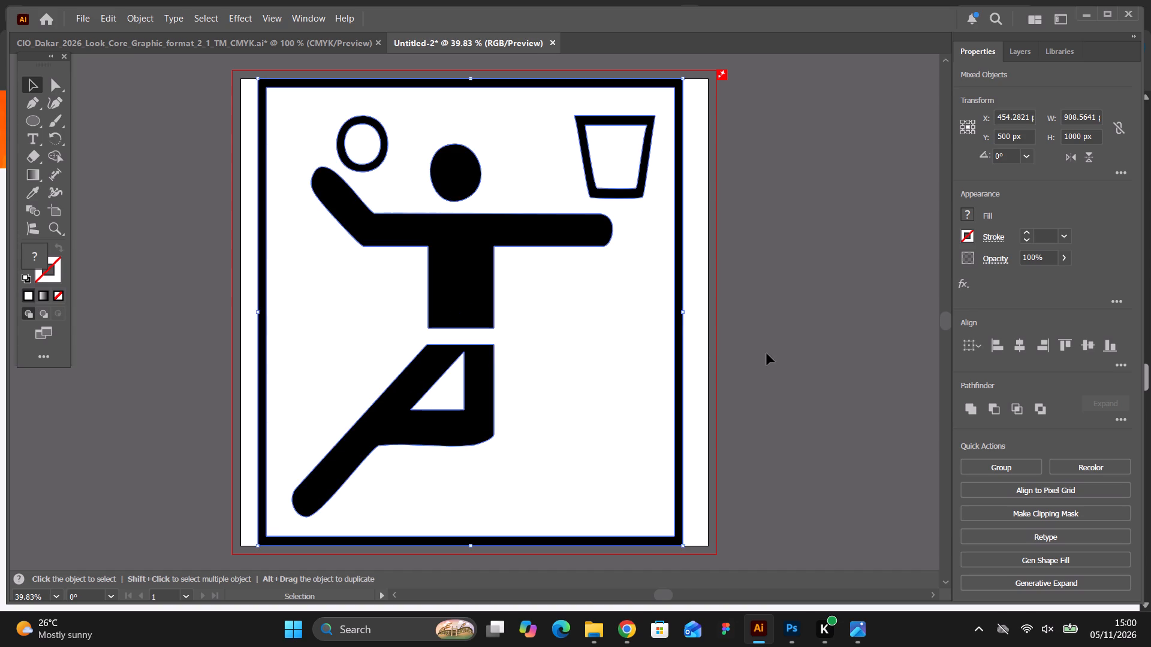
{"action": "left_click", "coordinate": [767, 353]}
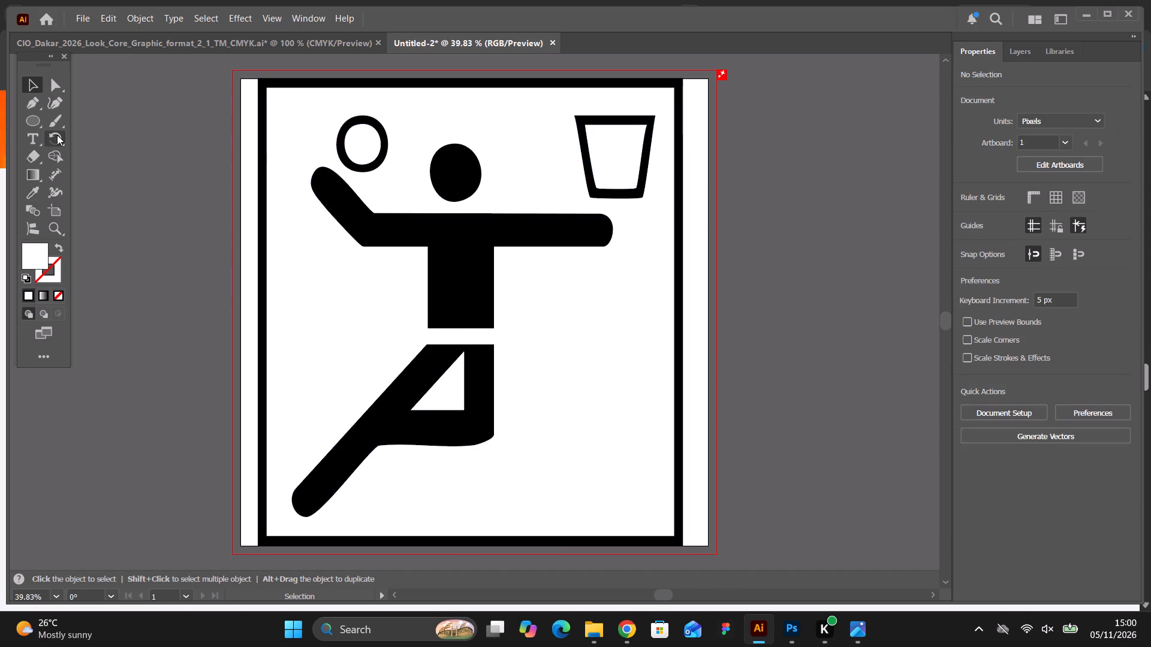
Draw a circle about 162 px across in the empty area below the raised arm.
{"action": "left_click", "coordinate": [35, 122]}
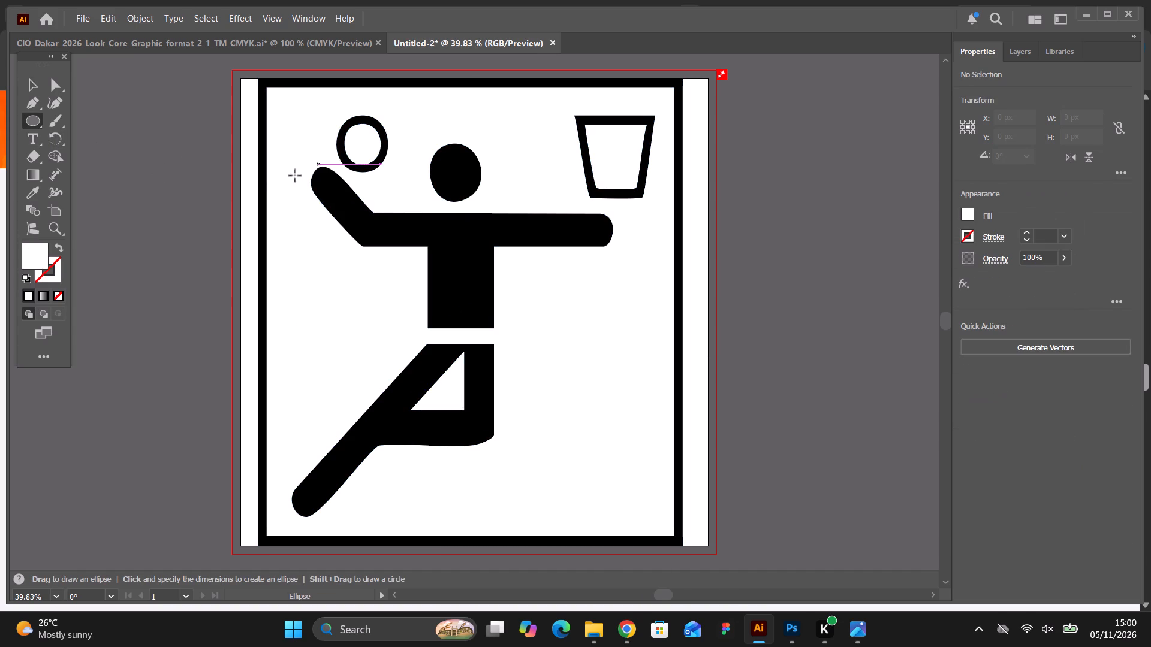
{"action": "left_click_drag", "start_coordinate": [350, 315], "coordinate": [374, 334]}
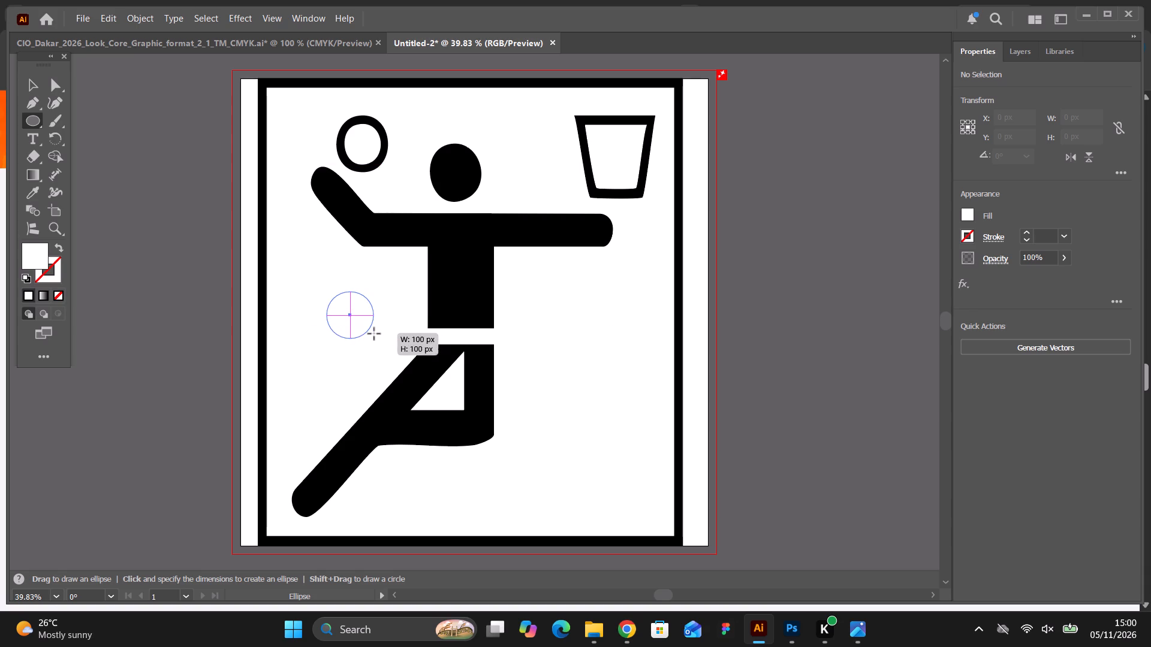
{"action": "left_click_drag", "start_coordinate": [374, 334], "coordinate": [388, 352]}
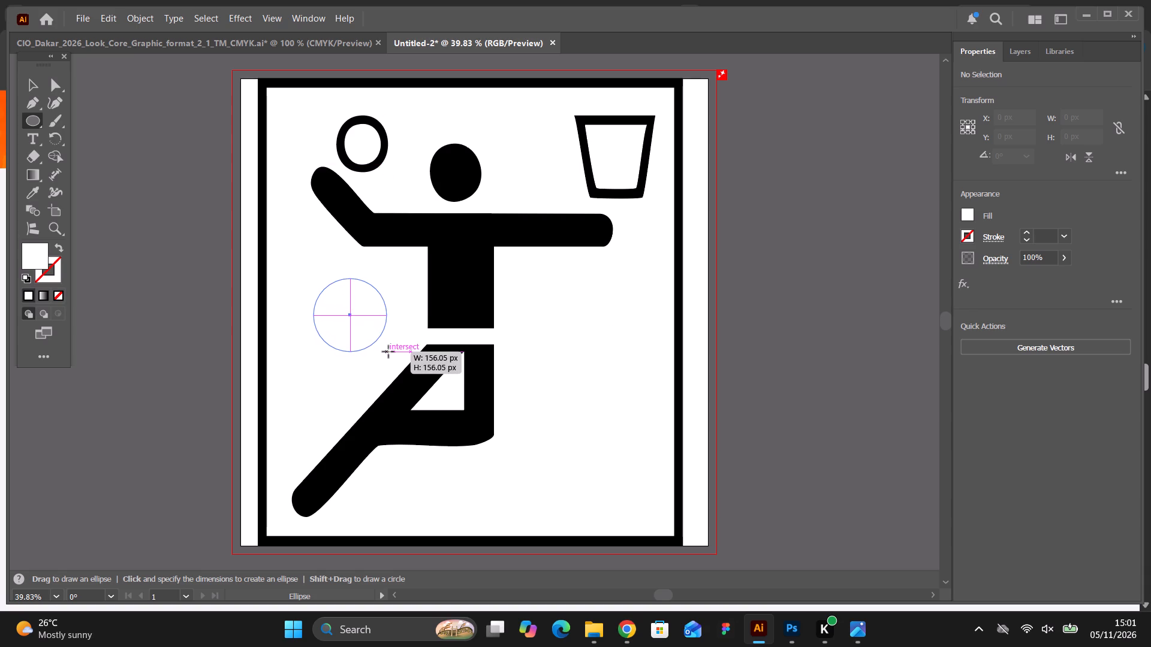
{"action": "left_click_drag", "start_coordinate": [388, 352], "coordinate": [389, 352]}
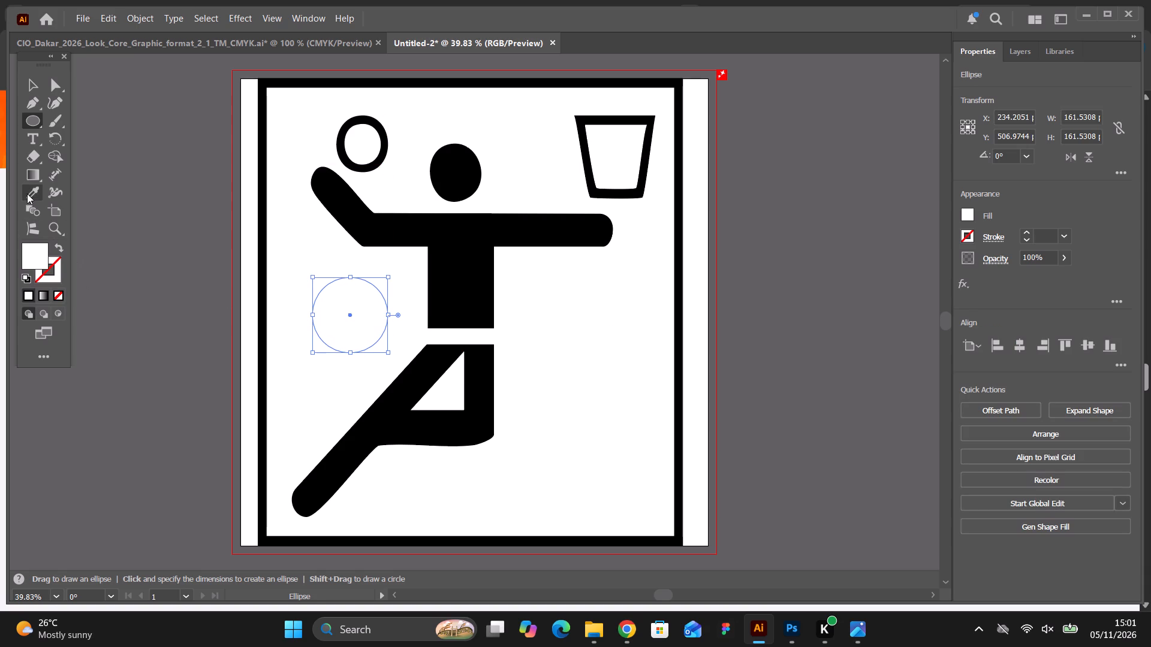
Give the new circle no fill and a black 18 pt stroke, sampling black from the figure.
{"action": "left_click", "coordinate": [27, 194]}
{"action": "left_click", "coordinate": [355, 207]}
{"action": "left_click", "coordinate": [61, 245]}
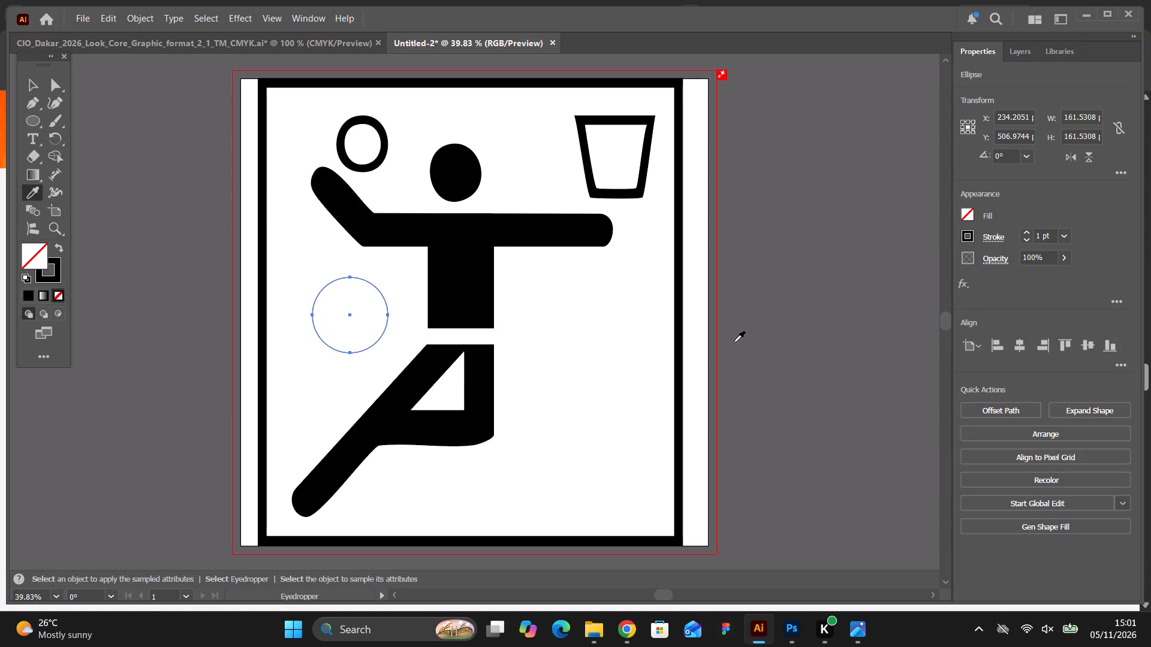
{"action": "left_click", "coordinate": [1024, 232]}
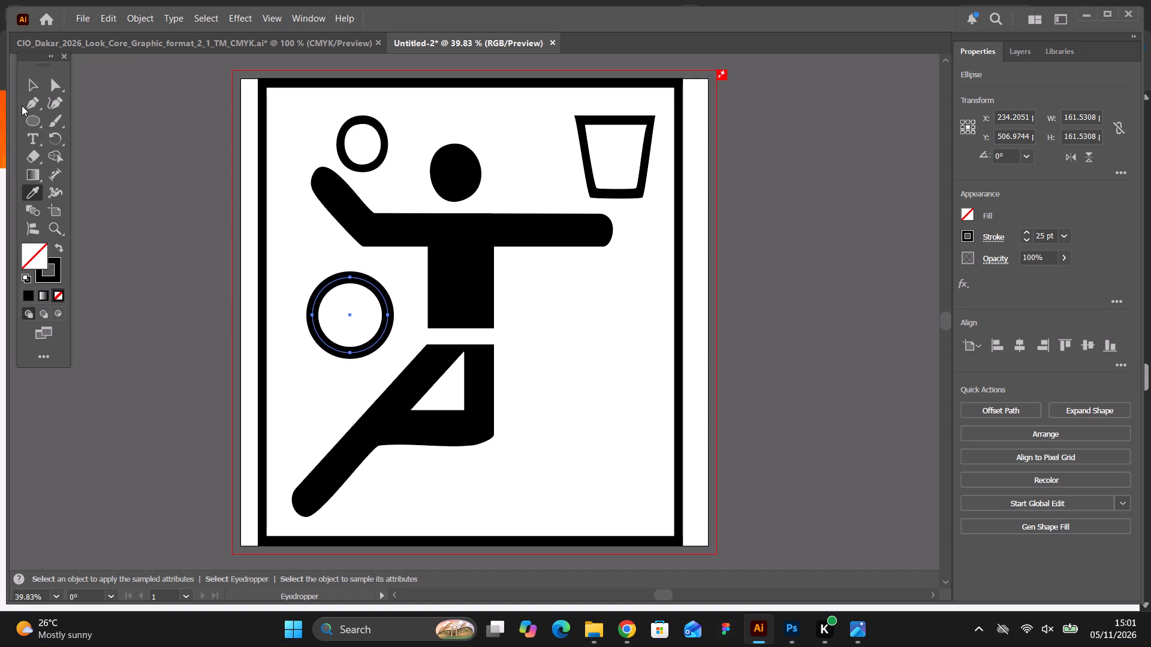
{"action": "triple_click", "coordinate": [1027, 240]}
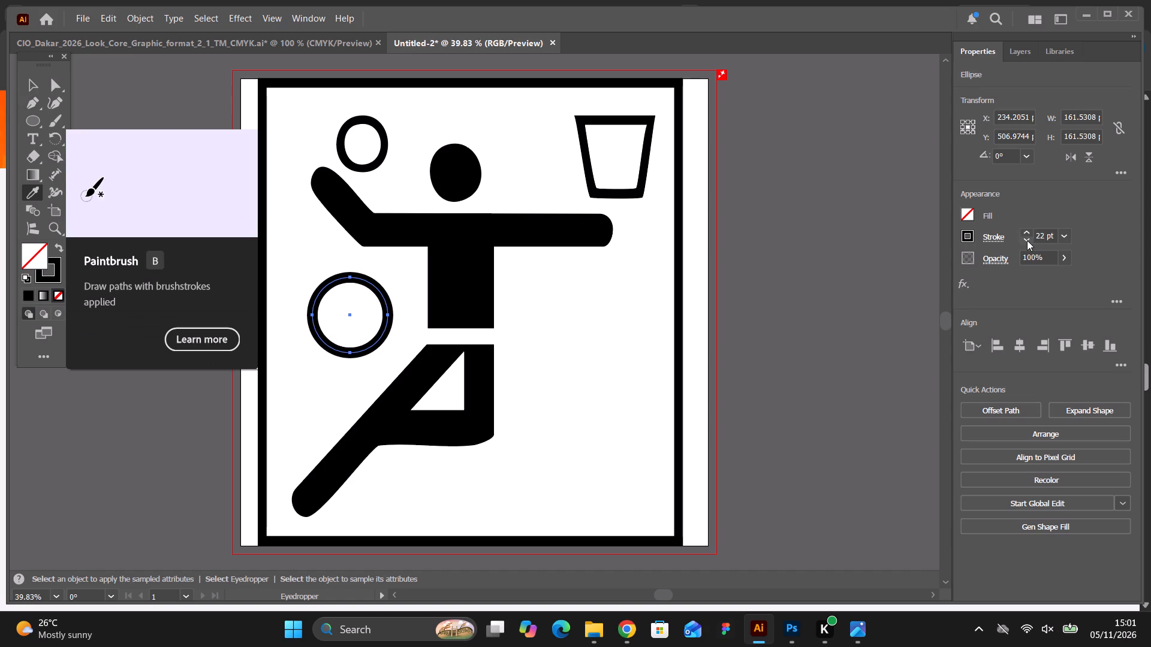
{"action": "triple_click", "coordinate": [1027, 240]}
{"action": "left_click", "coordinate": [1027, 240]}
{"action": "left_click", "coordinate": [34, 87]}
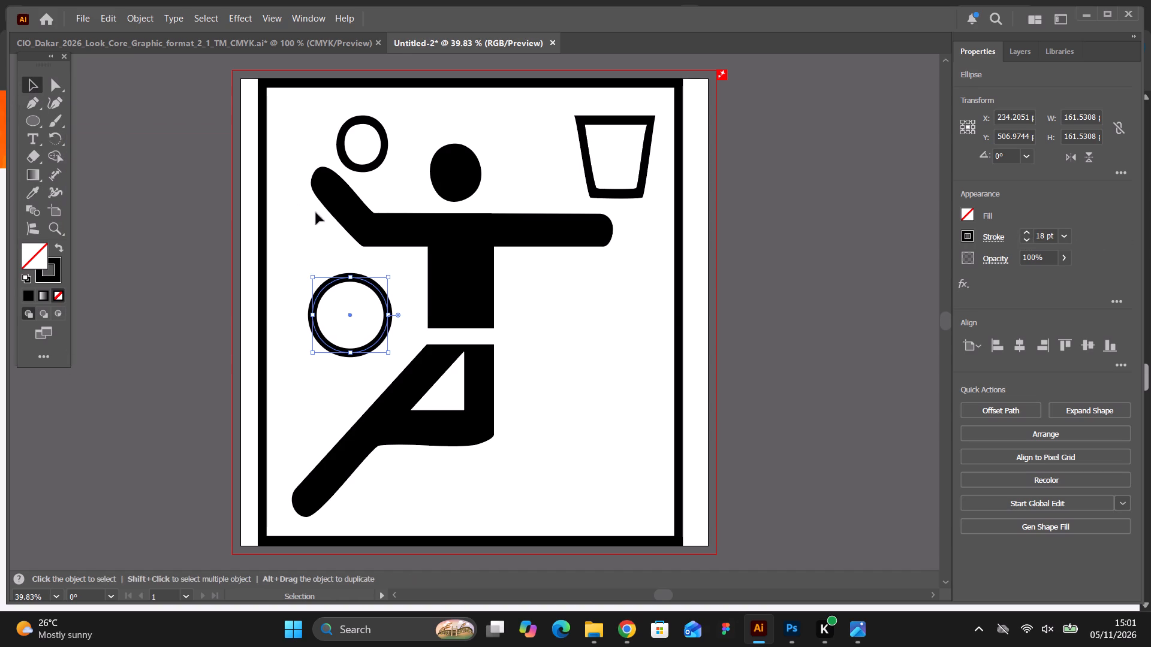
Shrink the circle to about 108 px across and move it up beside the traced ball.
{"action": "left_click_drag", "start_coordinate": [387, 276], "coordinate": [375, 282], "text": "alt+shift"}
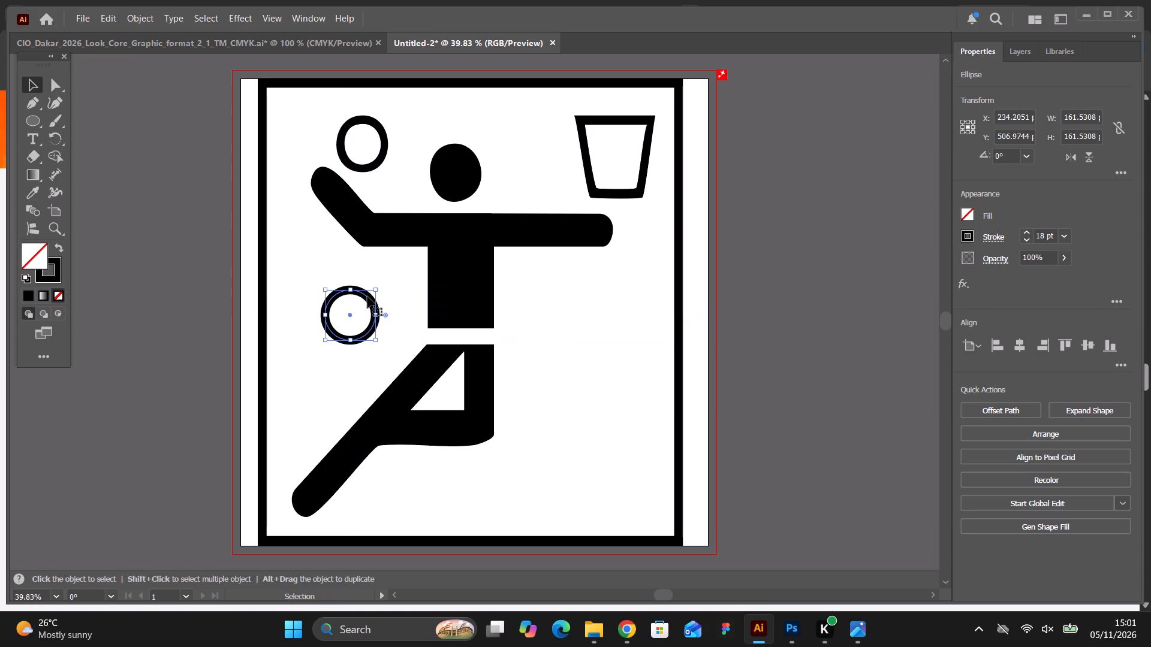
{"action": "left_click_drag", "start_coordinate": [366, 298], "coordinate": [366, 155]}
Pull the white oval out of the traced ball's centre and delete it.
{"action": "left_click_drag", "start_coordinate": [366, 138], "coordinate": [378, 119]}
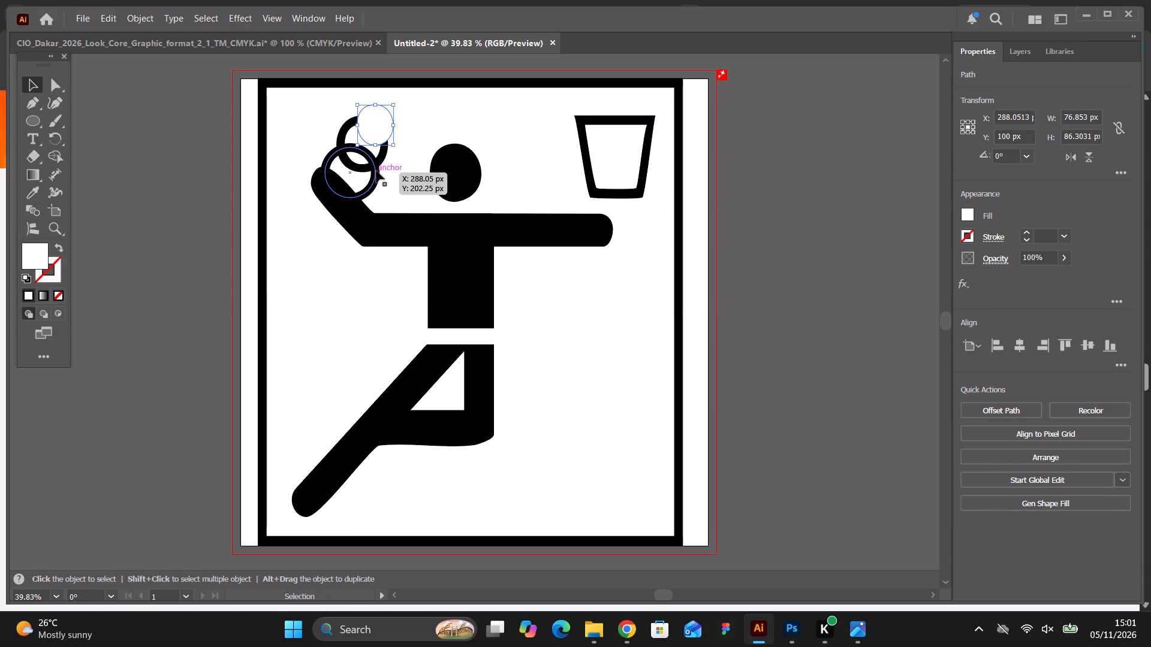
{"action": "key", "text": "BackSpace"}
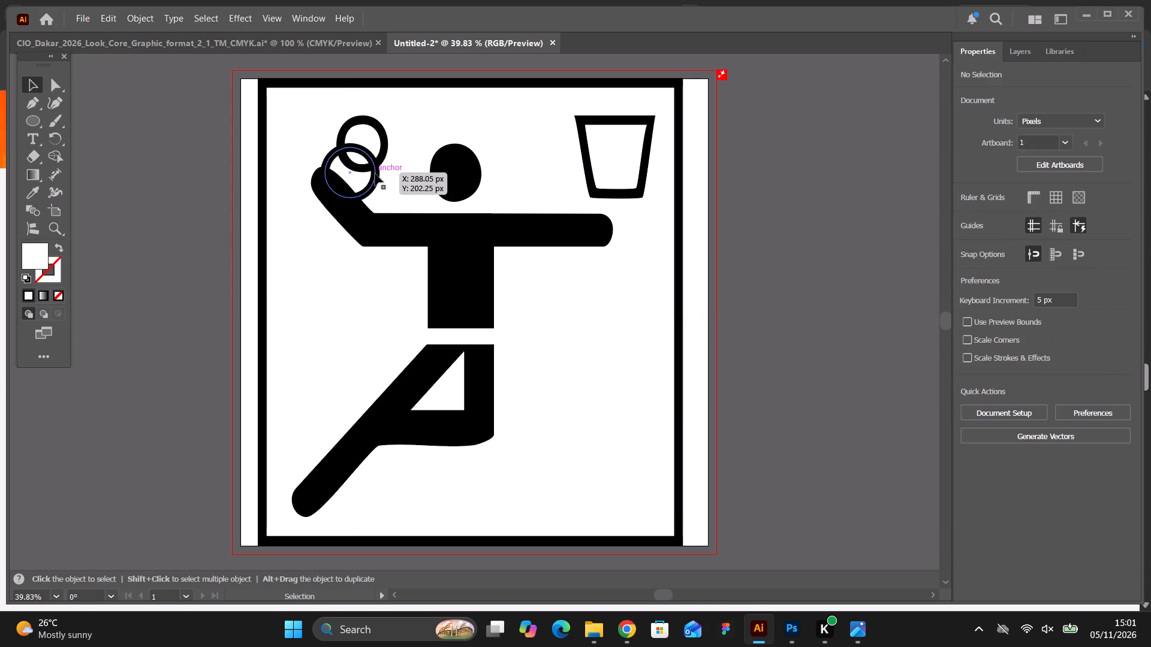
Fit the new circle over the traced ball, nudge it 50 px aside, and delete the old black ring.
{"action": "left_click_drag", "start_coordinate": [375, 174], "coordinate": [388, 144]}
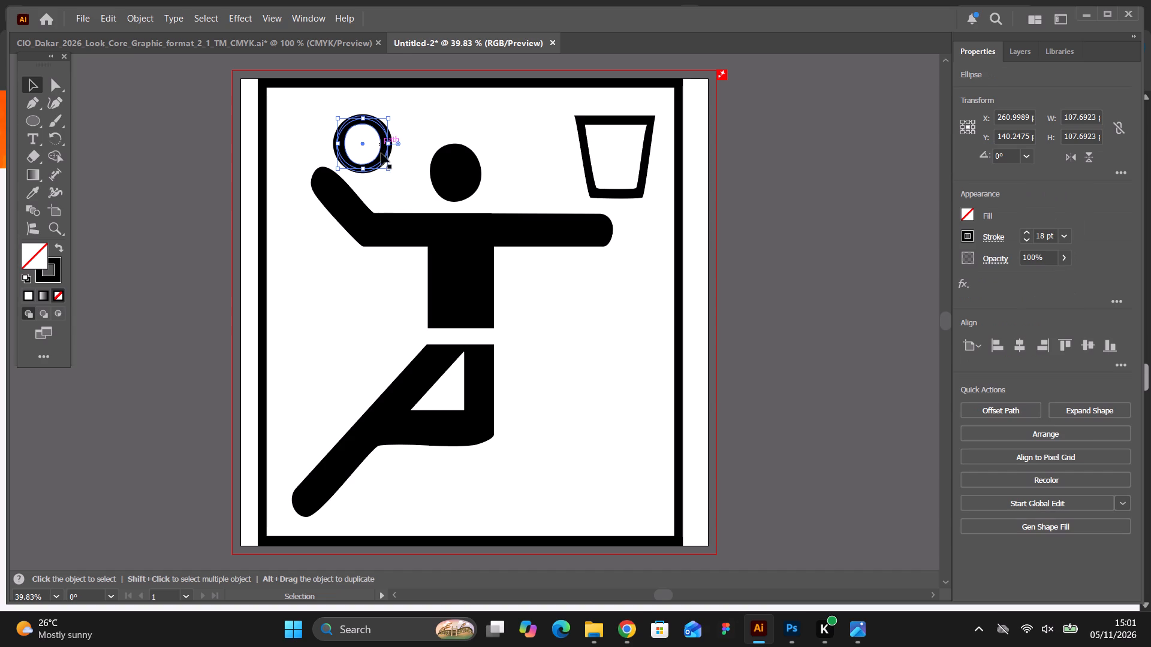
{"action": "key", "text": "Right"}
{"action": "key", "text": "Right"}
{"action": "key", "text": "Right"}
{"action": "key", "text": "Right"}
{"action": "key", "text": "Right"}
{"action": "key", "text": "Right"}
{"action": "key", "text": "Right"}
{"action": "key", "text": "Right"}
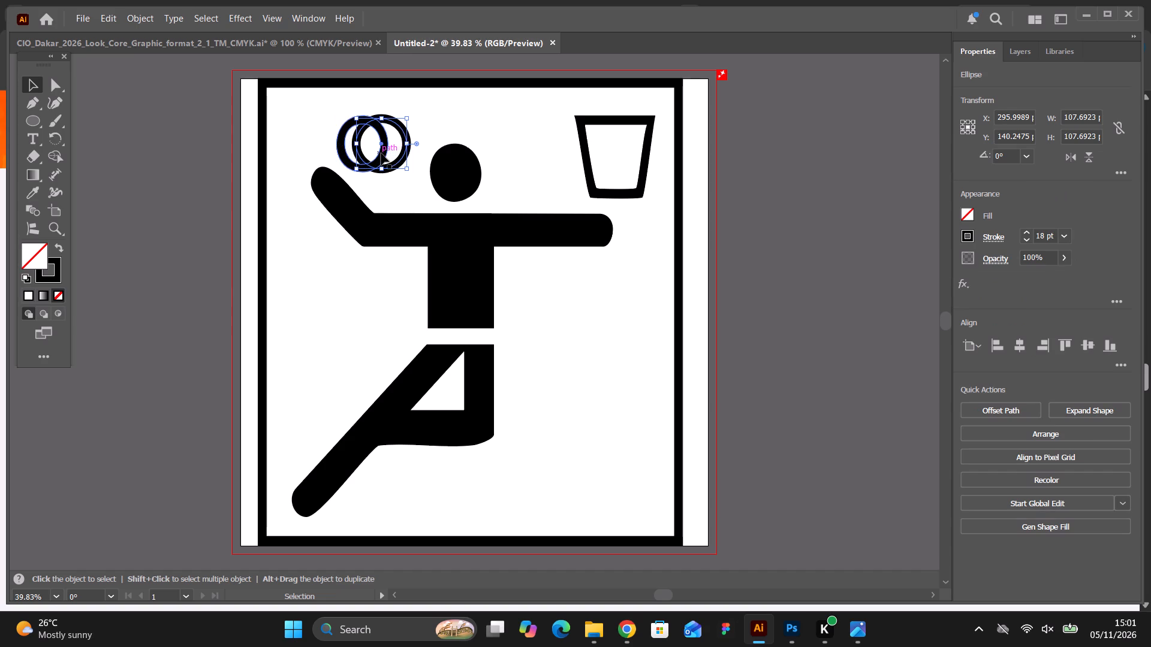
{"action": "key", "text": "Right"}
{"action": "key", "text": "Right"}
{"action": "left_click", "coordinate": [168, 154]}
{"action": "left_click_drag", "start_coordinate": [308, 123], "coordinate": [346, 146]}
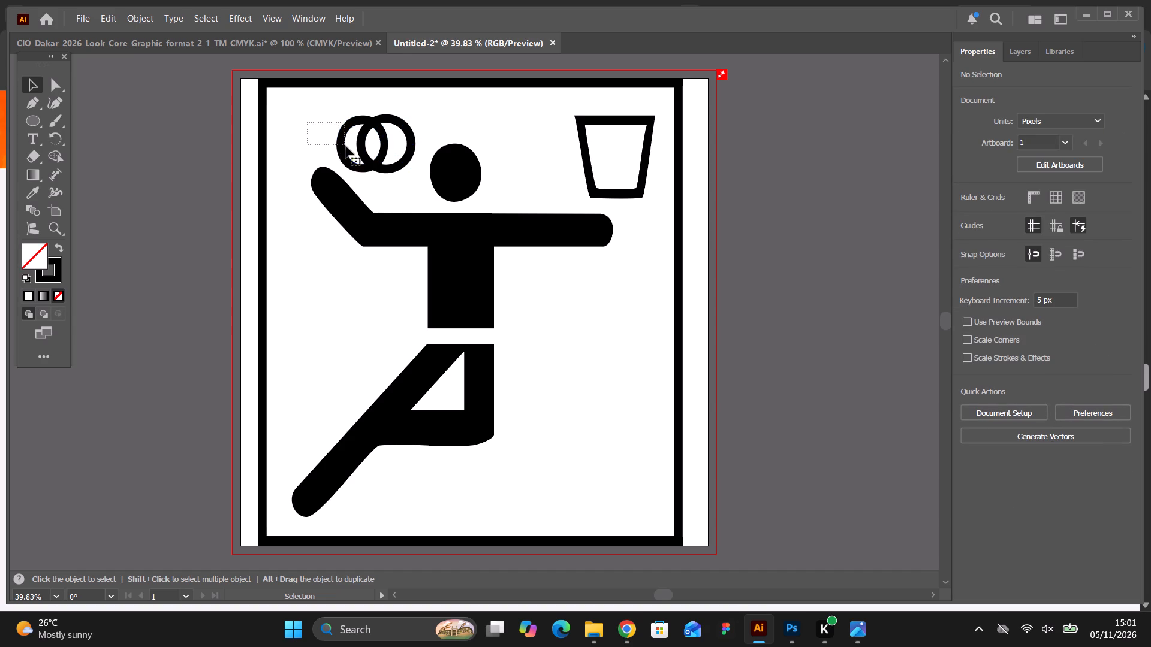
{"action": "key", "text": "BackSpace"}
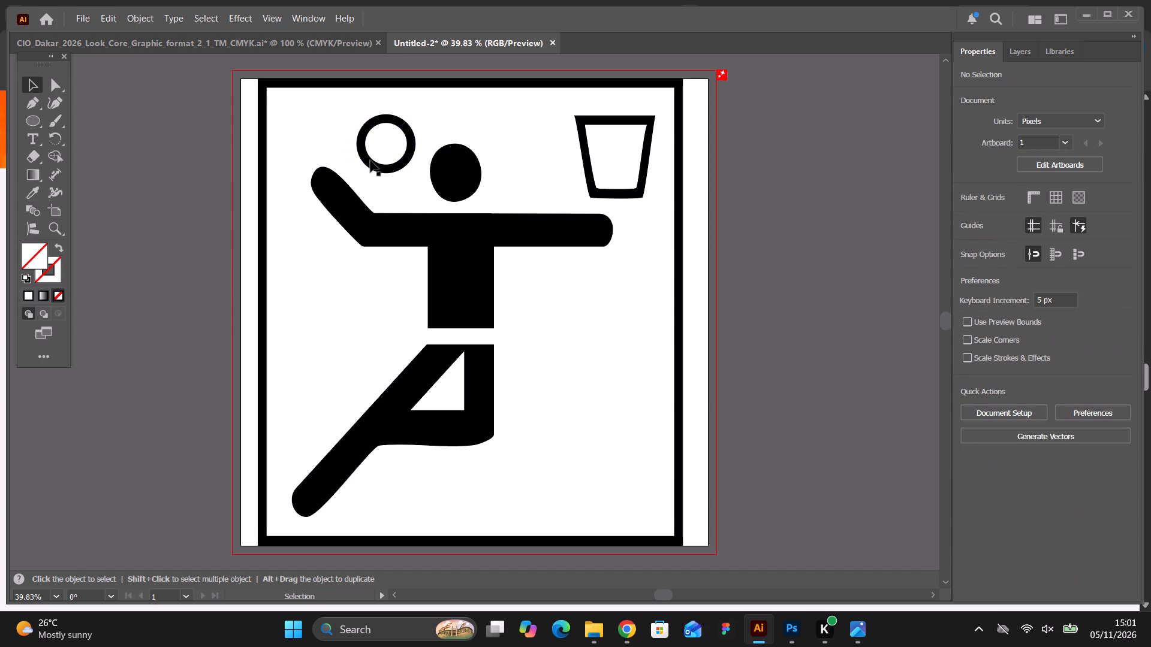
Nudge the new ball circle back to the traced ball's former place, at about X 266 px.
{"action": "left_click", "coordinate": [369, 161]}
{"action": "key", "text": "Left"}
{"action": "key", "text": "Left"}
{"action": "key", "text": "Left"}
{"action": "key", "text": "Left"}
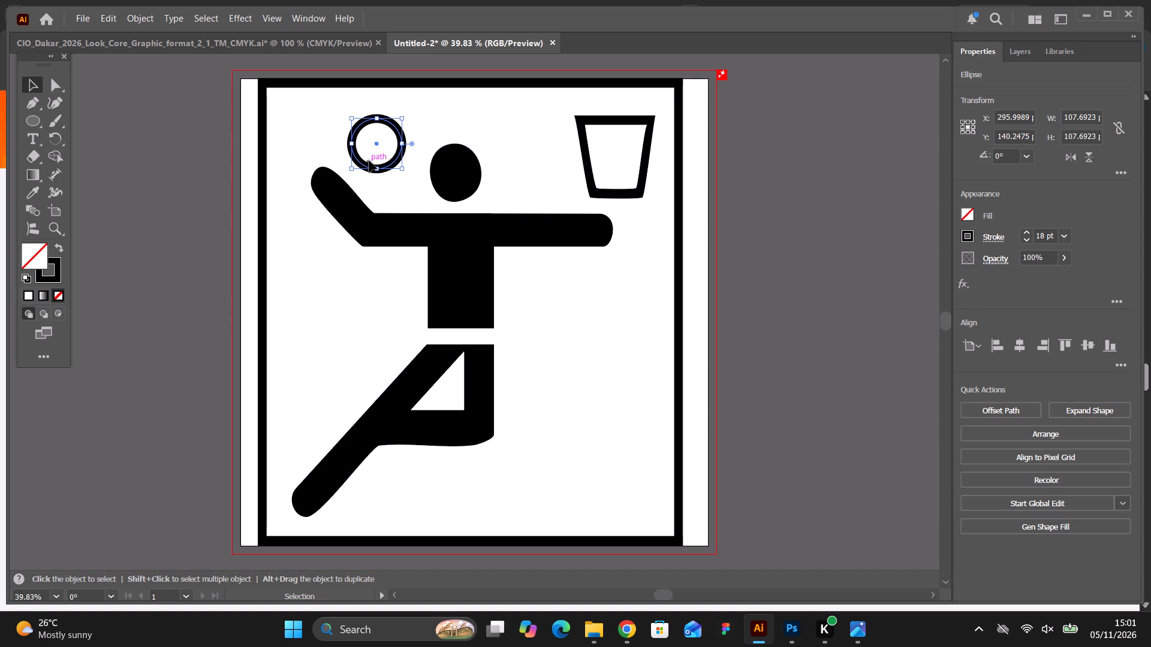
{"action": "key", "text": "Left"}
{"action": "key", "text": "Left"}
{"action": "key", "text": "Left"}
{"action": "key", "text": "Left"}
{"action": "key", "text": "Left"}
Copy the ball circle onto the centre of the figure's head and swap its fill and stroke for solid black.
{"action": "left_click", "coordinate": [448, 176]}
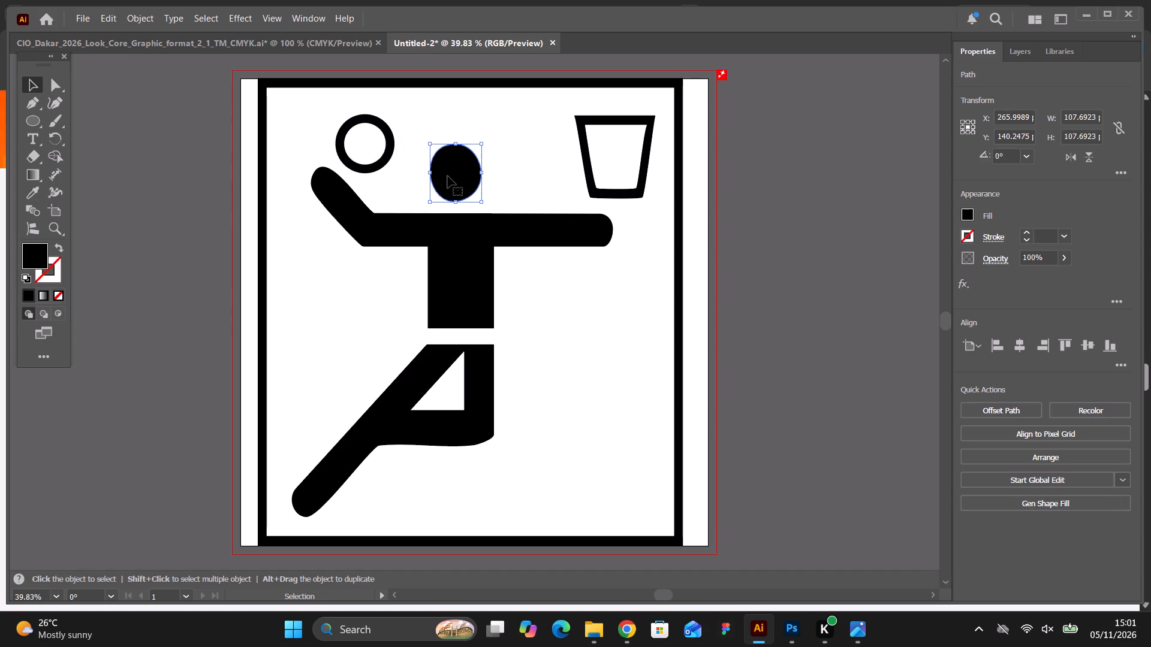
{"action": "left_click_drag", "start_coordinate": [373, 169], "coordinate": [444, 196]}
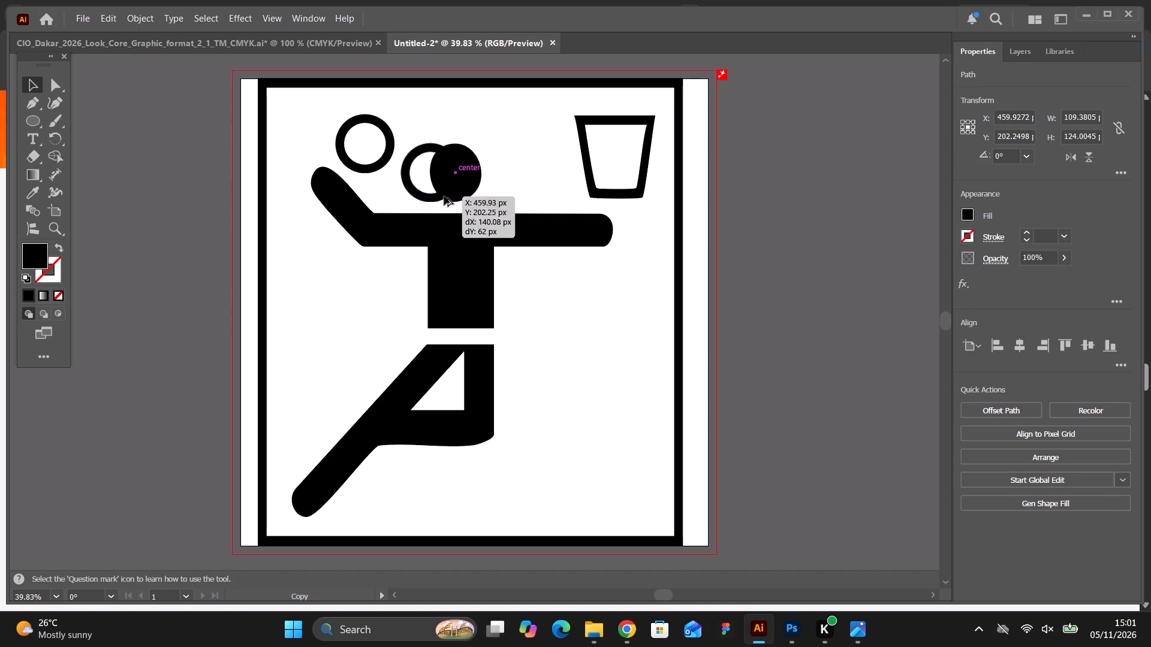
{"action": "left_click_drag", "start_coordinate": [444, 196], "coordinate": [462, 199]}
{"action": "left_click", "coordinate": [61, 249]}
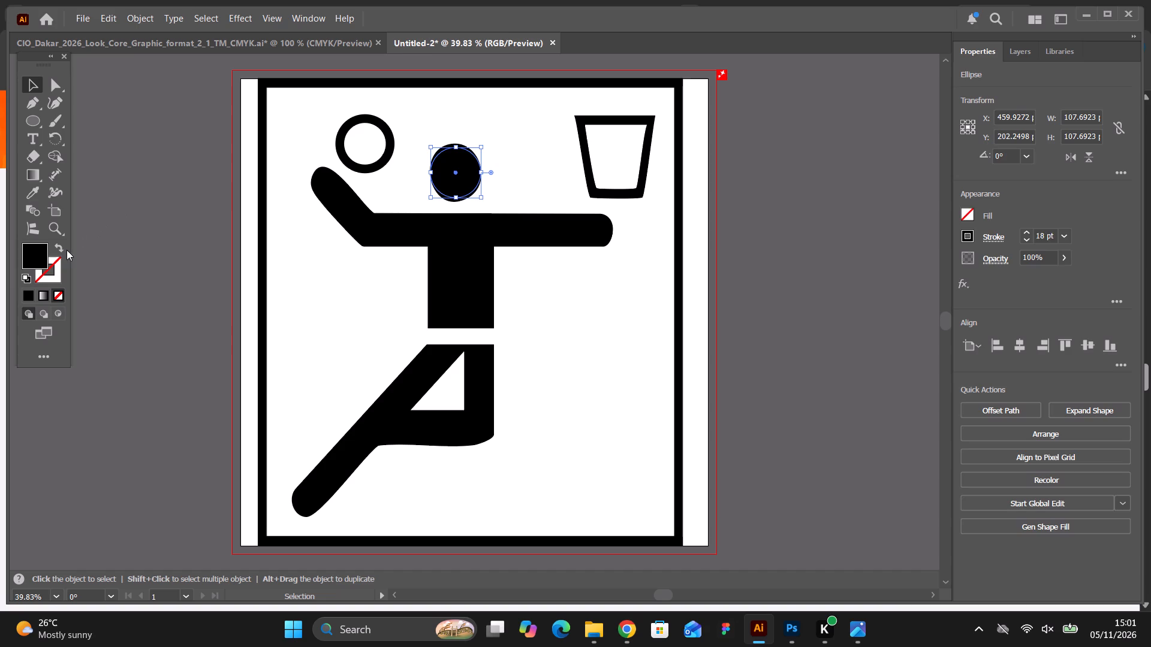
Delete the old traced head oval lying behind the new solid black head circle.
{"action": "left_click", "coordinate": [152, 260]}
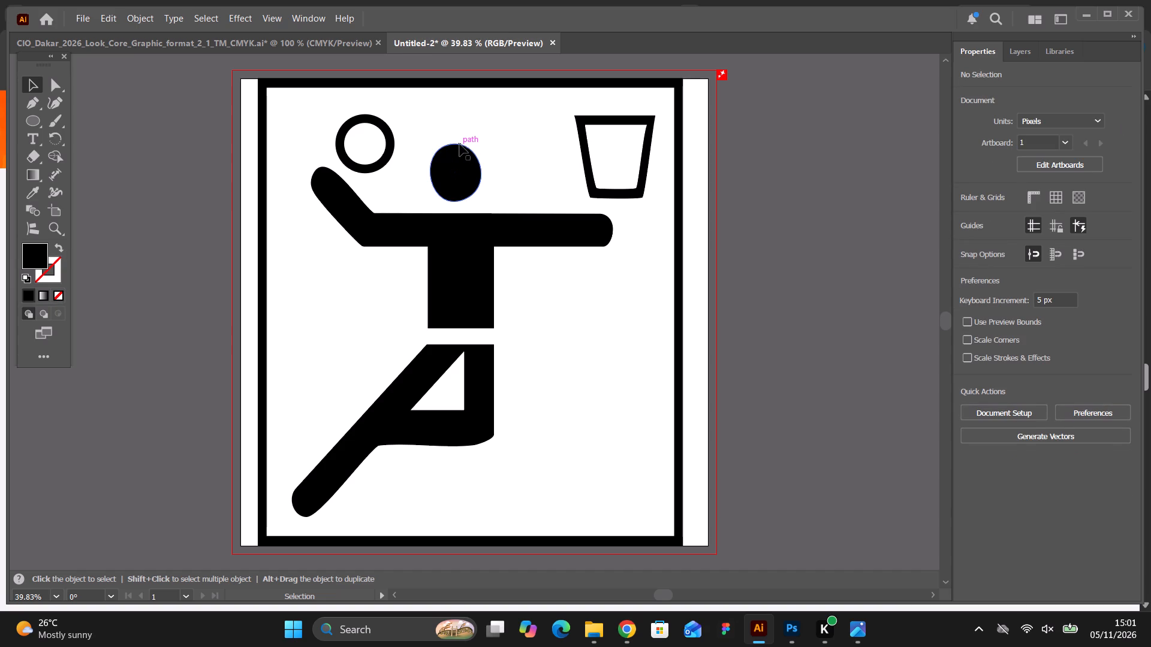
{"action": "left_click", "coordinate": [460, 144]}
{"action": "key", "text": "BackSpace"}
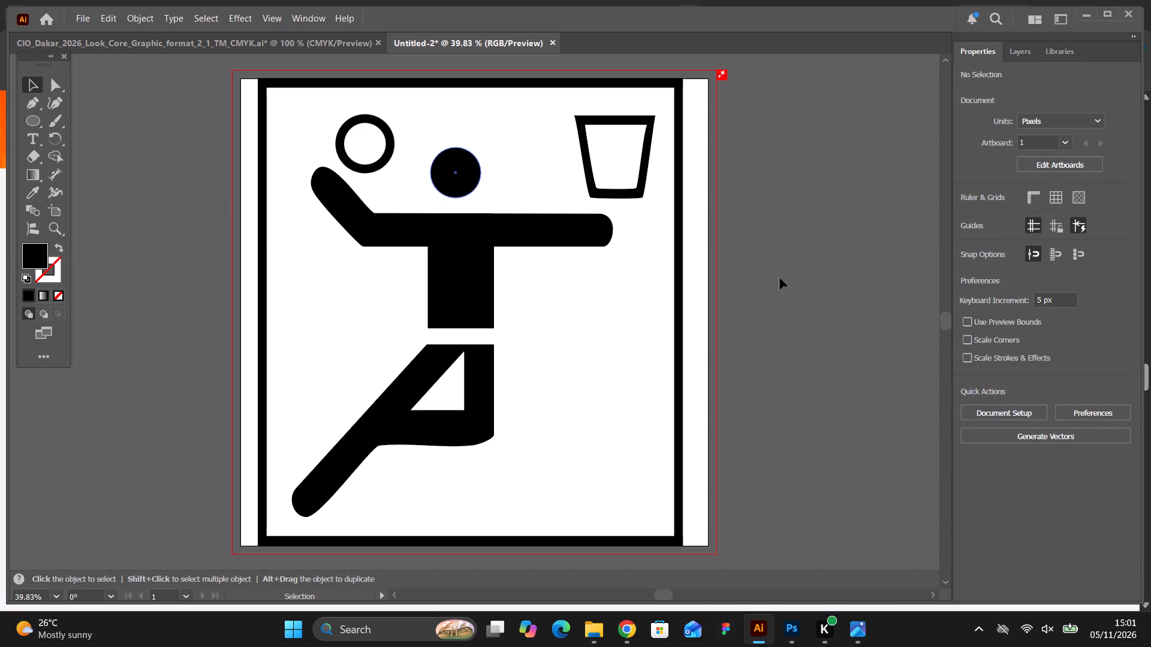
{"action": "left_click", "coordinate": [785, 275]}
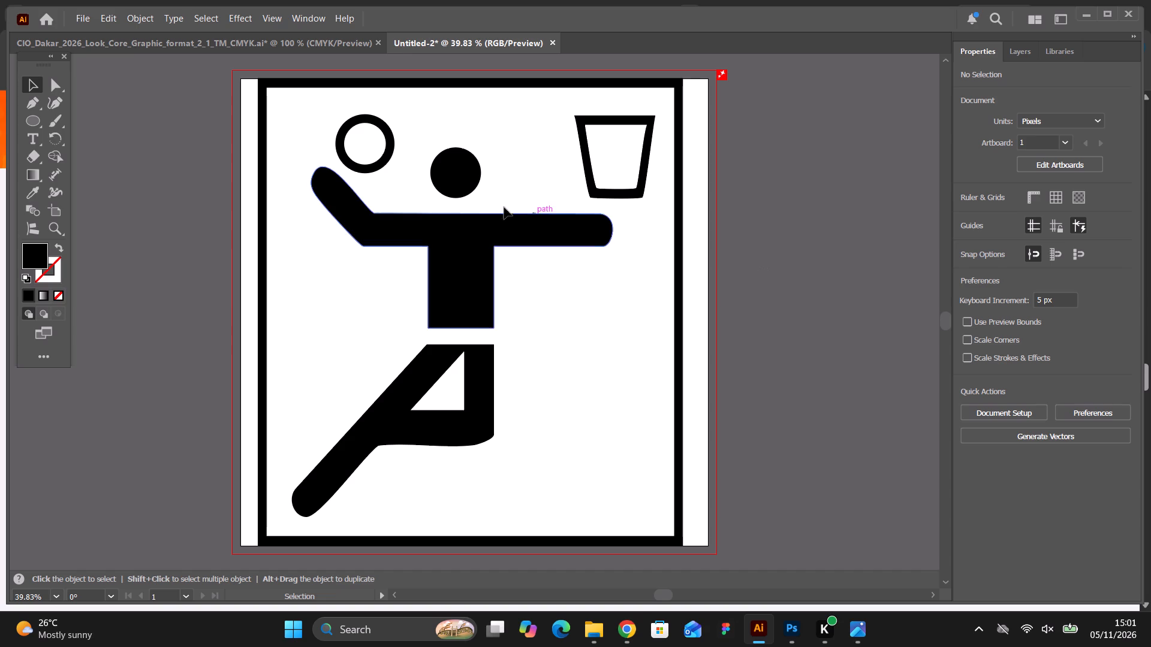
Reduce the ball circle's stroke weight to 14 pt.
{"action": "left_click", "coordinate": [382, 162]}
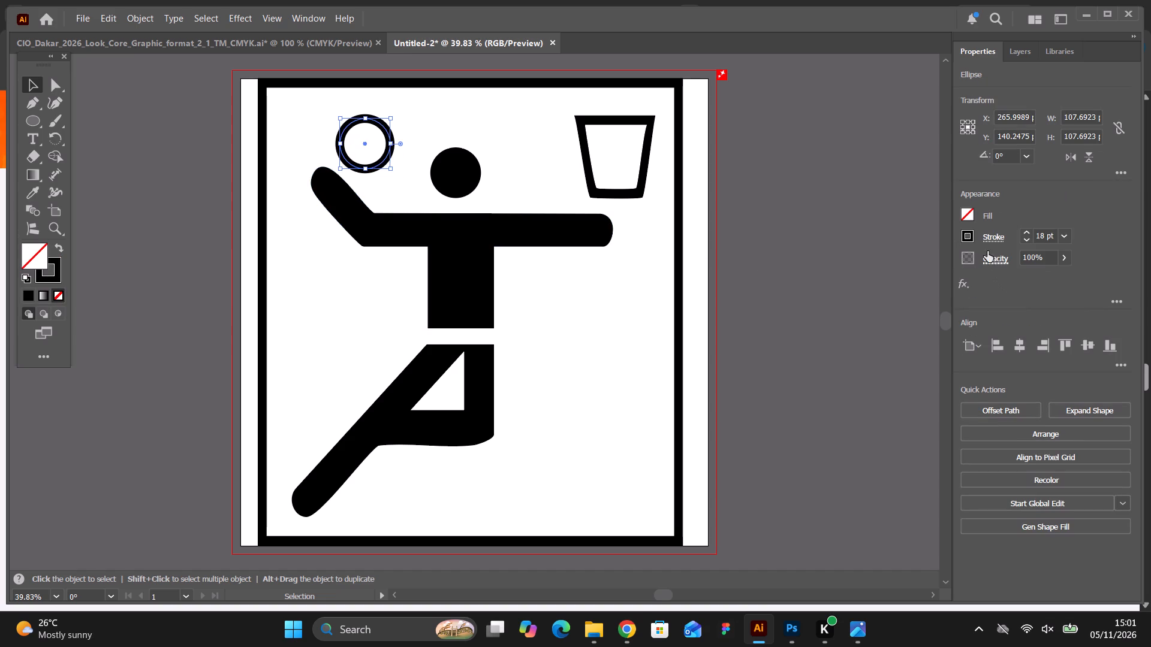
{"action": "left_click", "coordinate": [1025, 240]}
{"action": "left_click", "coordinate": [1025, 240]}
{"action": "left_click", "coordinate": [1026, 241]}
{"action": "left_click", "coordinate": [1026, 241]}
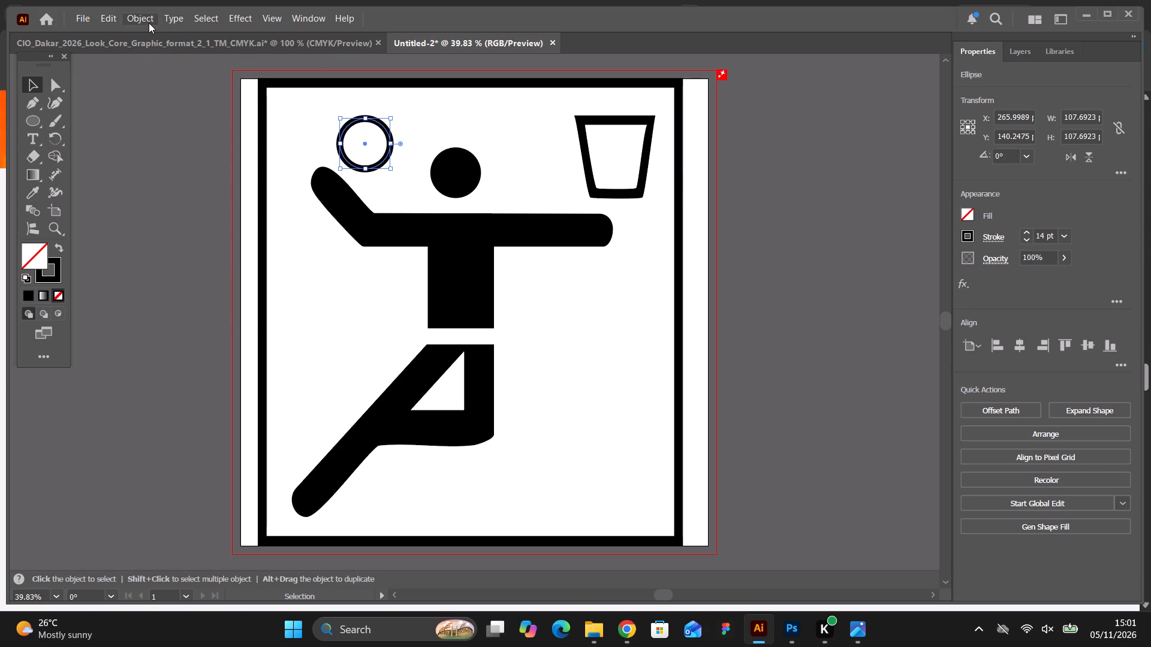
Expand the ball circle's stroke into a filled ring shape.
{"action": "left_click", "coordinate": [147, 23]}
{"action": "left_click", "coordinate": [176, 235]}
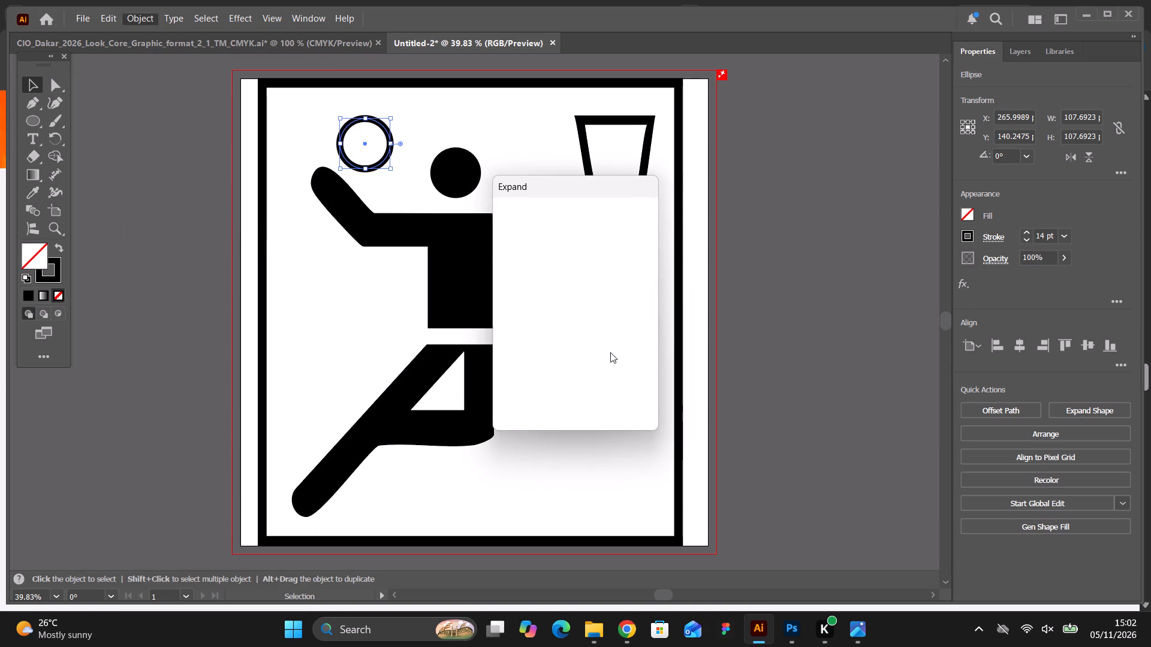
{"action": "left_click", "coordinate": [551, 395]}
{"action": "left_click", "coordinate": [743, 309]}
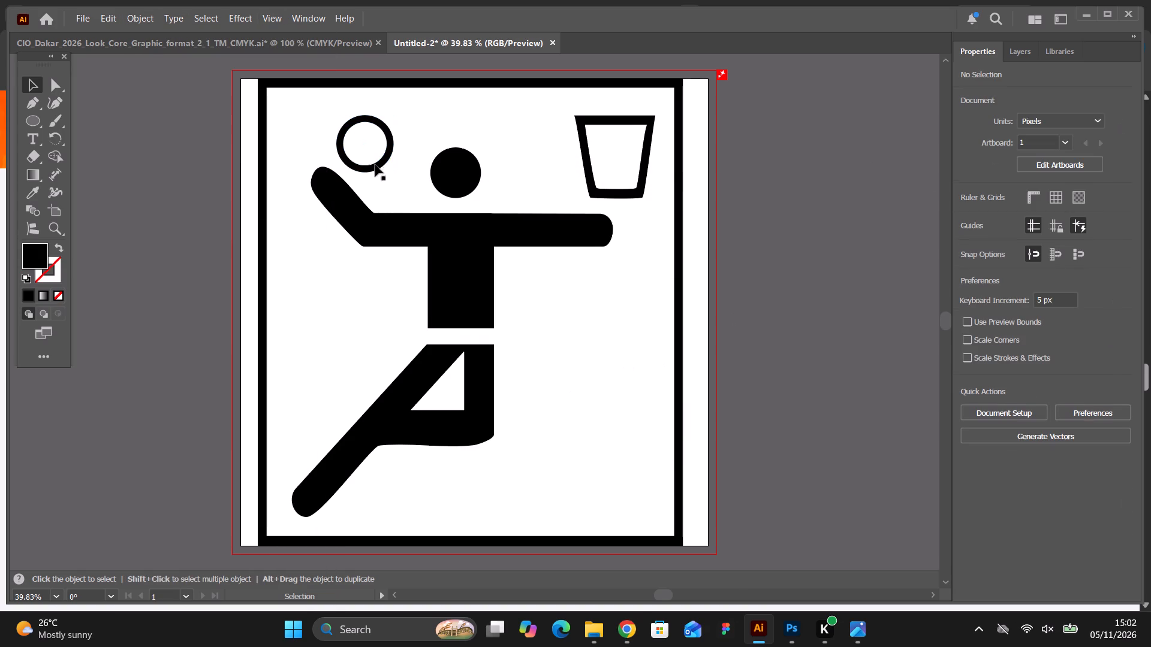
Group all the artwork on the artboard and fully ungroup it into separate objects.
{"action": "left_click_drag", "start_coordinate": [233, 73], "coordinate": [701, 549]}
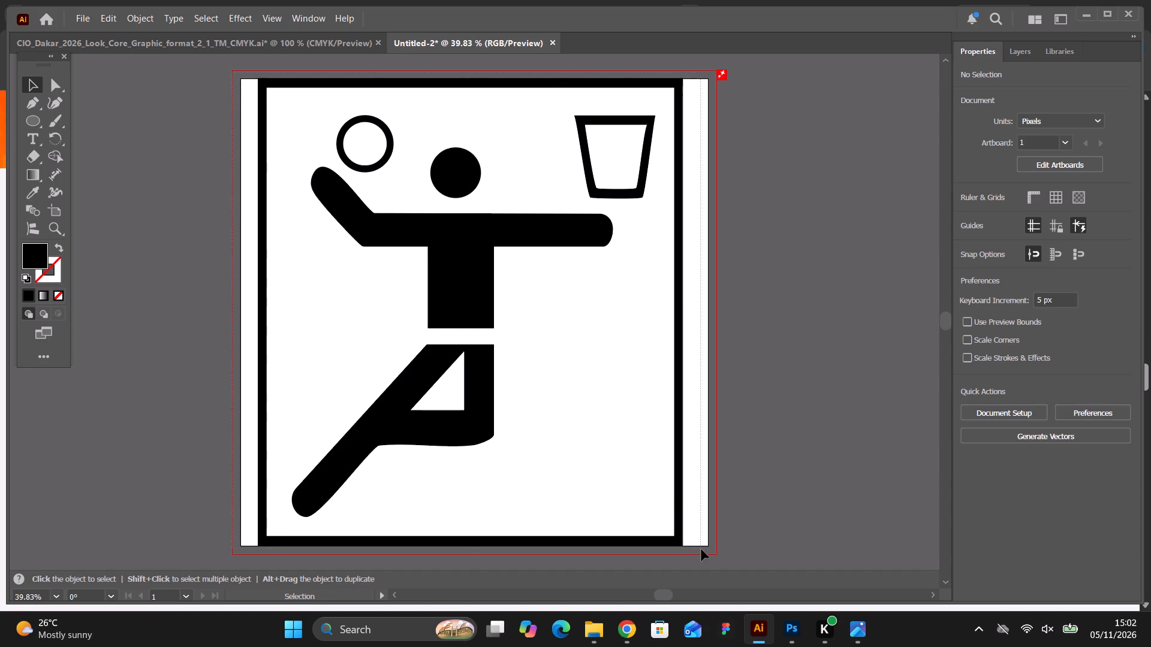
{"action": "key", "text": "ctrl+g"}
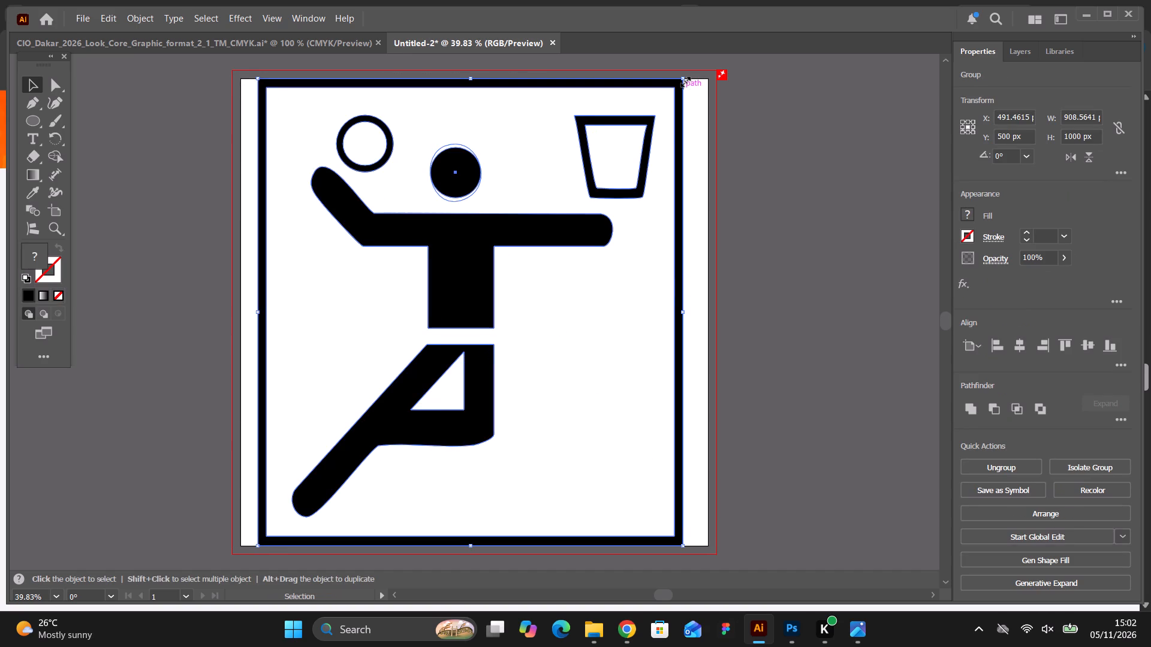
{"action": "right_click", "coordinate": [526, 136]}
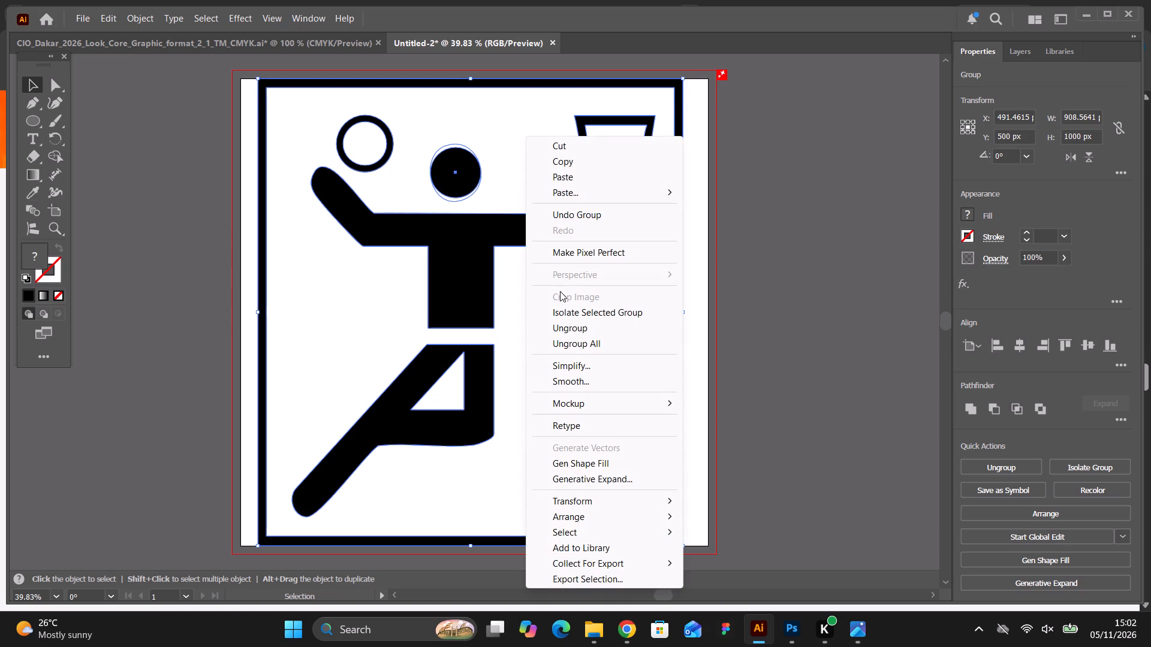
{"action": "left_click", "coordinate": [577, 345]}
{"action": "left_click", "coordinate": [748, 319]}
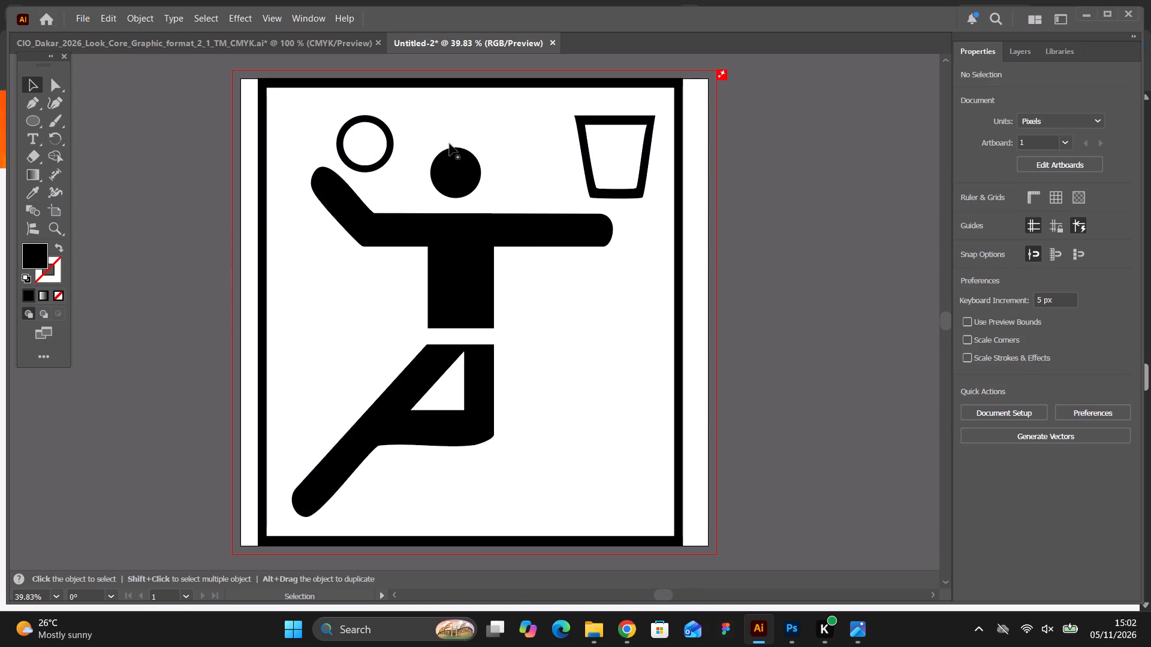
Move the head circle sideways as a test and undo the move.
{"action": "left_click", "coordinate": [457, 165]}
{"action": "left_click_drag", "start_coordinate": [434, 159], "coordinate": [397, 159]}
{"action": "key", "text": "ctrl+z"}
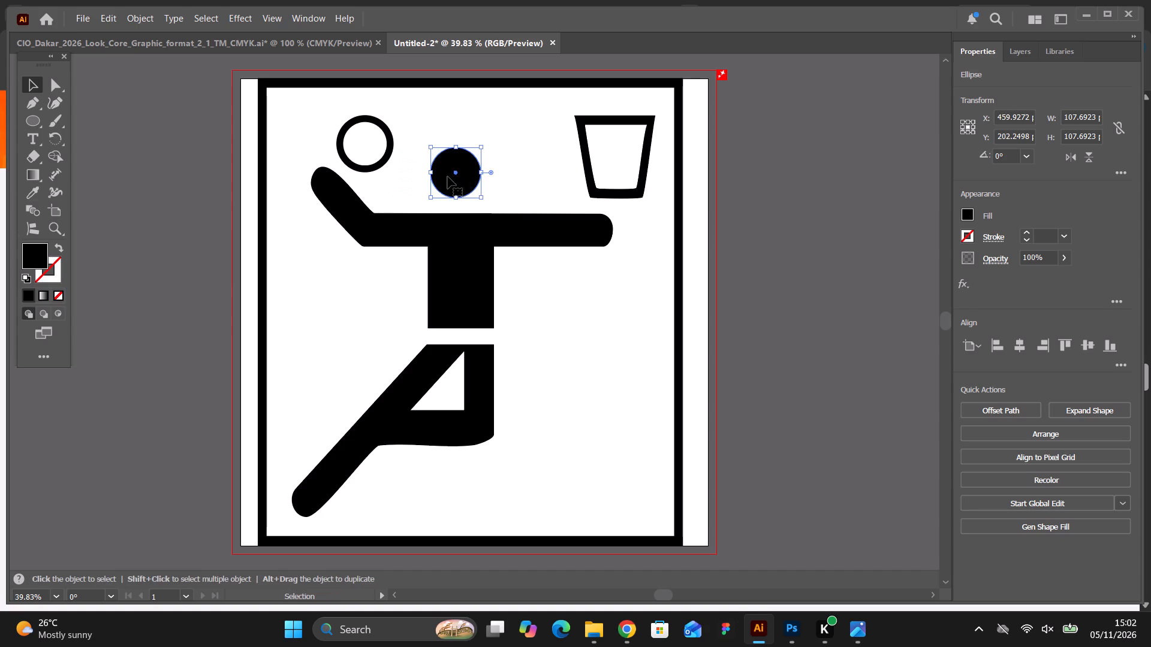
Lock all the black shapes: ball, head, torso with arms, legs, basket and outer frame.
{"action": "left_click", "coordinate": [383, 164], "text": "shift"}
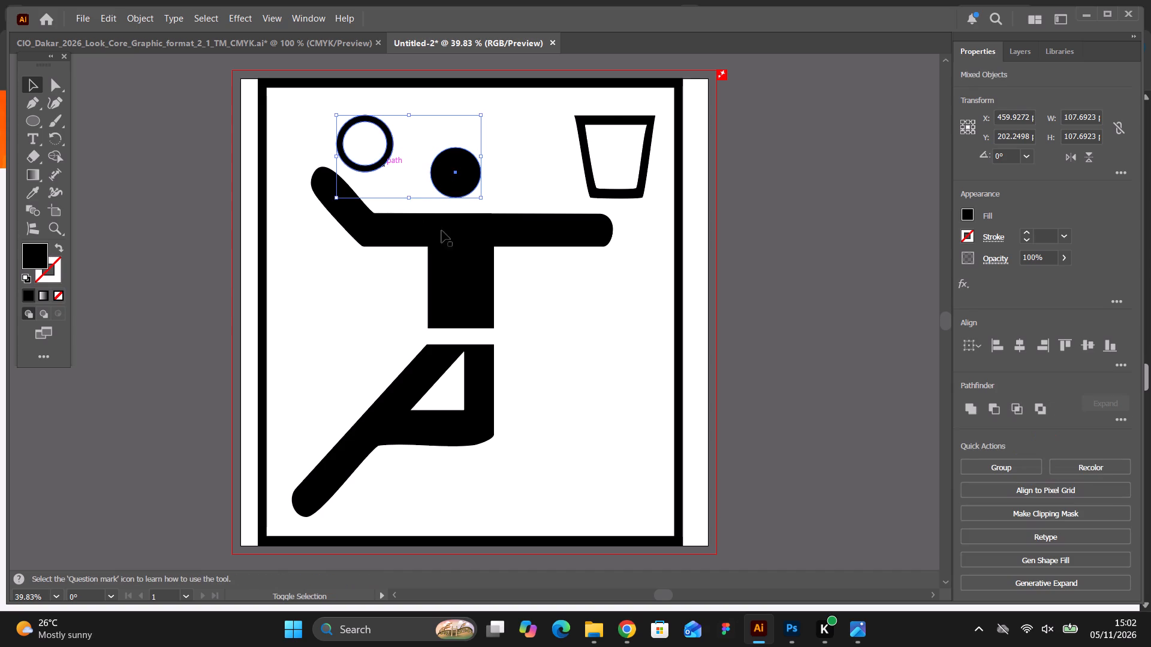
{"action": "left_click", "coordinate": [458, 243], "text": "shift"}
{"action": "left_click", "coordinate": [480, 361], "text": "shift"}
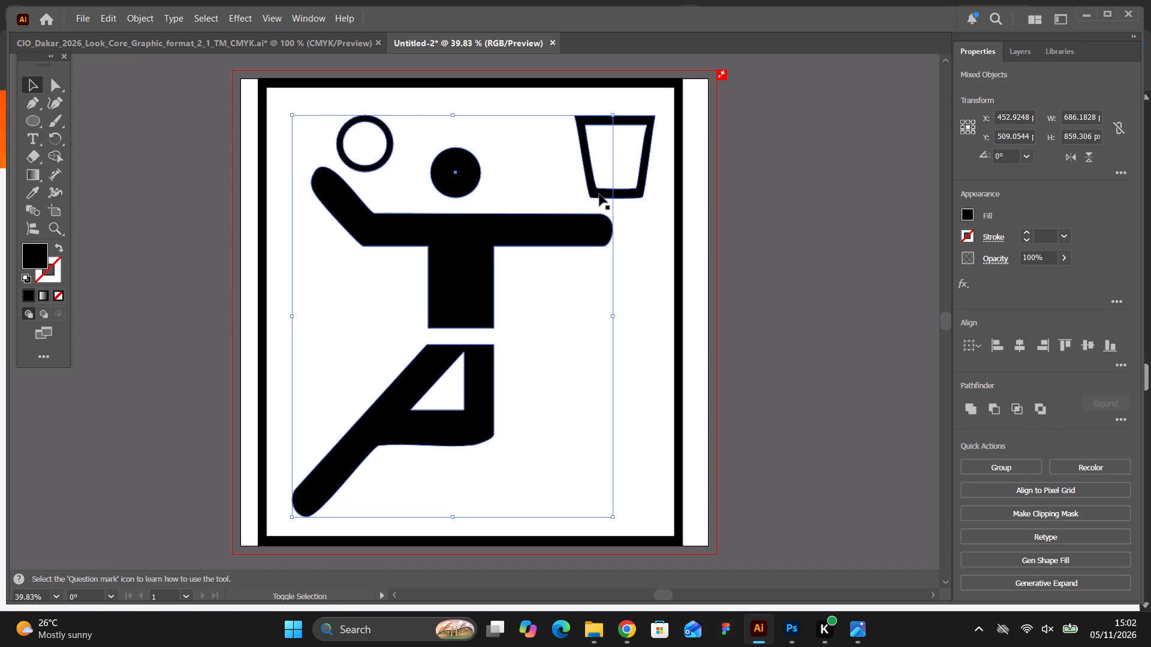
{"action": "left_click", "coordinate": [599, 194], "text": "shift"}
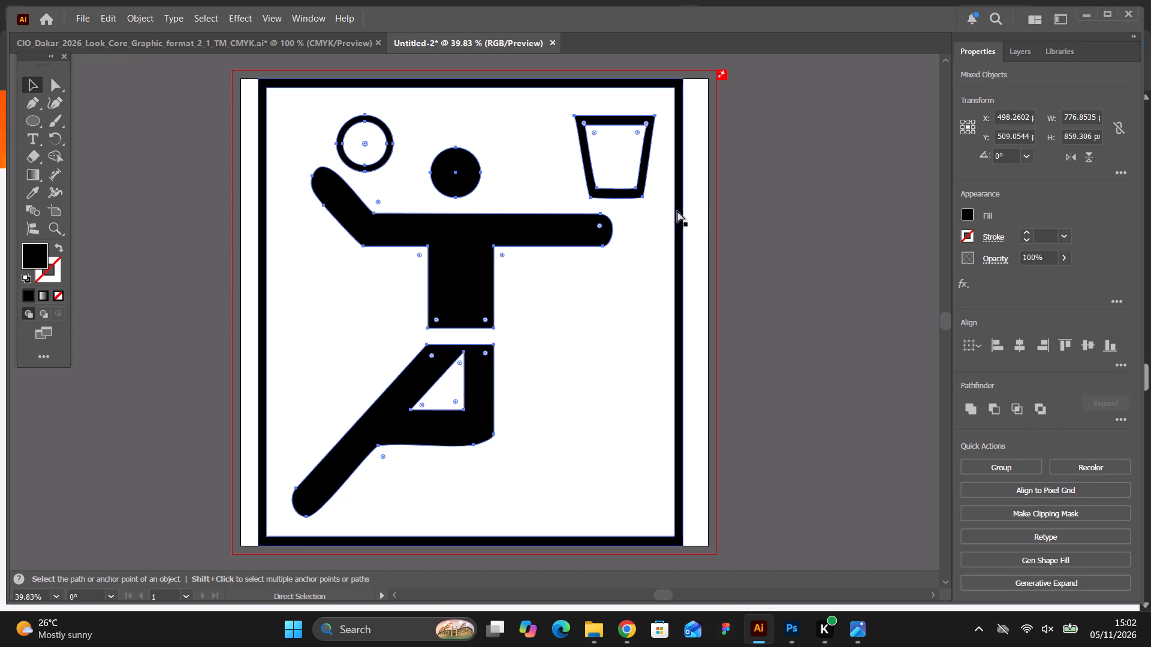
{"action": "key", "text": "ctrl+2"}
{"action": "left_click", "coordinate": [682, 202]}
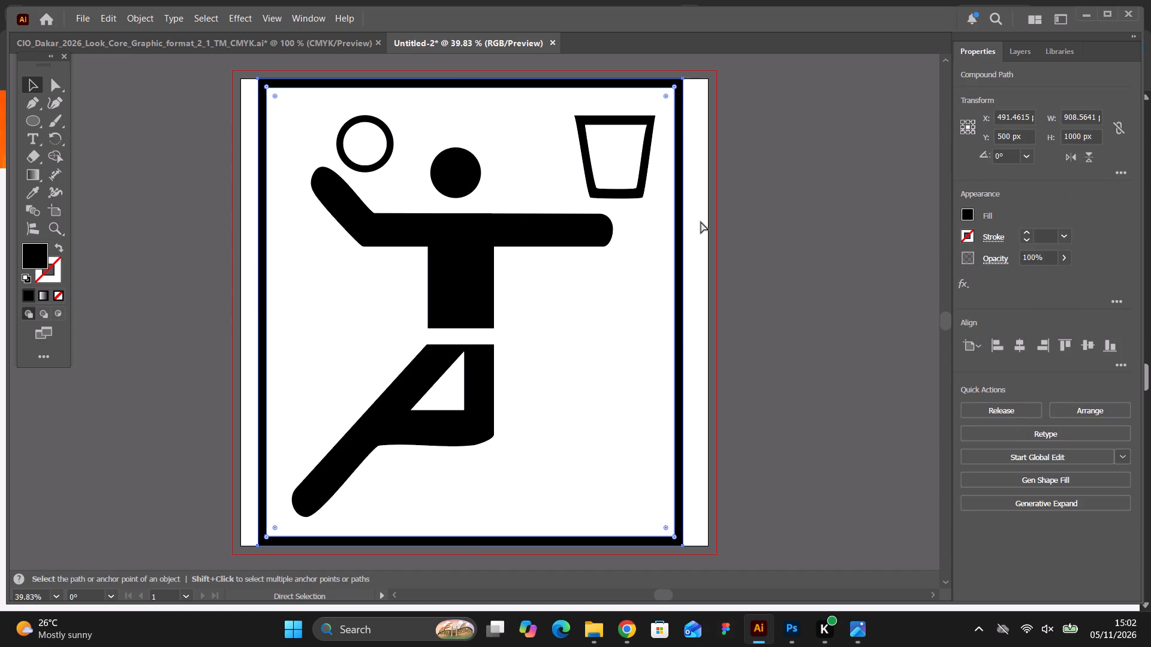
{"action": "key", "text": "ctrl+2"}
Delete all the unlocked white leftover shapes on the artboard and unlock the black artwork.
{"action": "left_click_drag", "start_coordinate": [722, 214], "coordinate": [616, 286]}
{"action": "left_click_drag", "start_coordinate": [236, 90], "coordinate": [528, 385]}
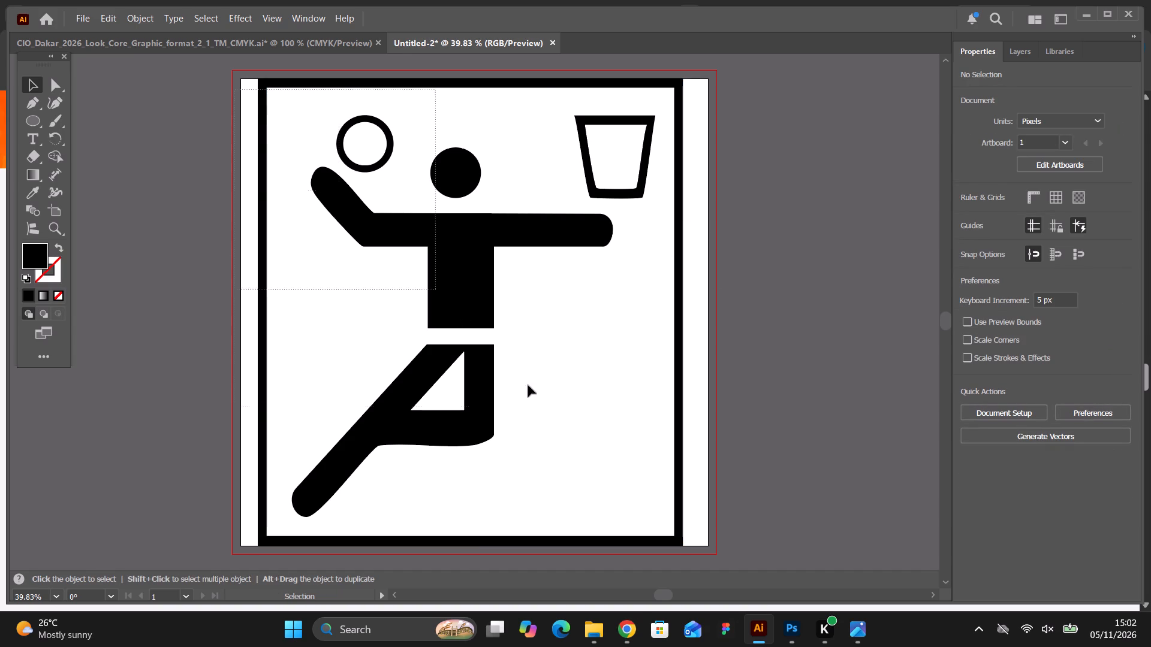
{"action": "left_click_drag", "start_coordinate": [528, 385], "coordinate": [729, 570]}
{"action": "key", "text": "BackSpace"}
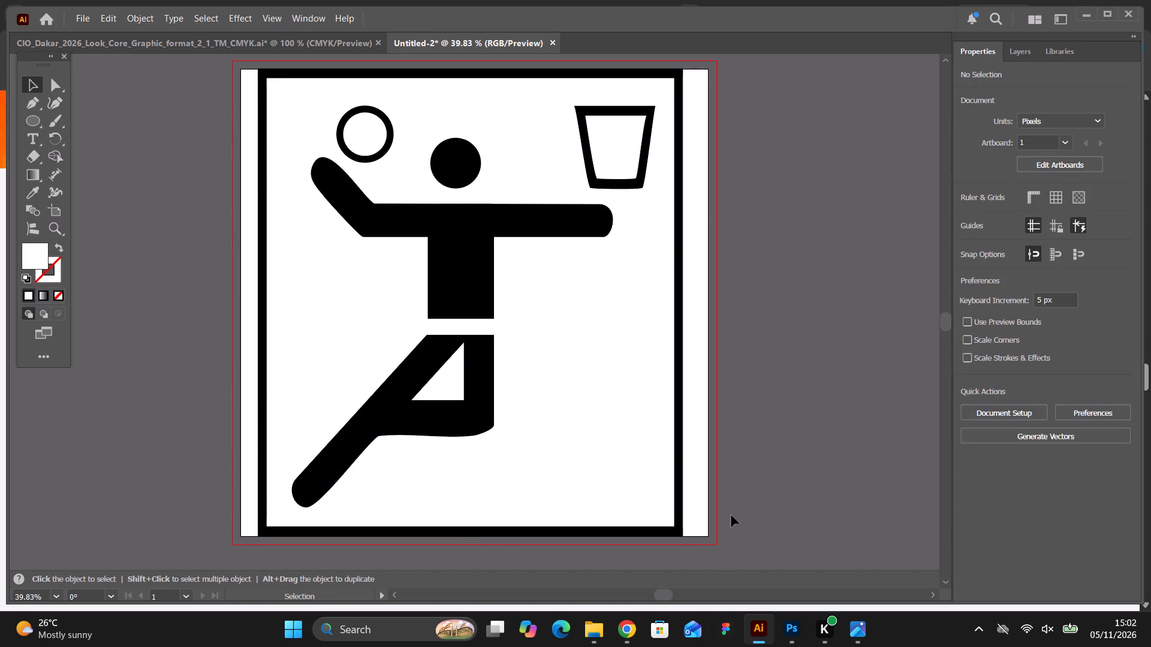
{"action": "key", "text": "ctrl+alt+2"}
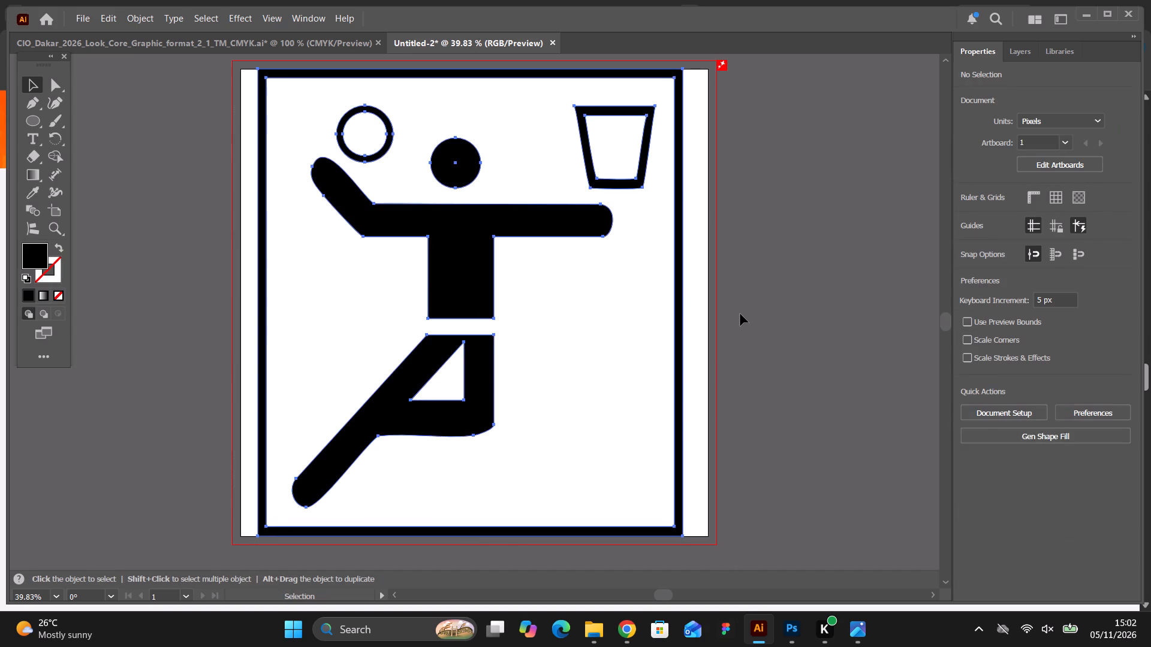
{"action": "left_click", "coordinate": [747, 306]}
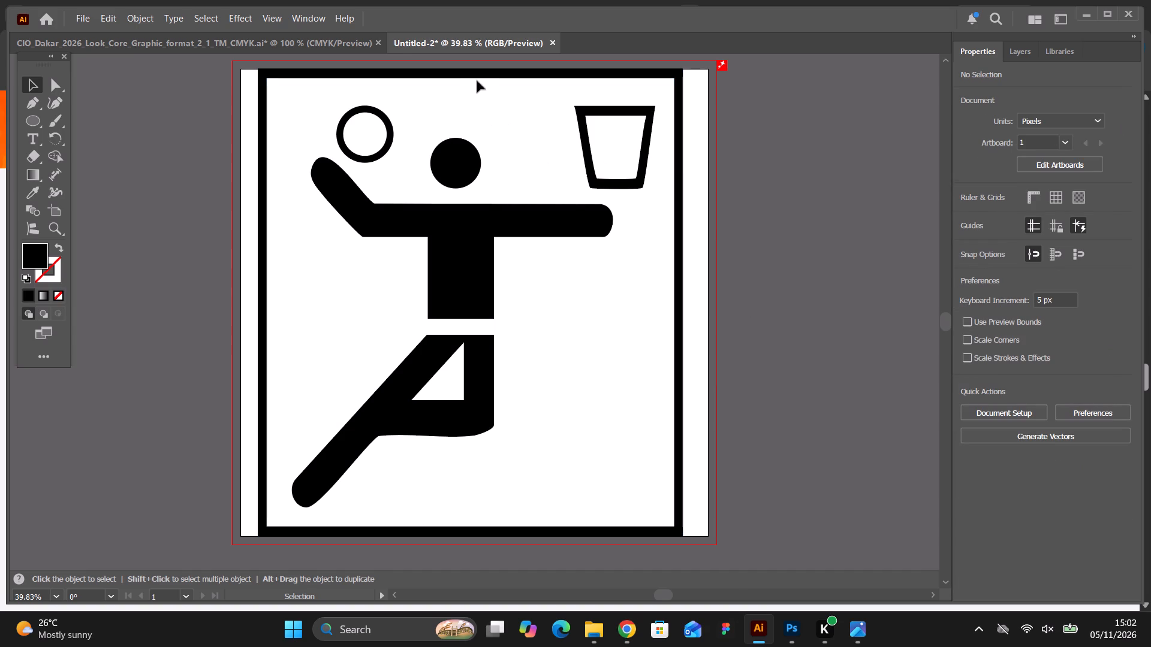
Stretch the black square frame sideways to both artboard edges, making it 1000 px wide.
{"action": "left_click", "coordinate": [266, 220]}
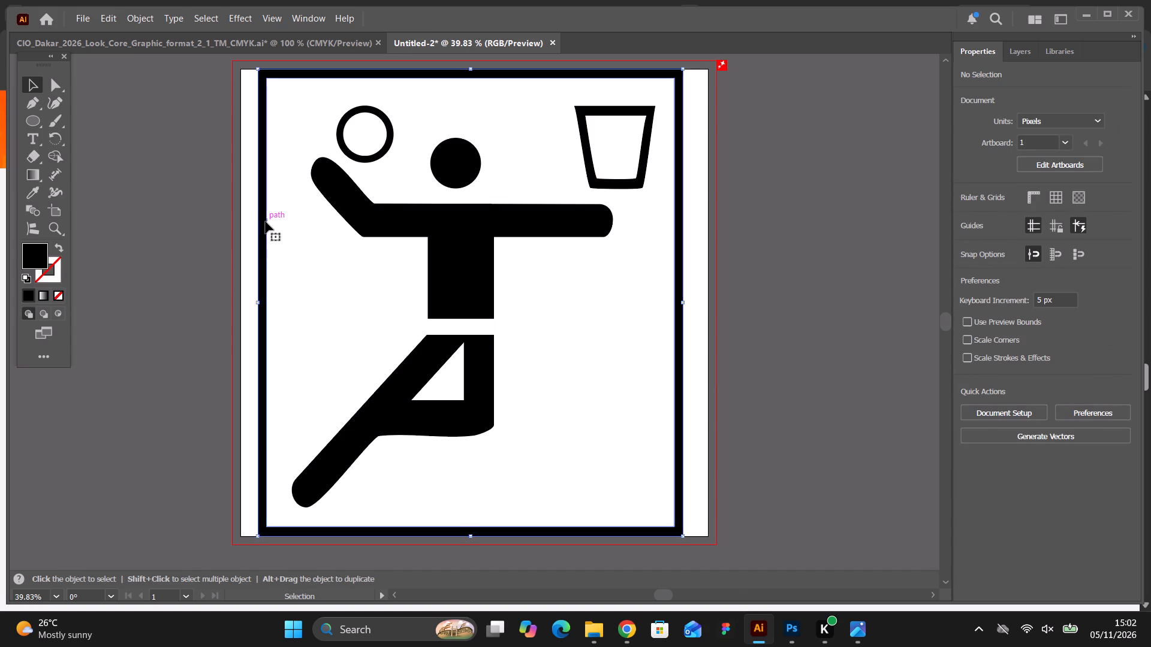
{"action": "left_click_drag", "start_coordinate": [260, 301], "coordinate": [242, 301]}
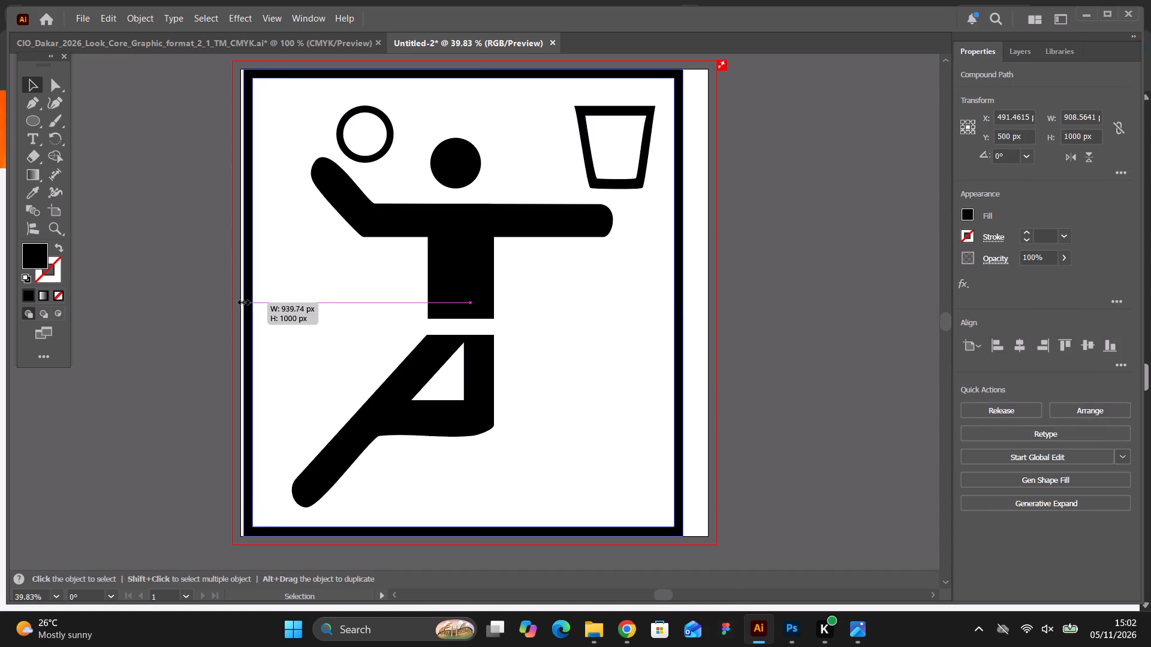
{"action": "left_click_drag", "start_coordinate": [242, 301], "coordinate": [241, 301]}
{"action": "left_click_drag", "start_coordinate": [682, 304], "coordinate": [701, 304]}
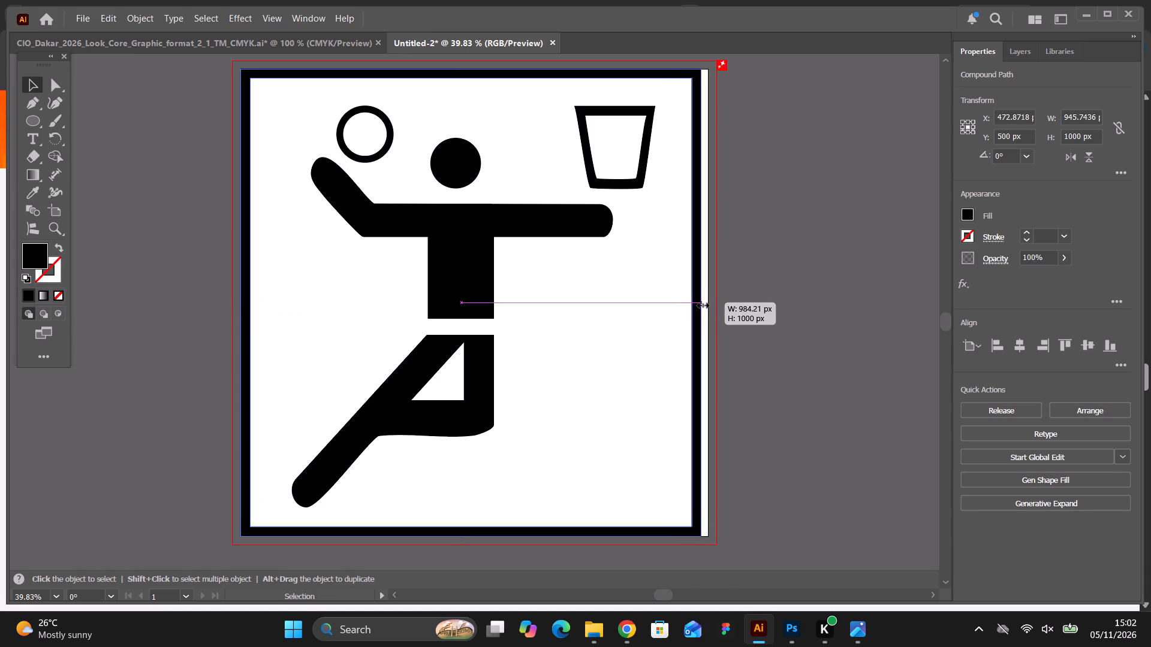
{"action": "left_click_drag", "start_coordinate": [701, 304], "coordinate": [707, 307]}
{"action": "left_click", "coordinate": [812, 319]}
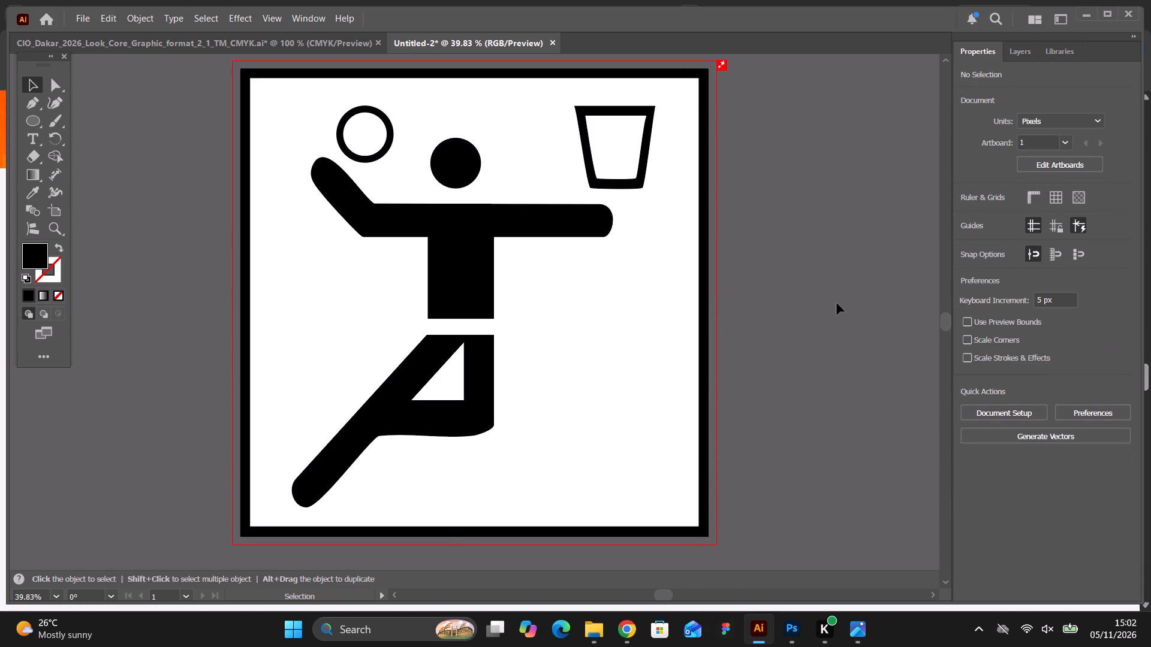
{"action": "left_click", "coordinate": [837, 303]}
Select the whole pictogram and recolour it white by sampling the white background with the Eyedropper.
{"action": "left_click_drag", "start_coordinate": [158, 77], "coordinate": [712, 530]}
{"action": "left_click_drag", "start_coordinate": [712, 530], "coordinate": [736, 557]}
{"action": "left_click", "coordinate": [32, 193]}
{"action": "left_click", "coordinate": [333, 253]}
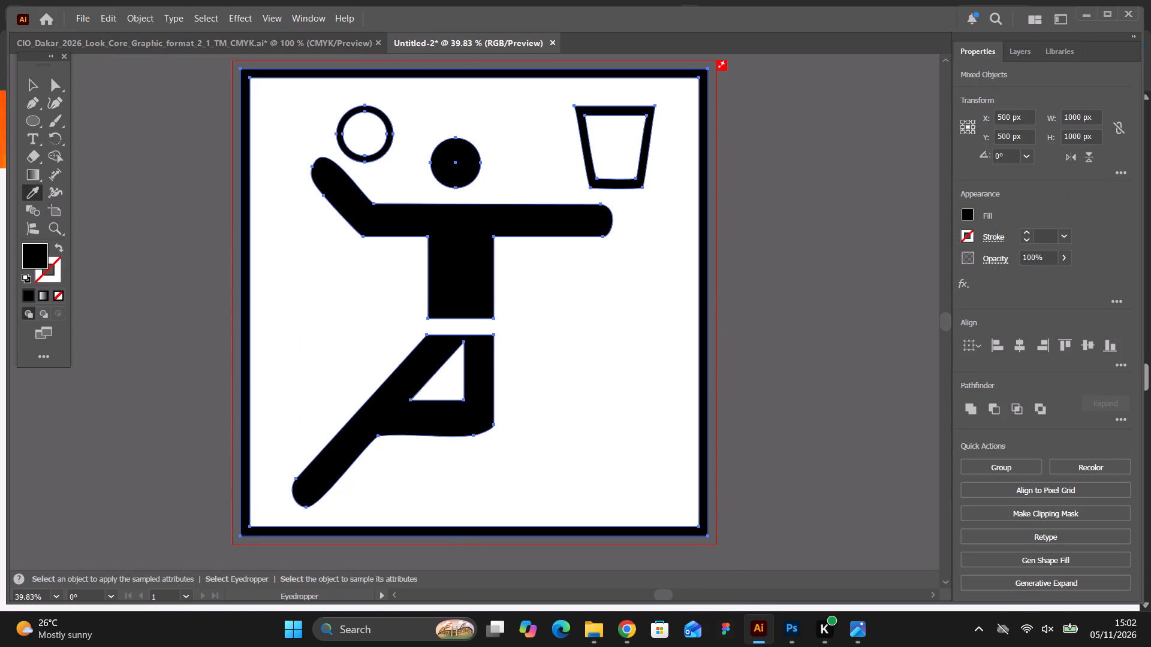
Export the artboard as a PNG named basketball 3x3 at High (300 ppi) with a transparent background.
{"action": "left_click", "coordinate": [135, 19]}
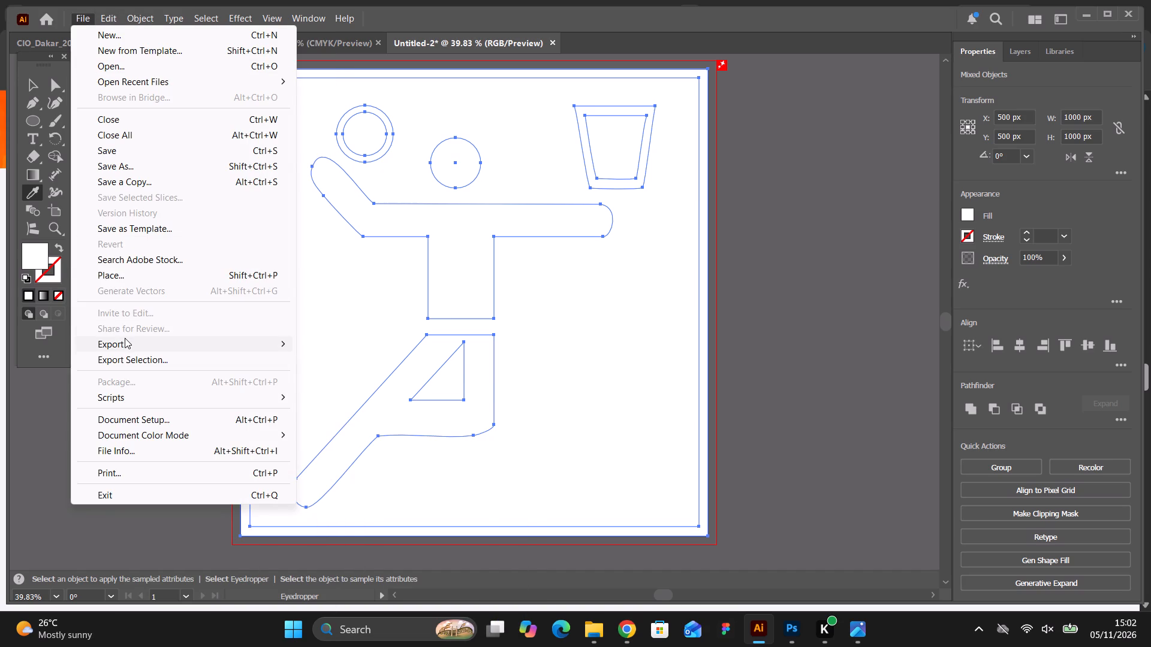
{"action": "left_click", "coordinate": [353, 361]}
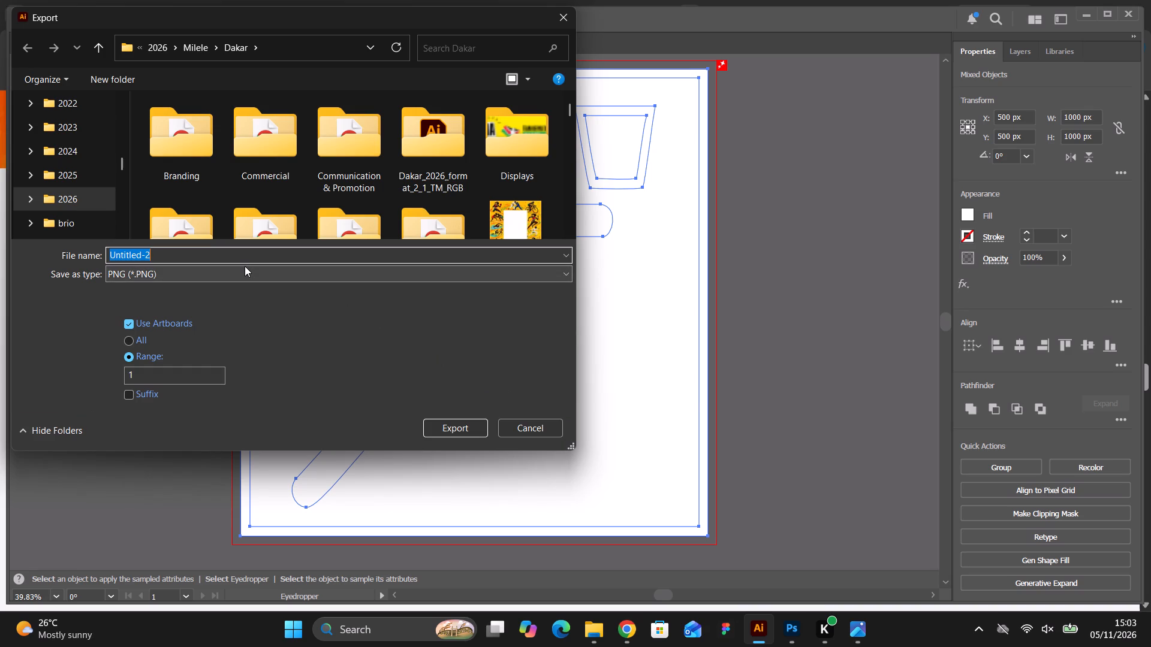
{"action": "type", "text": "basketball"}
{"action": "key", "text": "space"}
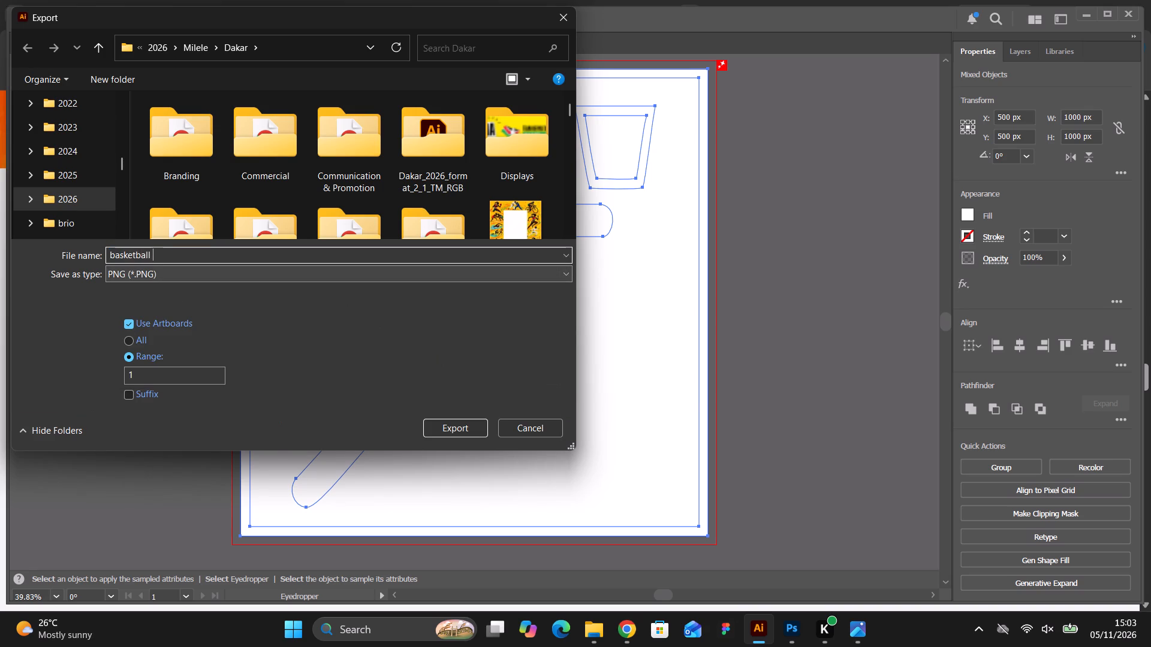
{"action": "key", "text": "3"}
{"action": "key", "text": "x"}
{"action": "key", "text": "3"}
{"action": "left_click", "coordinate": [460, 428]}
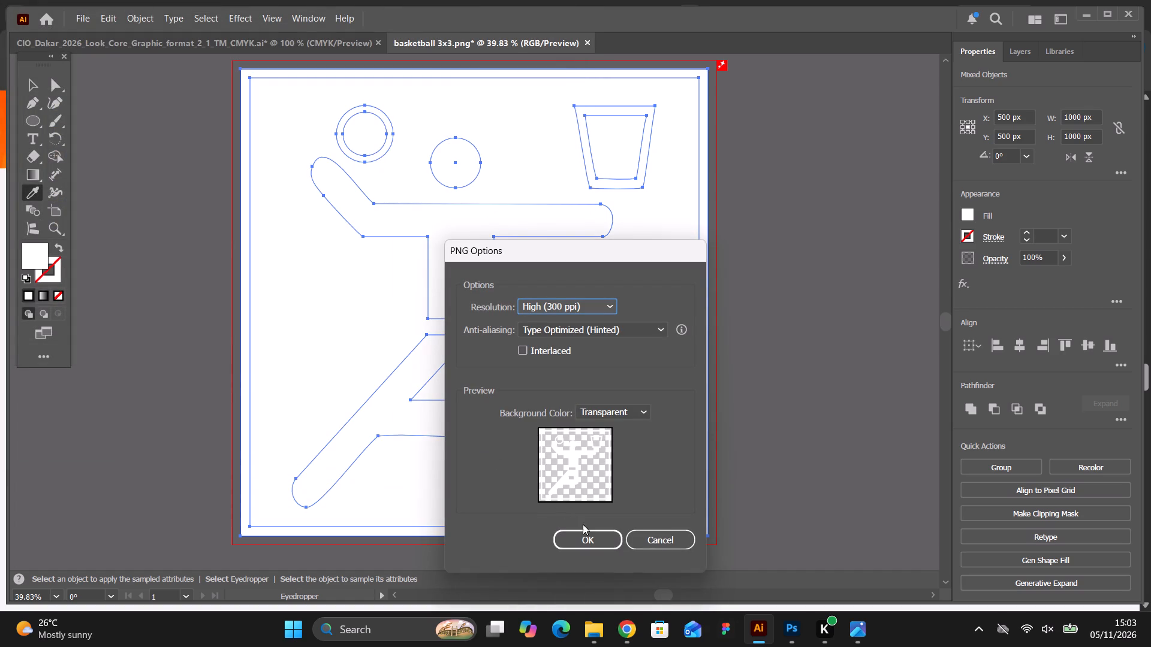
{"action": "left_click", "coordinate": [595, 538]}
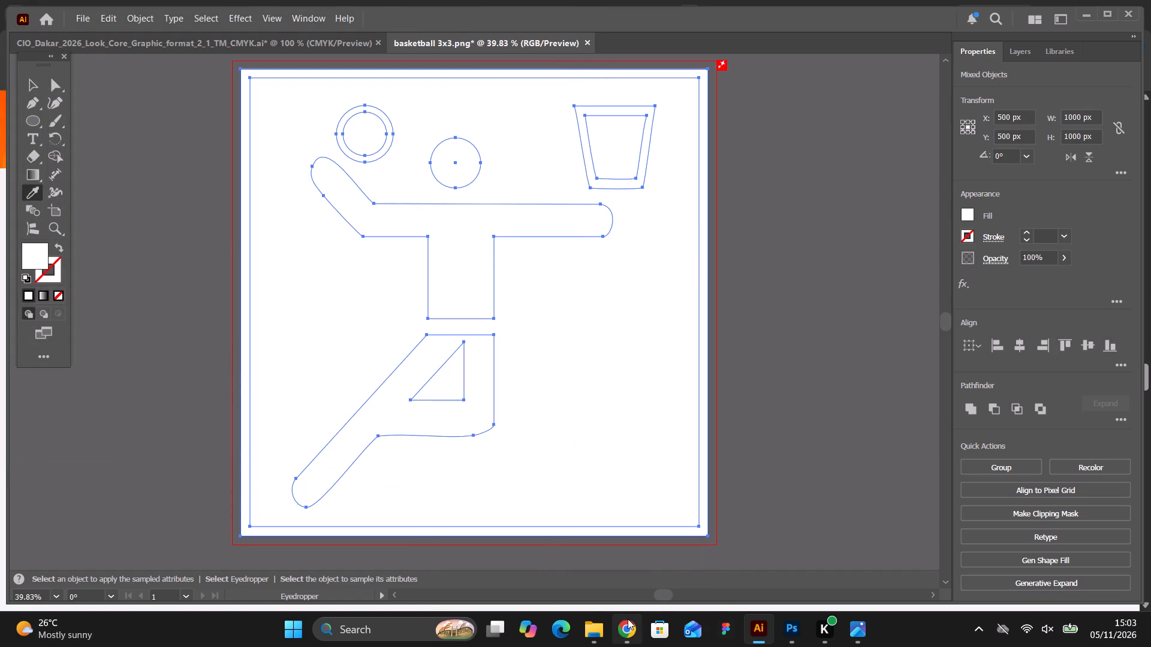
Switch to the Canva fixtures design in Chrome and upload the basketball 3x3-01 and swimming-01 pictograms from the Dakar folder.
{"action": "left_click", "coordinate": [628, 626]}
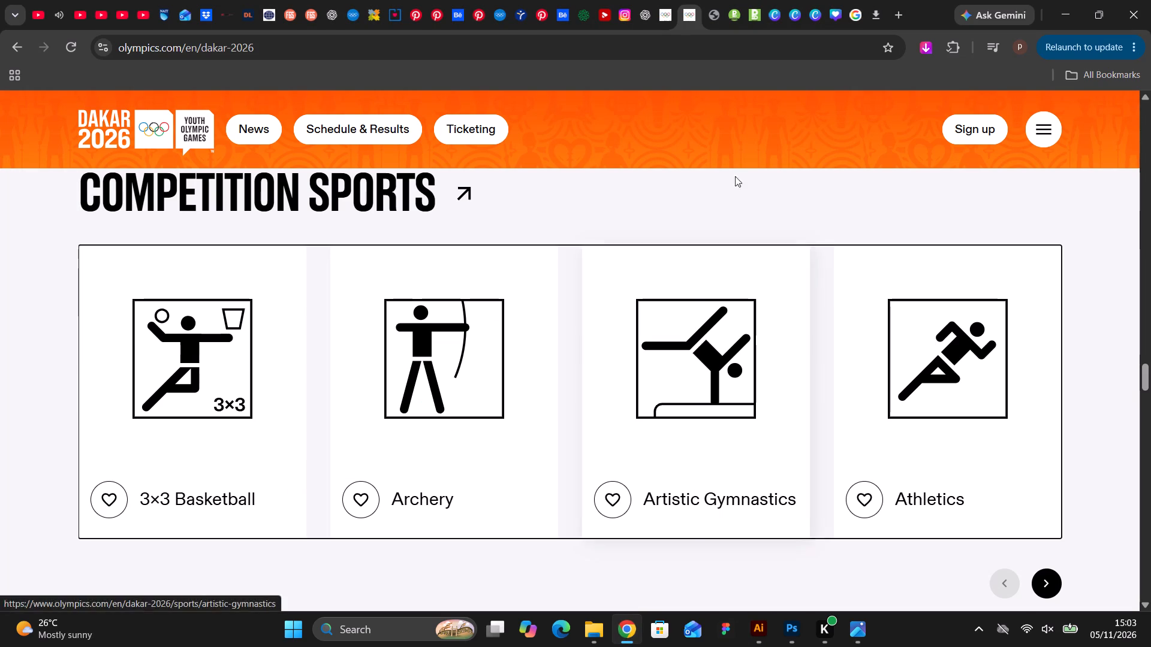
{"action": "left_click", "coordinate": [833, 13]}
{"action": "scroll", "coordinate": [630, 361], "scroll_direction": "down", "scroll_amount": 3}
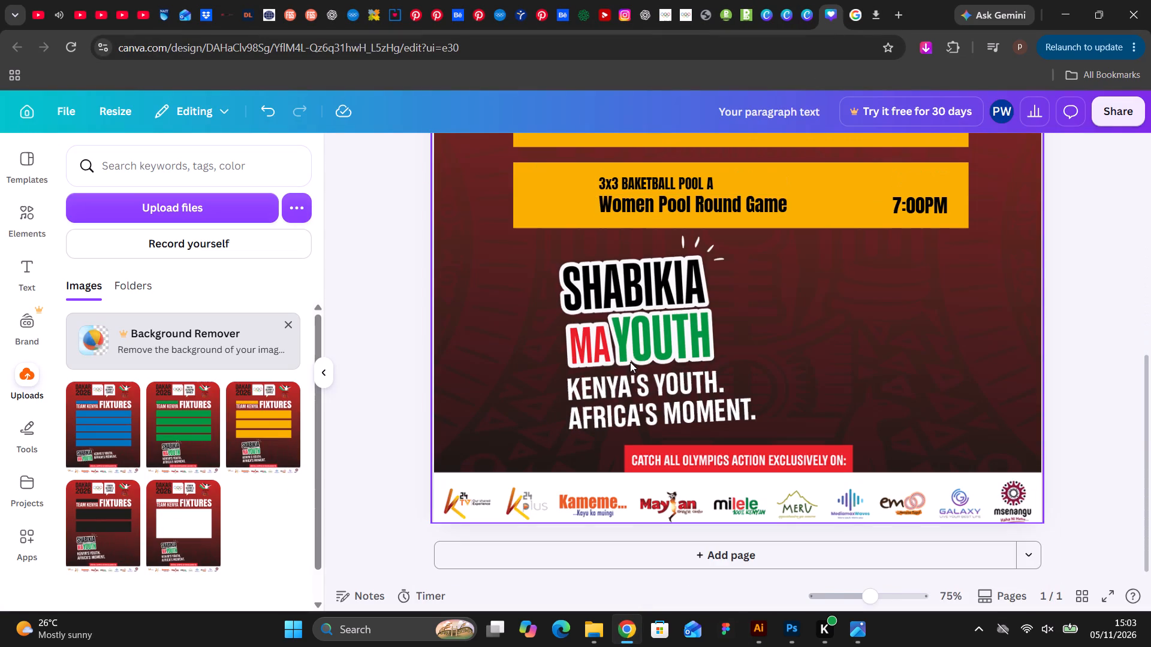
{"action": "scroll", "coordinate": [630, 362], "scroll_direction": "down", "scroll_amount": 2}
{"action": "scroll", "coordinate": [630, 362], "scroll_direction": "up", "scroll_amount": 4}
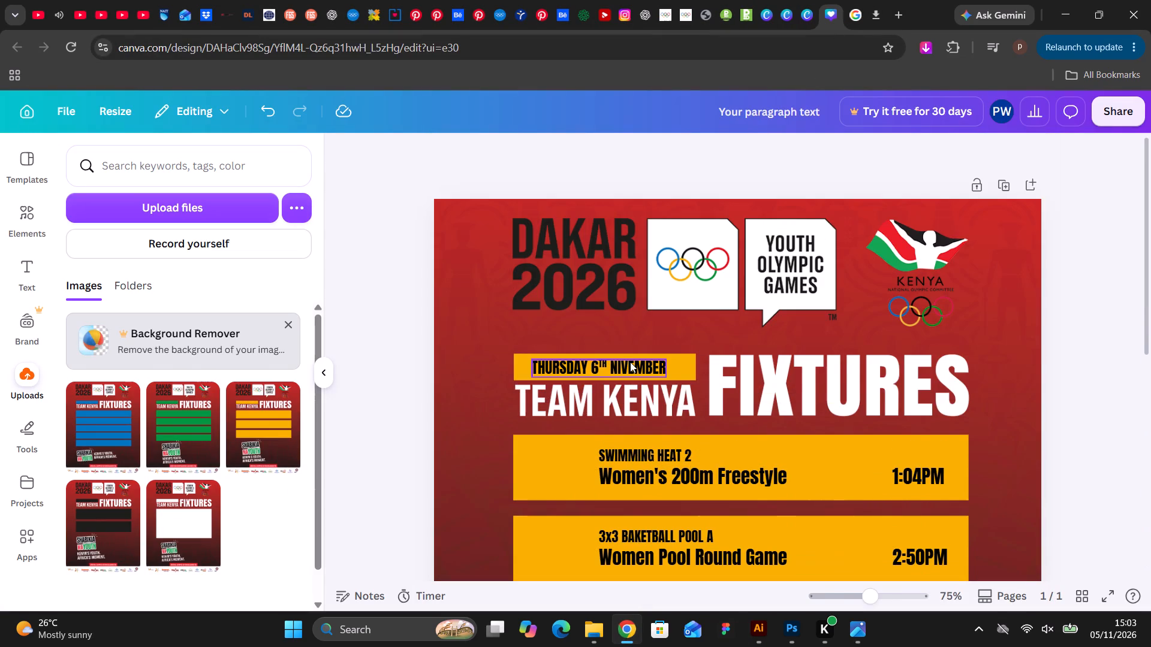
{"action": "scroll", "coordinate": [619, 356], "scroll_direction": "down", "scroll_amount": 5}
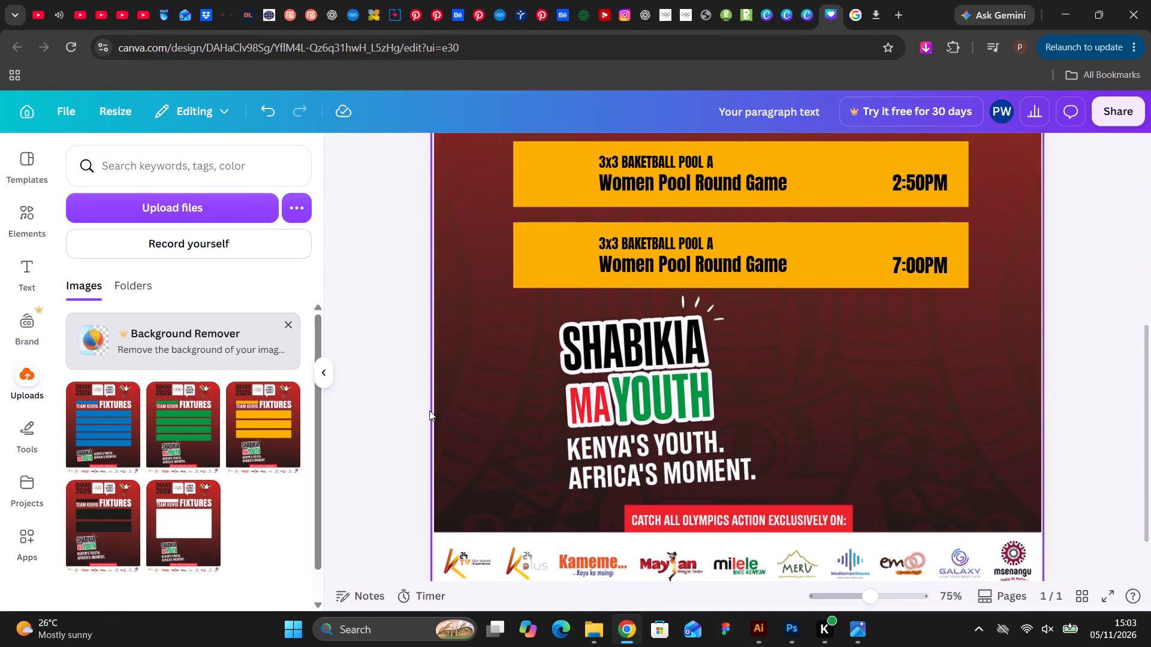
{"action": "left_click", "coordinate": [26, 376]}
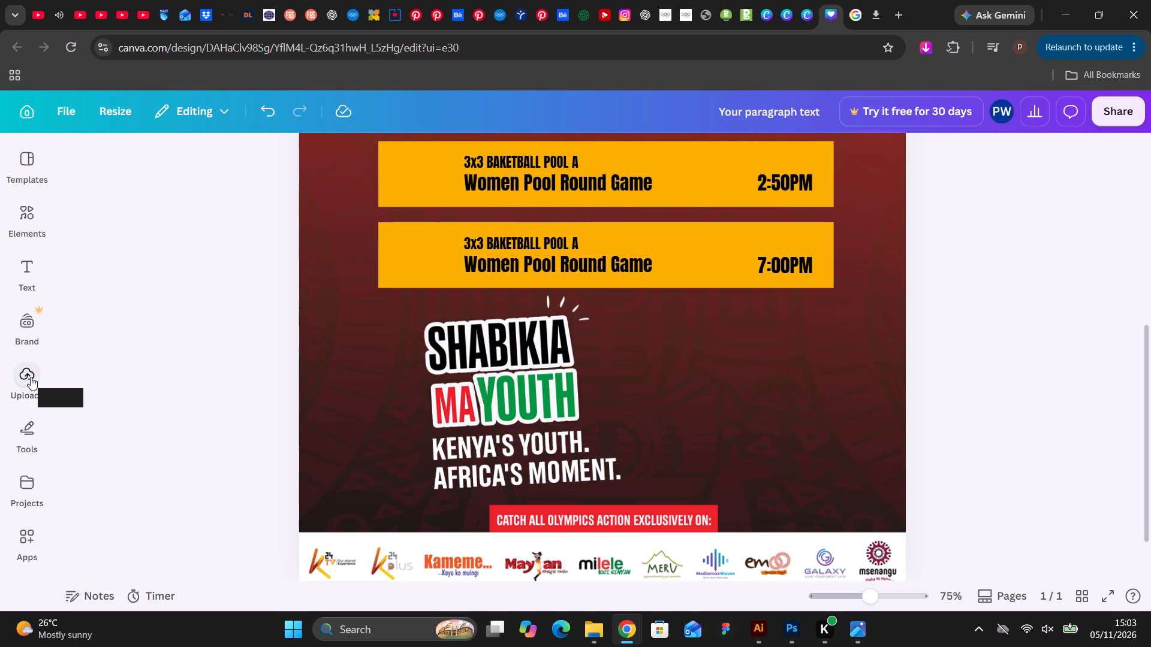
{"action": "left_click", "coordinate": [31, 377]}
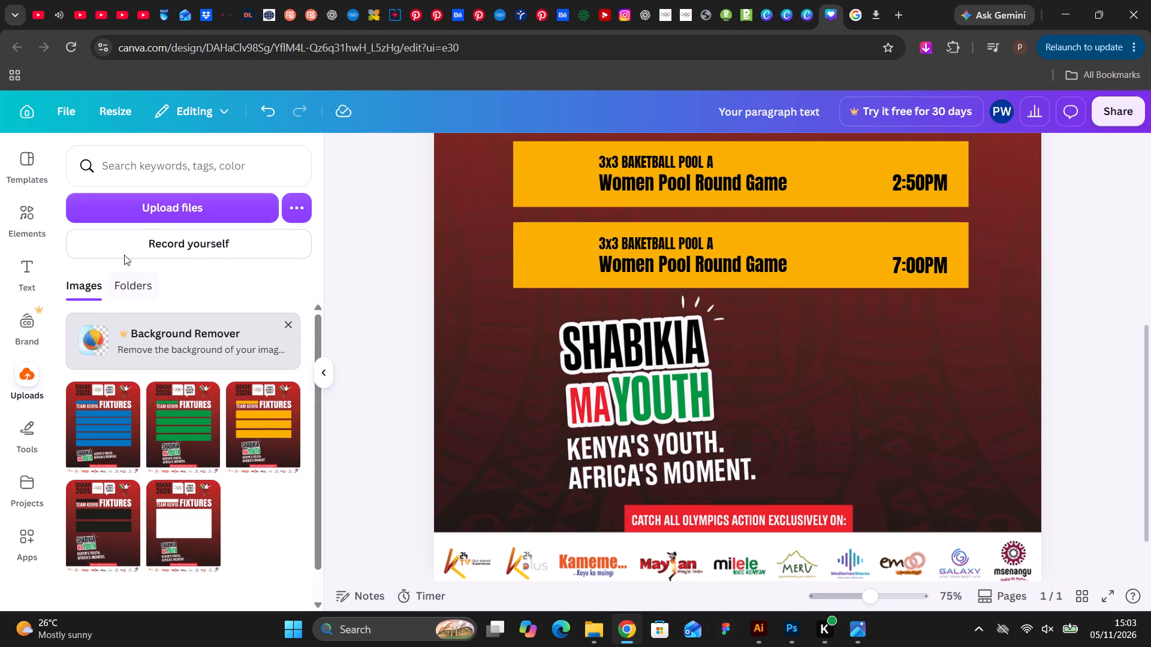
{"action": "left_click", "coordinate": [151, 211]}
{"action": "scroll", "coordinate": [274, 222], "scroll_direction": "down", "scroll_amount": 9}
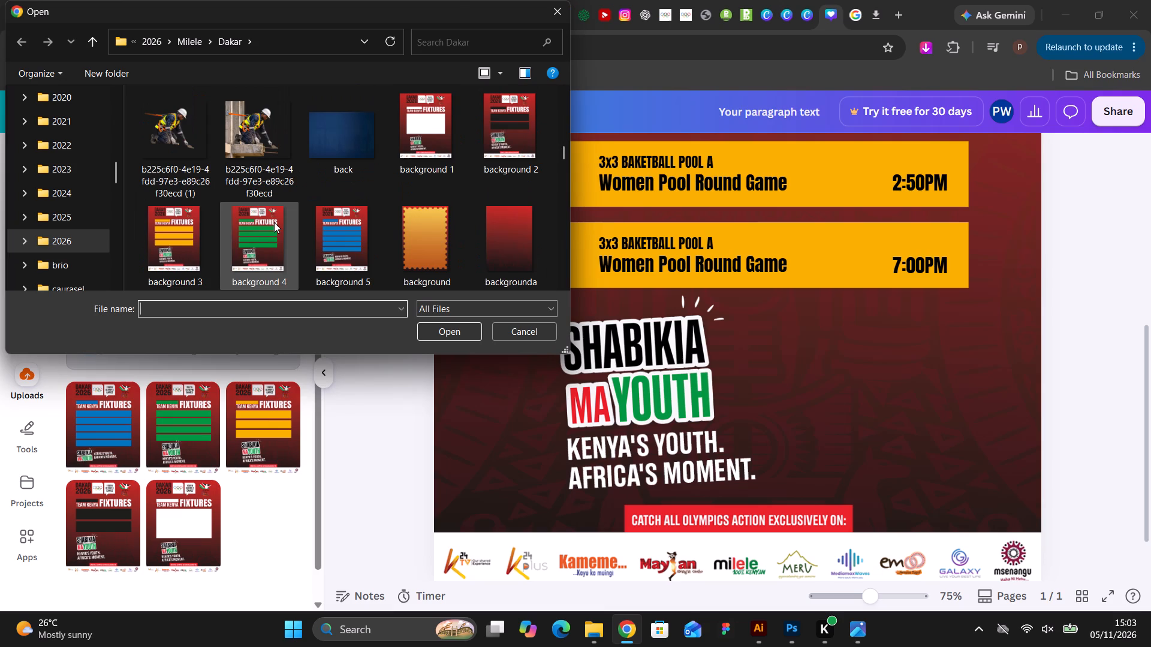
{"action": "scroll", "coordinate": [274, 222], "scroll_direction": "down", "scroll_amount": 2}
{"action": "scroll", "coordinate": [274, 222], "scroll_direction": "up", "scroll_amount": 10}
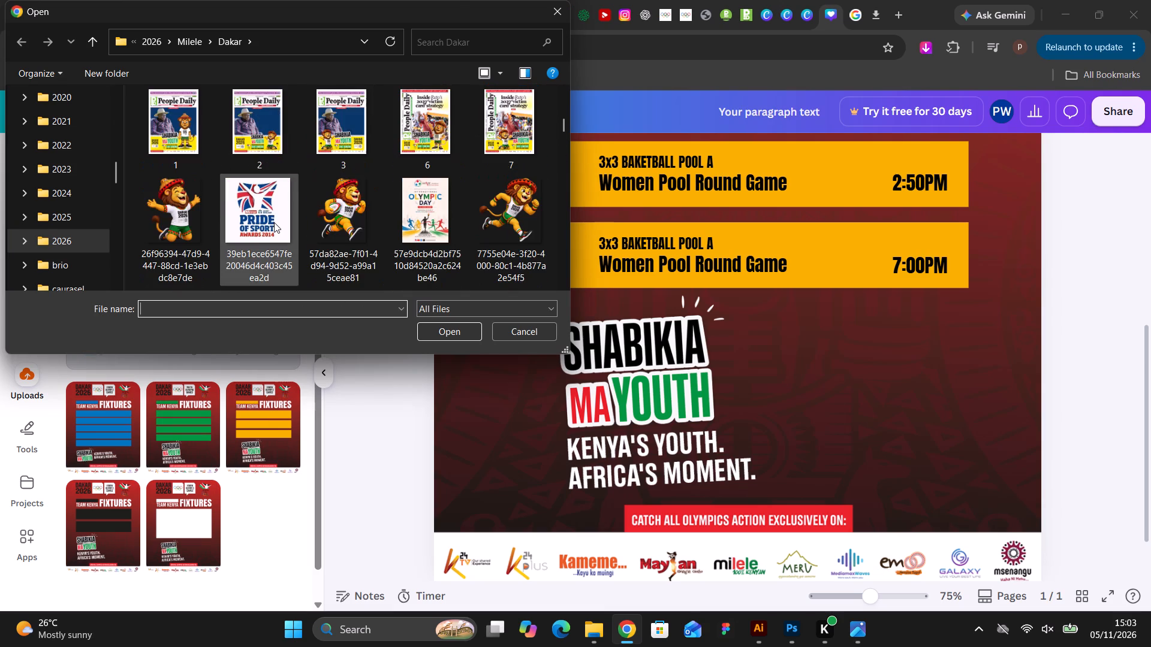
{"action": "scroll", "coordinate": [274, 222], "scroll_direction": "up", "scroll_amount": 2}
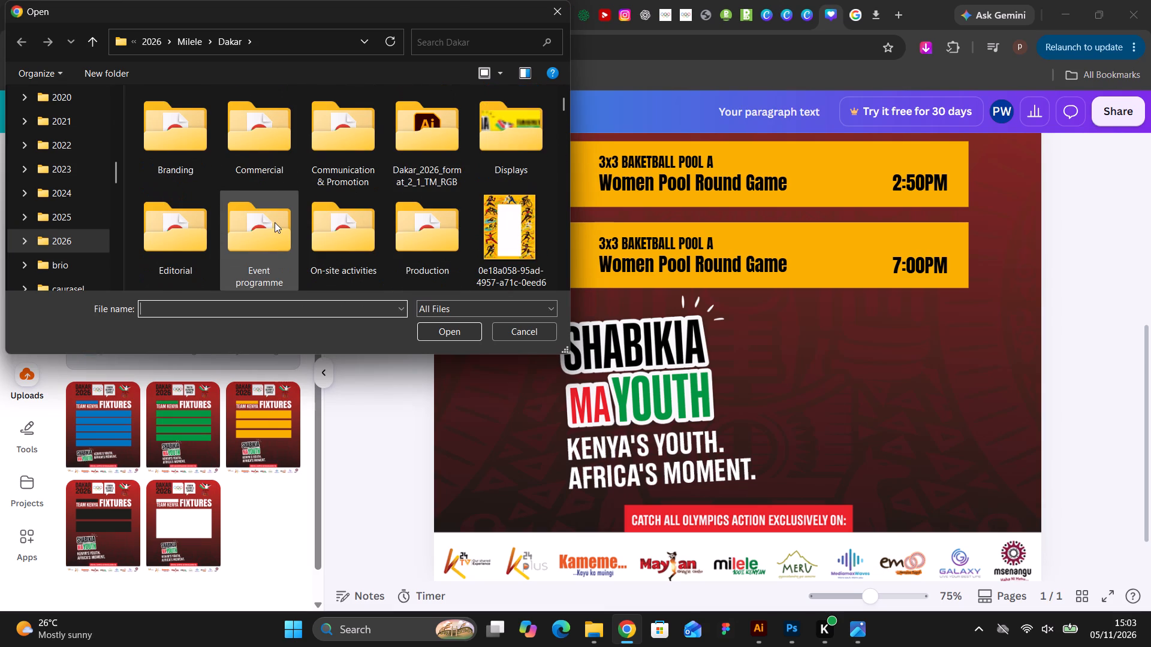
{"action": "scroll", "coordinate": [275, 222], "scroll_direction": "down", "scroll_amount": 4}
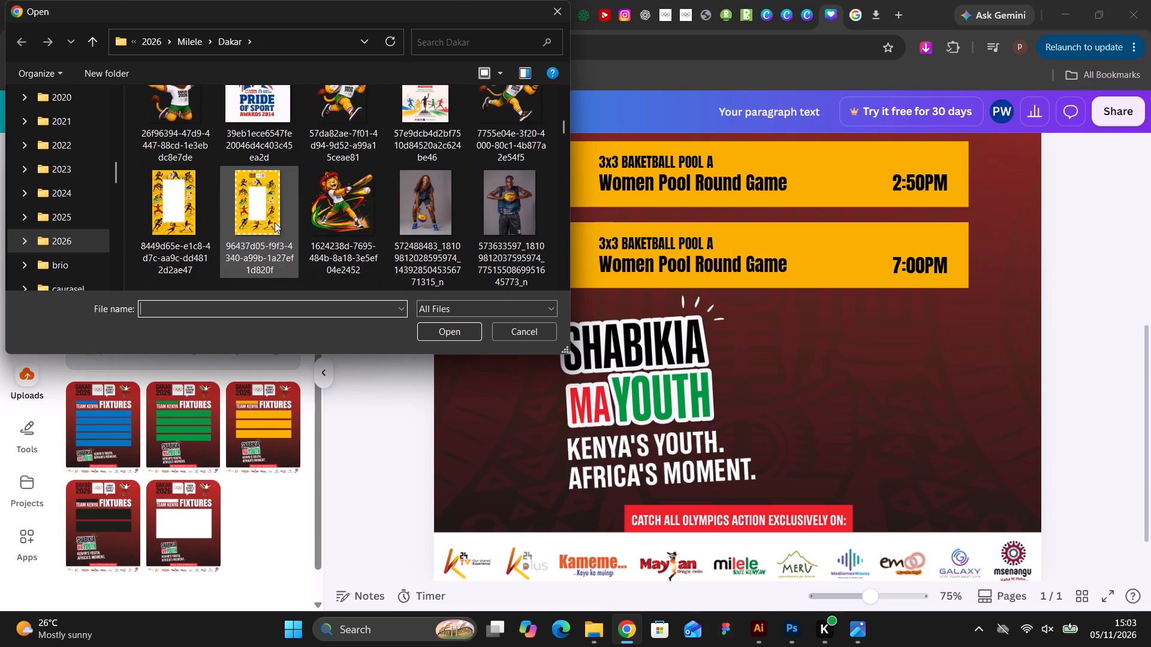
{"action": "scroll", "coordinate": [275, 222], "scroll_direction": "down", "scroll_amount": 3}
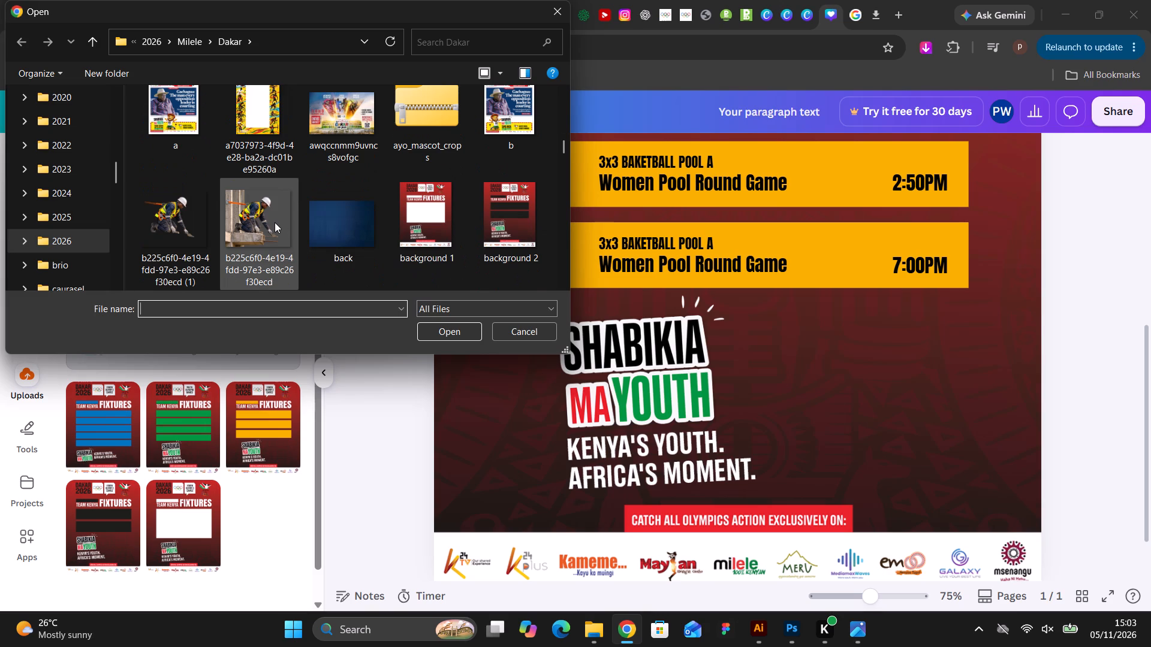
{"action": "left_click_drag", "start_coordinate": [565, 147], "coordinate": [565, 151]}
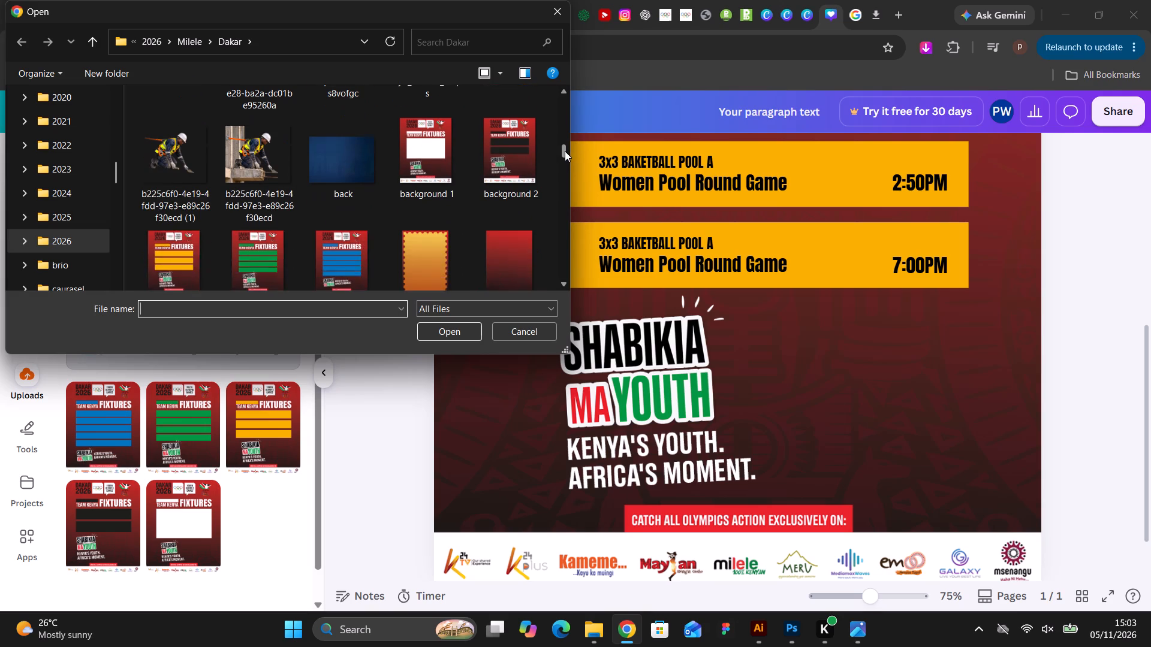
{"action": "left_click_drag", "start_coordinate": [565, 151], "coordinate": [566, 158]}
{"action": "left_click", "coordinate": [184, 262]}
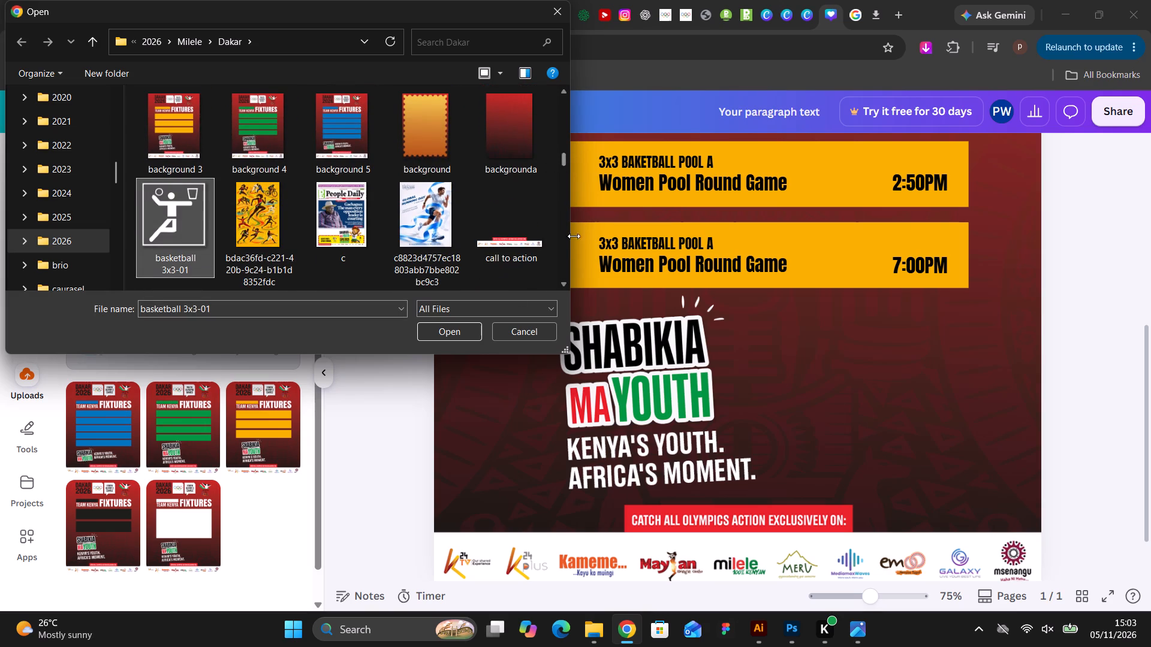
{"action": "left_click_drag", "start_coordinate": [562, 161], "coordinate": [563, 179]}
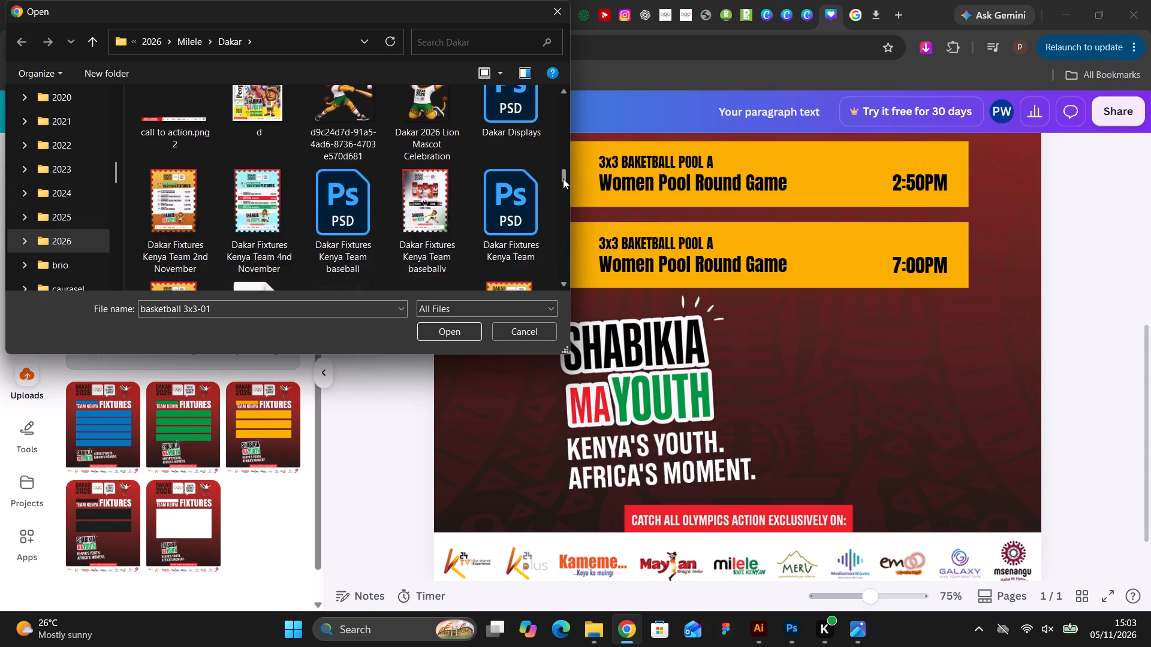
{"action": "left_click_drag", "start_coordinate": [563, 179], "coordinate": [562, 196]}
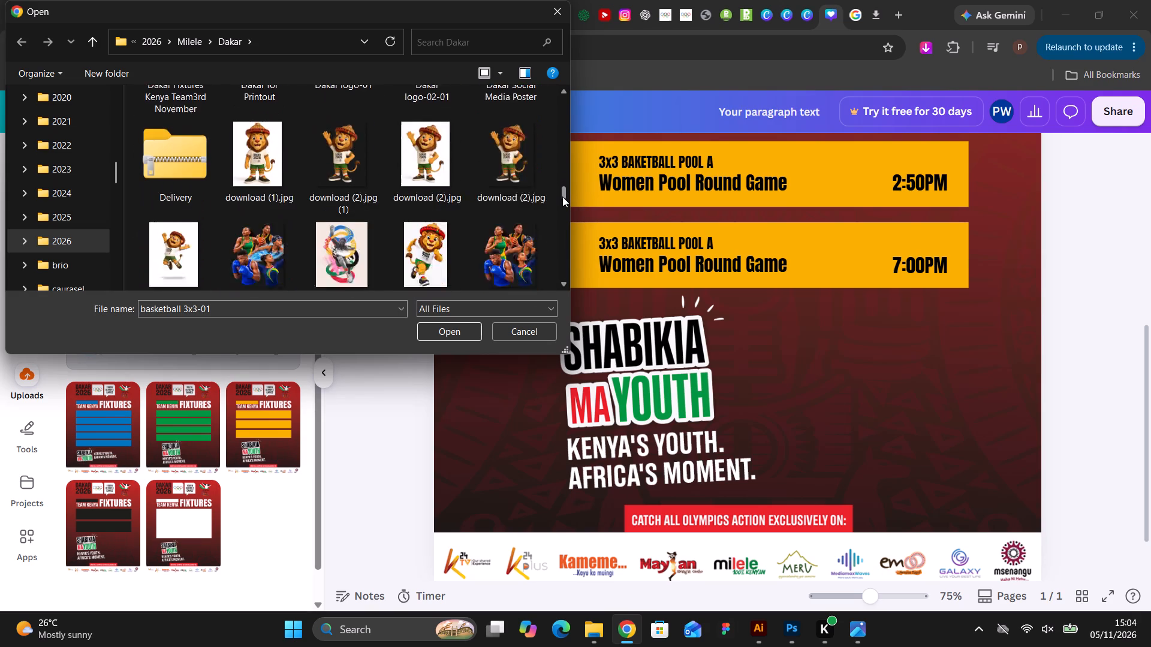
{"action": "left_click_drag", "start_coordinate": [562, 196], "coordinate": [559, 234]}
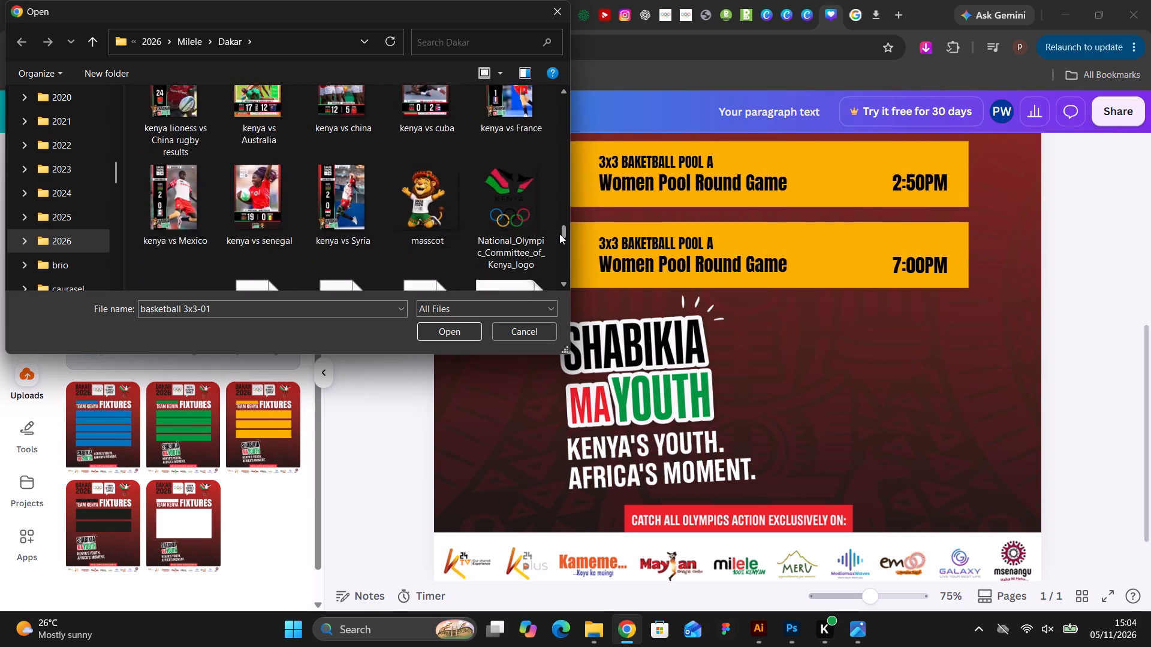
{"action": "left_click_drag", "start_coordinate": [559, 234], "coordinate": [560, 263]}
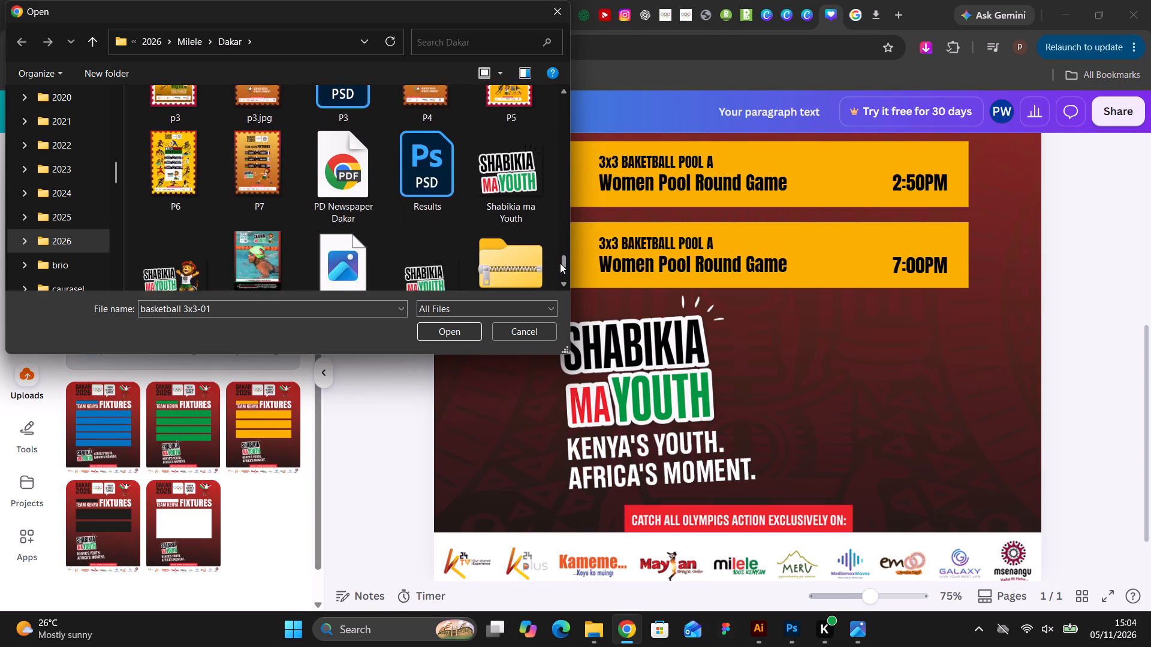
{"action": "left_click_drag", "start_coordinate": [560, 263], "coordinate": [560, 267]}
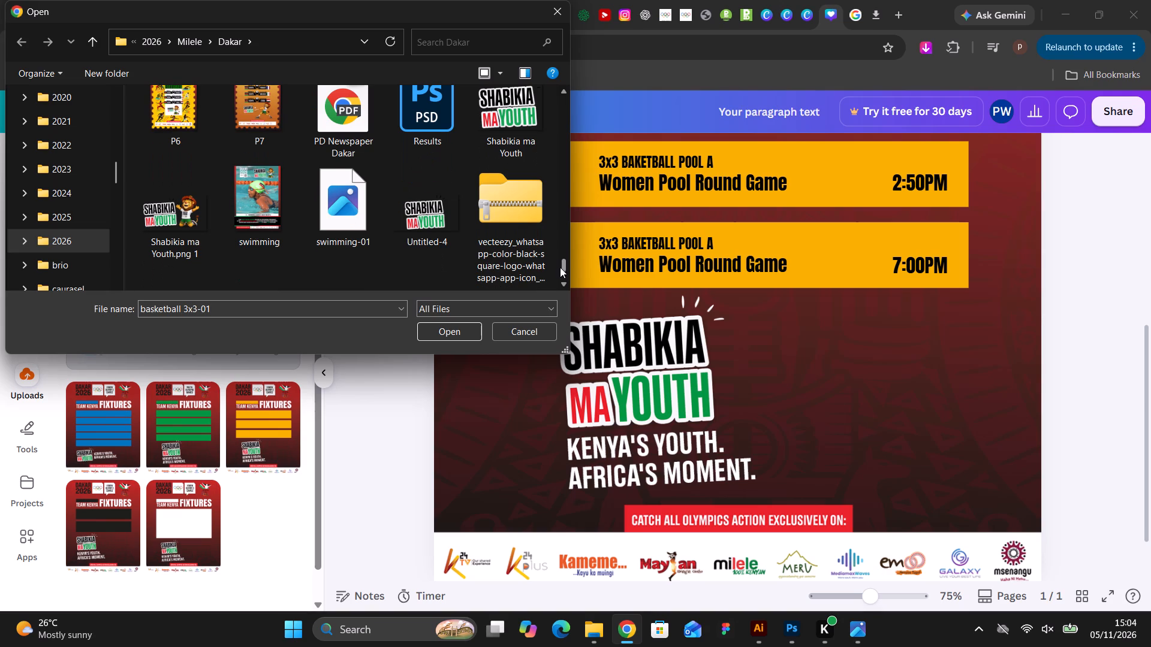
{"action": "left_click_drag", "start_coordinate": [560, 267], "coordinate": [560, 273]}
{"action": "left_click", "coordinate": [352, 149], "text": "ctrl"}
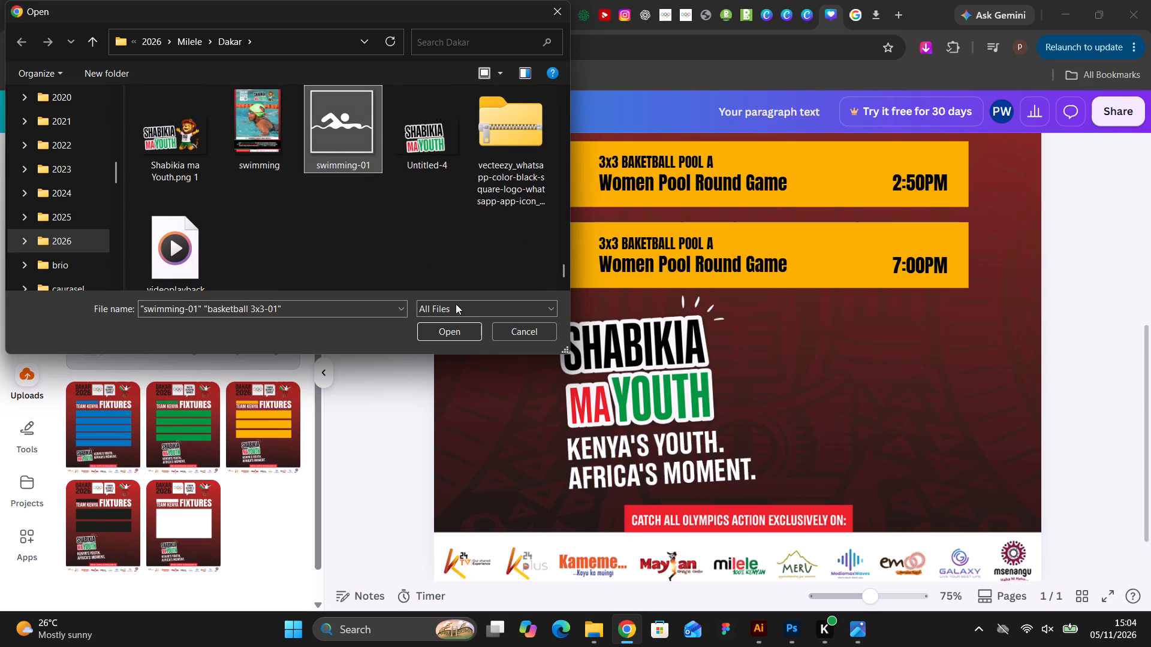
{"action": "left_click", "coordinate": [465, 328]}
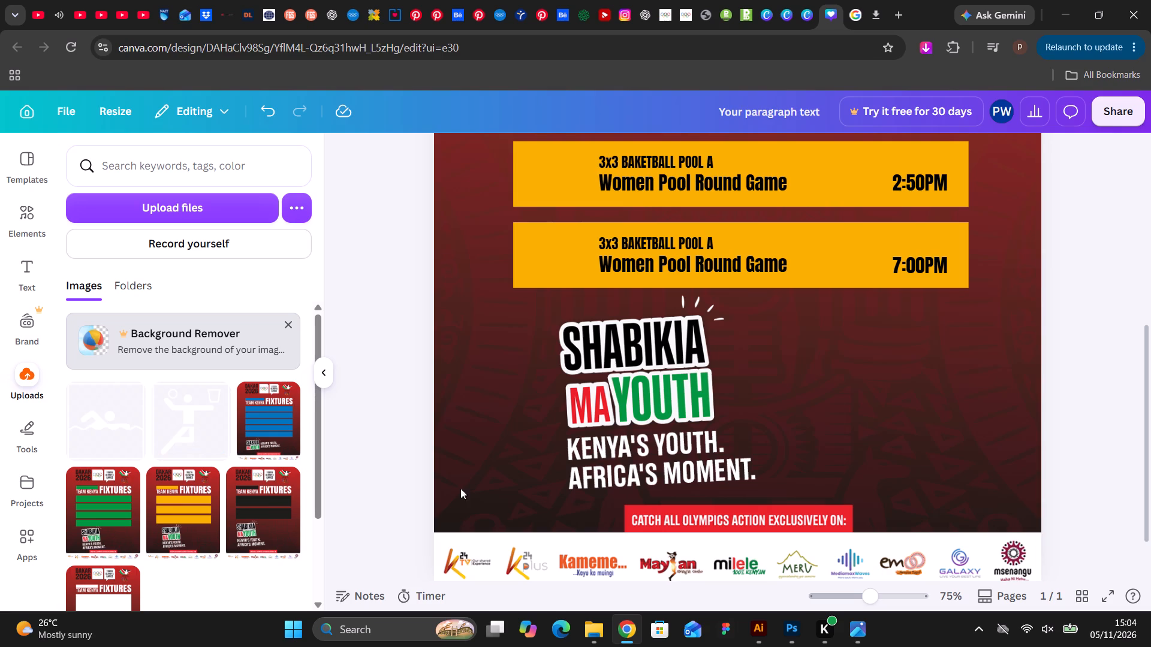
Return to Illustrator and set the fill of the selected 3×3 basketball pictogram to black (#000000).
{"action": "left_click", "coordinate": [758, 627]}
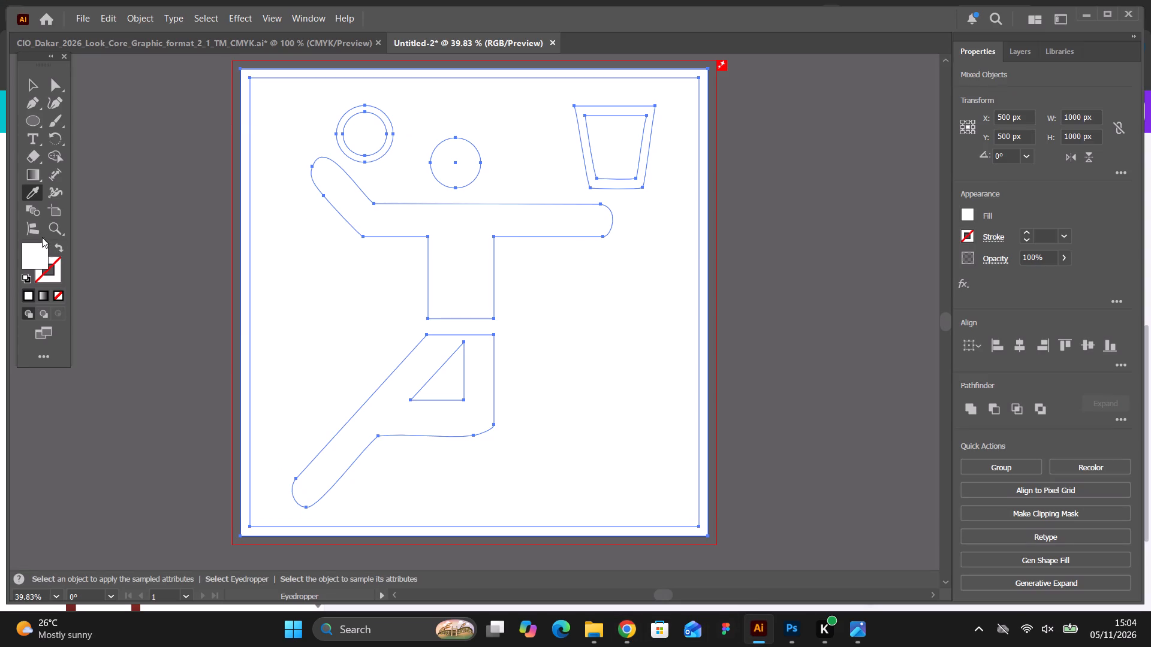
{"action": "double_click", "coordinate": [38, 261]}
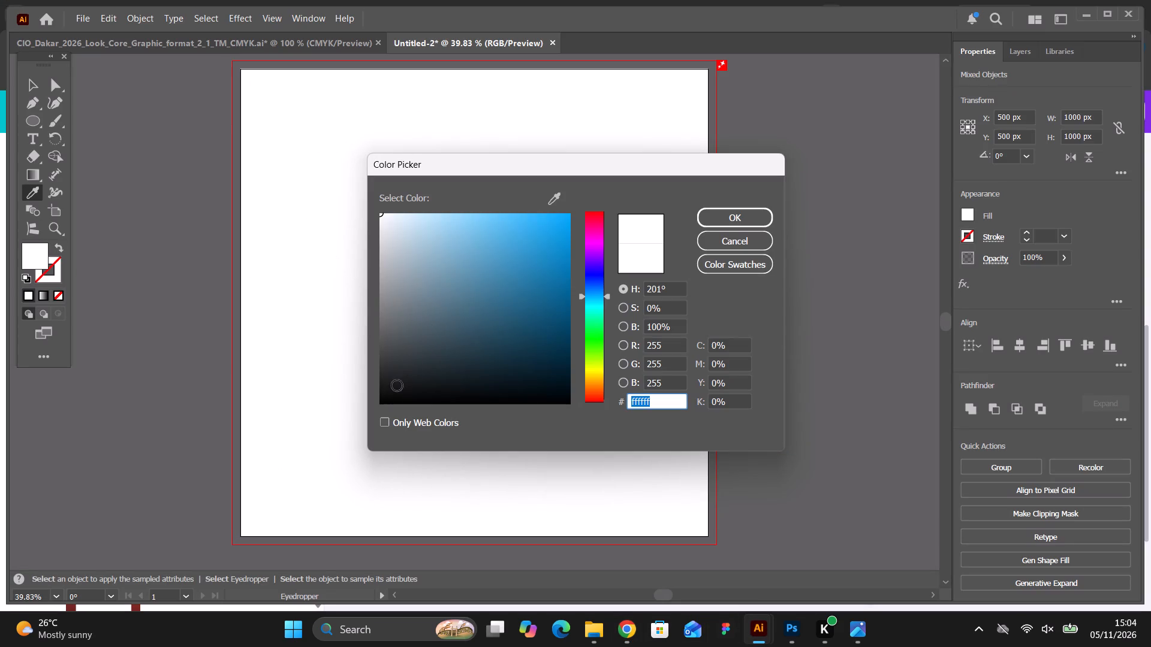
{"action": "left_click", "coordinate": [381, 403]}
{"action": "left_click", "coordinate": [748, 220]}
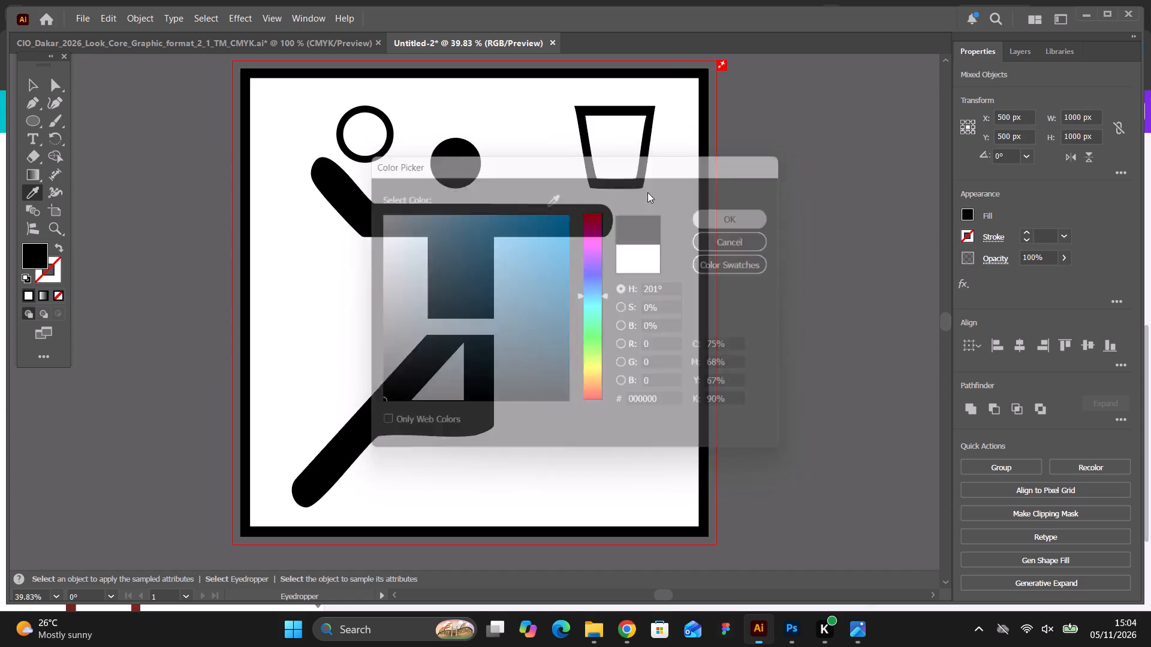
Export the artboard as a PNG named basketball 3x3-02 at High (300 ppi) with a transparent background.
{"action": "left_click", "coordinate": [92, 19]}
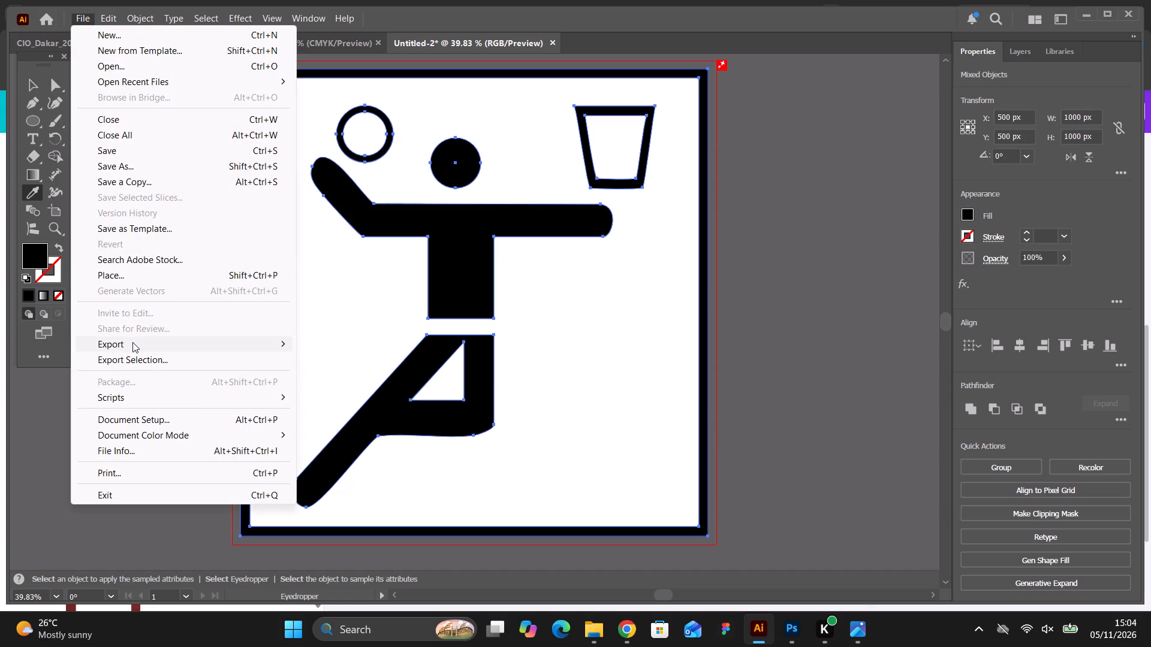
{"action": "left_click", "coordinate": [342, 360]}
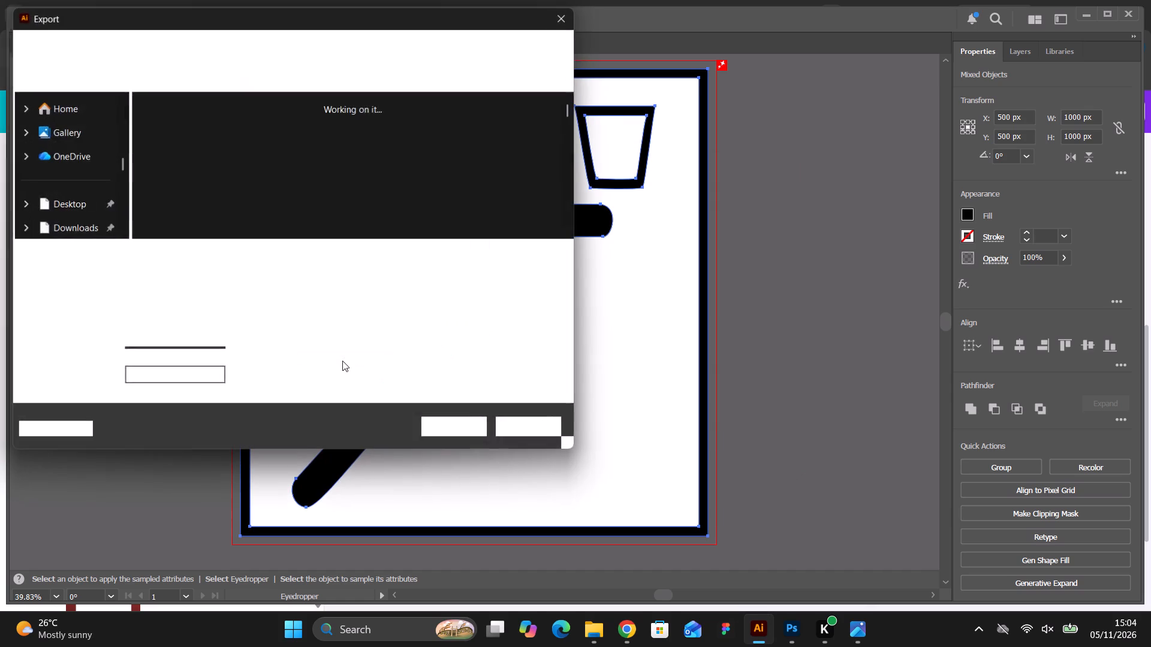
{"action": "type", "text": "basket"}
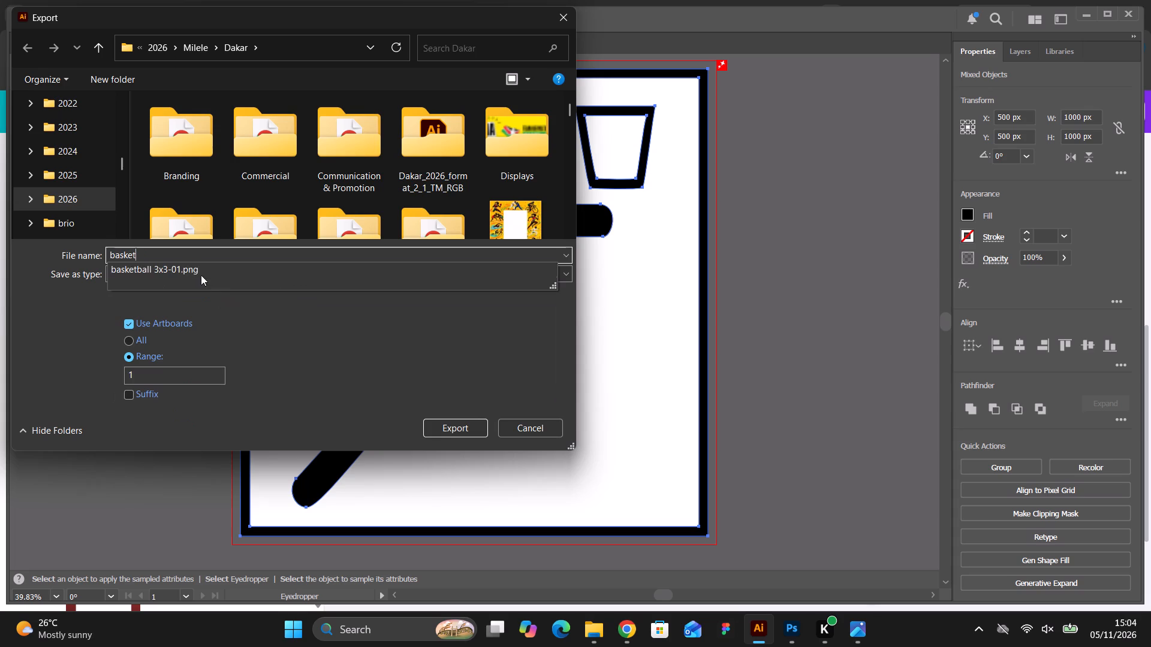
{"action": "left_click", "coordinate": [200, 275]}
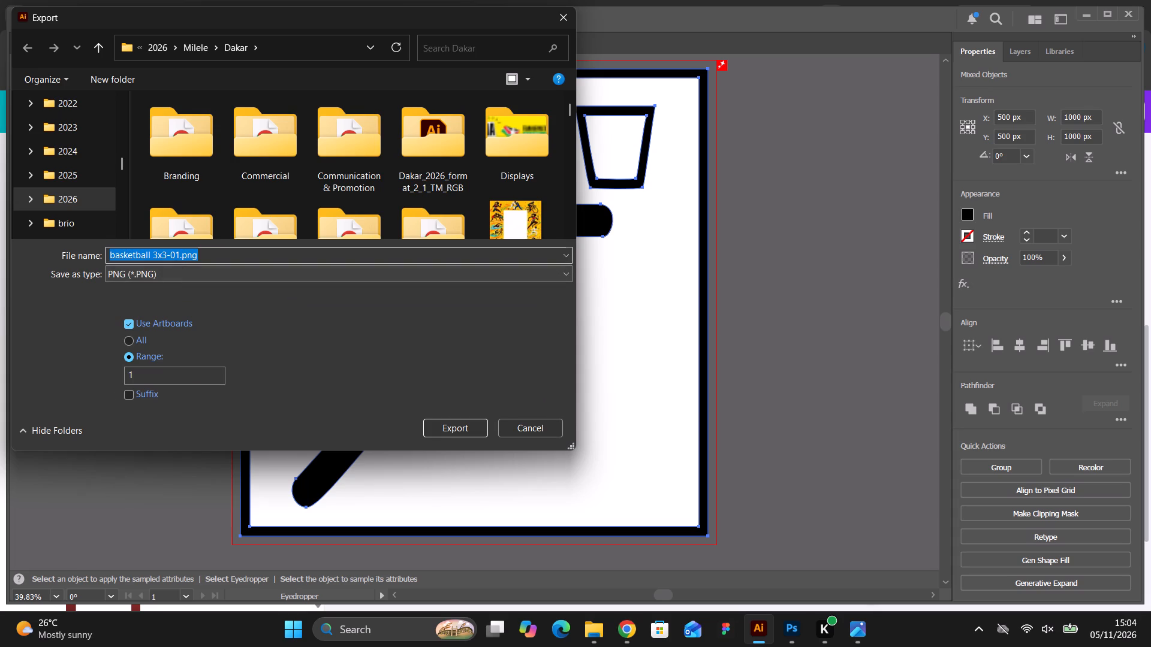
{"action": "left_click", "coordinate": [179, 255]}
{"action": "key", "text": "BackSpace"}
{"action": "key", "text": "2"}
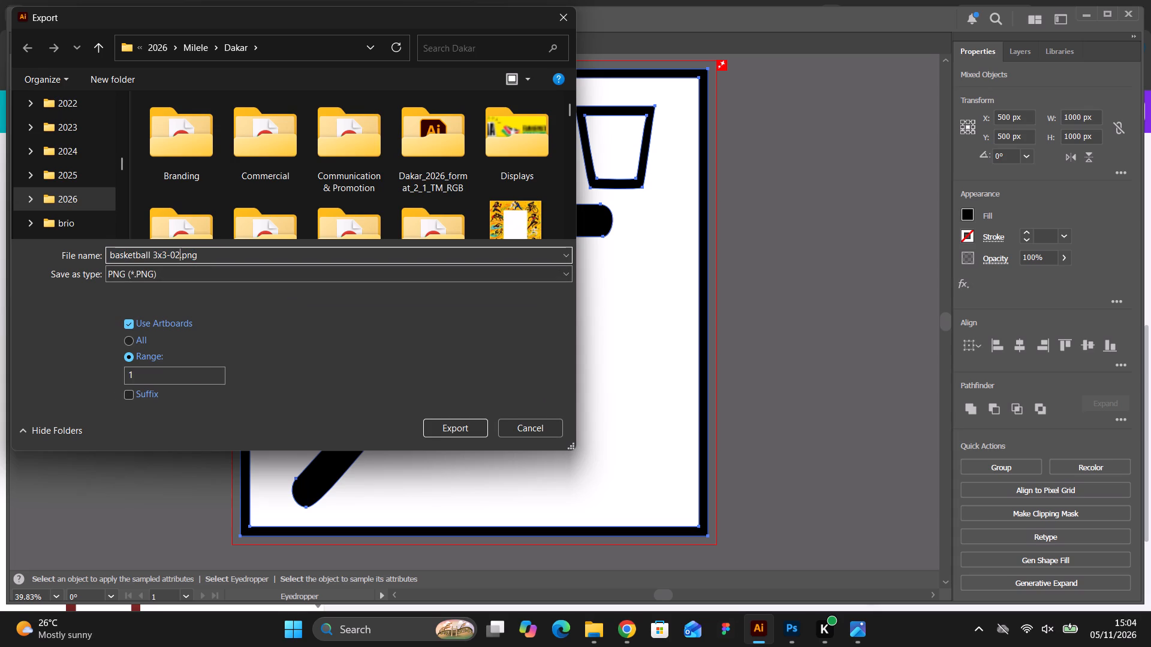
{"action": "left_click", "coordinate": [460, 427]}
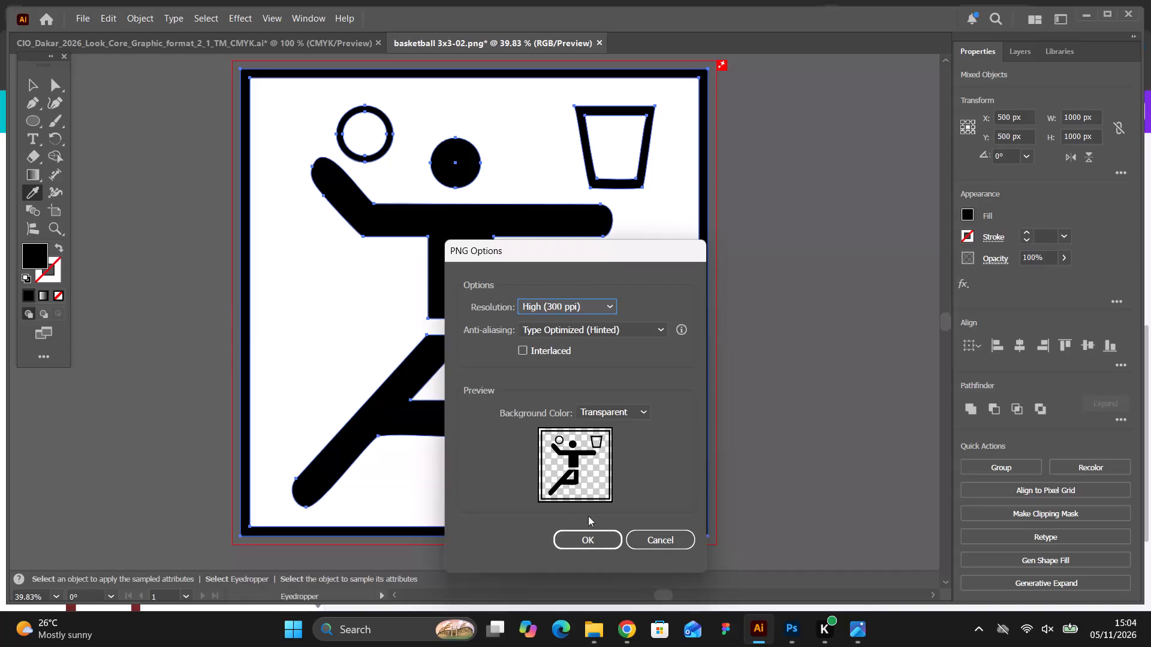
{"action": "left_click", "coordinate": [602, 533]}
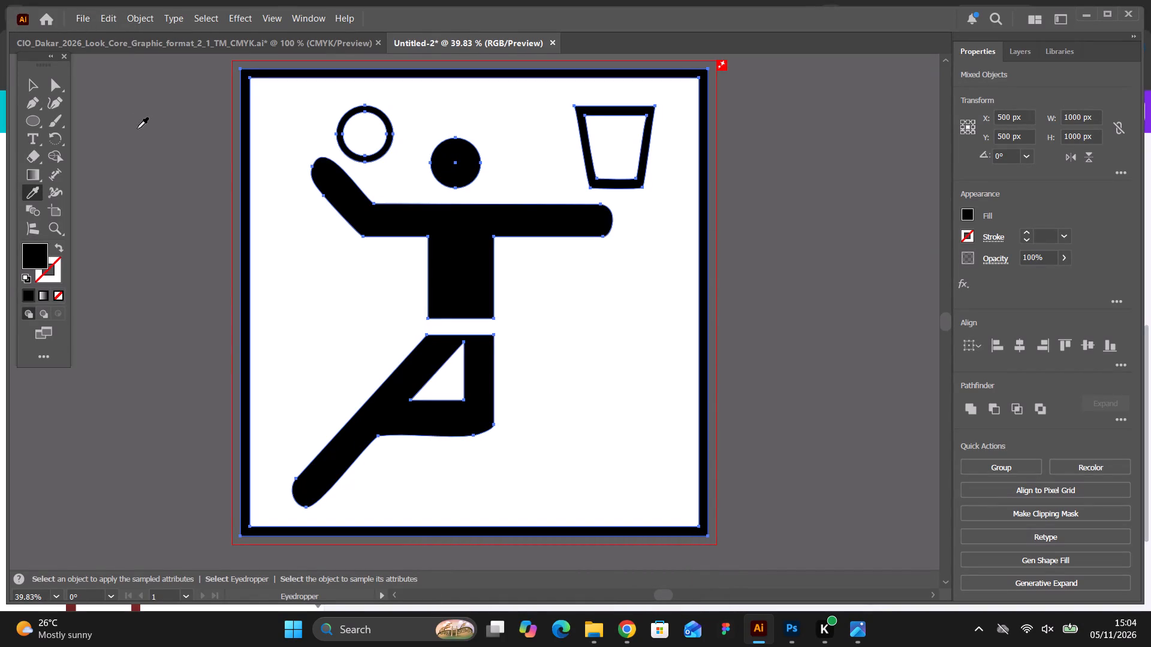
Undo the basketball pictogram edits back through the document history to the dark swimming pictogram.
{"action": "key", "text": "ctrl+z"}
{"action": "key", "text": "ctrl+z"}
{"action": "key", "text": "ctrl+z"}
{"action": "key", "text": "ctrl+z"}
{"action": "key", "text": "ctrl+z"}
{"action": "key", "text": "ctrl+z"}
{"action": "key", "text": "ctrl+z"}
{"action": "key", "text": "ctrl+z"}
{"action": "key", "text": "ctrl+z"}
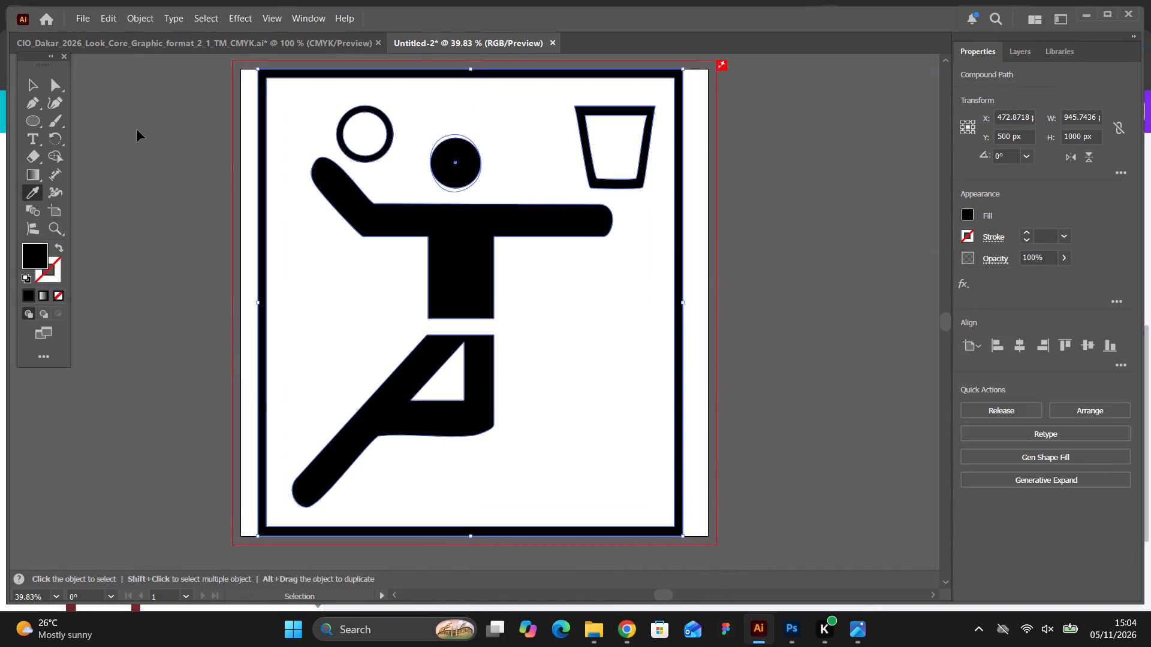
{"action": "key", "text": "ctrl+z"}
{"action": "key", "text": "ctrl+z"}
{"action": "key", "text": "ctrl+z"}
{"action": "key", "text": "ctrl+z"}
{"action": "key", "text": "ctrl+z"}
{"action": "key", "text": "ctrl+z"}
{"action": "key", "text": "ctrl+z"}
{"action": "key", "text": "ctrl+z"}
{"action": "key", "text": "ctrl+z"}
{"action": "key", "text": "ctrl+z"}
{"action": "key", "text": "ctrl+z"}
{"action": "key", "text": "ctrl+z"}
{"action": "key", "text": "ctrl+z"}
{"action": "key", "text": "ctrl+z"}
{"action": "key", "text": "ctrl+z"}
{"action": "key", "text": "ctrl+z"}
{"action": "key", "text": "ctrl+z"}
{"action": "key", "text": "ctrl+z"}
{"action": "key", "text": "ctrl+z"}
{"action": "key", "text": "ctrl+z"}
{"action": "key", "text": "ctrl+z"}
{"action": "key", "text": "ctrl+z"}
{"action": "key", "text": "ctrl+z"}
{"action": "key", "text": "ctrl+z"}
{"action": "key", "text": "ctrl+z"}
{"action": "key", "text": "ctrl+z"}
{"action": "key", "text": "ctrl+z"}
{"action": "key", "text": "ctrl+z"}
{"action": "key", "text": "ctrl+z"}
{"action": "key", "text": "ctrl+z"}
{"action": "key", "text": "ctrl+z"}
{"action": "key", "text": "ctrl+z"}
{"action": "key", "text": "ctrl+z"}
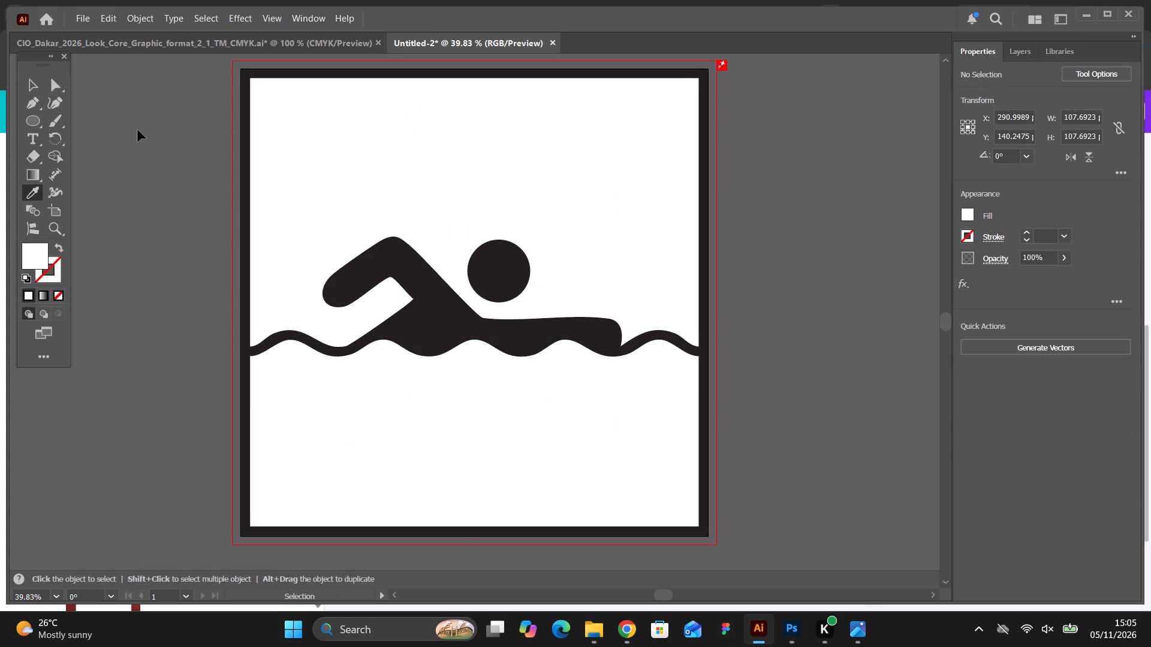
Export the dark swimming pictogram's artboard as a PNG named swimming-02 at High (300 ppi) with a transparent background.
{"action": "left_click", "coordinate": [35, 80]}
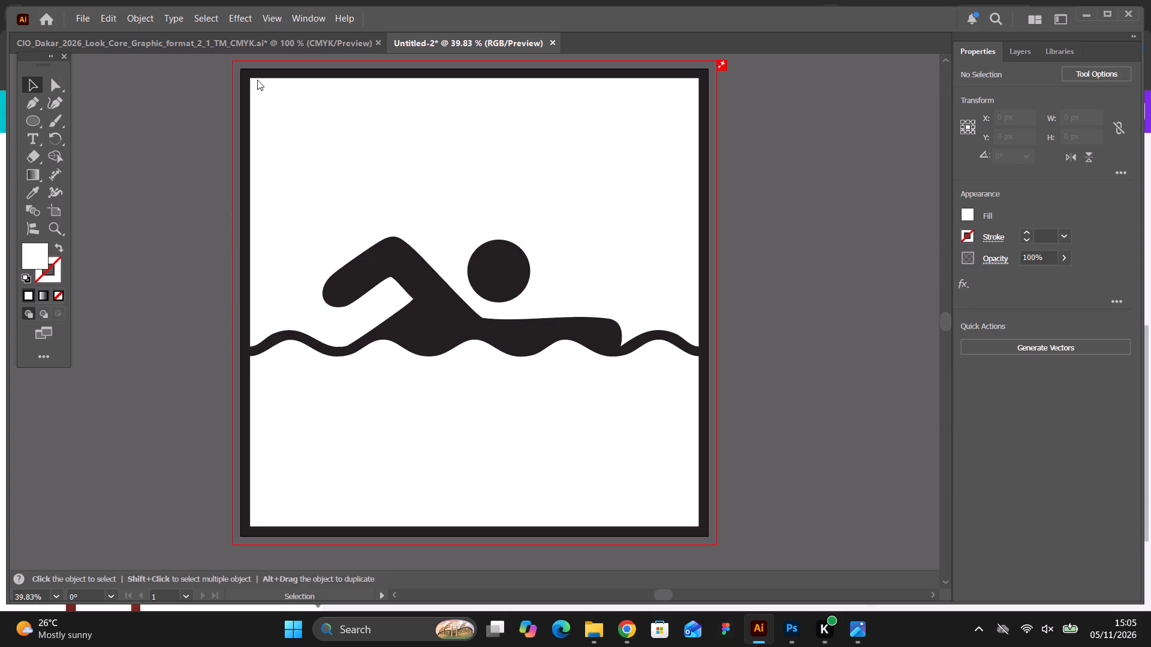
{"action": "left_click", "coordinate": [253, 72]}
{"action": "left_click", "coordinate": [38, 194]}
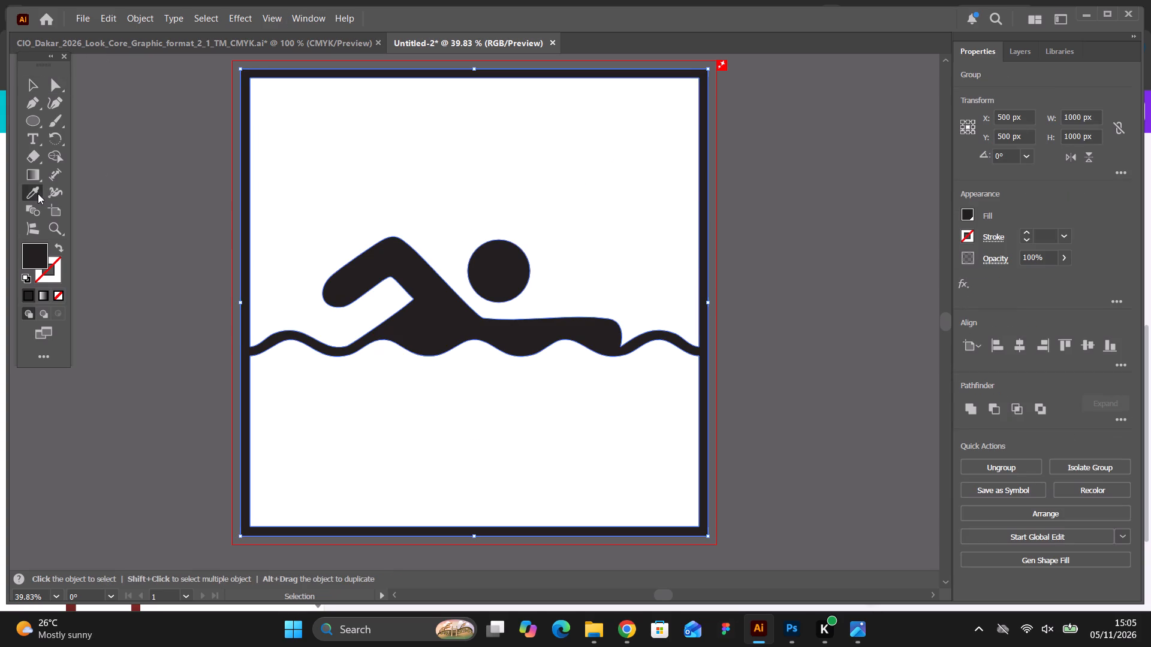
{"action": "left_click", "coordinate": [85, 17]}
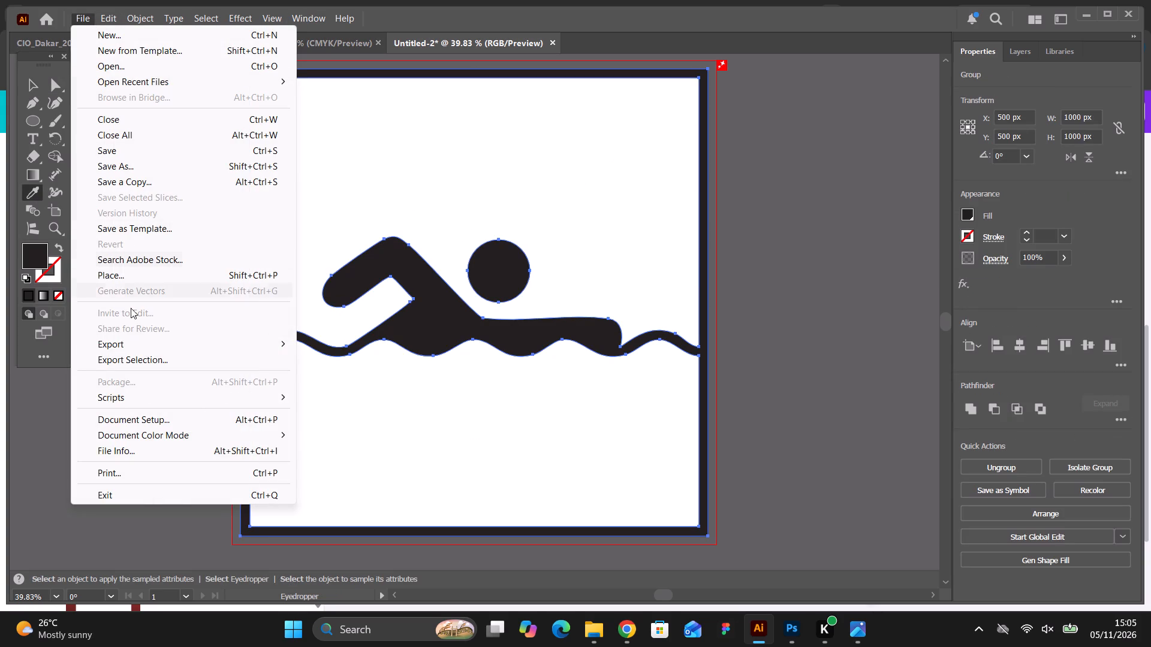
{"action": "left_click", "coordinate": [338, 357]}
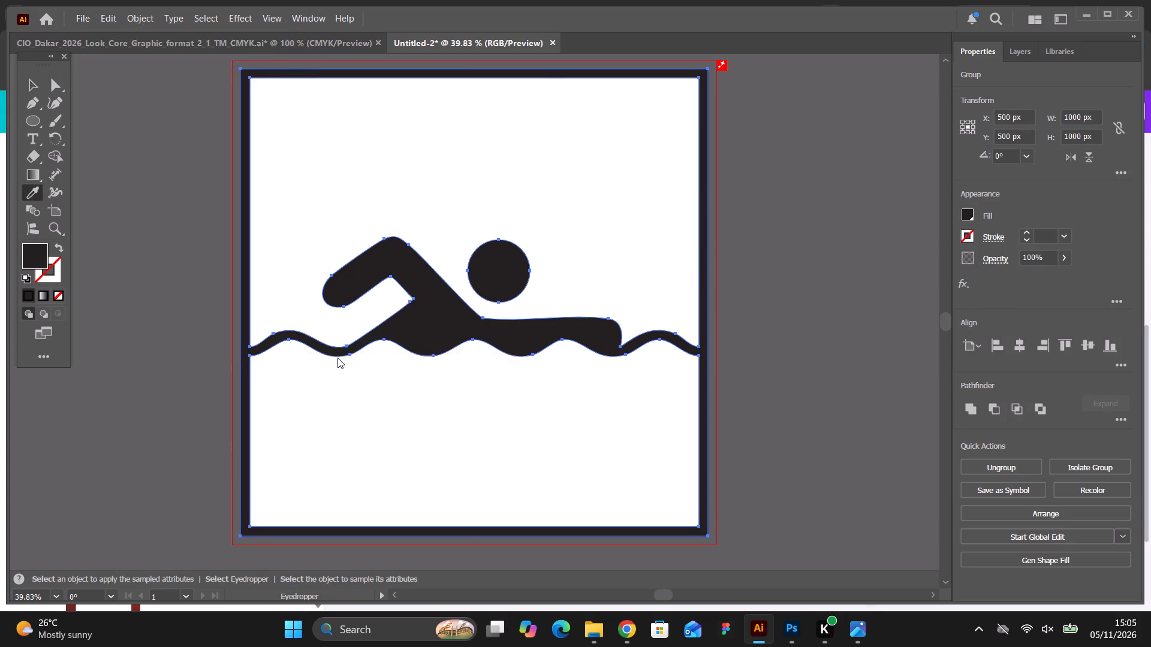
{"action": "type", "text": "swimmi"}
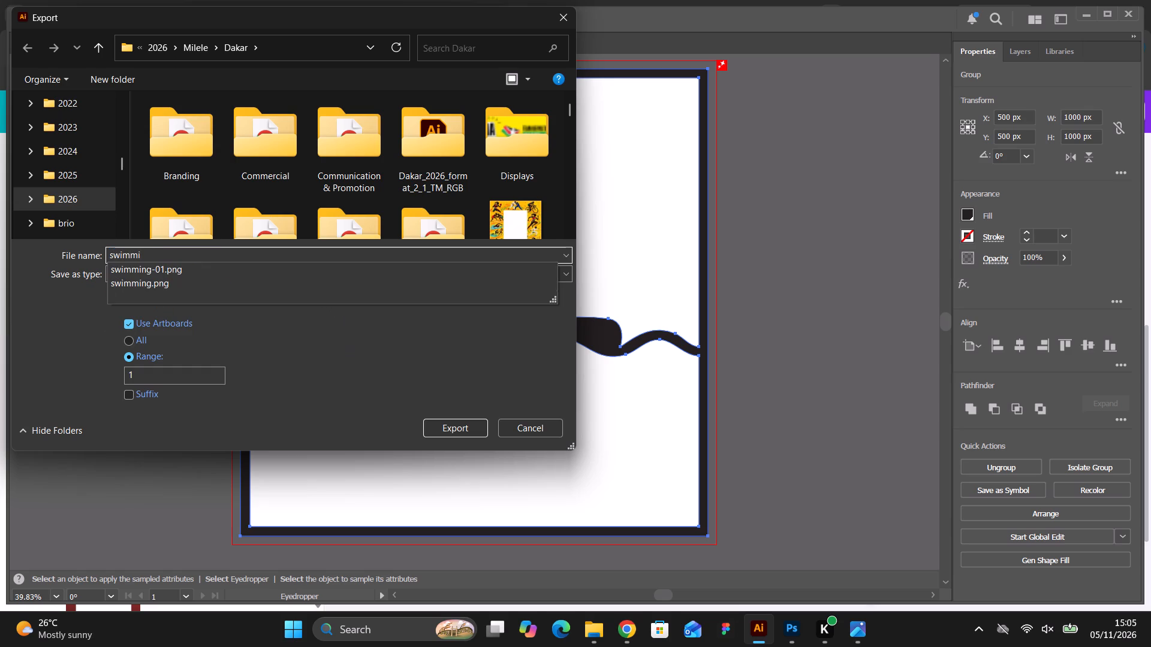
{"action": "left_click", "coordinate": [192, 273]}
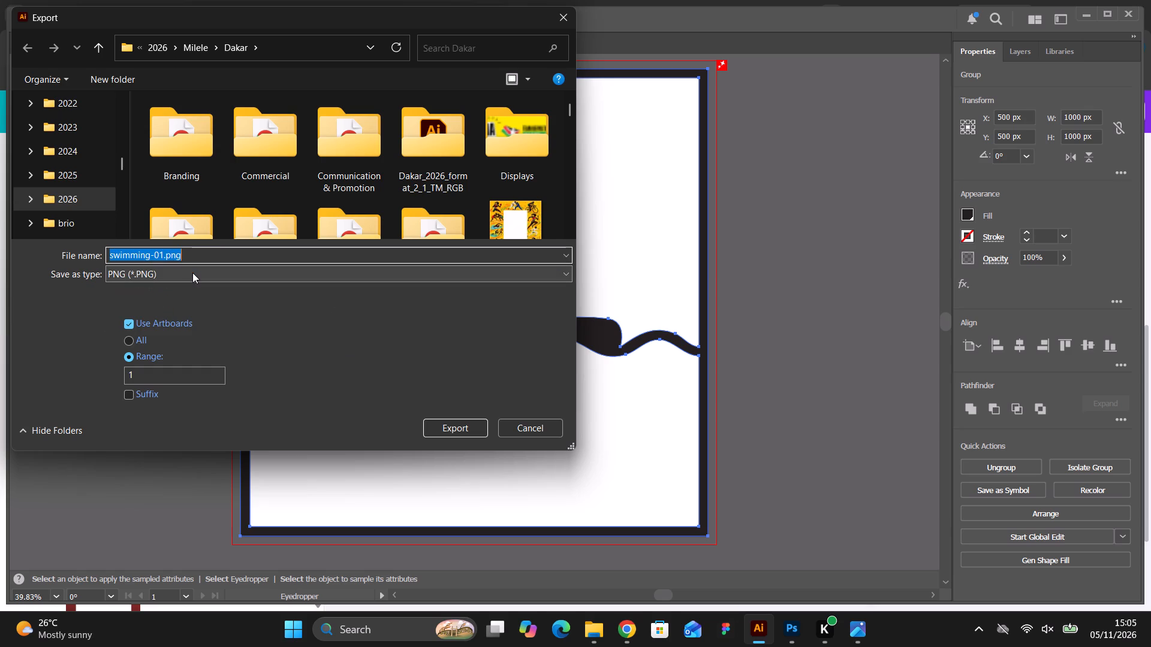
{"action": "left_click", "coordinate": [162, 257]}
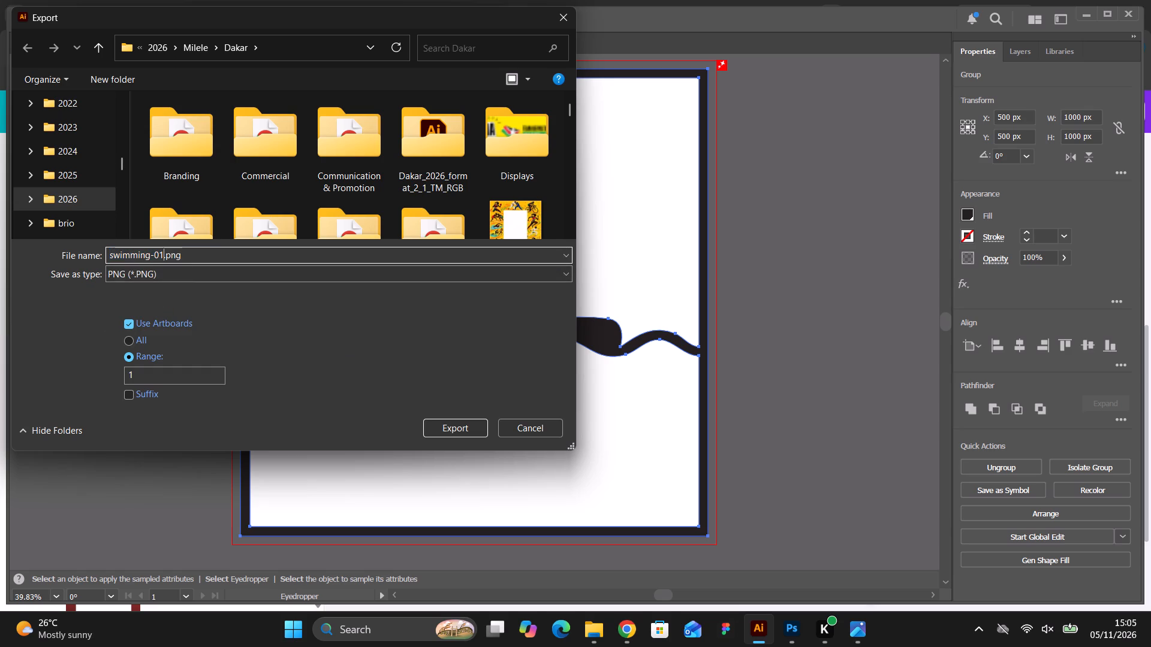
{"action": "key", "text": "BackSpace"}
{"action": "key", "text": "2"}
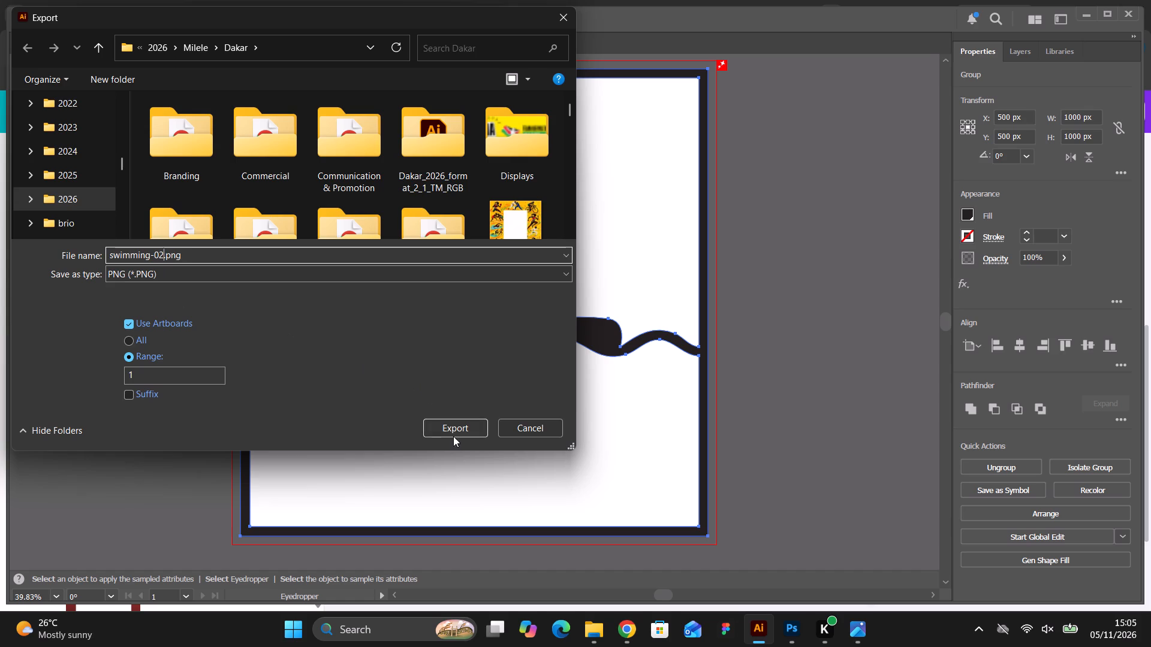
{"action": "left_click", "coordinate": [462, 431]}
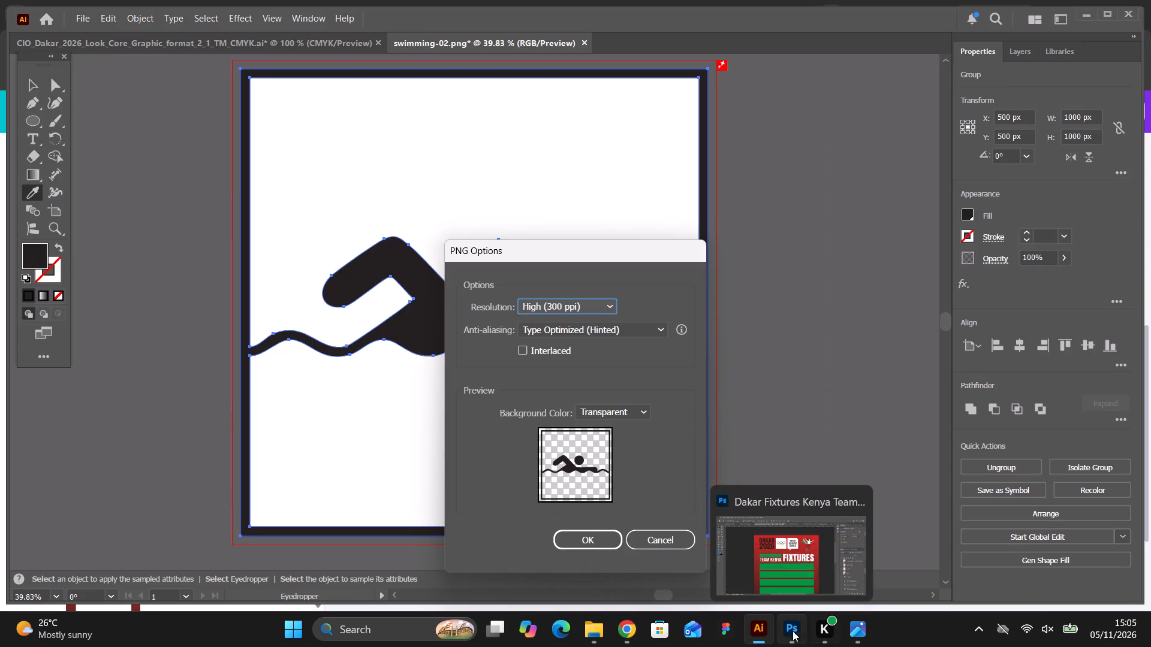
{"action": "left_click", "coordinate": [608, 533]}
Switch to the Canva fixtures design in Chrome and upload basketball 3x3-02-01 and swimming-02-01 from the Dakar folder.
{"action": "left_click", "coordinate": [634, 628]}
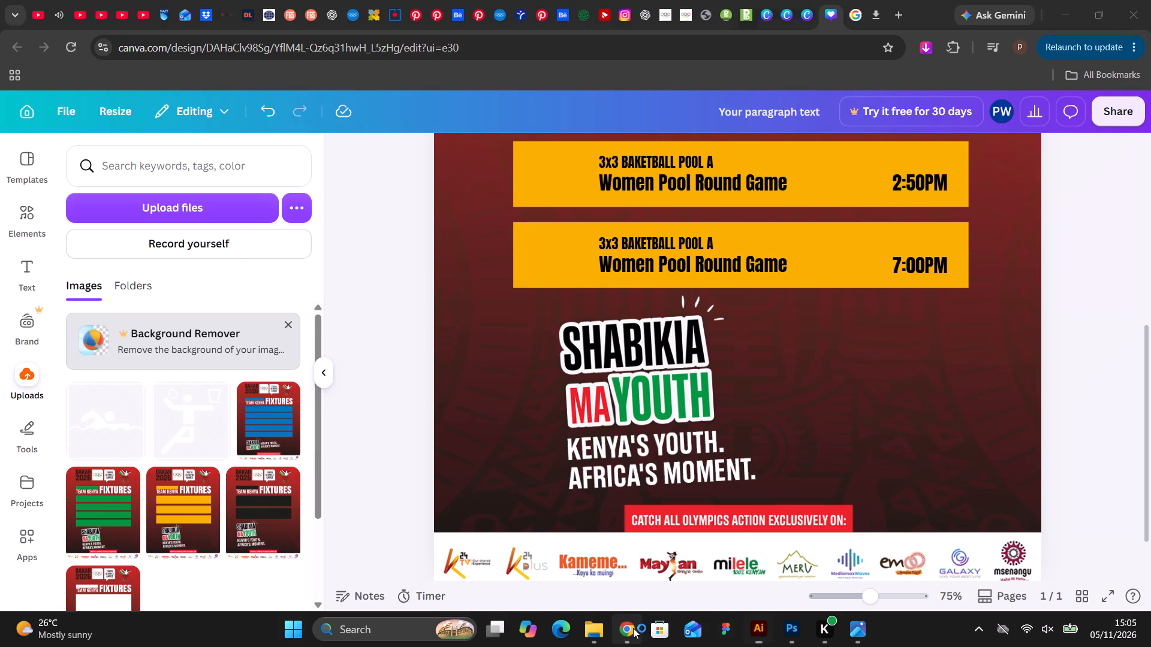
{"action": "left_click", "coordinate": [169, 209]}
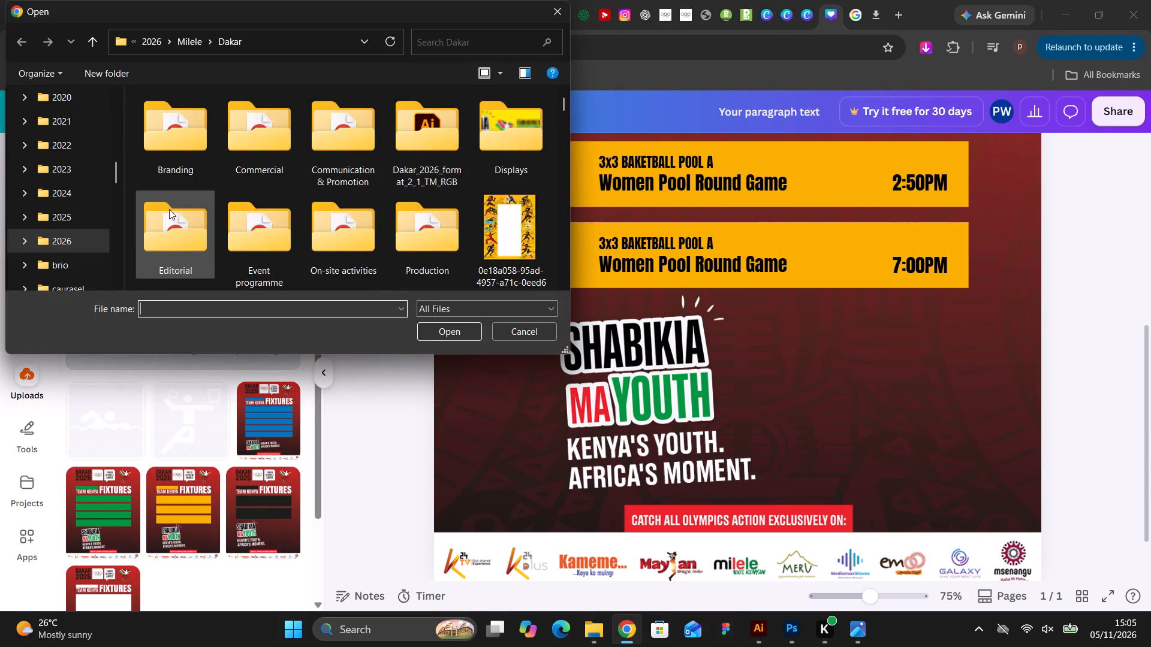
{"action": "scroll", "coordinate": [391, 183], "scroll_direction": "down", "scroll_amount": 8}
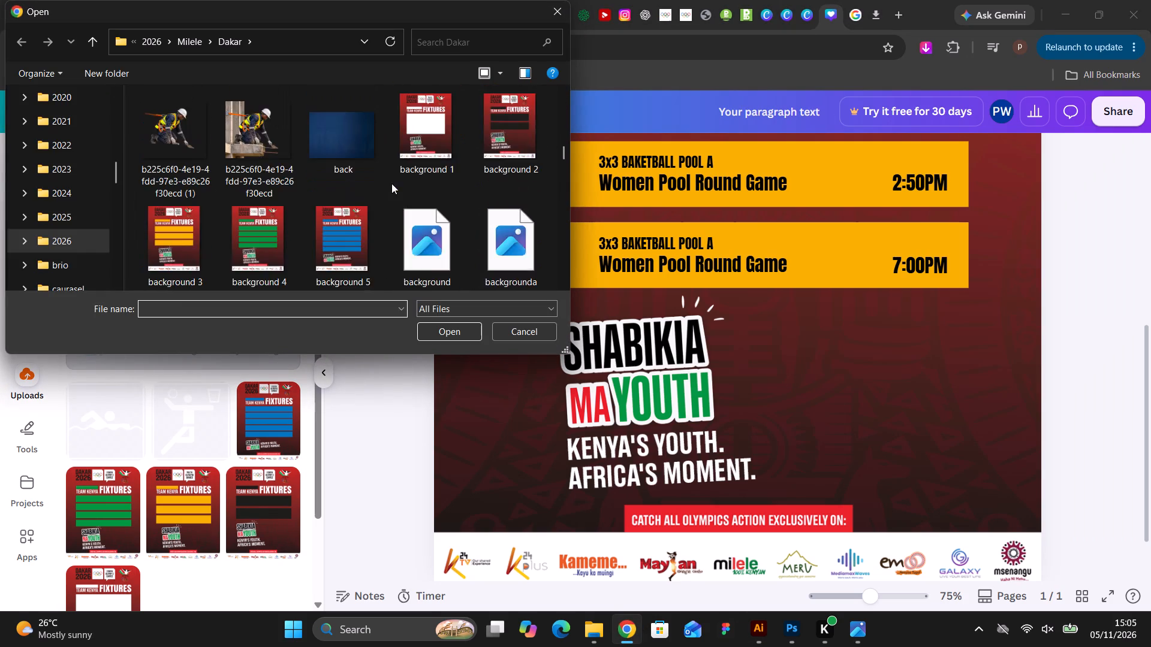
{"action": "scroll", "coordinate": [391, 183], "scroll_direction": "up", "scroll_amount": 8}
{"action": "scroll", "coordinate": [391, 183], "scroll_direction": "down", "scroll_amount": 3}
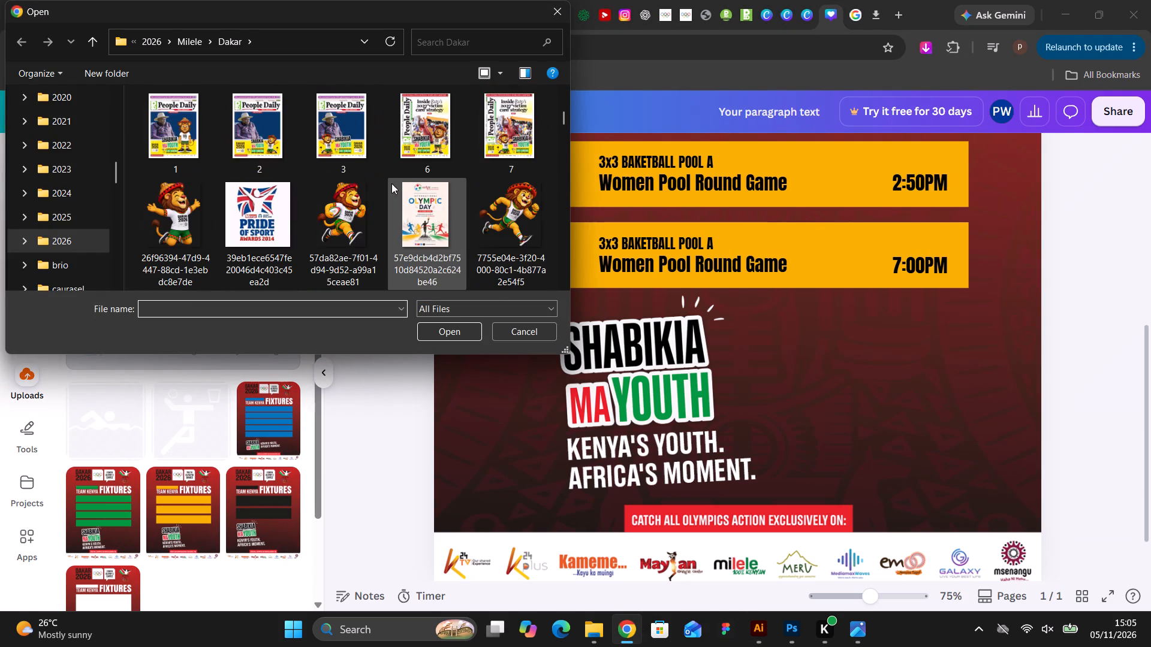
{"action": "scroll", "coordinate": [391, 183], "scroll_direction": "down", "scroll_amount": 2}
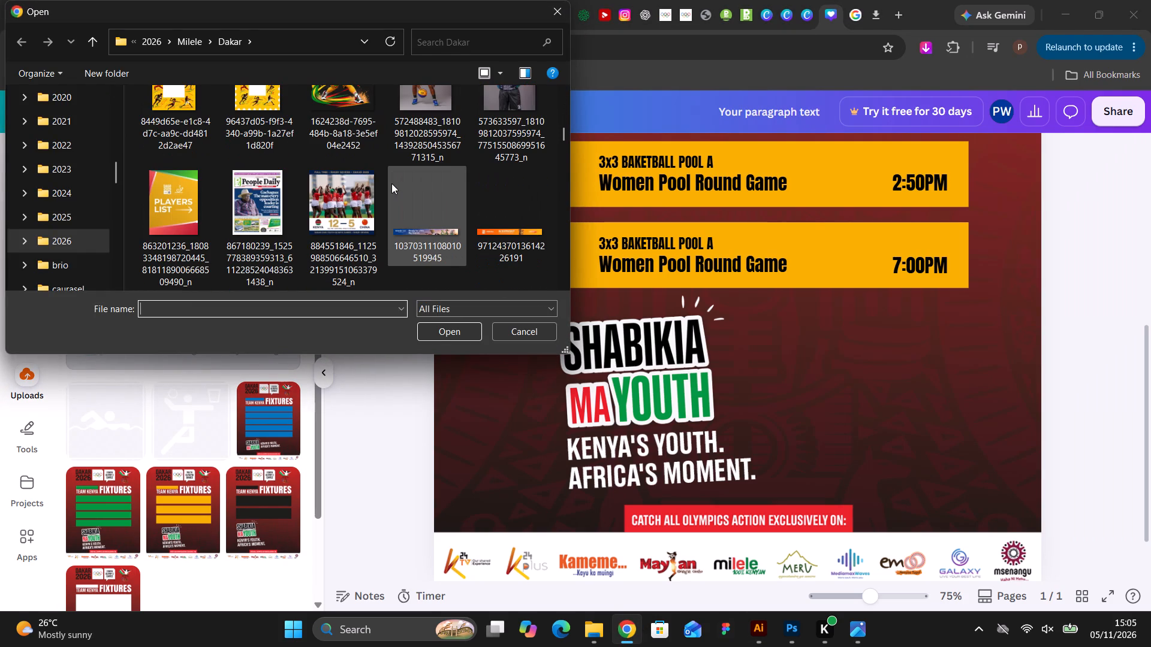
{"action": "scroll", "coordinate": [391, 183], "scroll_direction": "down", "scroll_amount": 2}
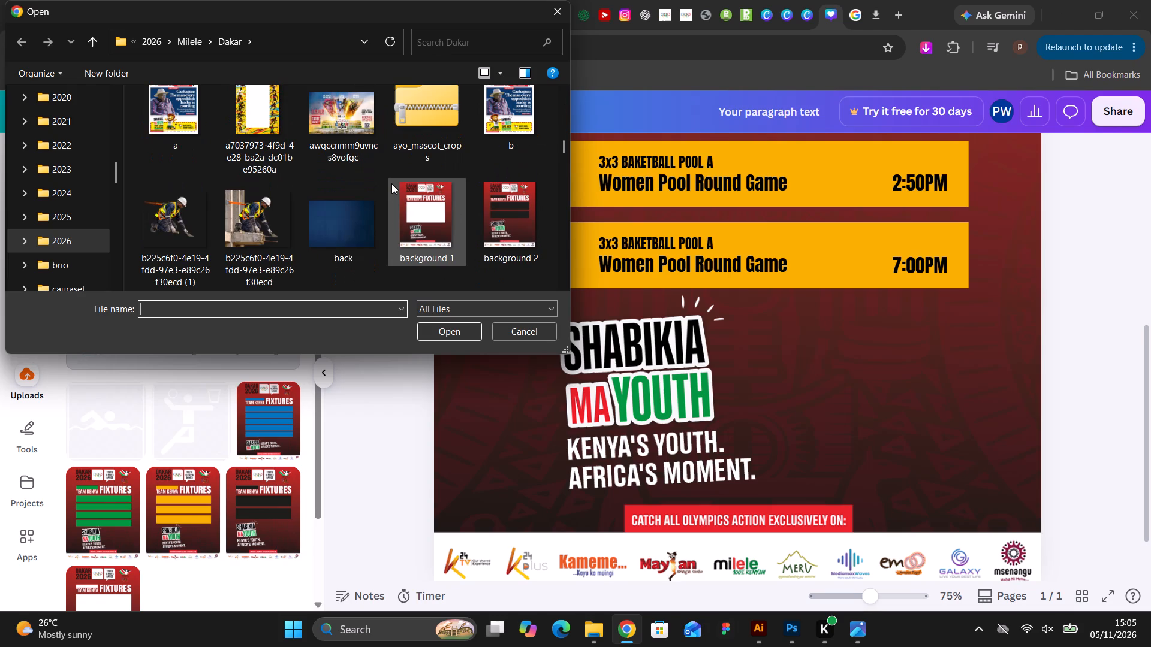
{"action": "scroll", "coordinate": [391, 183], "scroll_direction": "down", "scroll_amount": 2}
{"action": "left_click", "coordinate": [264, 213]}
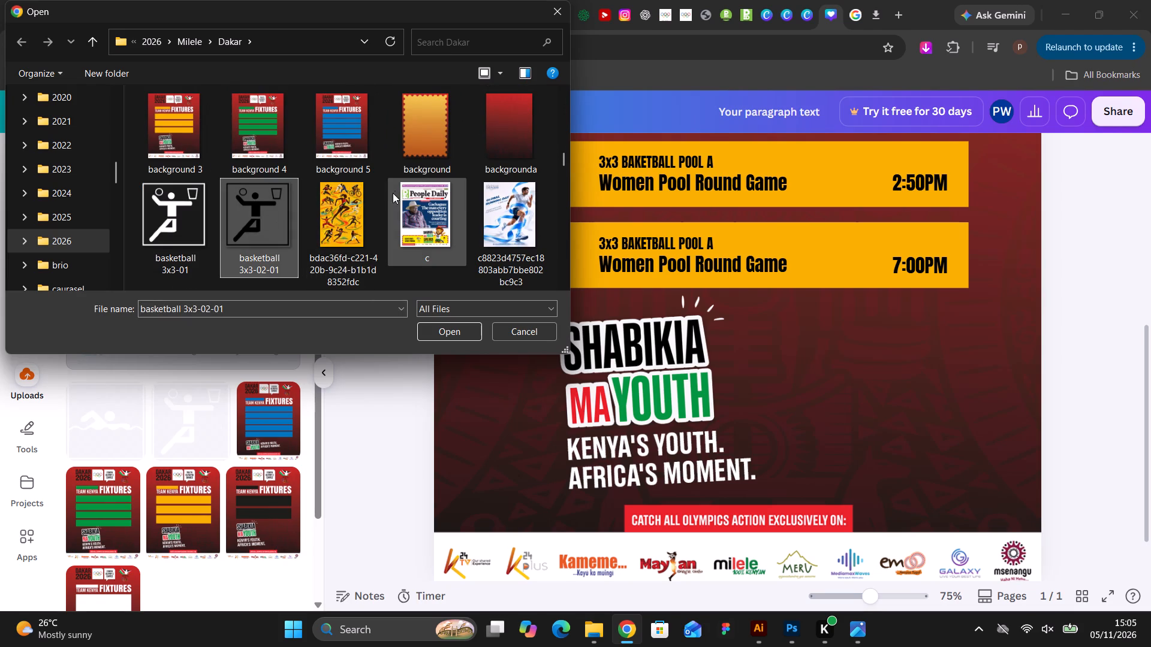
{"action": "scroll", "coordinate": [395, 190], "scroll_direction": "down", "scroll_amount": 8}
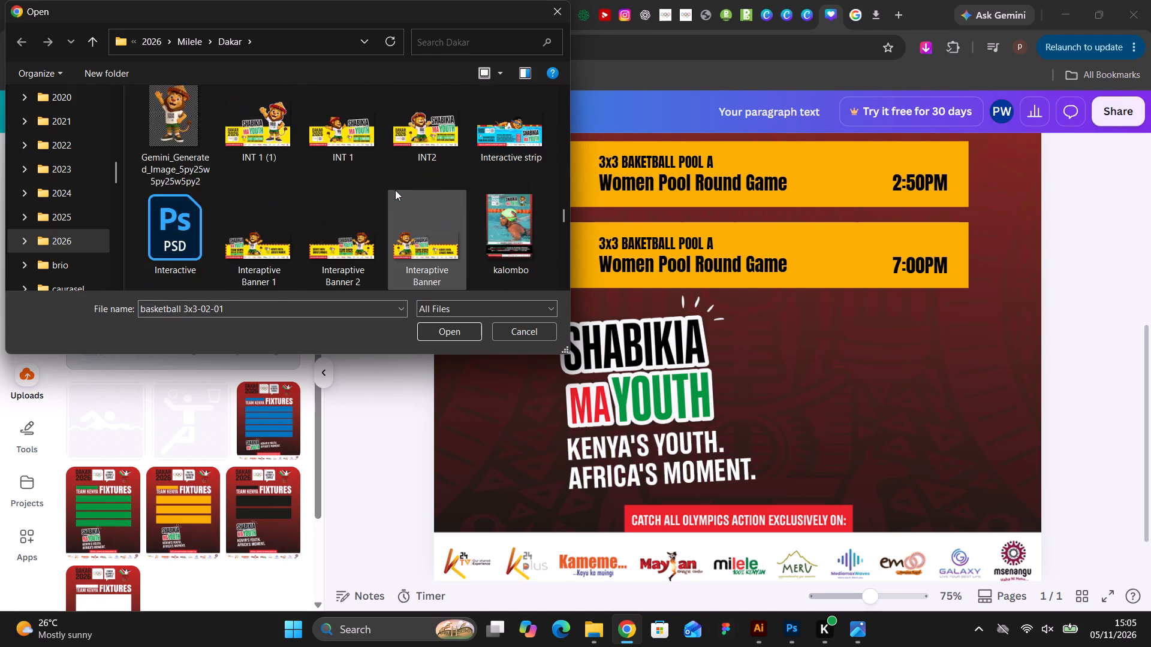
{"action": "scroll", "coordinate": [395, 190], "scroll_direction": "down", "scroll_amount": 7}
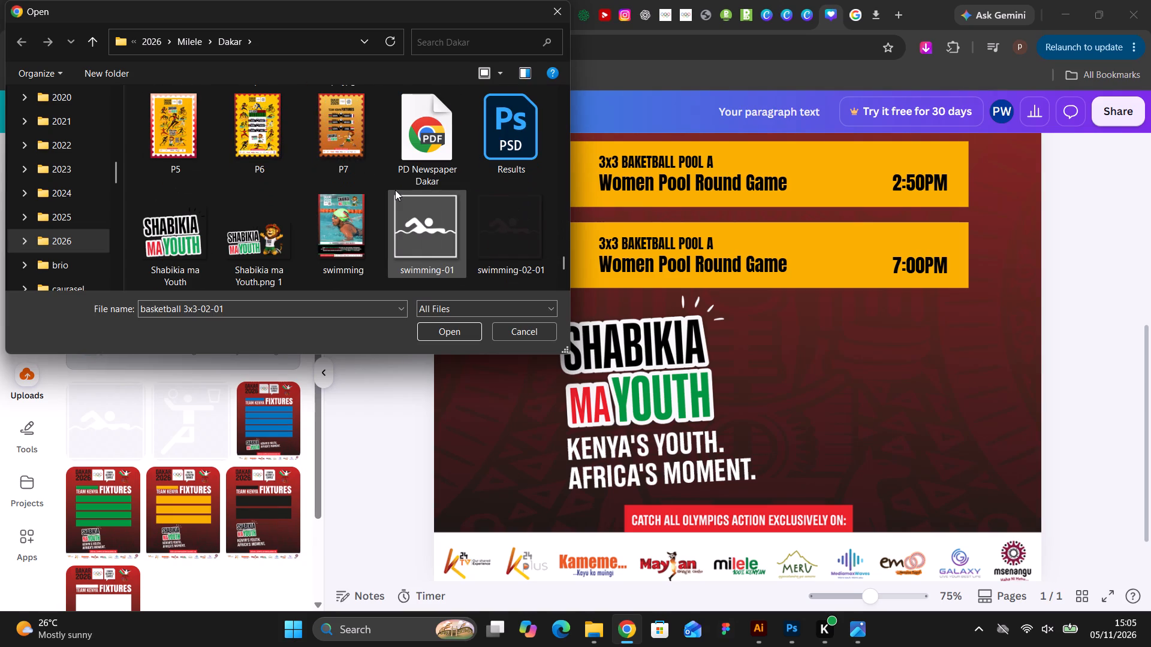
{"action": "left_click", "coordinate": [498, 228], "text": "ctrl"}
{"action": "left_click", "coordinate": [469, 329]}
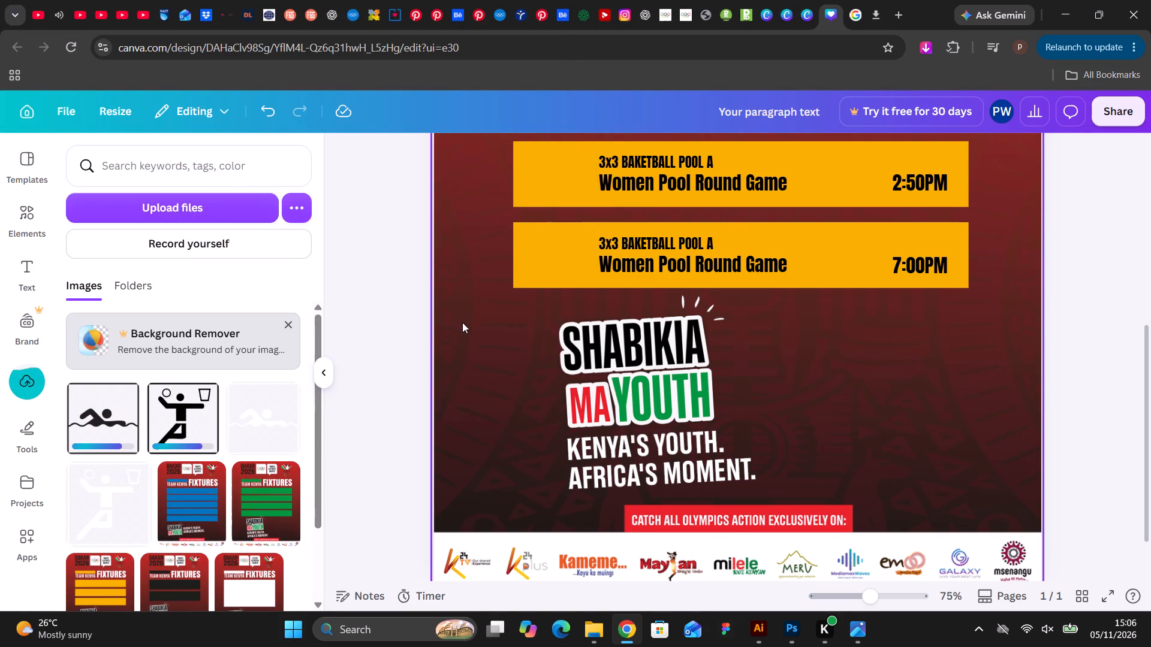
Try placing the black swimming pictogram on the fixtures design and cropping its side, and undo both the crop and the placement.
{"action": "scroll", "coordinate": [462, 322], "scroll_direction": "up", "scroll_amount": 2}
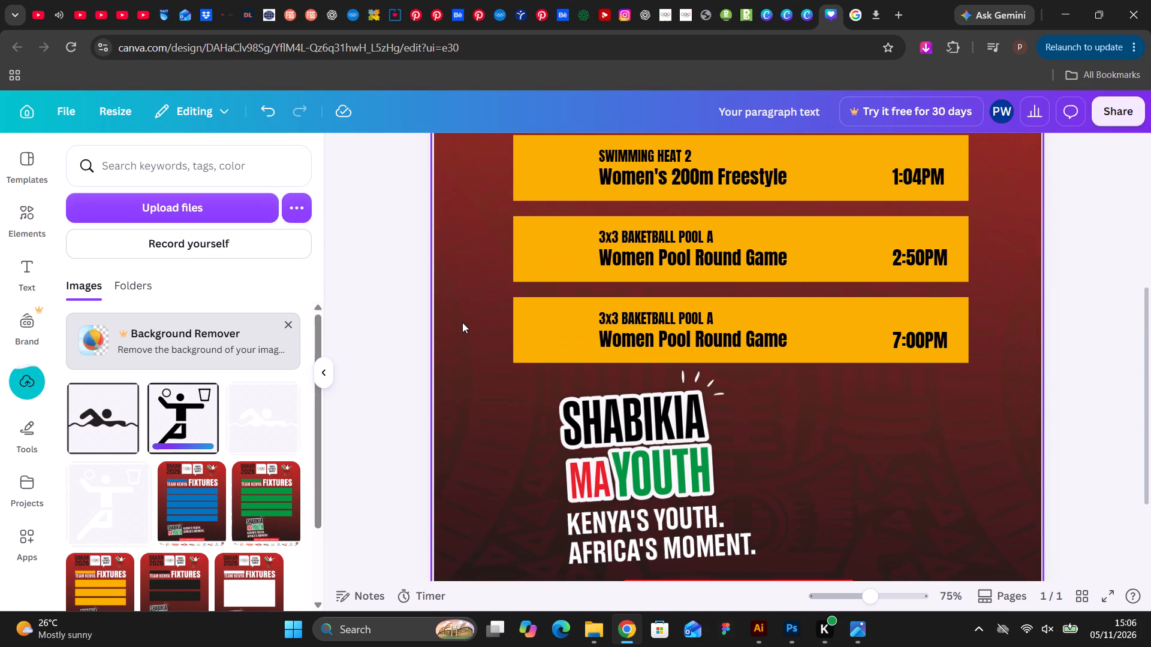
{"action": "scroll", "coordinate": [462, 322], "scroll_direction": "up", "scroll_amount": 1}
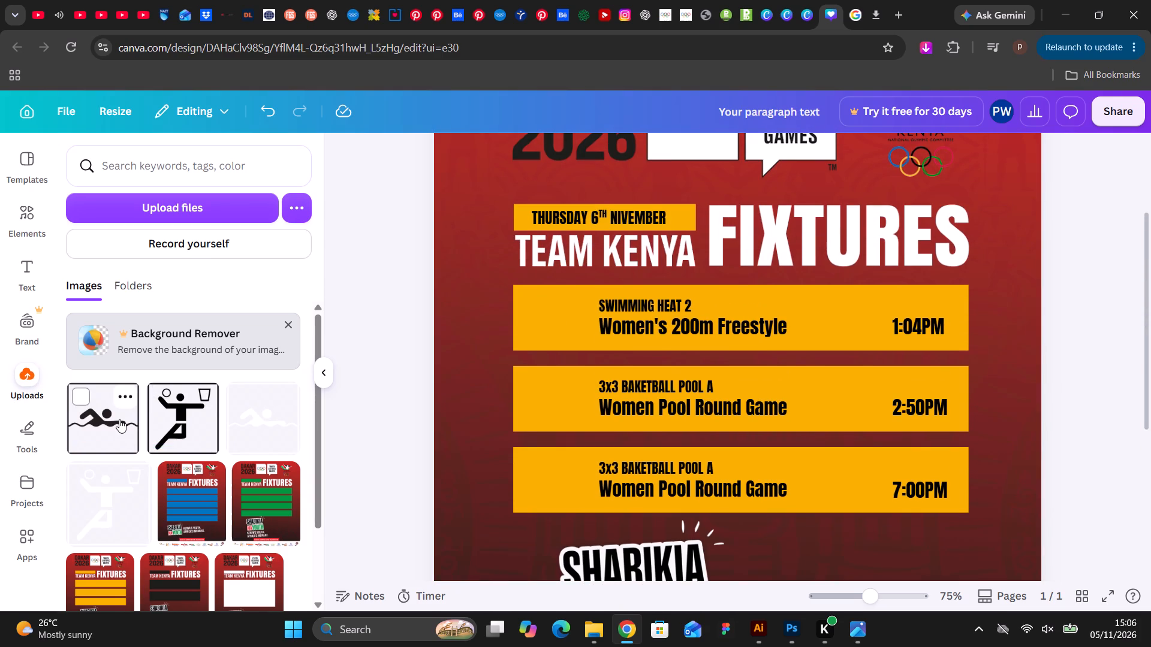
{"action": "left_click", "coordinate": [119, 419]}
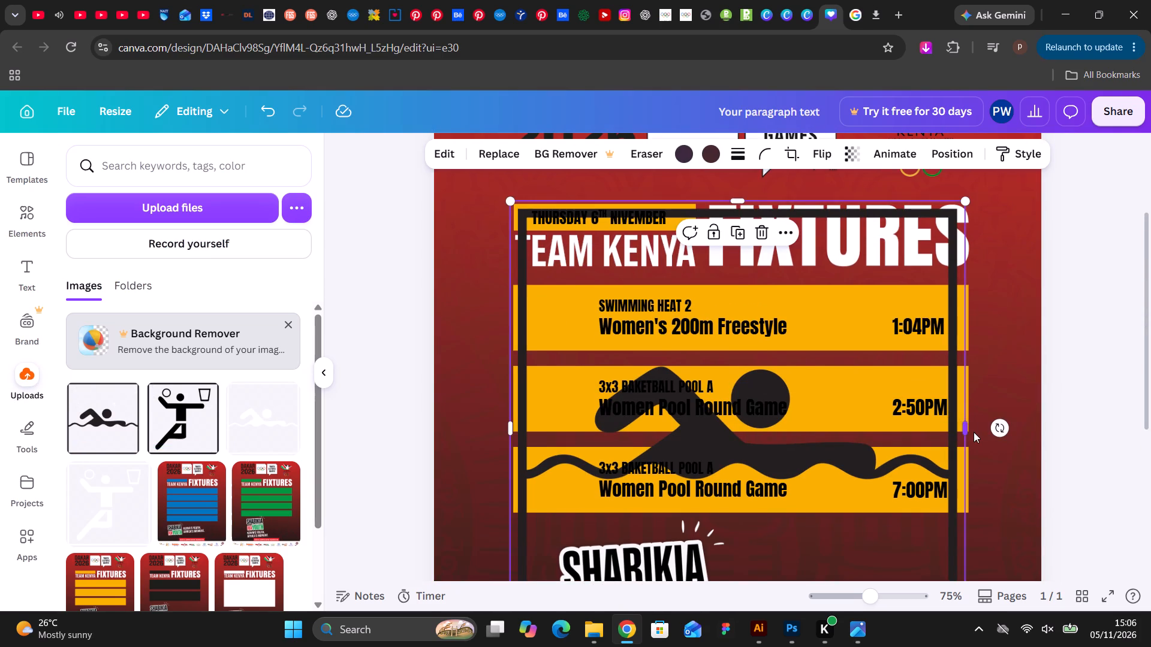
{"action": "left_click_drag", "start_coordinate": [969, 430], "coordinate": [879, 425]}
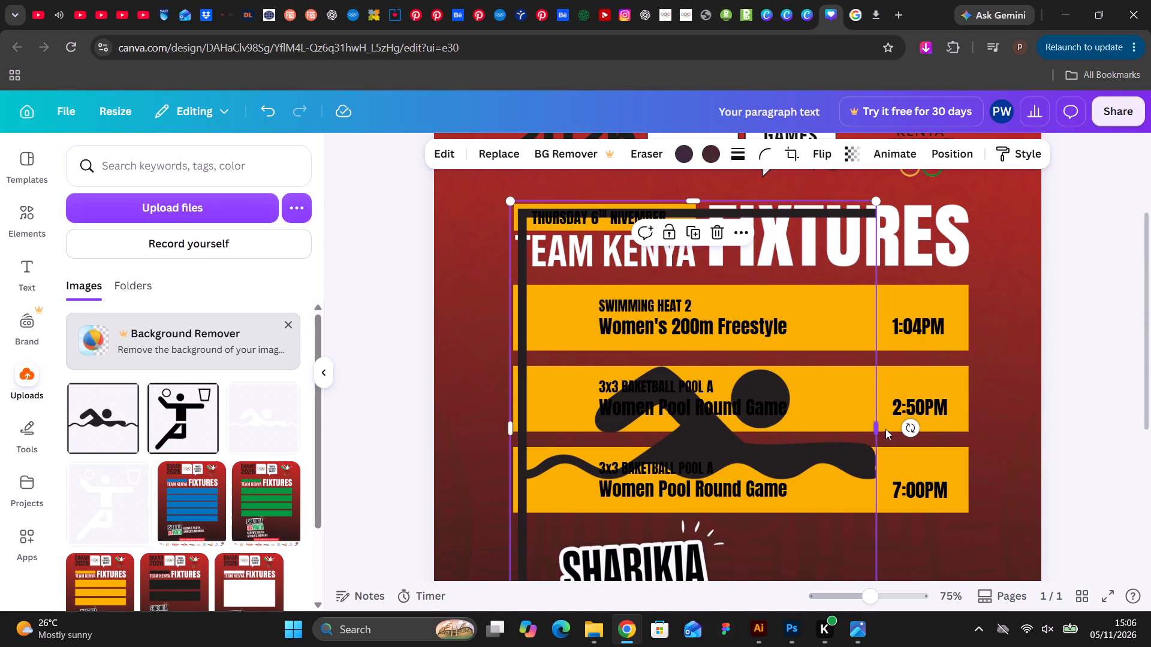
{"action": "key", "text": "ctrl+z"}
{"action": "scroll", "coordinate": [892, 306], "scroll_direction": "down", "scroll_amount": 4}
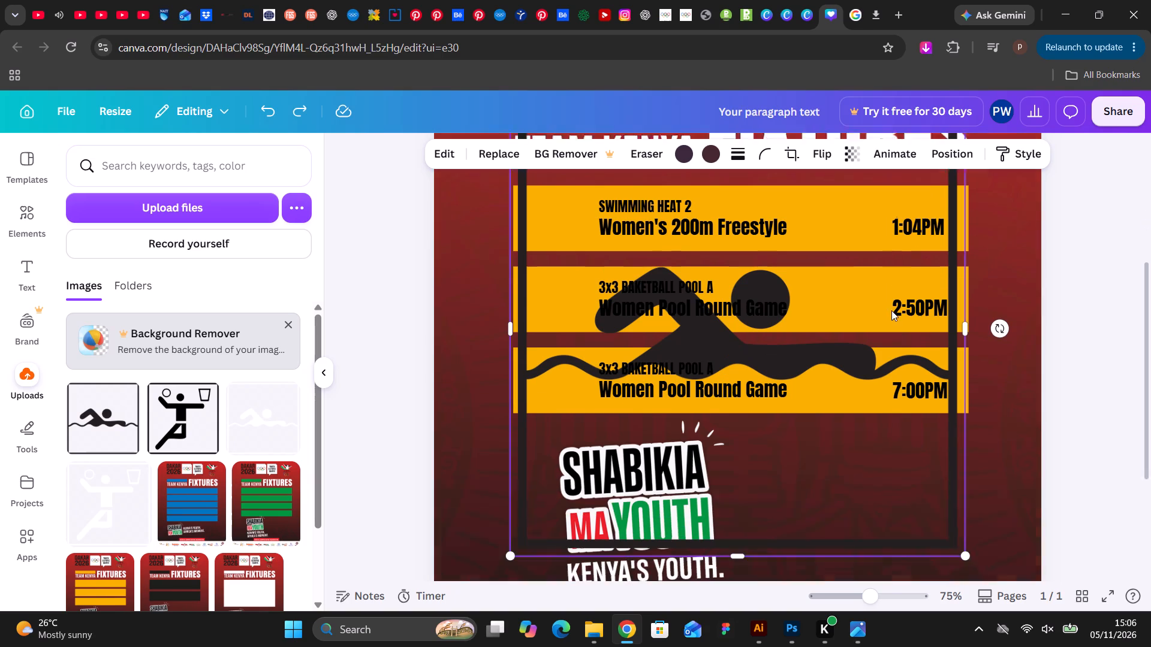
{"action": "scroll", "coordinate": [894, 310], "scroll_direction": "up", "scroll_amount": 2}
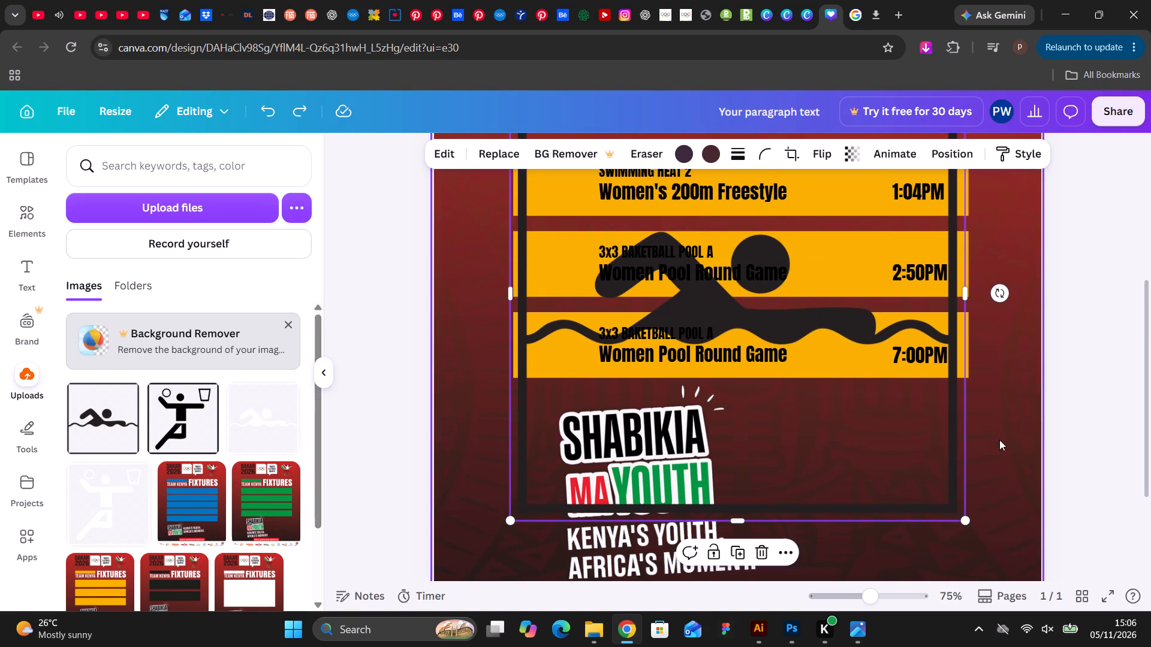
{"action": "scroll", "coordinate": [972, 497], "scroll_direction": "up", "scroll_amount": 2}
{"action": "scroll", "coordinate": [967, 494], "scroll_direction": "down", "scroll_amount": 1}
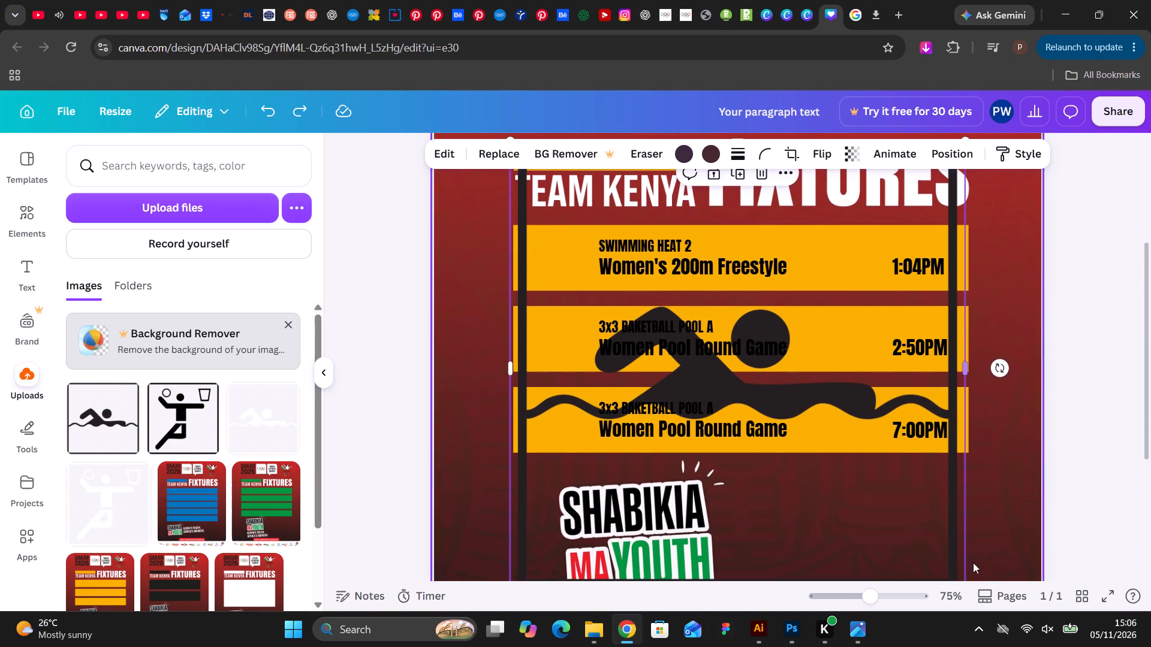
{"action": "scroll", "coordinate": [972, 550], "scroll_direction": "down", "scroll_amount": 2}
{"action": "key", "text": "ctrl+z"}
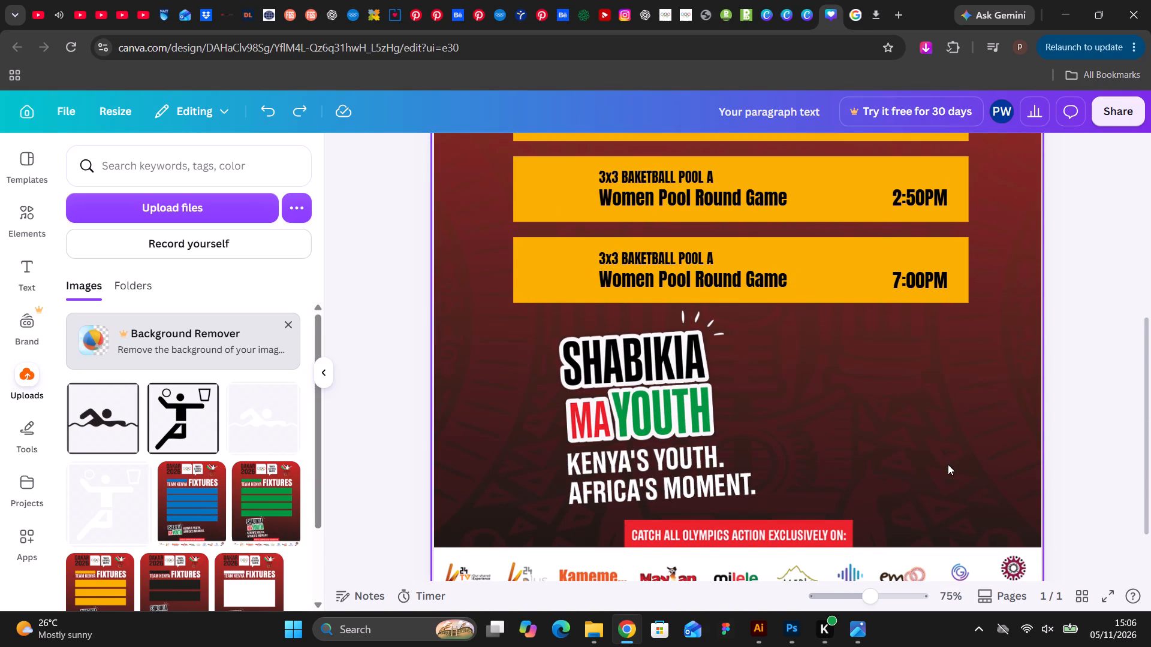
Add a square basic-shape frame to the fixtures design, over the starting end of the yellow fixture rows.
{"action": "scroll", "coordinate": [948, 464], "scroll_direction": "down", "scroll_amount": 1}
{"action": "scroll", "coordinate": [948, 464], "scroll_direction": "up", "scroll_amount": 3}
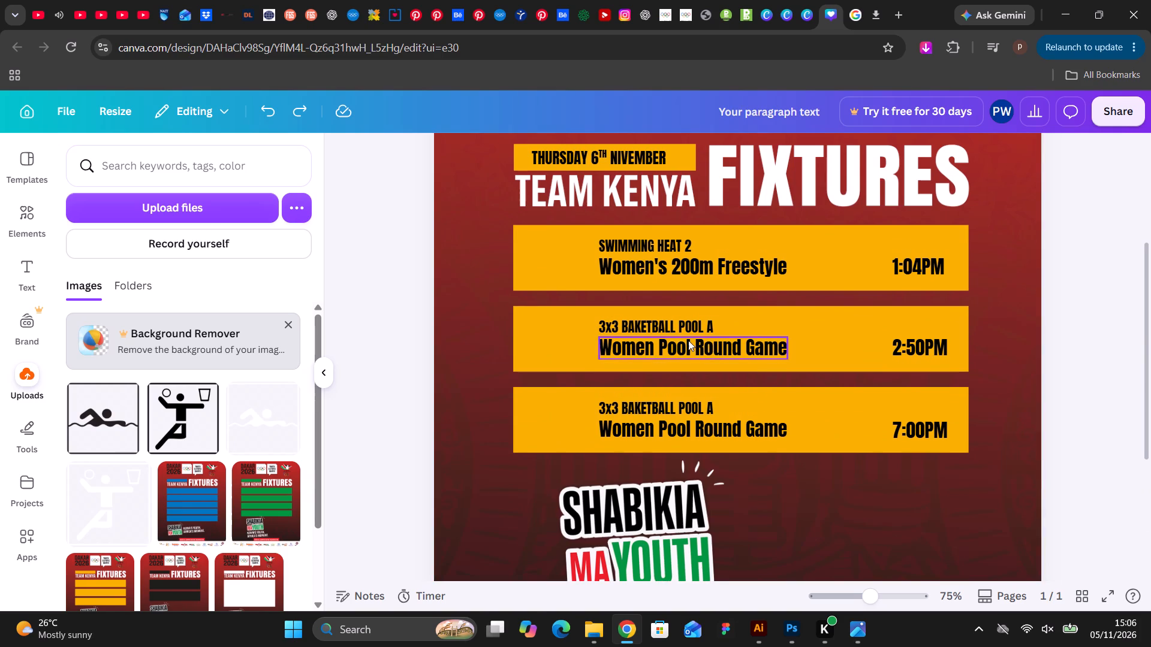
{"action": "scroll", "coordinate": [580, 265], "scroll_direction": "up", "scroll_amount": 4}
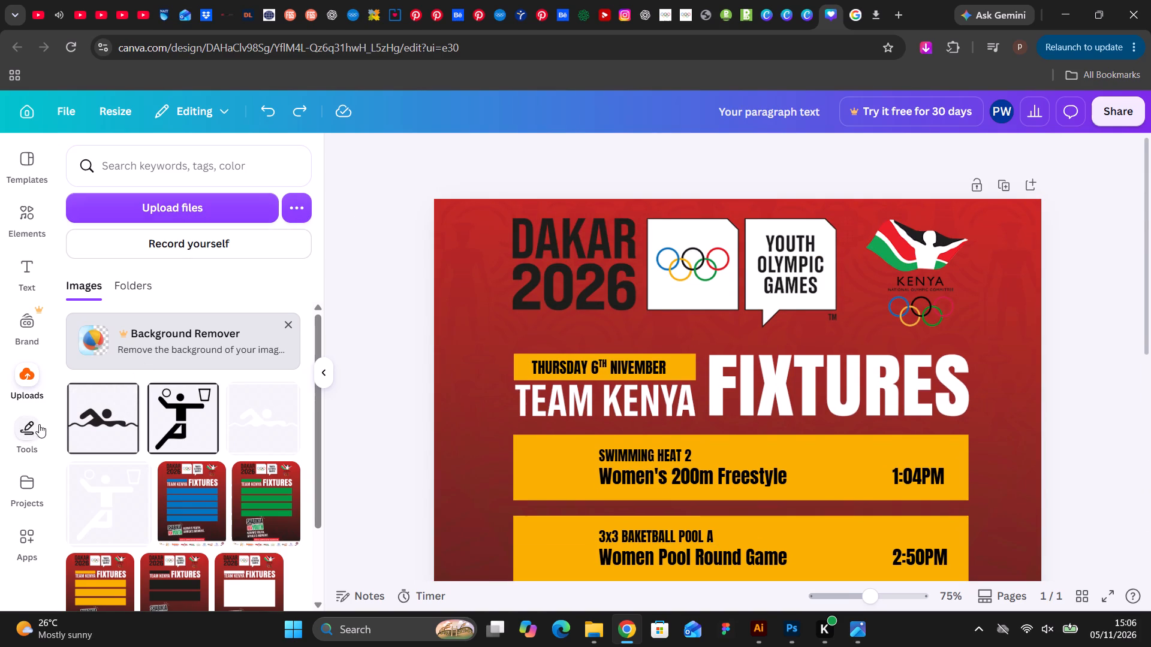
{"action": "left_click", "coordinate": [34, 223]}
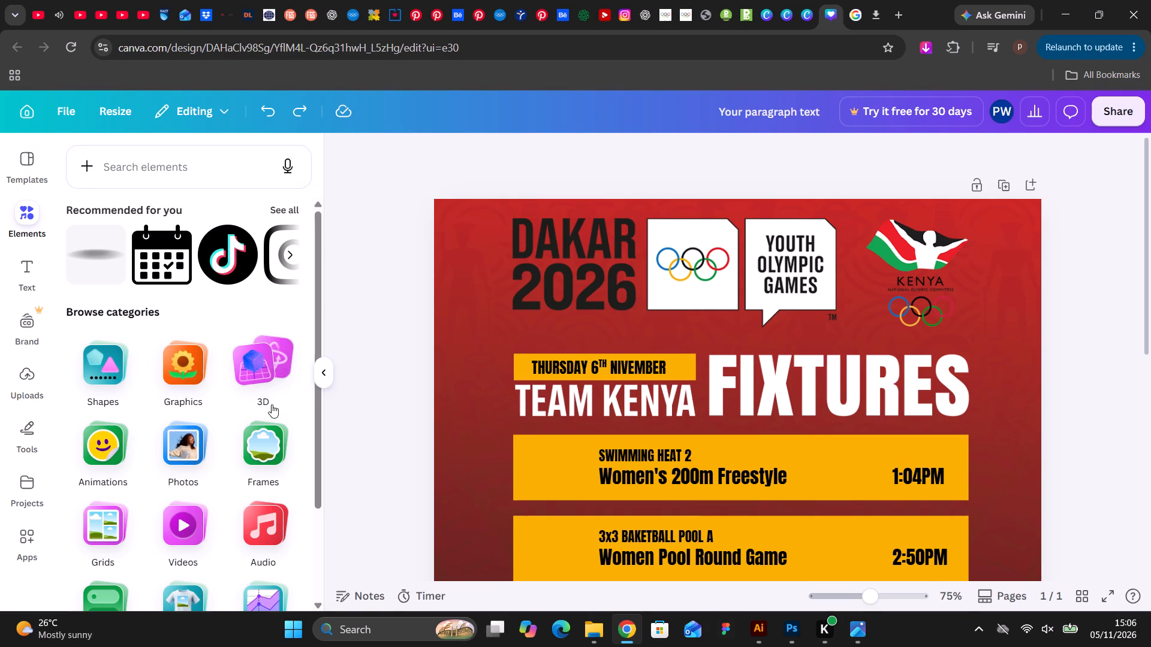
{"action": "left_click", "coordinate": [271, 428]}
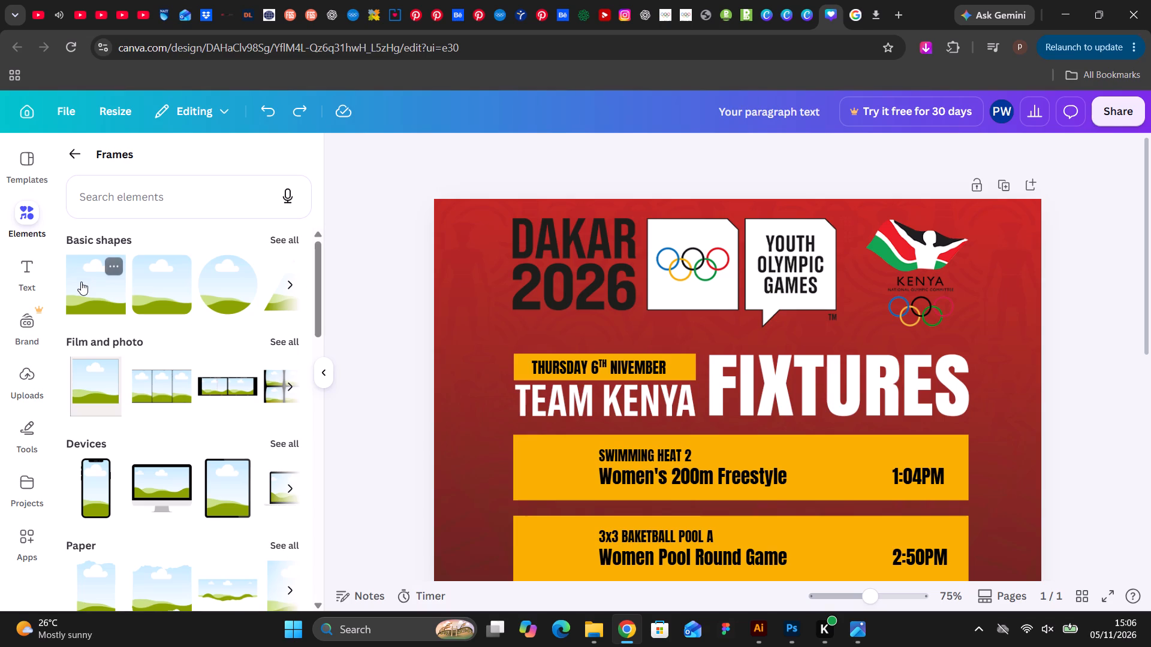
{"action": "left_click_drag", "start_coordinate": [81, 282], "coordinate": [516, 455]}
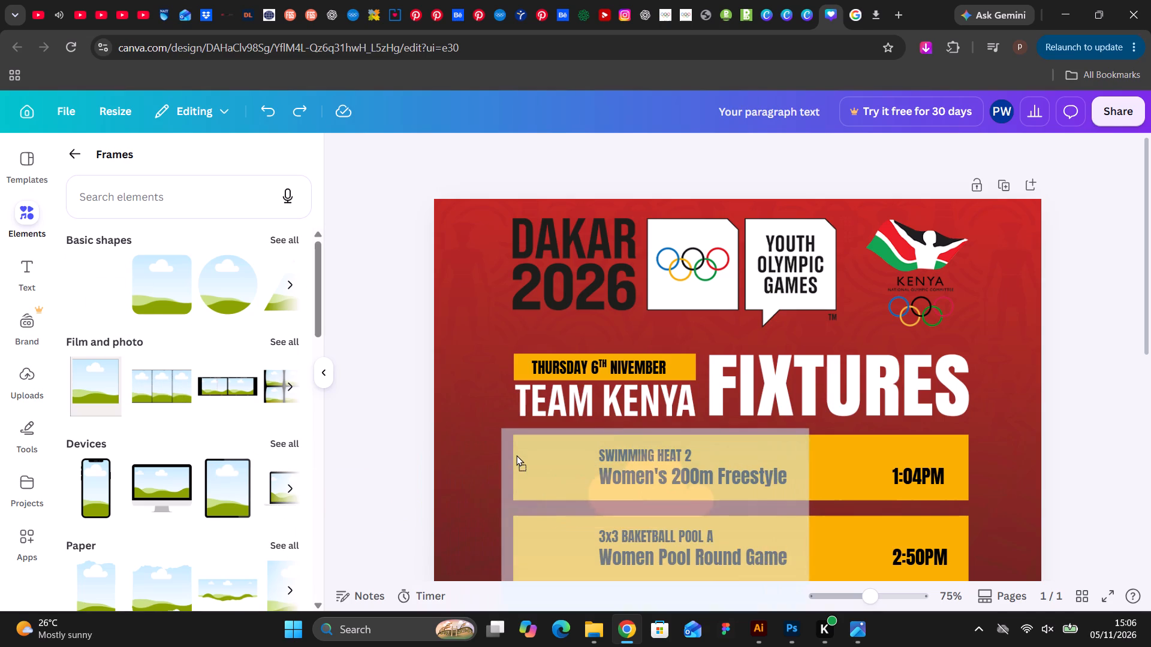
{"action": "left_click_drag", "start_coordinate": [516, 455], "coordinate": [516, 454]}
{"action": "scroll", "coordinate": [526, 463], "scroll_direction": "down", "scroll_amount": 8}
{"action": "scroll", "coordinate": [525, 432], "scroll_direction": "up", "scroll_amount": 4}
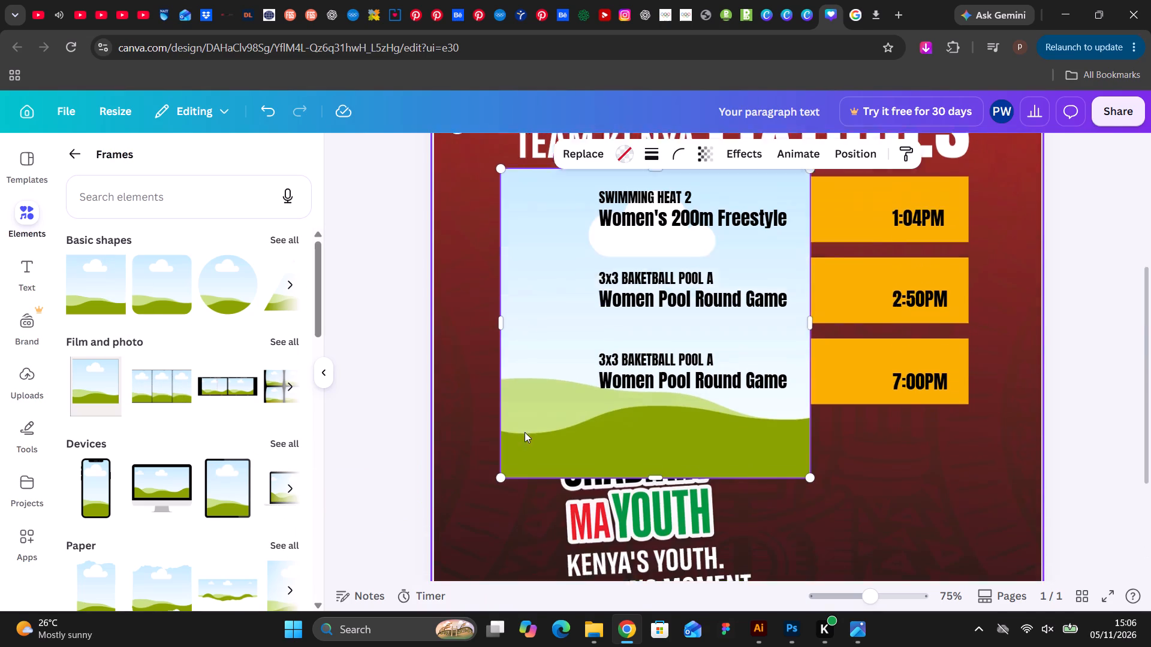
{"action": "scroll", "coordinate": [525, 432], "scroll_direction": "up", "scroll_amount": 1}
{"action": "scroll", "coordinate": [641, 461], "scroll_direction": "down", "scroll_amount": 7}
{"action": "scroll", "coordinate": [704, 392], "scroll_direction": "up", "scroll_amount": 3}
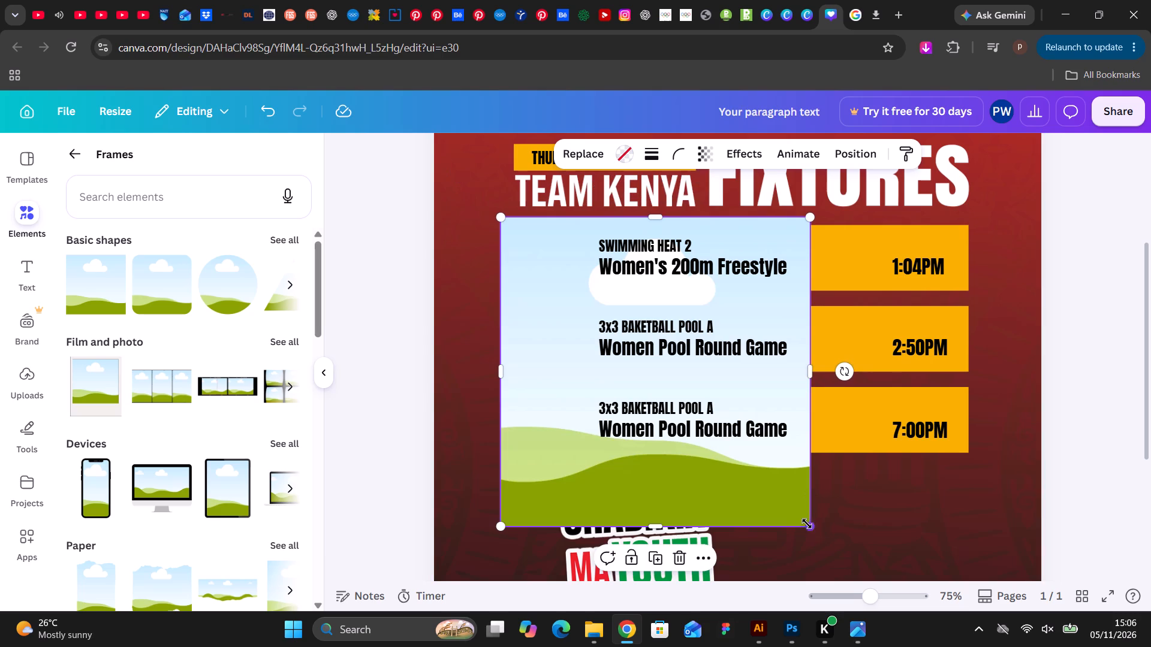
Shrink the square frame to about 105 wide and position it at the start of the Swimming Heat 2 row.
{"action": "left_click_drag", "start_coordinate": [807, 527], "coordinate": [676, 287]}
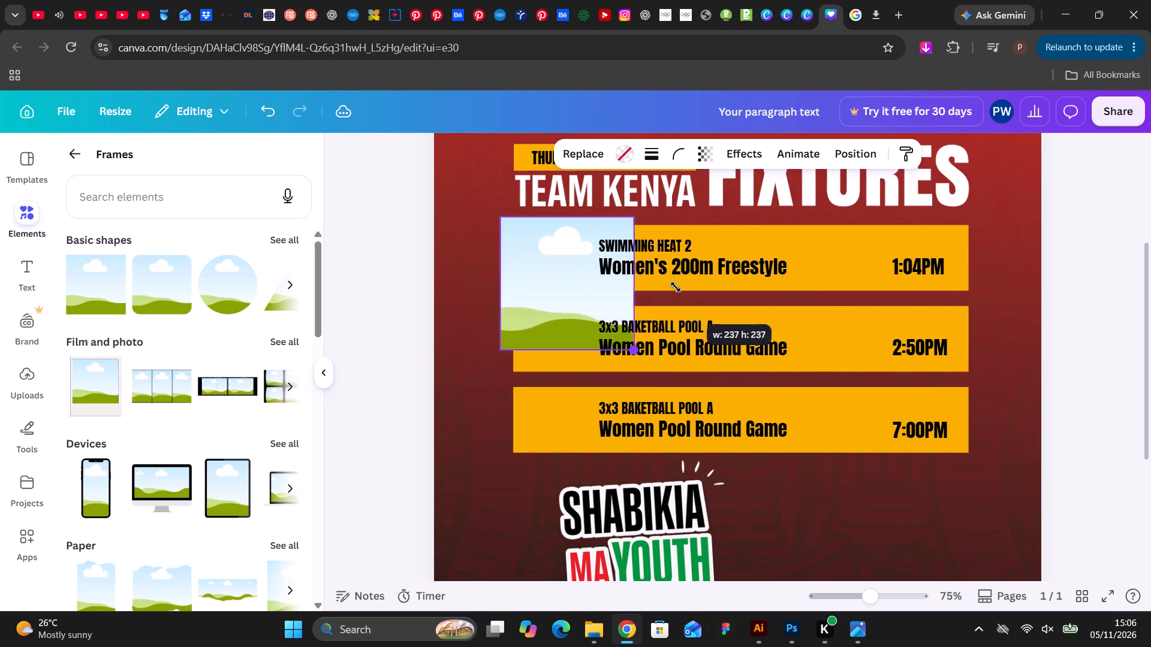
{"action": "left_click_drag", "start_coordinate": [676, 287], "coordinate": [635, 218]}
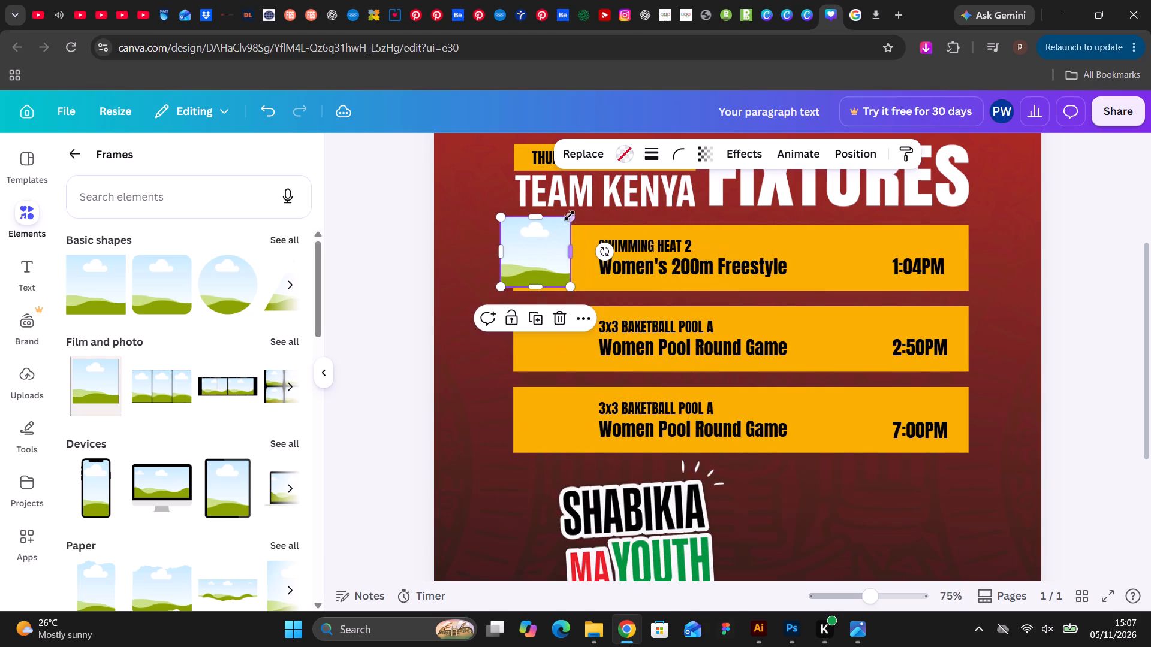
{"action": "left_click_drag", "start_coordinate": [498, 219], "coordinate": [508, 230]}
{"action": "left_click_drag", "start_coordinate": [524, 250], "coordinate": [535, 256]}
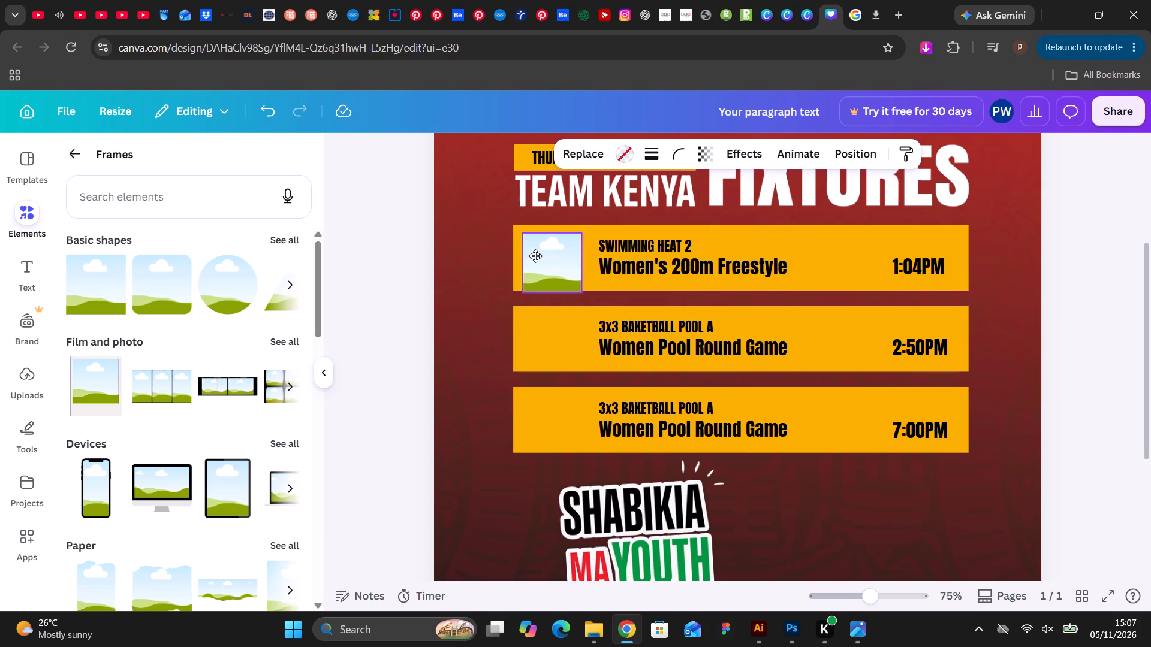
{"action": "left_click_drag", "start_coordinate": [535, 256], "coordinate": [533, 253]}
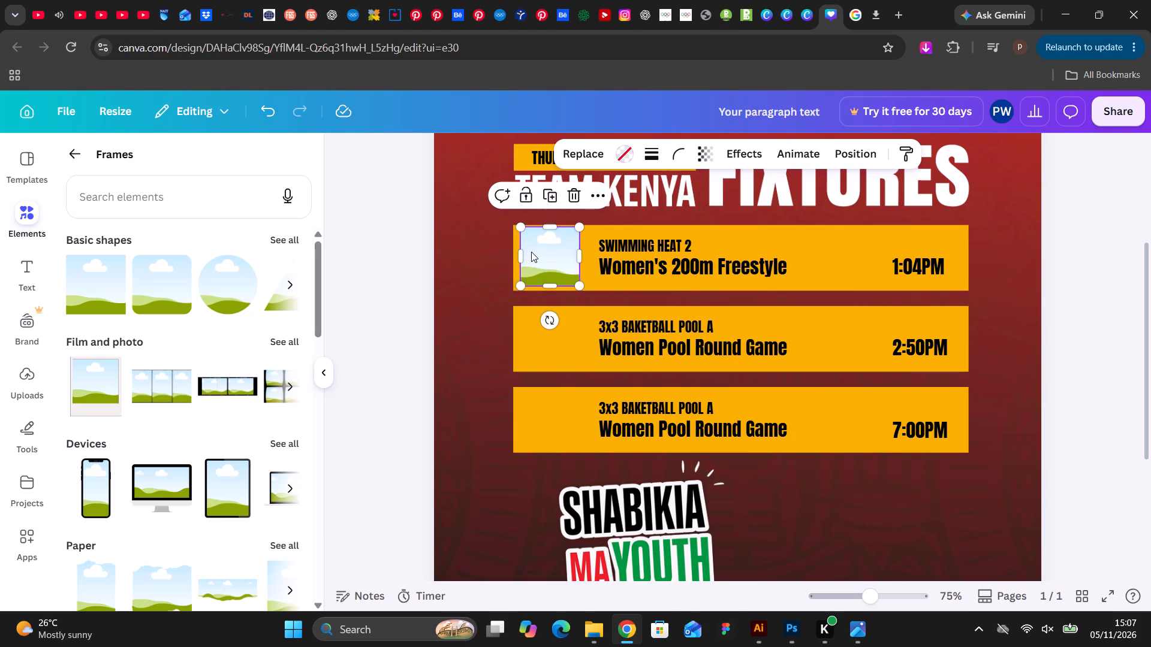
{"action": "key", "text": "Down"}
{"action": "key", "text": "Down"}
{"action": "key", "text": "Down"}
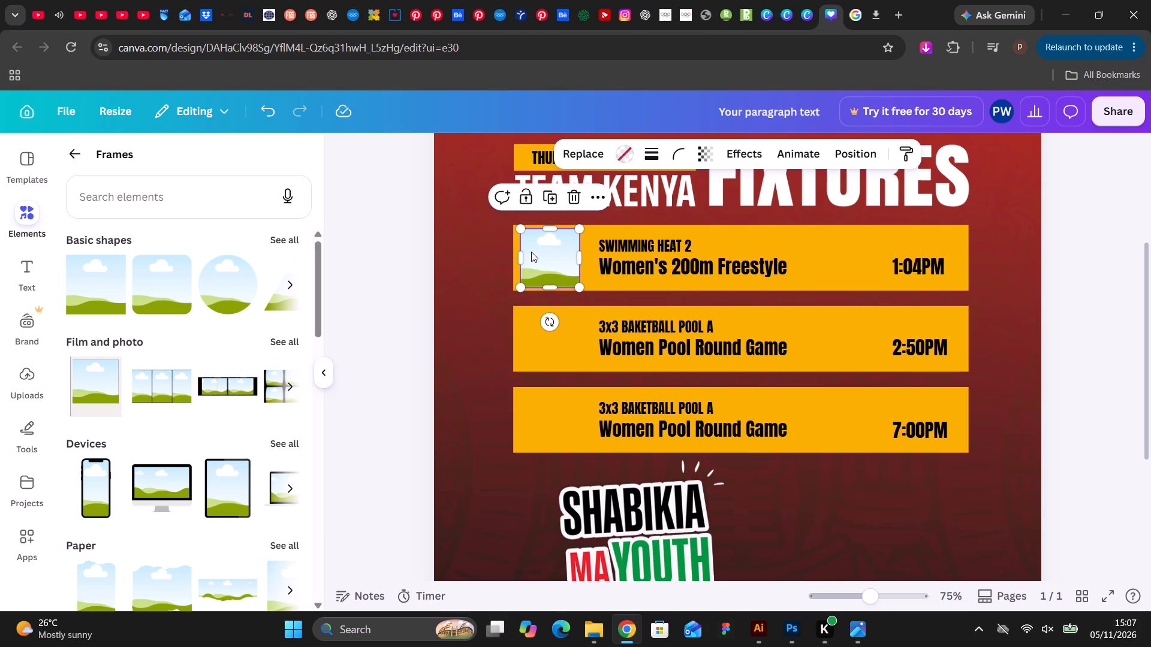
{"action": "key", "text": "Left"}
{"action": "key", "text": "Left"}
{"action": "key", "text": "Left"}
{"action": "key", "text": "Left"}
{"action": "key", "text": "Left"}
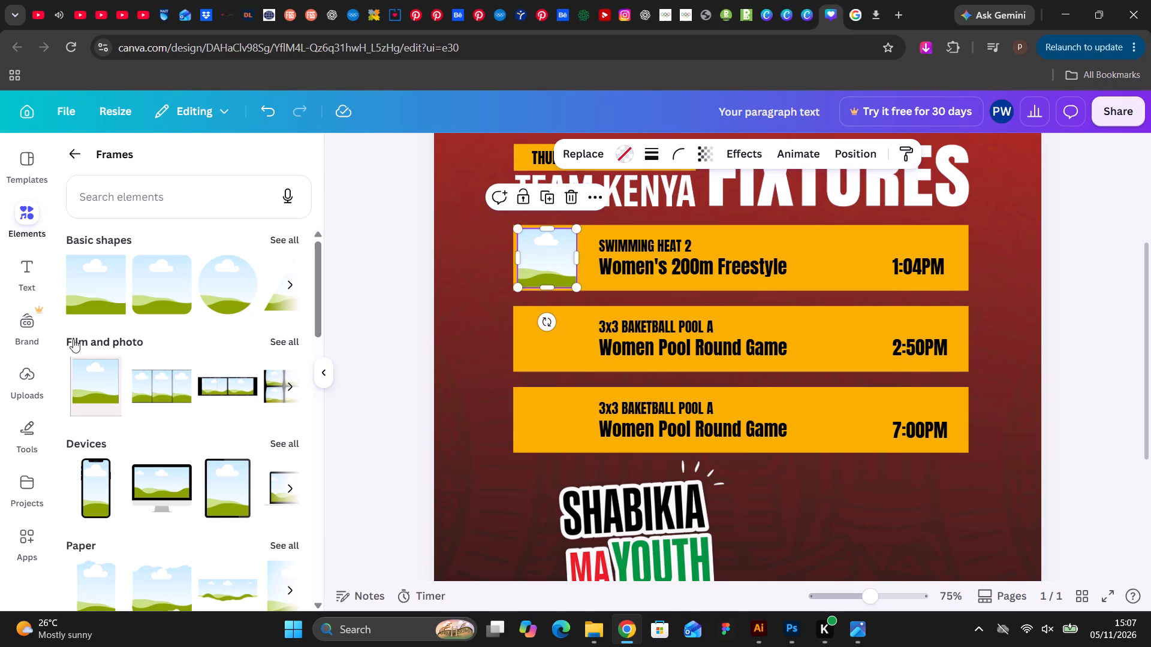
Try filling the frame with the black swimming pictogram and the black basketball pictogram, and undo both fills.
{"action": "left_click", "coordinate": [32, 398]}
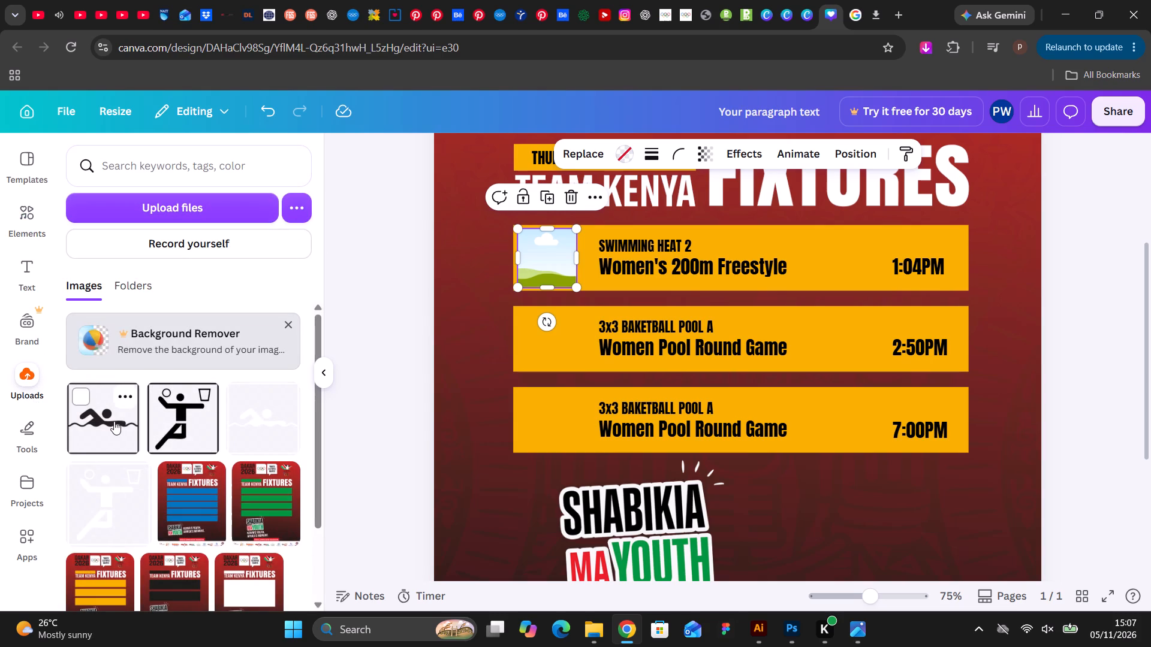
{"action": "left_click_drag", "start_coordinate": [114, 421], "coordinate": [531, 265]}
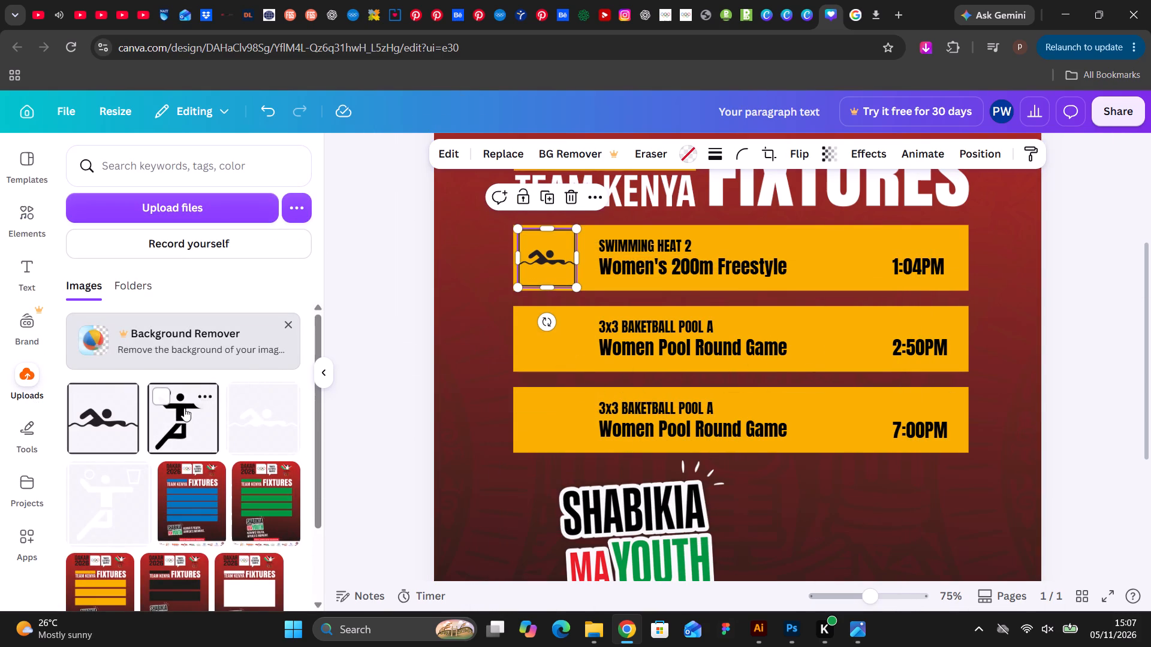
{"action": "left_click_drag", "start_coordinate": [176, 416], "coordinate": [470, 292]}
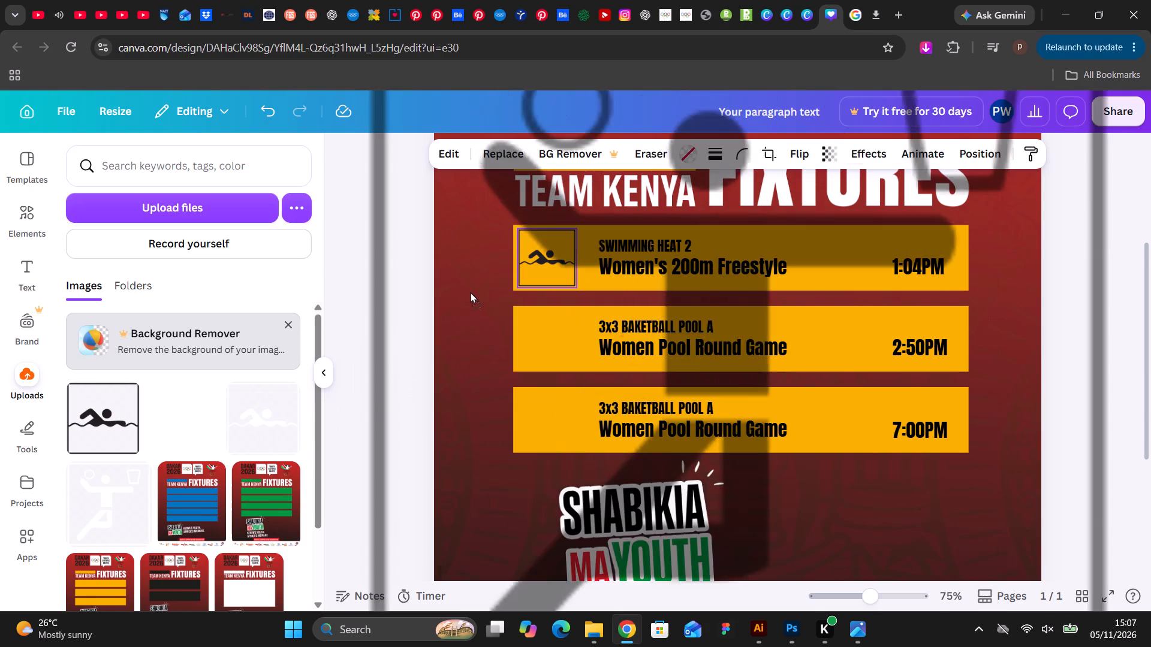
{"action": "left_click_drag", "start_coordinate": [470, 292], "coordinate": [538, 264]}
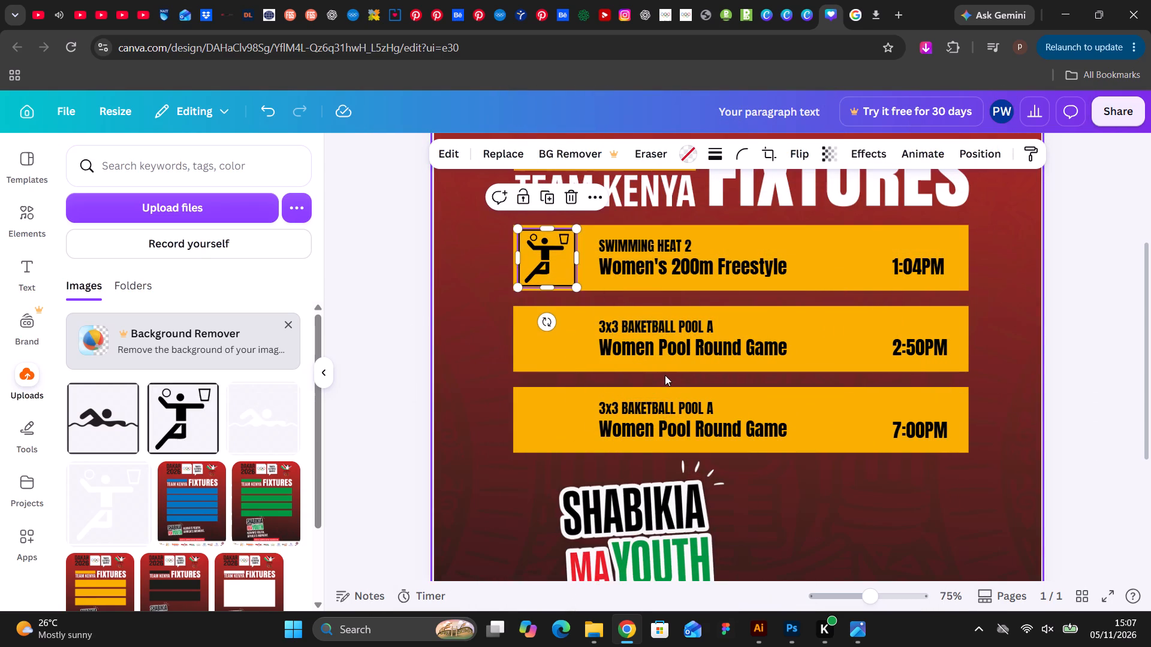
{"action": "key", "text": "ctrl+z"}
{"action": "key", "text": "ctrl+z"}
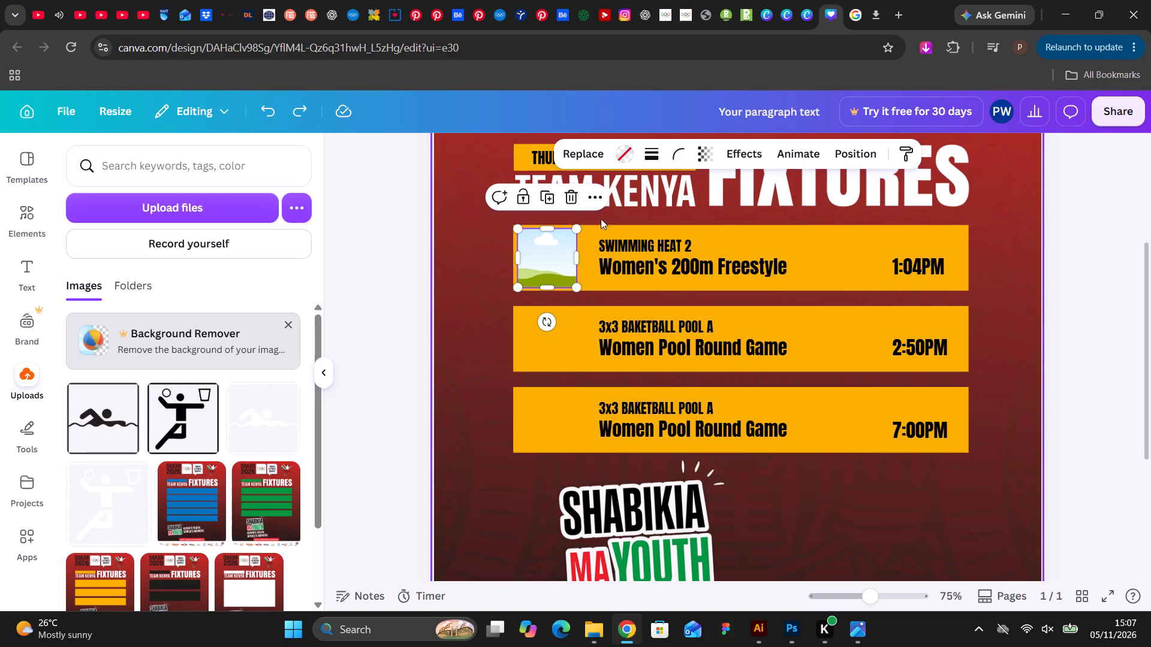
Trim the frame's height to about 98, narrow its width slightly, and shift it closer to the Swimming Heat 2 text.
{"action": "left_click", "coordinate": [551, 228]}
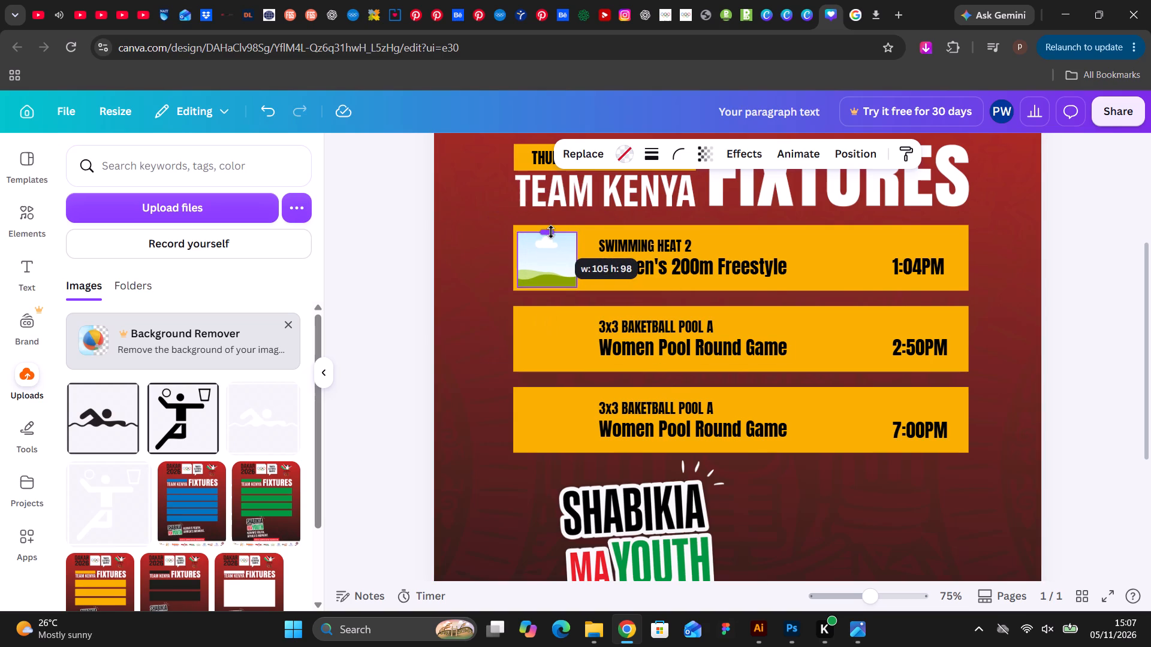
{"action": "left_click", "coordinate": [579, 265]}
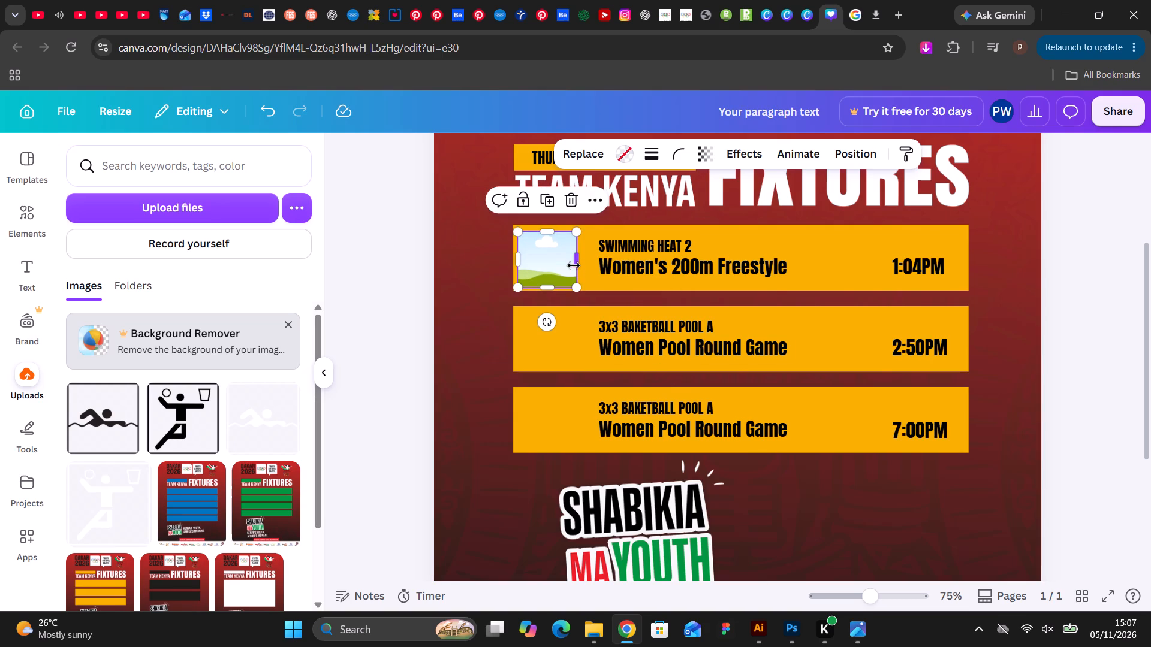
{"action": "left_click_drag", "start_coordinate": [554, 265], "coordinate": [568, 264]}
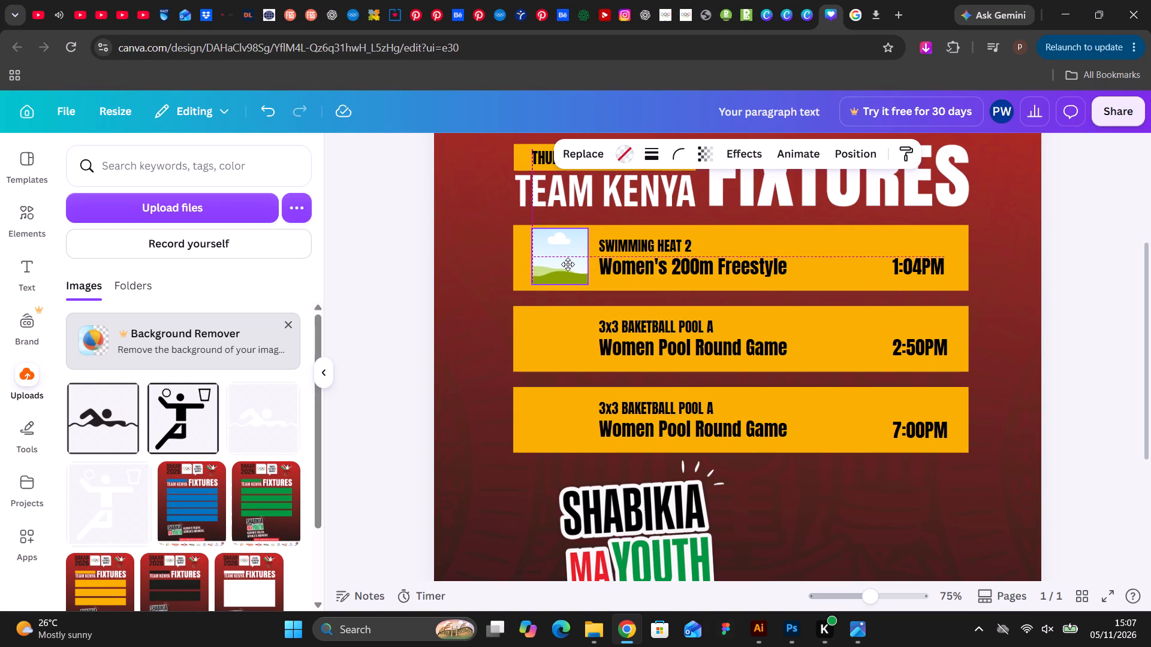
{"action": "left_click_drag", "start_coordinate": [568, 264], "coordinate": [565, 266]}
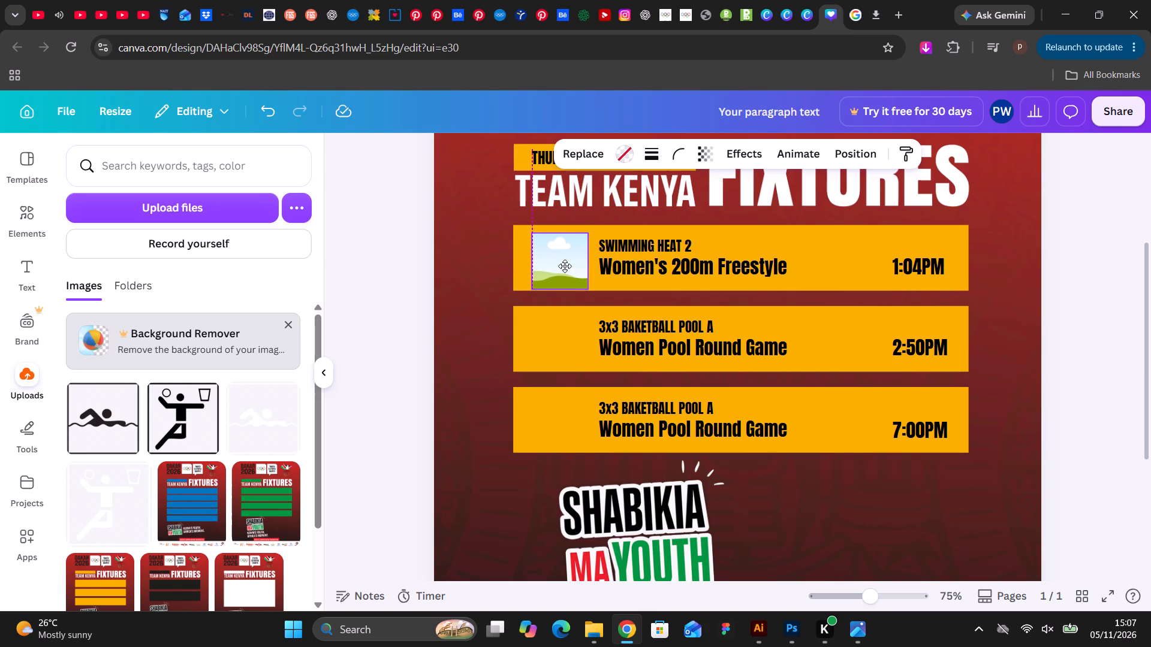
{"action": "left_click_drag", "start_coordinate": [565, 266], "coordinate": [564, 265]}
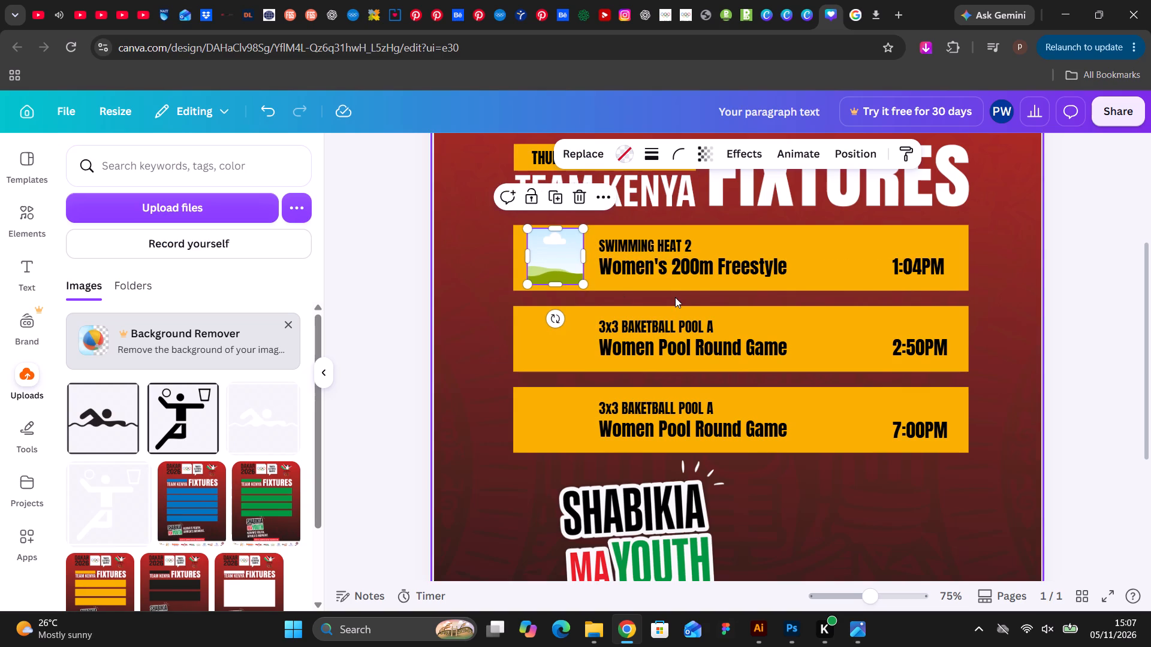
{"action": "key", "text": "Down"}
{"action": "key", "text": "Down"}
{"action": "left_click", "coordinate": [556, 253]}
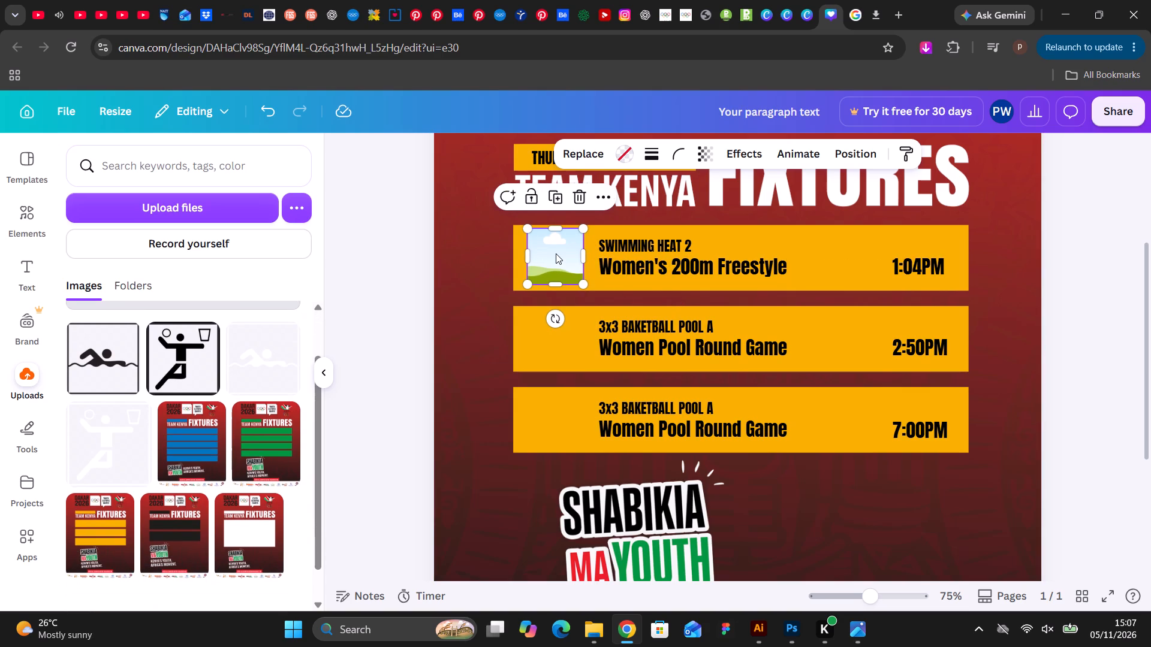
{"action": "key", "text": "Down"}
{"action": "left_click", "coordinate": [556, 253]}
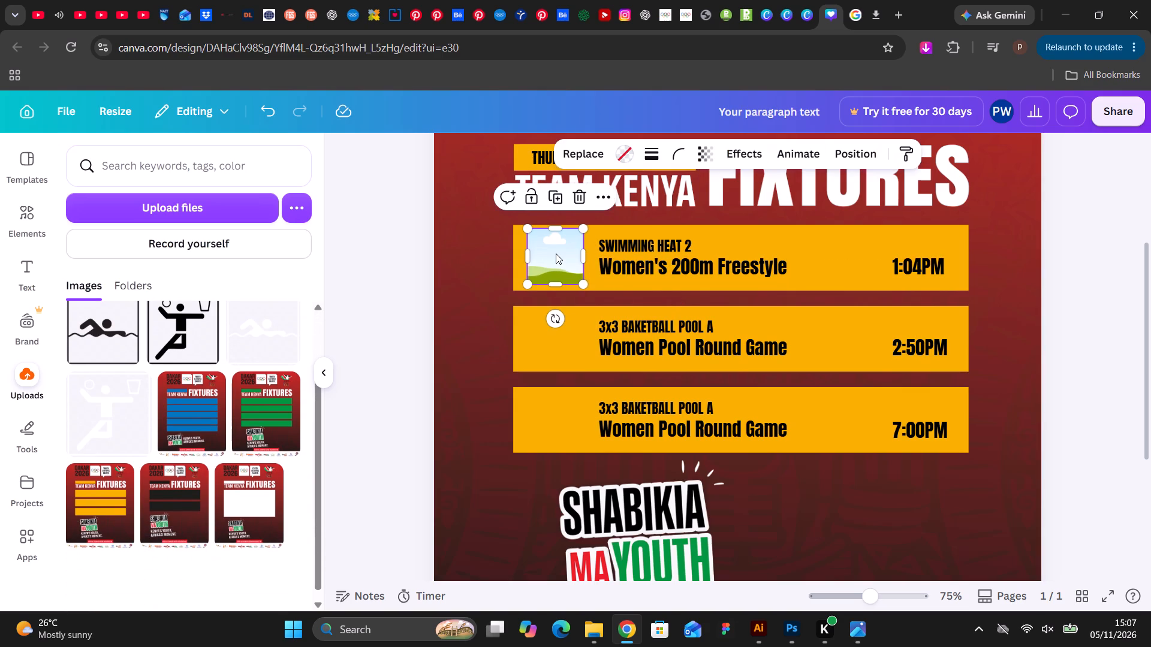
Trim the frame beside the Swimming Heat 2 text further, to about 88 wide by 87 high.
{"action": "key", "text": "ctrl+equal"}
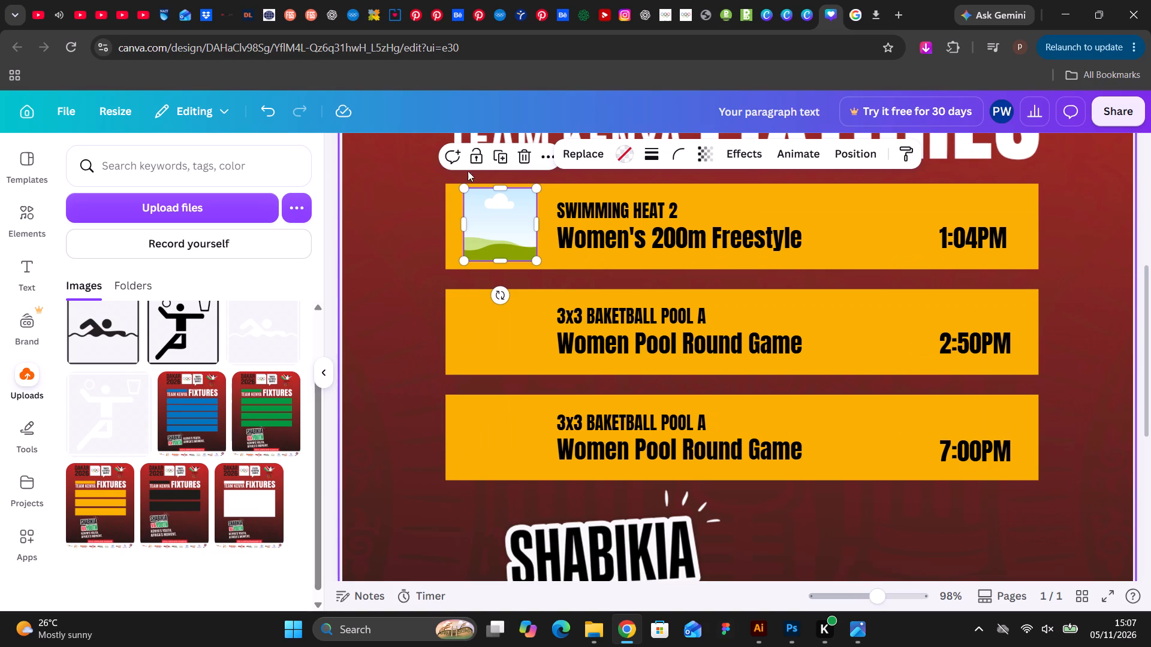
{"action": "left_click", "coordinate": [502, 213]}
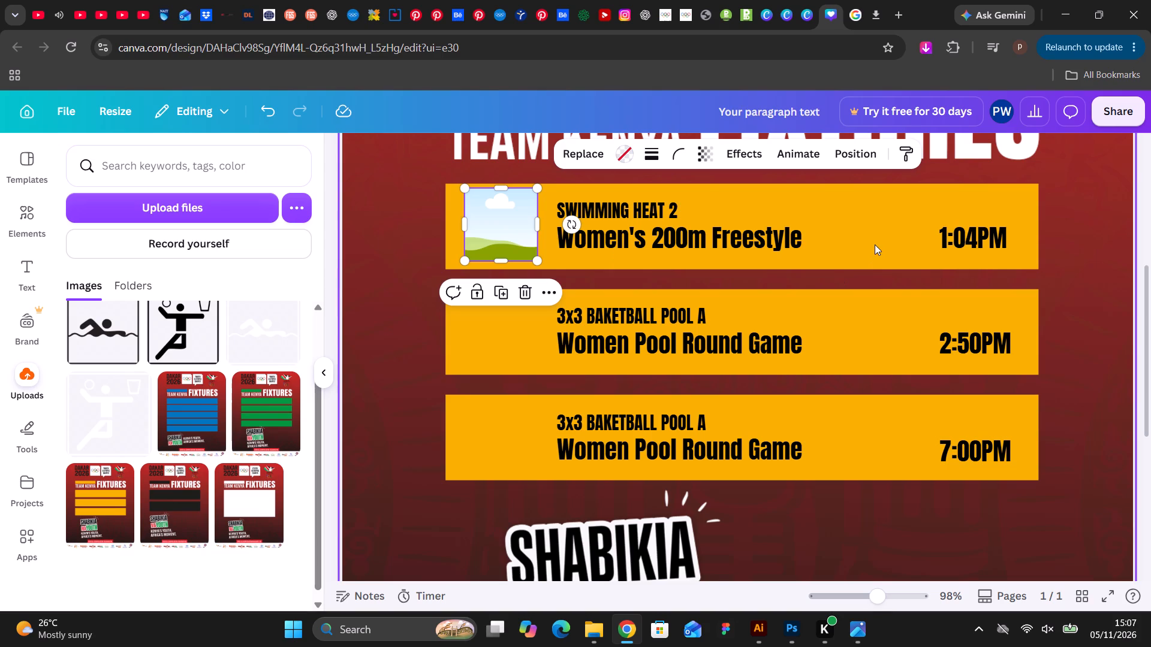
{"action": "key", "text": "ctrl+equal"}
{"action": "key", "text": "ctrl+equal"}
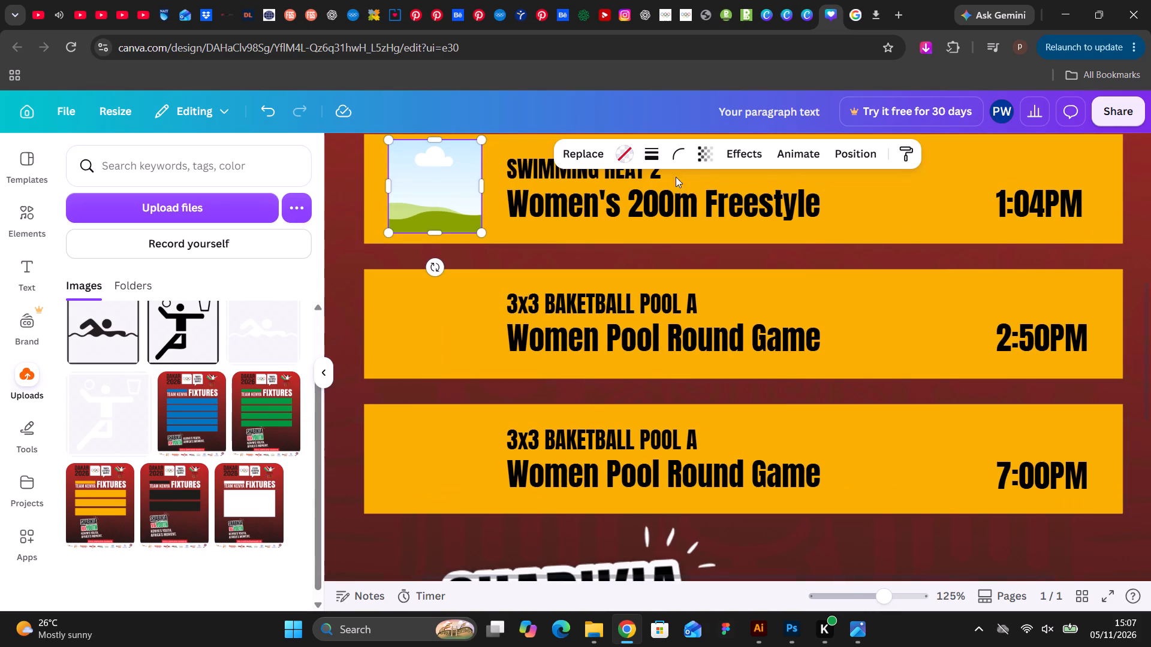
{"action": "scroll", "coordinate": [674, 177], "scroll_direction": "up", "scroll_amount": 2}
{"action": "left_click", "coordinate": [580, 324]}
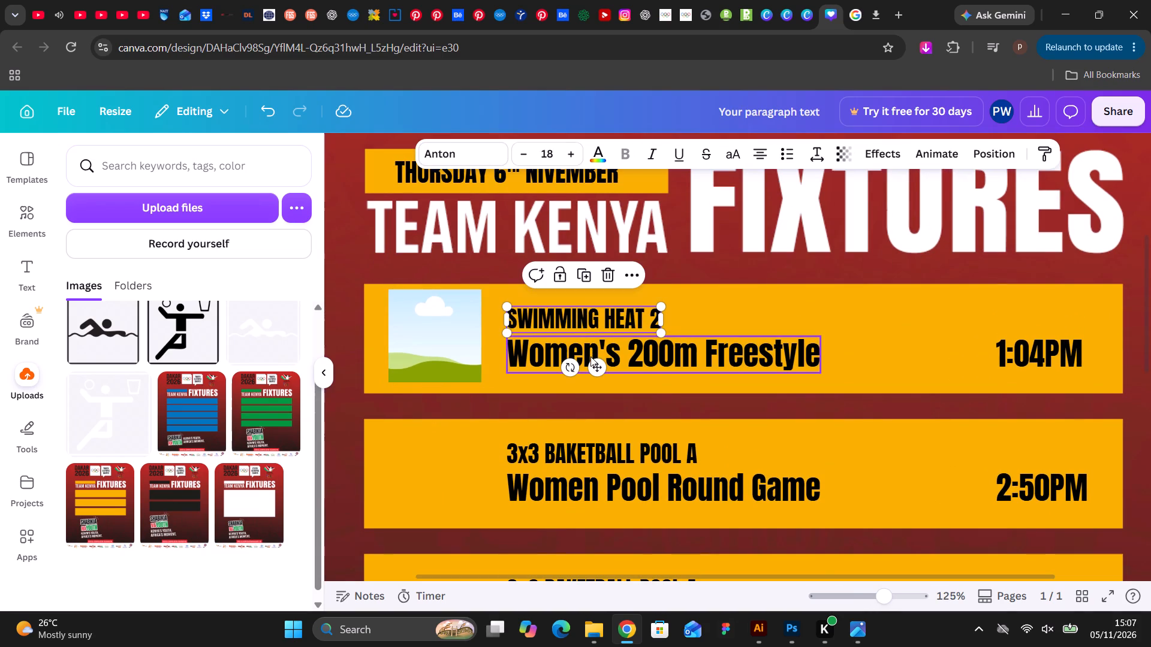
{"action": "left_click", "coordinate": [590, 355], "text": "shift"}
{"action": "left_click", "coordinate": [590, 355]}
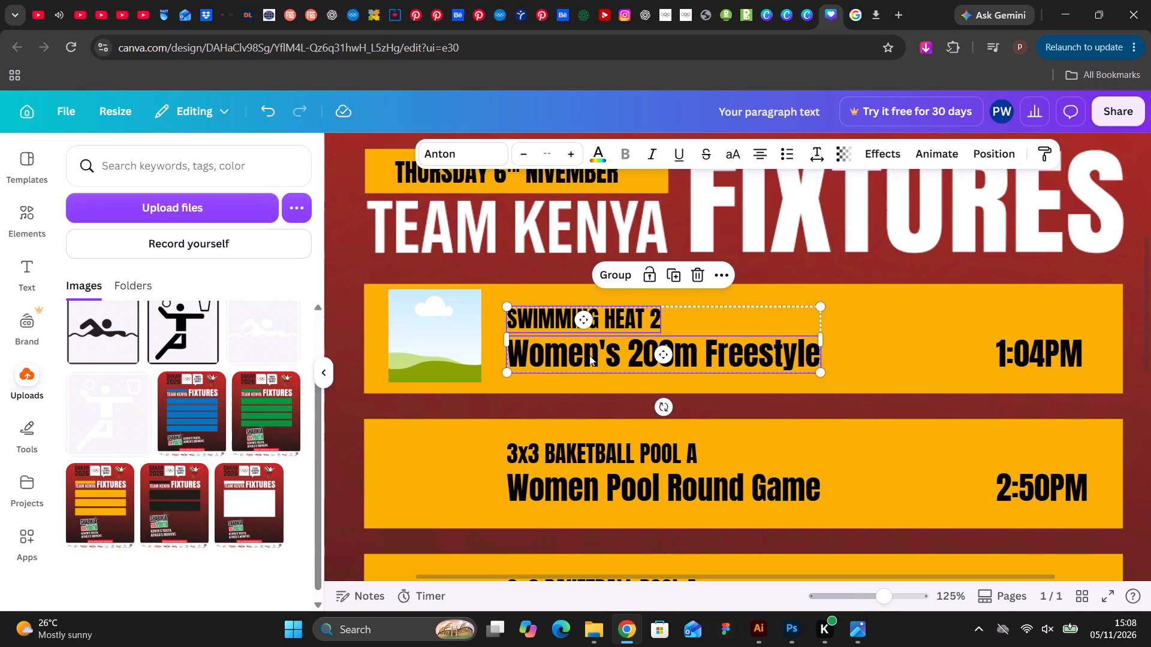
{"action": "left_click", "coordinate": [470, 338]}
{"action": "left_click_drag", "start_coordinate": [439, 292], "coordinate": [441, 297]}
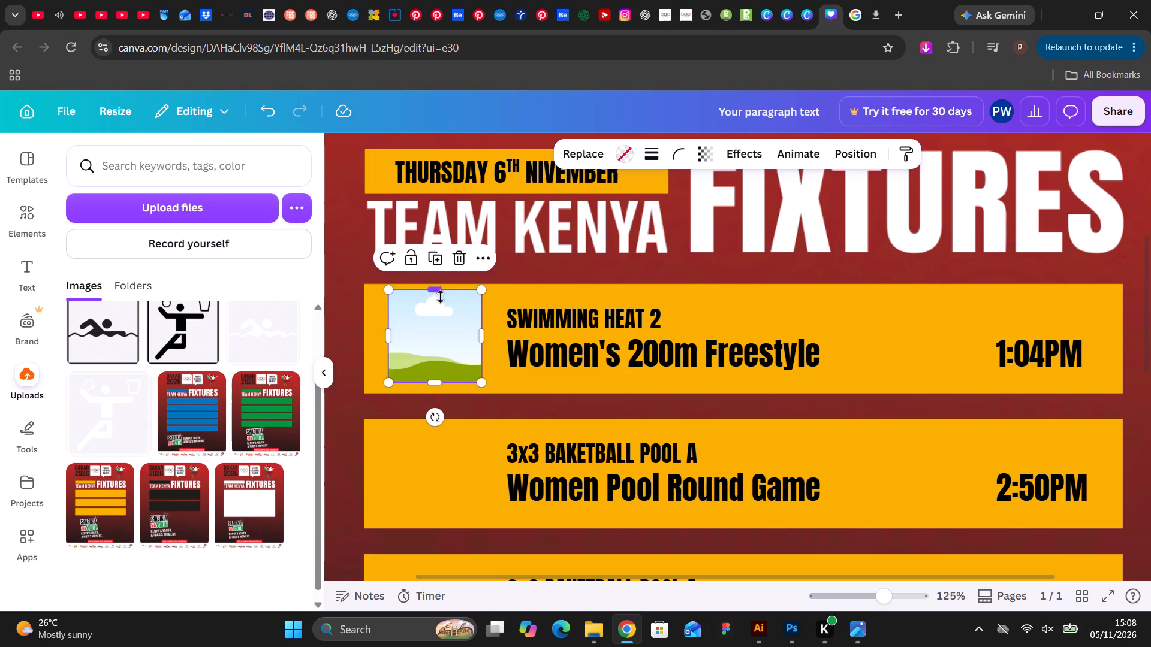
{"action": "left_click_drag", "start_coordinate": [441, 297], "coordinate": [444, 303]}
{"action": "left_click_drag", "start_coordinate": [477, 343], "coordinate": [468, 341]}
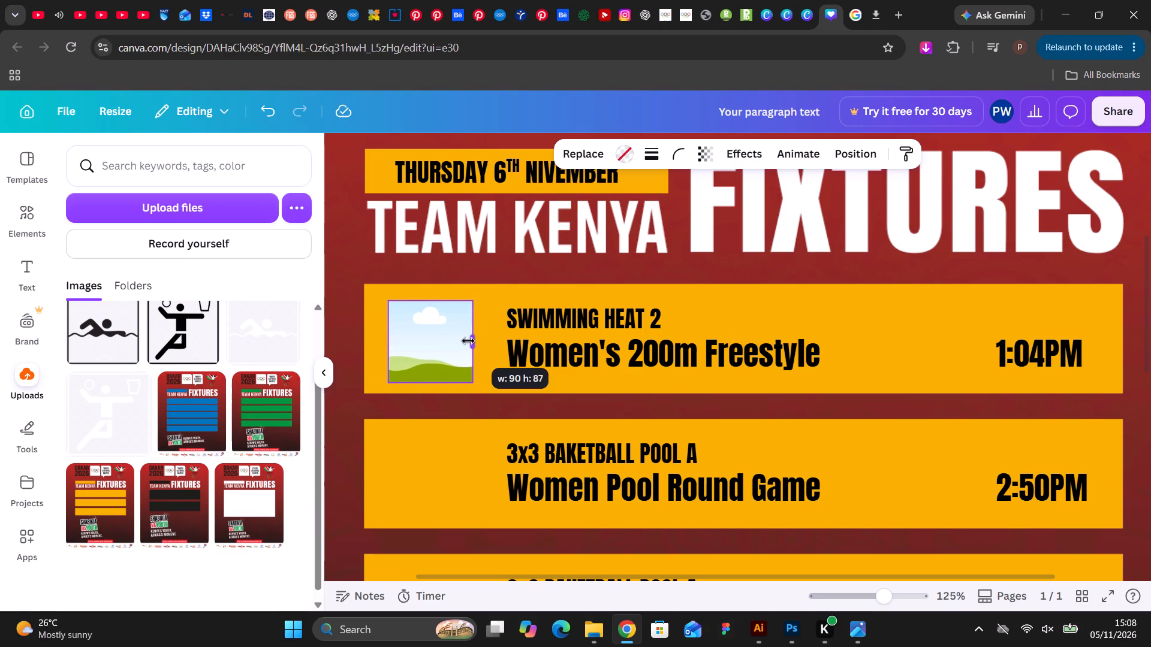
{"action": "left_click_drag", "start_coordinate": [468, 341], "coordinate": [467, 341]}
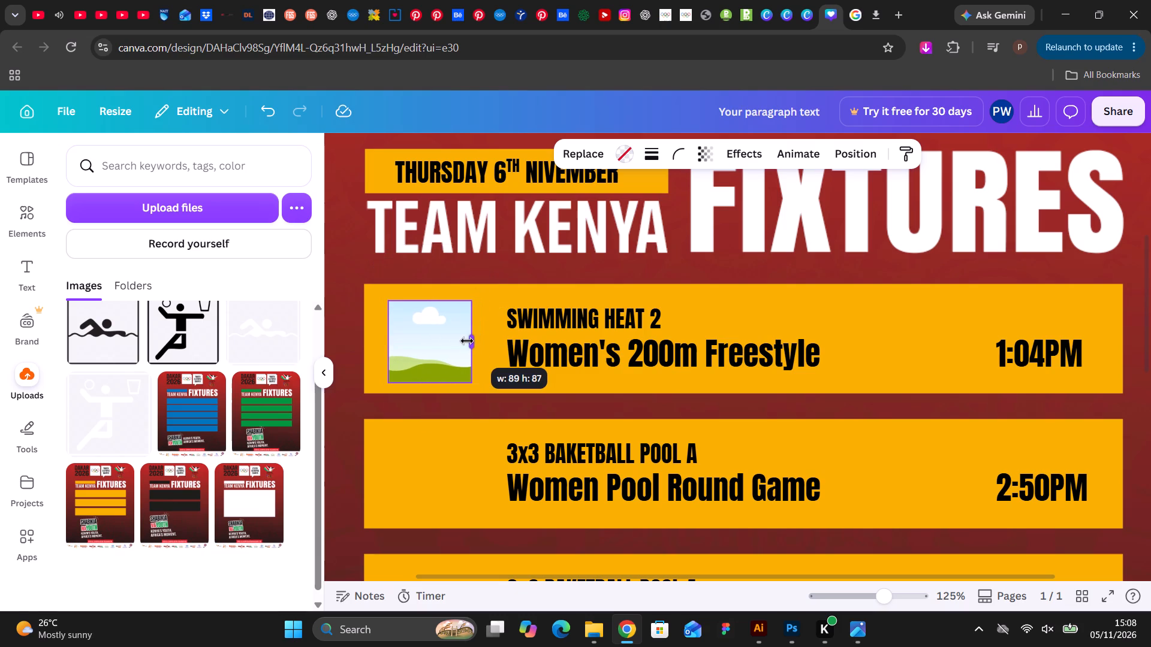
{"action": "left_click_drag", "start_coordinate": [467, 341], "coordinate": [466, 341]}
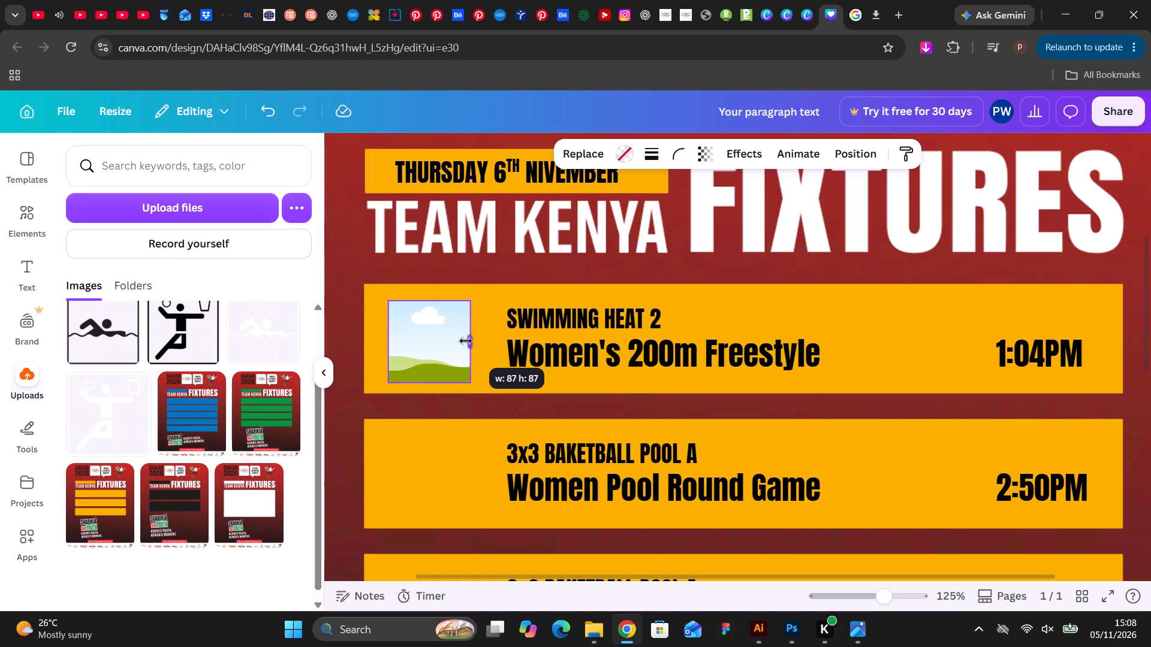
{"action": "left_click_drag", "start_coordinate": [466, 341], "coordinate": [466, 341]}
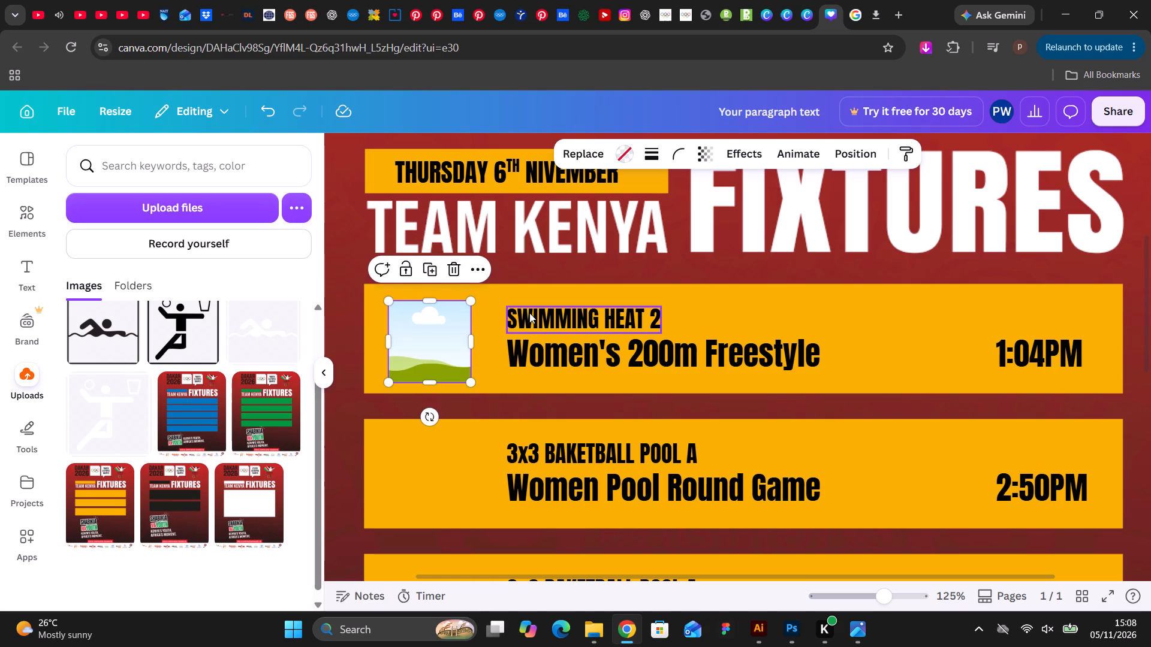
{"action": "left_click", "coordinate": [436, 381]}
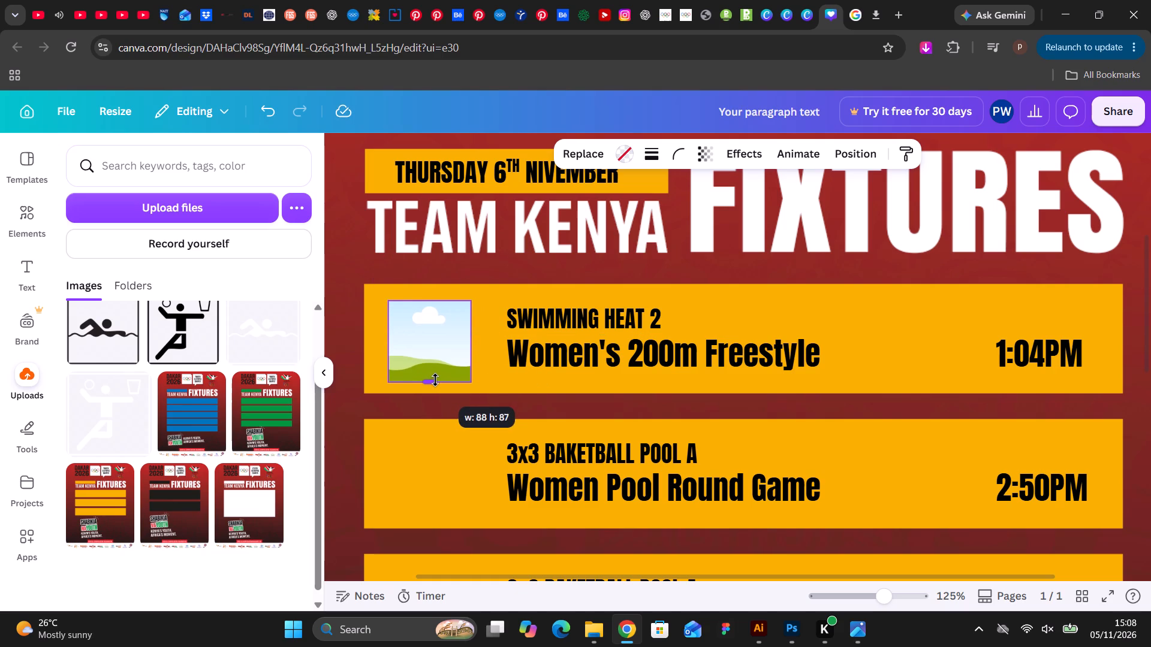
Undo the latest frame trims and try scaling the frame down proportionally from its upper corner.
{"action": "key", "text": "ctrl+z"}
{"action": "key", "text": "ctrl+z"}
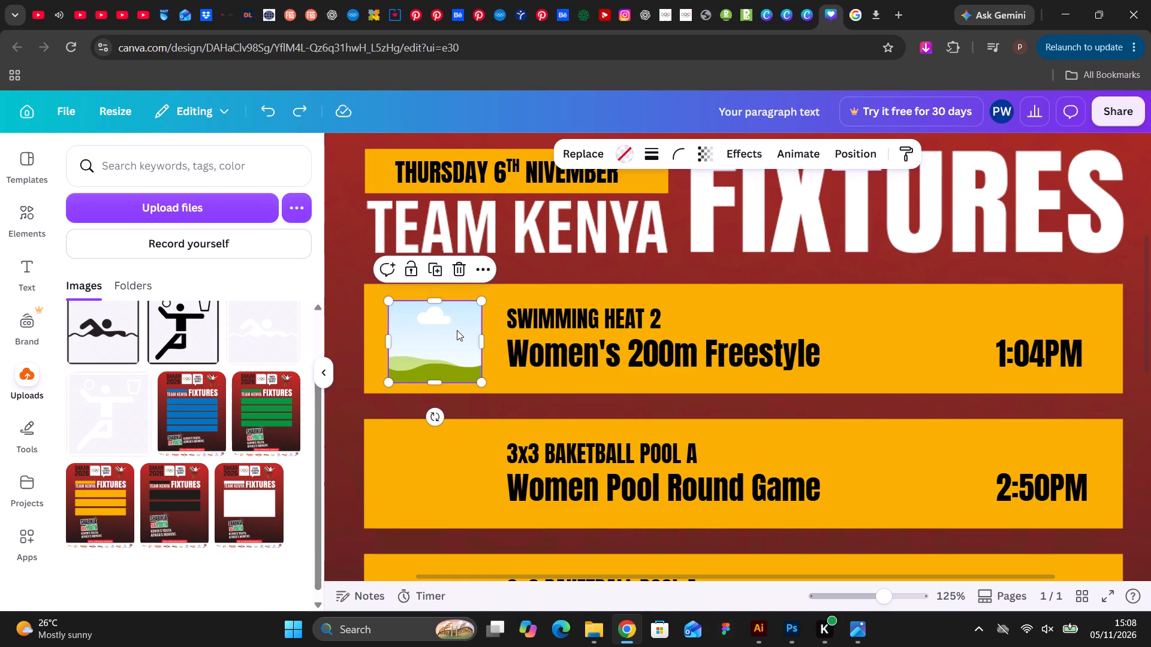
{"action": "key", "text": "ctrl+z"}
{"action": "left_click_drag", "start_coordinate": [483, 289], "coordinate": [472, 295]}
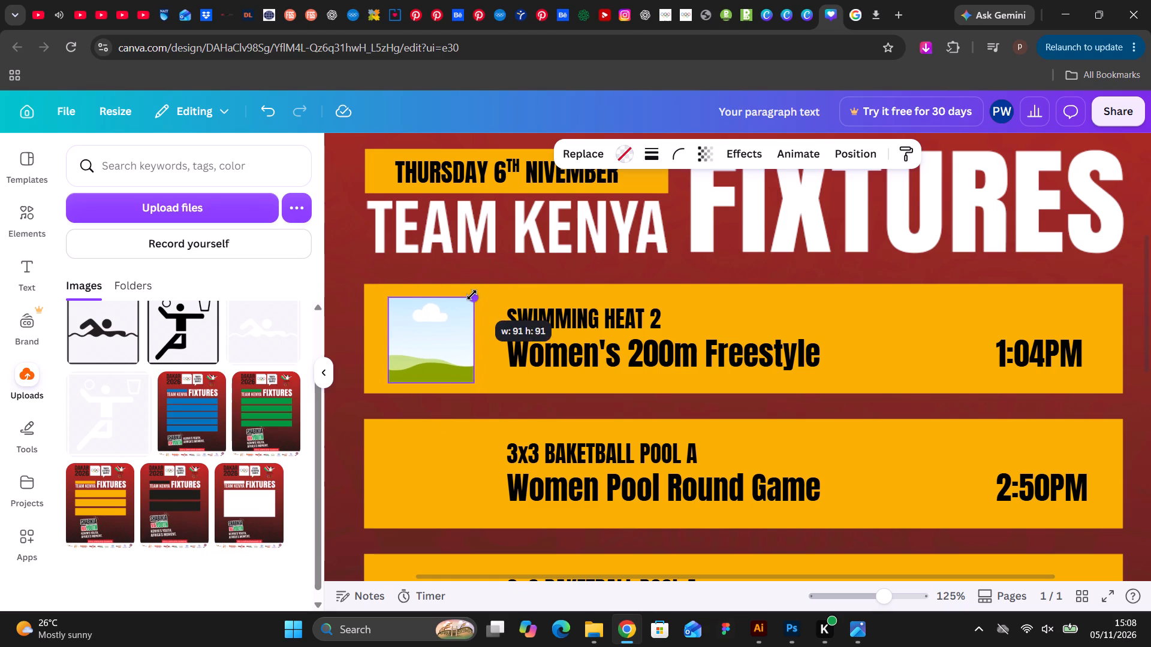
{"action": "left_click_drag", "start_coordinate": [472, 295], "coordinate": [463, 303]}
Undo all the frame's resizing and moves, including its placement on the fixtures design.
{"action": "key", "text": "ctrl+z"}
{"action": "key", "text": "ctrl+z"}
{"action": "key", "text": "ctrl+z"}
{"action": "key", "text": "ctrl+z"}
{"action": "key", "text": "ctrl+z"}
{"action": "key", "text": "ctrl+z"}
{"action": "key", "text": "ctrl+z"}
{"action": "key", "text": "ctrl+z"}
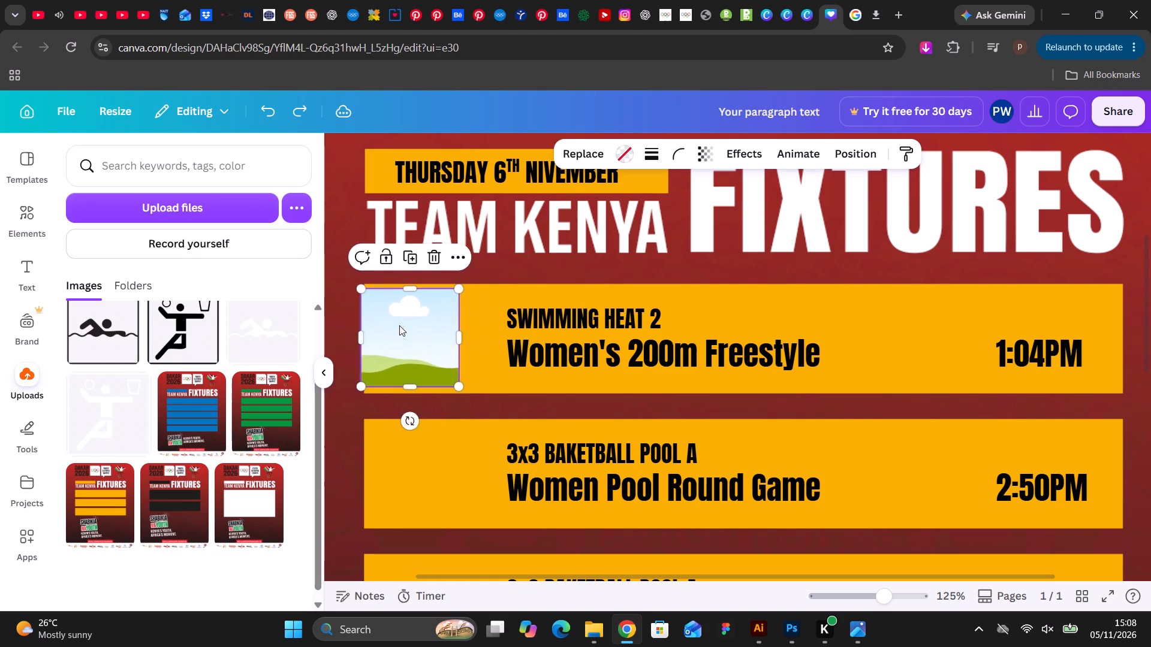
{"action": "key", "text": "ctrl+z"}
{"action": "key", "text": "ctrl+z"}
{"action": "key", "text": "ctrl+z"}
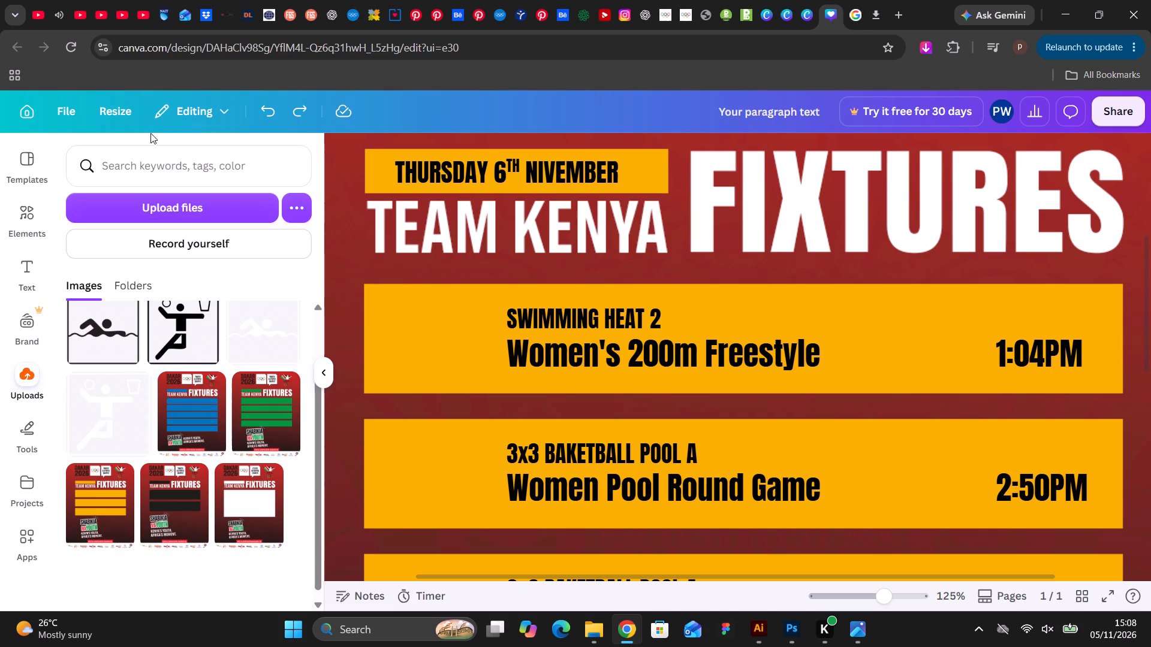
Add a basic square frame, scale it proportionally to just under 96 by 96, and place it beside the Swimming Heat 2 text.
{"action": "left_click", "coordinate": [30, 214]}
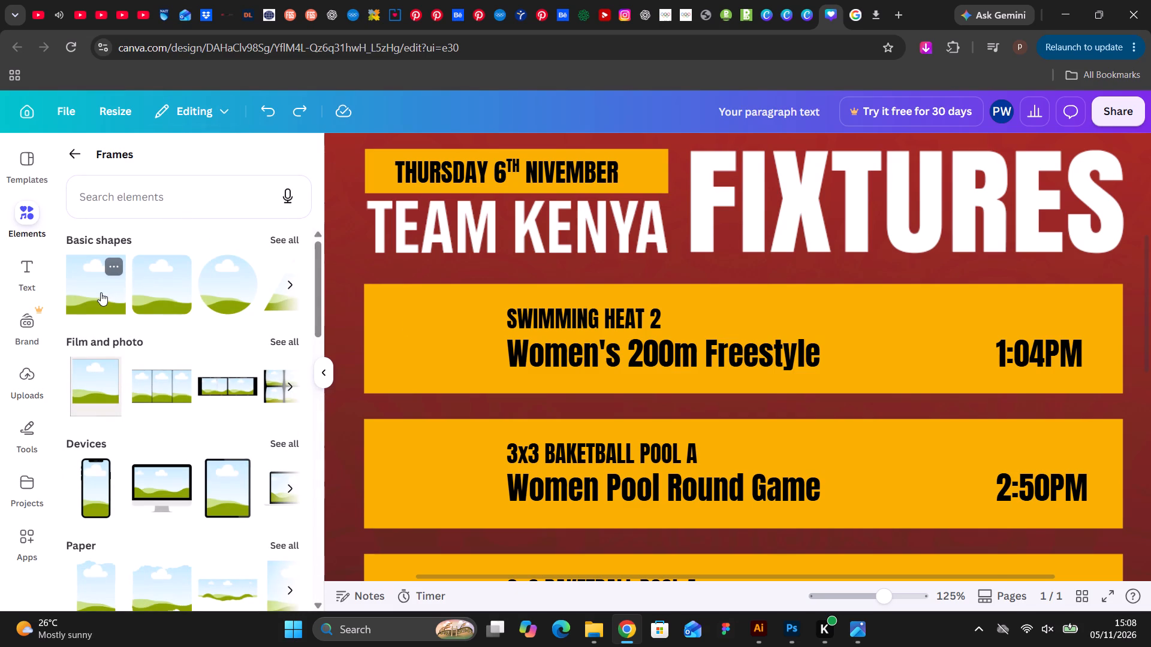
{"action": "left_click", "coordinate": [101, 292]}
{"action": "left_click_drag", "start_coordinate": [998, 265], "coordinate": [934, 307]}
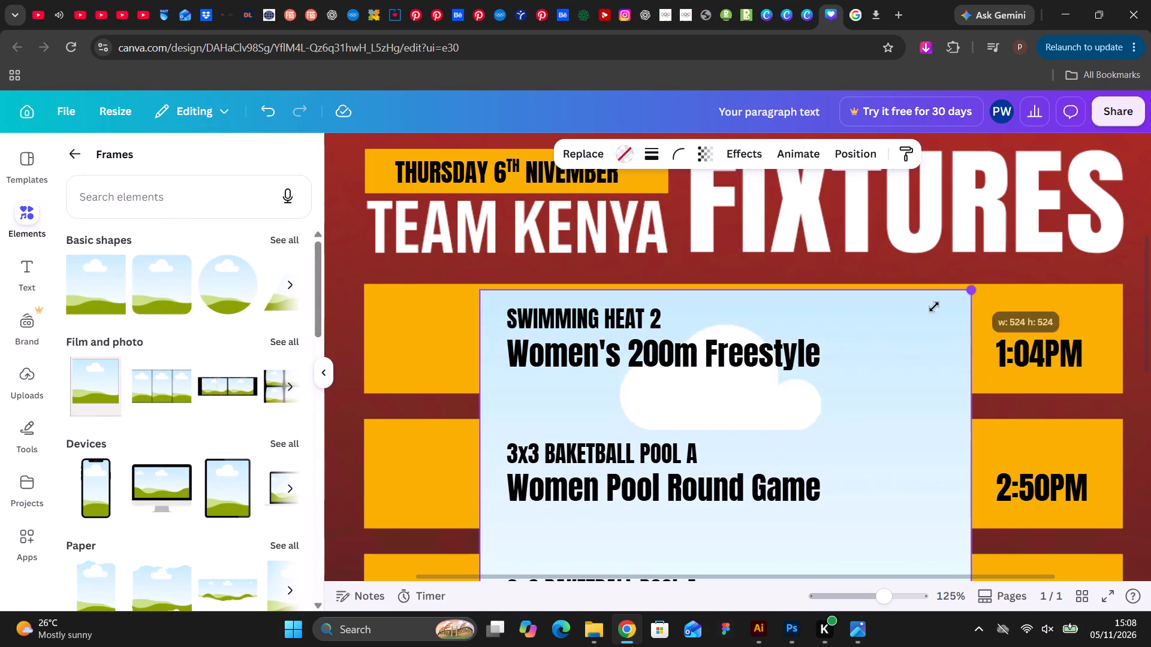
{"action": "left_click_drag", "start_coordinate": [934, 307], "coordinate": [737, 430]}
{"action": "left_click_drag", "start_coordinate": [686, 539], "coordinate": [562, 286]}
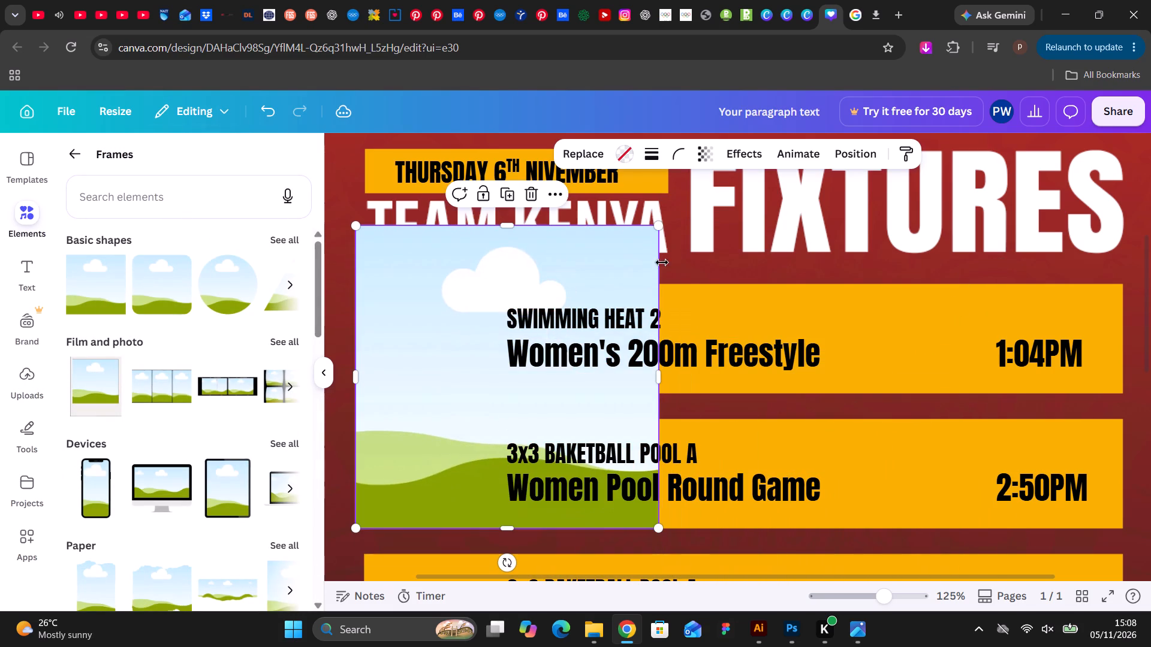
{"action": "left_click_drag", "start_coordinate": [656, 226], "coordinate": [426, 423]}
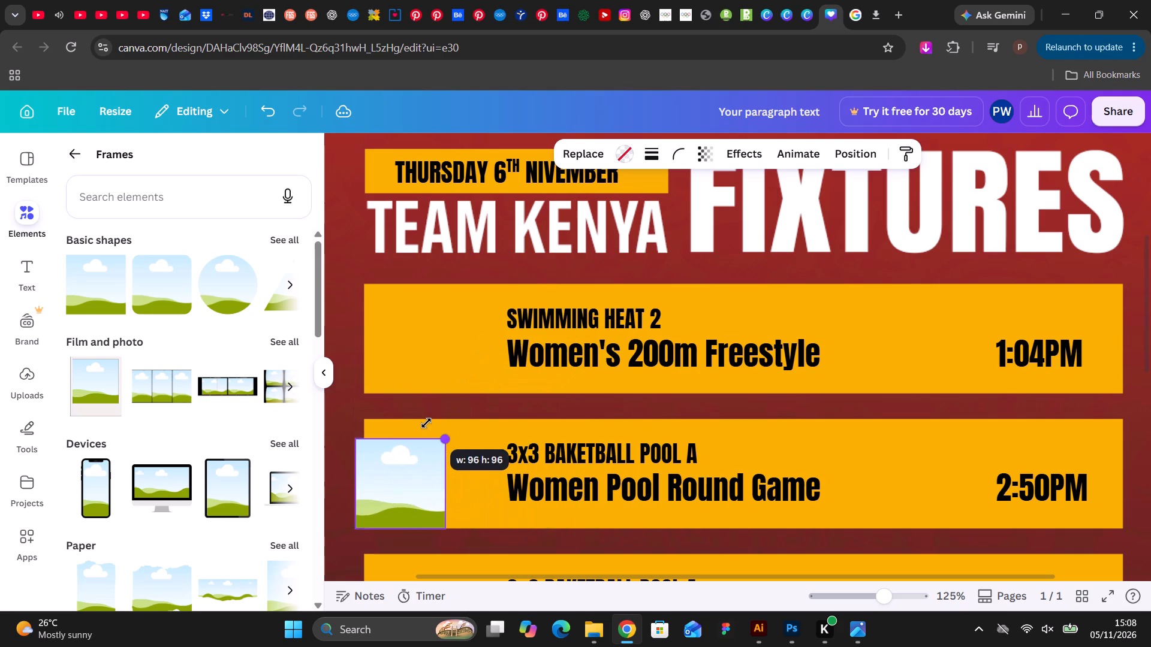
{"action": "left_click_drag", "start_coordinate": [426, 423], "coordinate": [424, 425]}
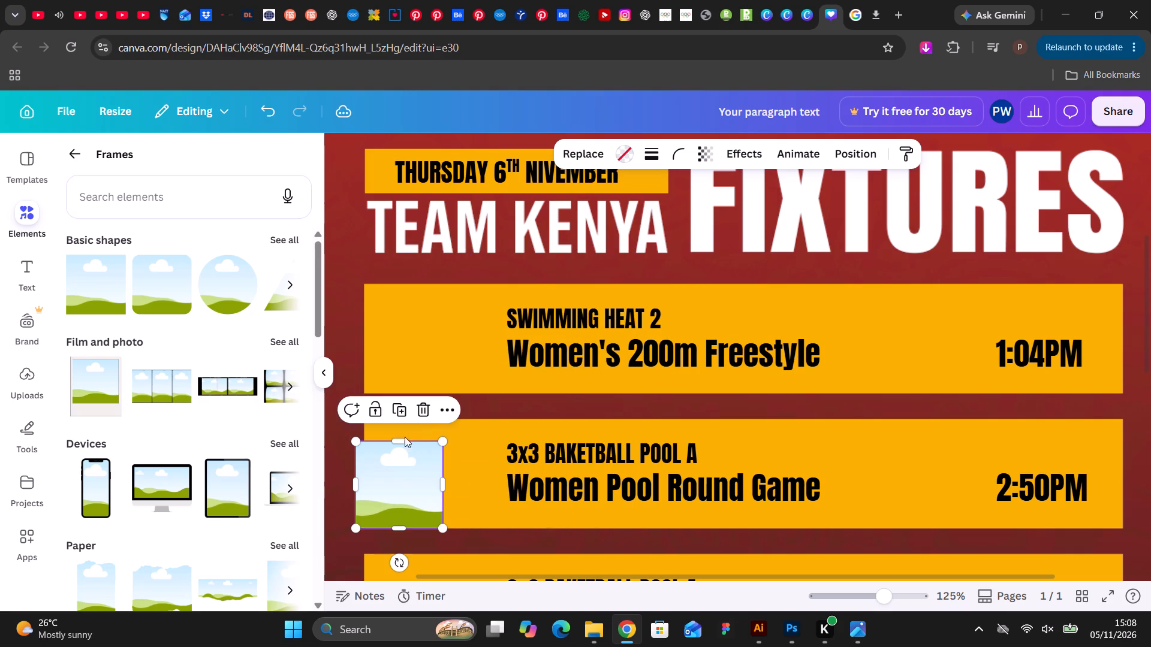
{"action": "left_click_drag", "start_coordinate": [401, 470], "coordinate": [427, 326]}
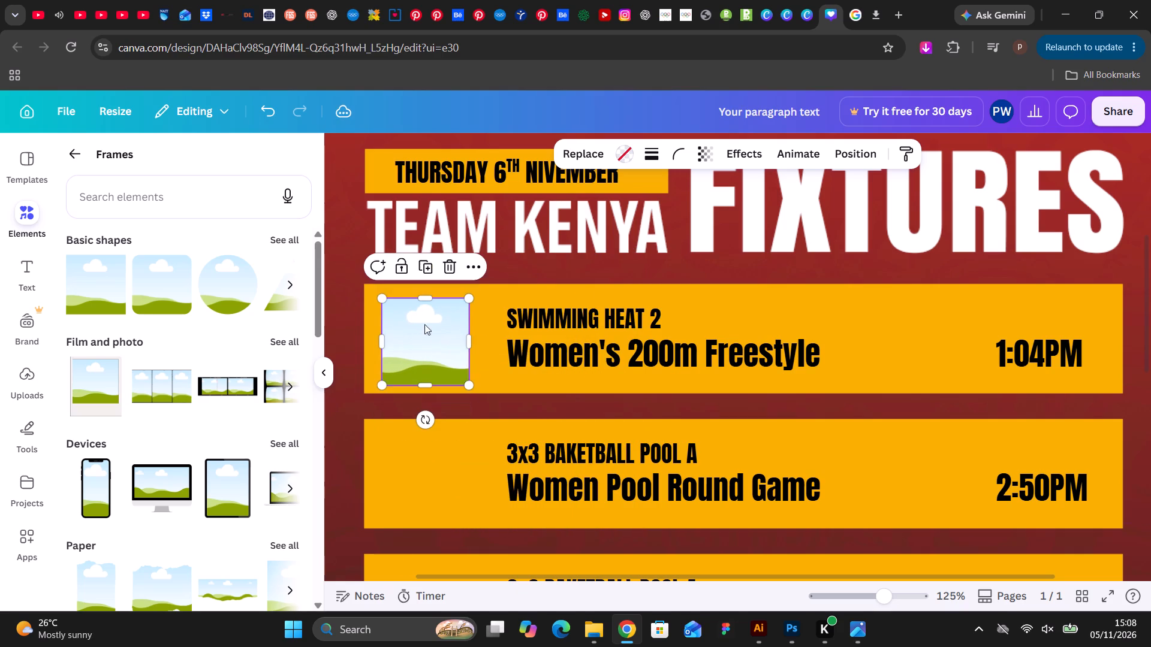
Browse the full set of basic-shape frames and check the details of the square frame.
{"action": "left_click", "coordinate": [290, 288]}
{"action": "left_click", "coordinate": [290, 288]}
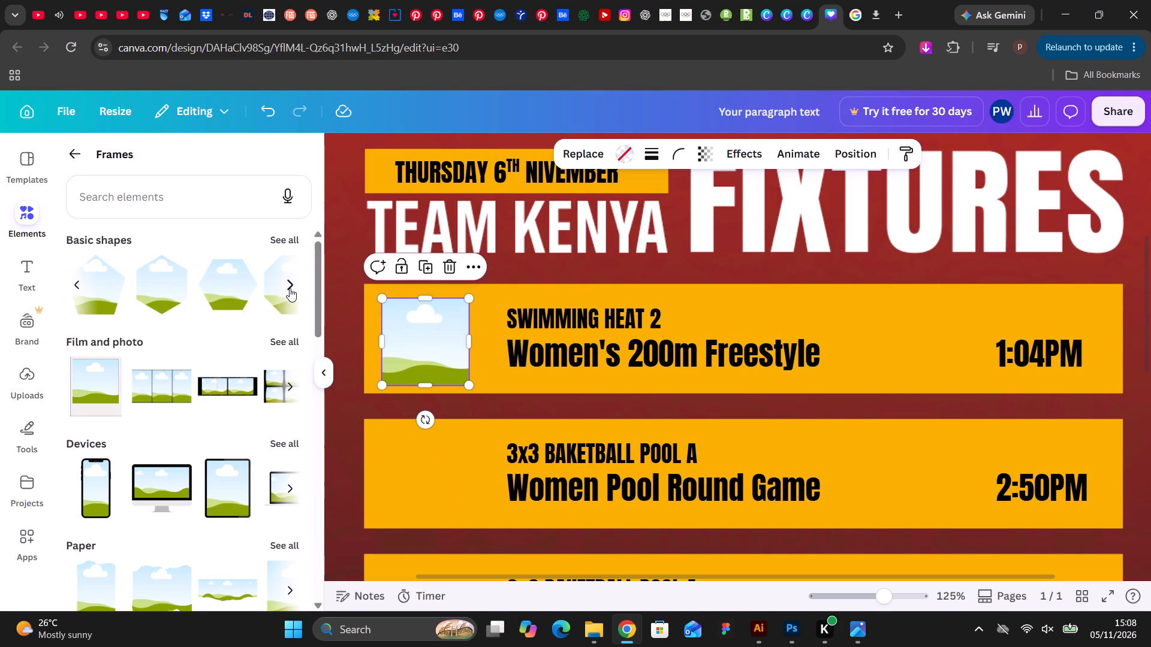
{"action": "left_click", "coordinate": [285, 240]}
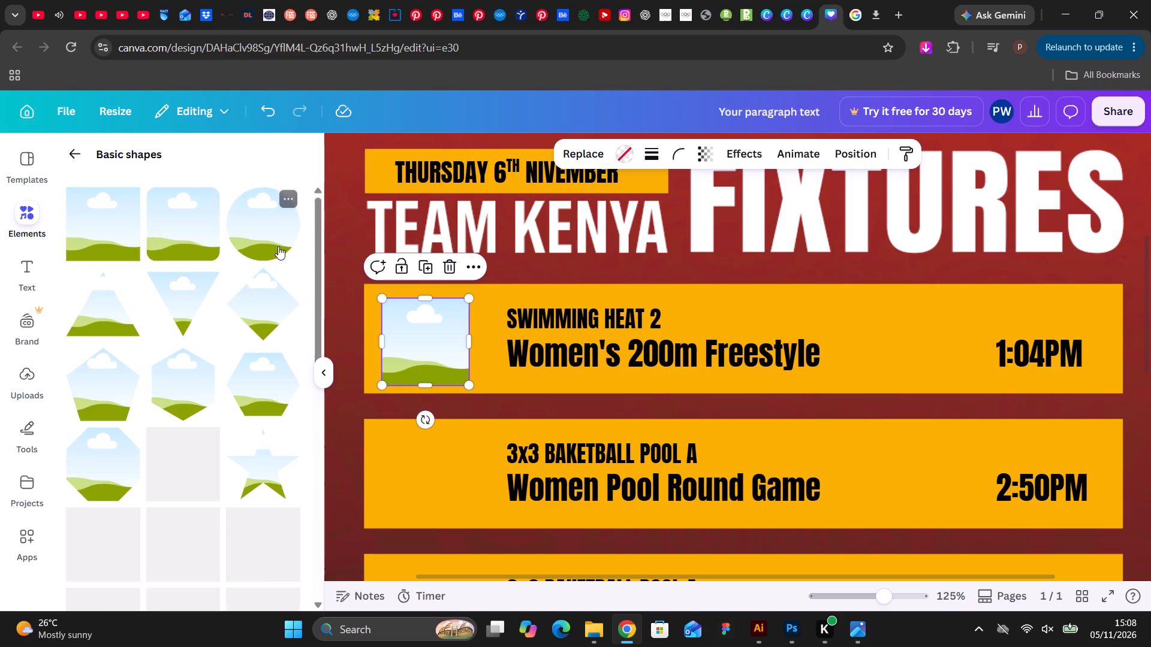
{"action": "scroll", "coordinate": [234, 274], "scroll_direction": "down", "scroll_amount": 1}
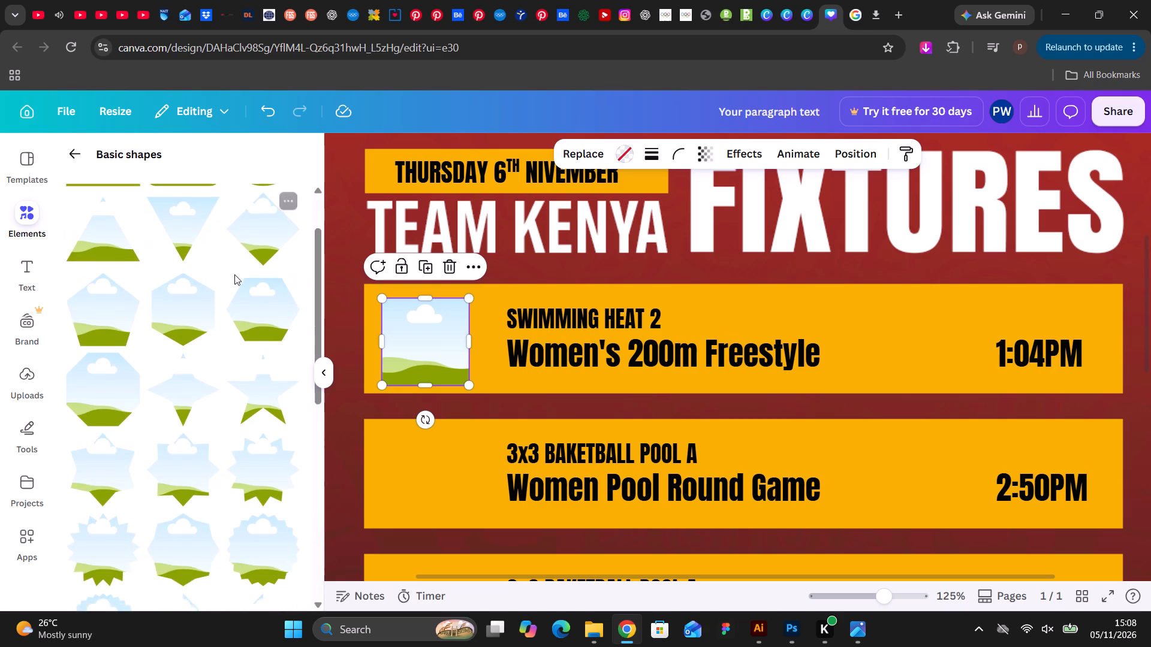
{"action": "scroll", "coordinate": [234, 274], "scroll_direction": "down", "scroll_amount": 7}
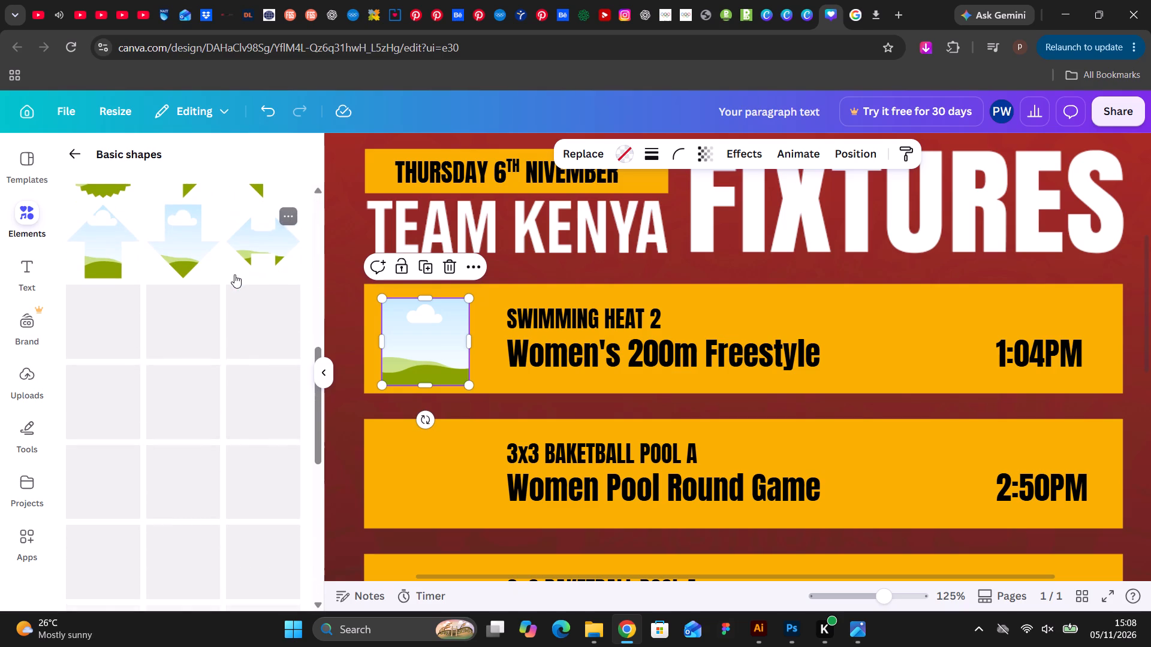
{"action": "scroll", "coordinate": [238, 323], "scroll_direction": "down", "scroll_amount": 6}
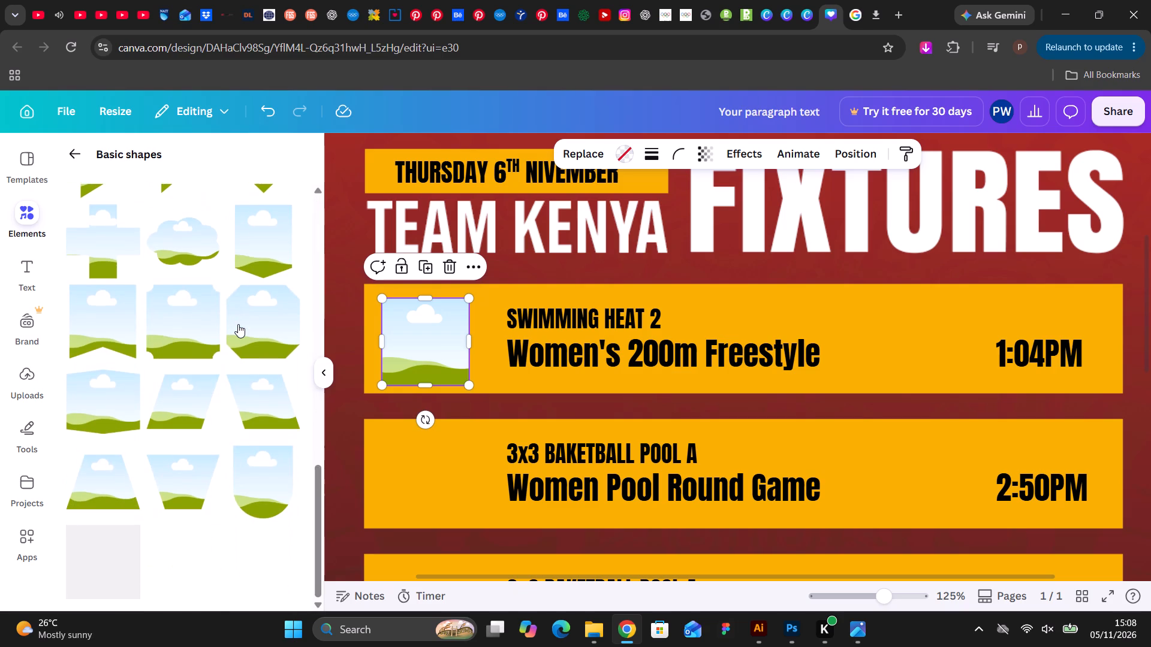
{"action": "scroll", "coordinate": [238, 324], "scroll_direction": "down", "scroll_amount": 1}
{"action": "scroll", "coordinate": [238, 324], "scroll_direction": "up", "scroll_amount": 6}
{"action": "scroll", "coordinate": [237, 322], "scroll_direction": "down", "scroll_amount": 1}
{"action": "scroll", "coordinate": [237, 322], "scroll_direction": "up", "scroll_amount": 12}
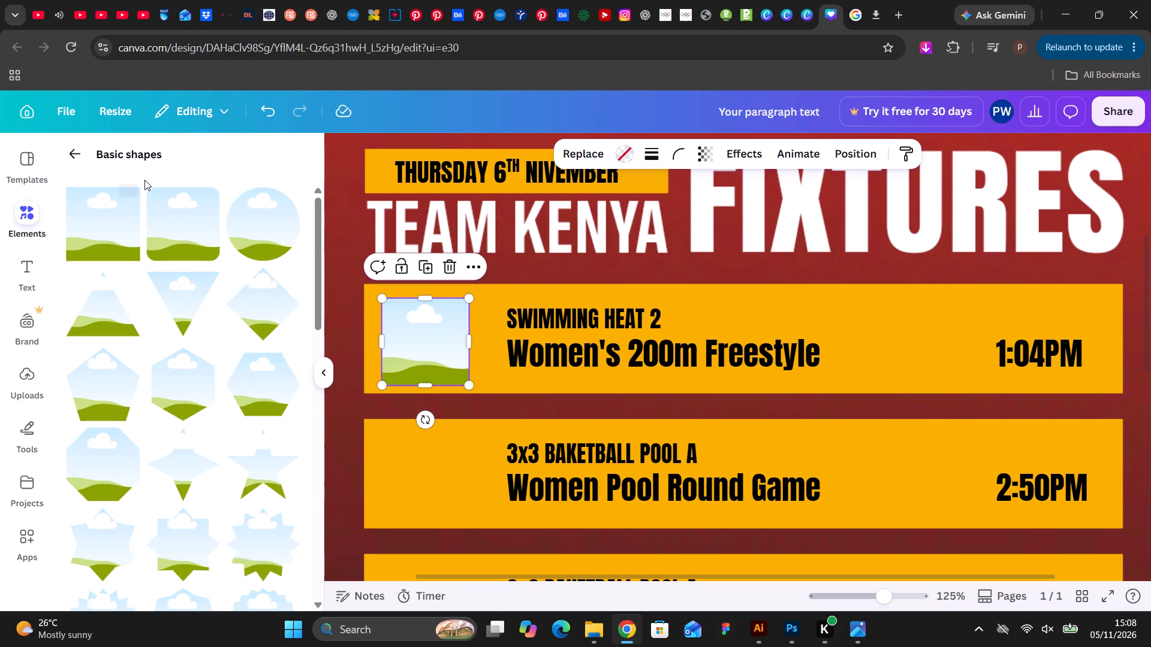
{"action": "left_click", "coordinate": [132, 194]}
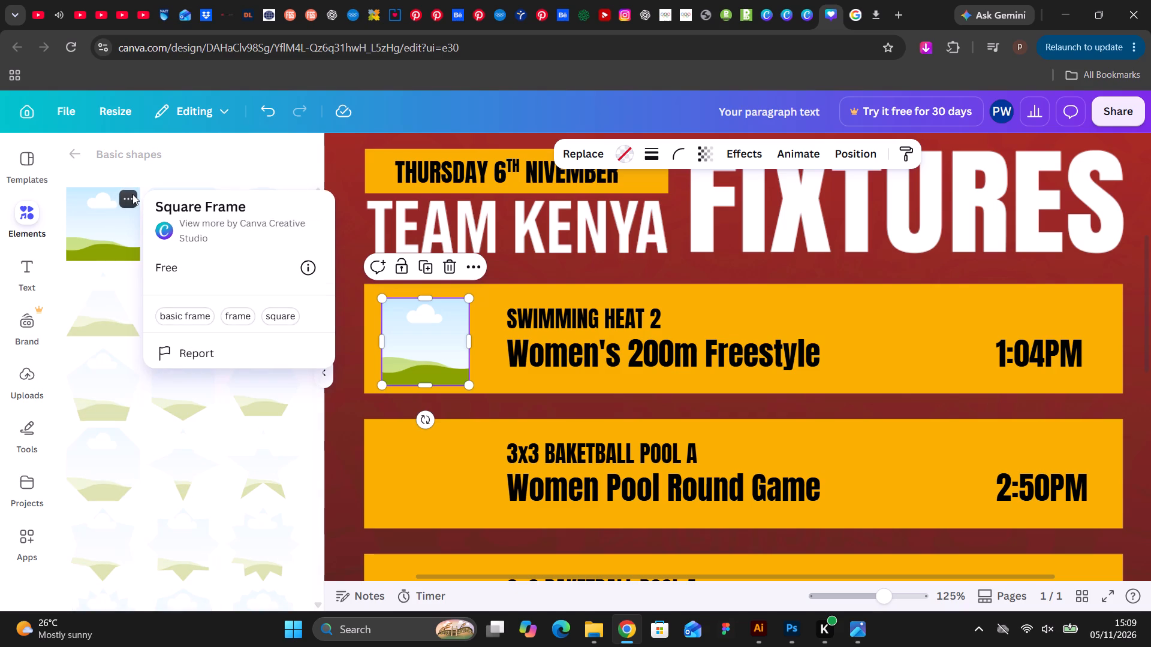
{"action": "left_click", "coordinate": [242, 171]}
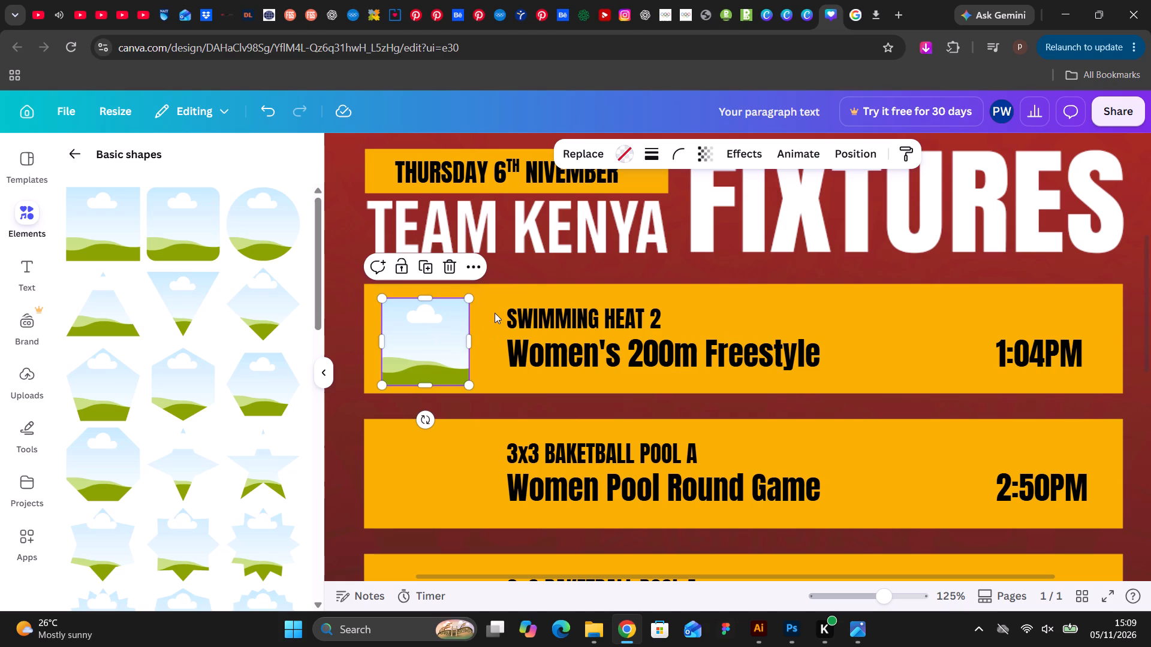
Shrink the Swimming Heat 2 square frame slightly more and align it vertically with the row's text, closer to it.
{"action": "left_click_drag", "start_coordinate": [469, 294], "coordinate": [452, 312]}
{"action": "left_click_drag", "start_coordinate": [432, 349], "coordinate": [448, 335]}
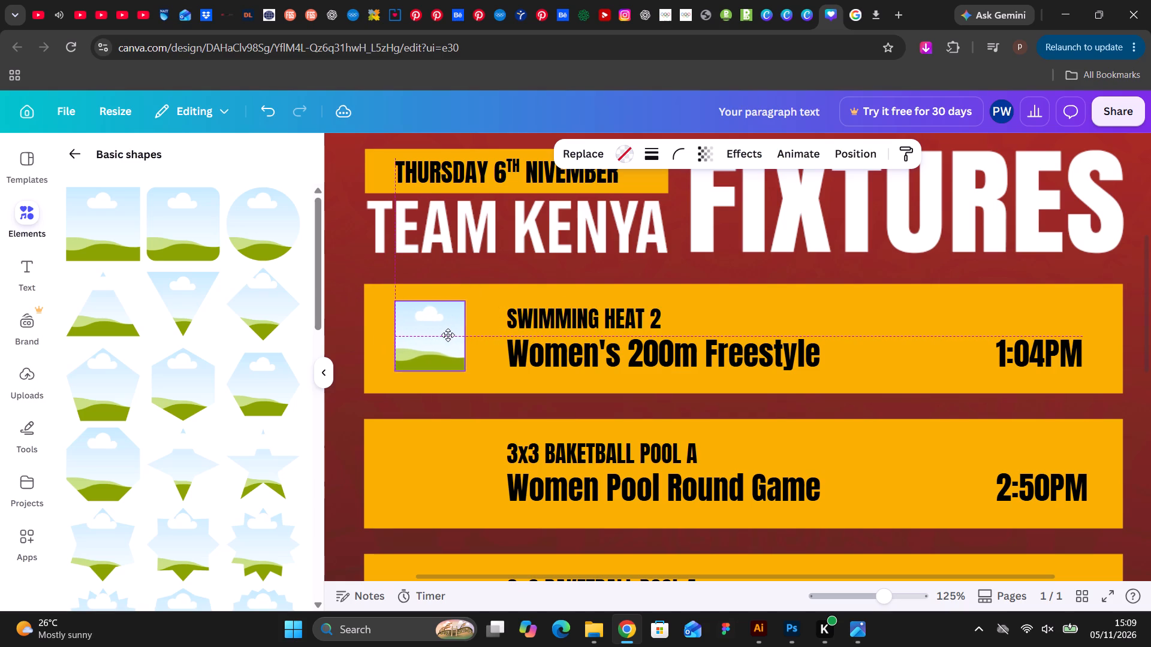
{"action": "left_click_drag", "start_coordinate": [448, 335], "coordinate": [441, 335]}
{"action": "left_click_drag", "start_coordinate": [441, 335], "coordinate": [446, 338]}
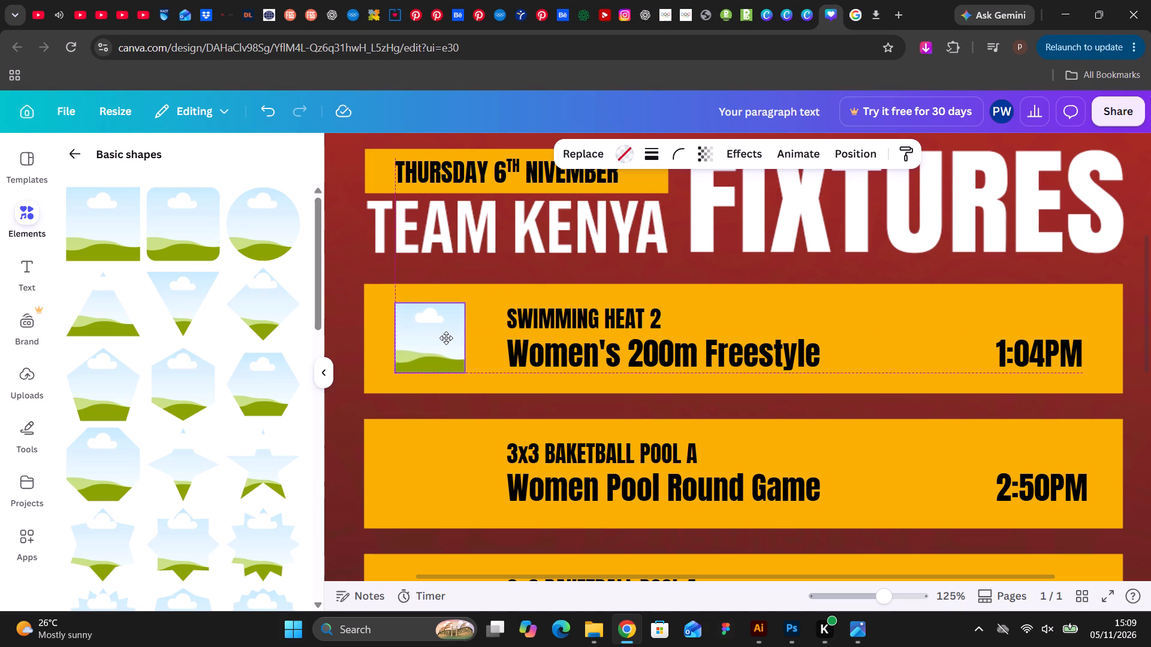
{"action": "left_click_drag", "start_coordinate": [446, 338], "coordinate": [450, 338]}
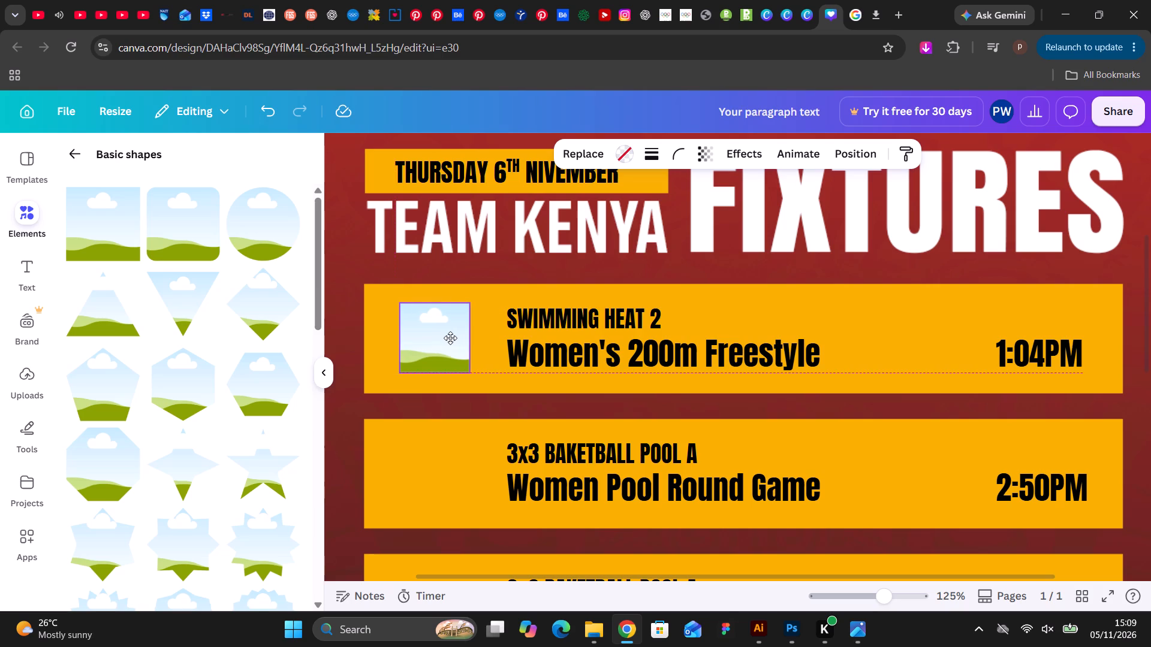
{"action": "left_click_drag", "start_coordinate": [450, 338], "coordinate": [453, 337]}
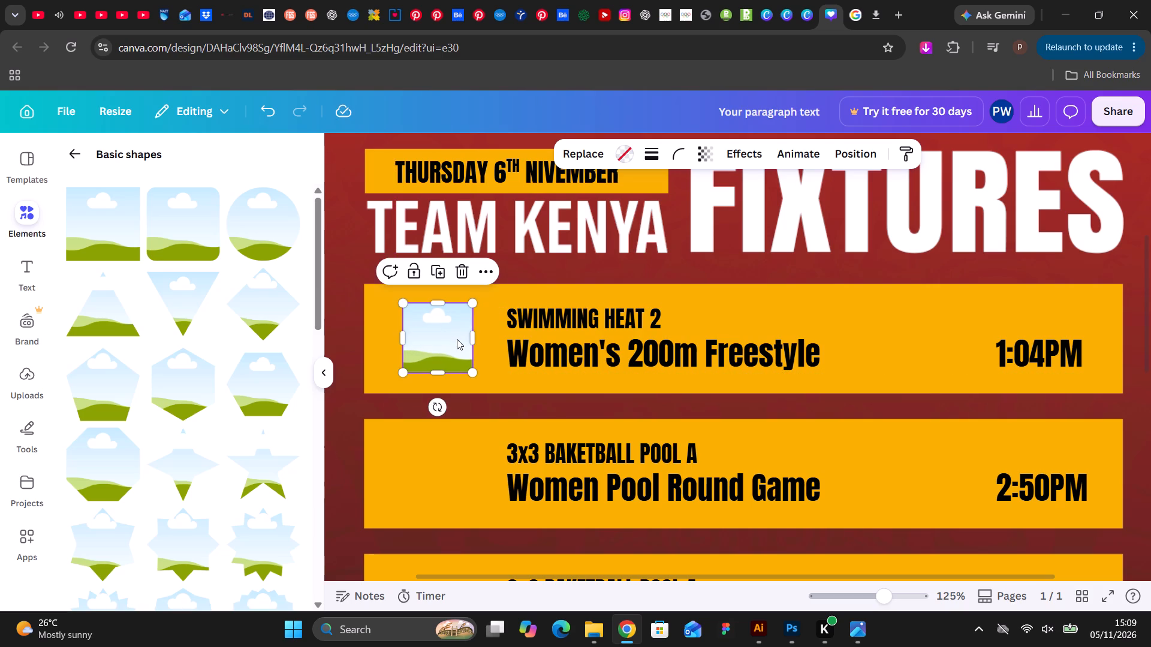
Duplicate the square frame into the 2:50PM and 7:00PM basketball rows, aligned directly below the Swimming Heat 2 frame.
{"action": "key", "text": "ctrl+minus"}
{"action": "key", "text": "ctrl+minus"}
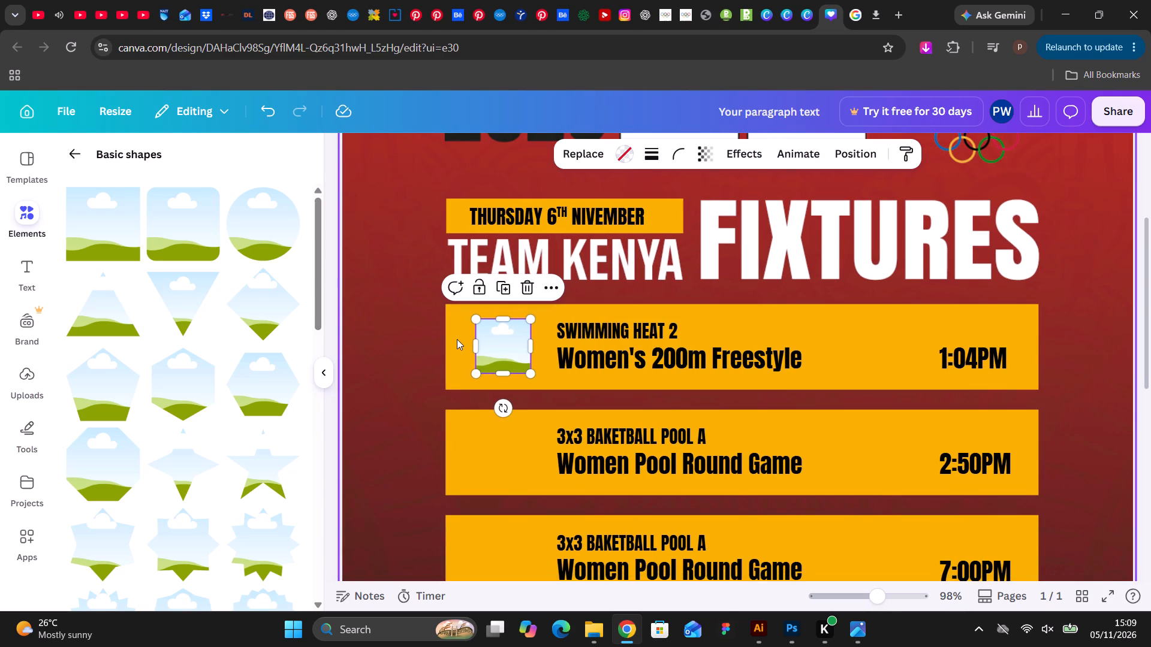
{"action": "scroll", "coordinate": [629, 292], "scroll_direction": "down", "scroll_amount": 4}
{"action": "scroll", "coordinate": [562, 211], "scroll_direction": "up", "scroll_amount": 3}
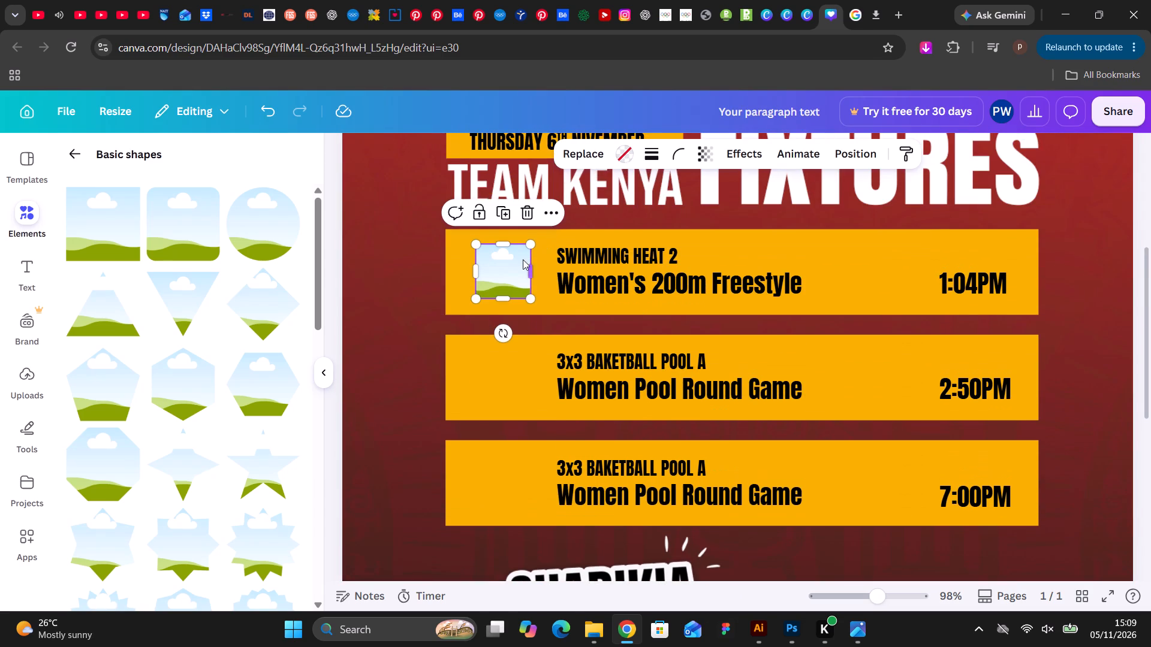
{"action": "left_click_drag", "start_coordinate": [509, 271], "coordinate": [516, 356]}
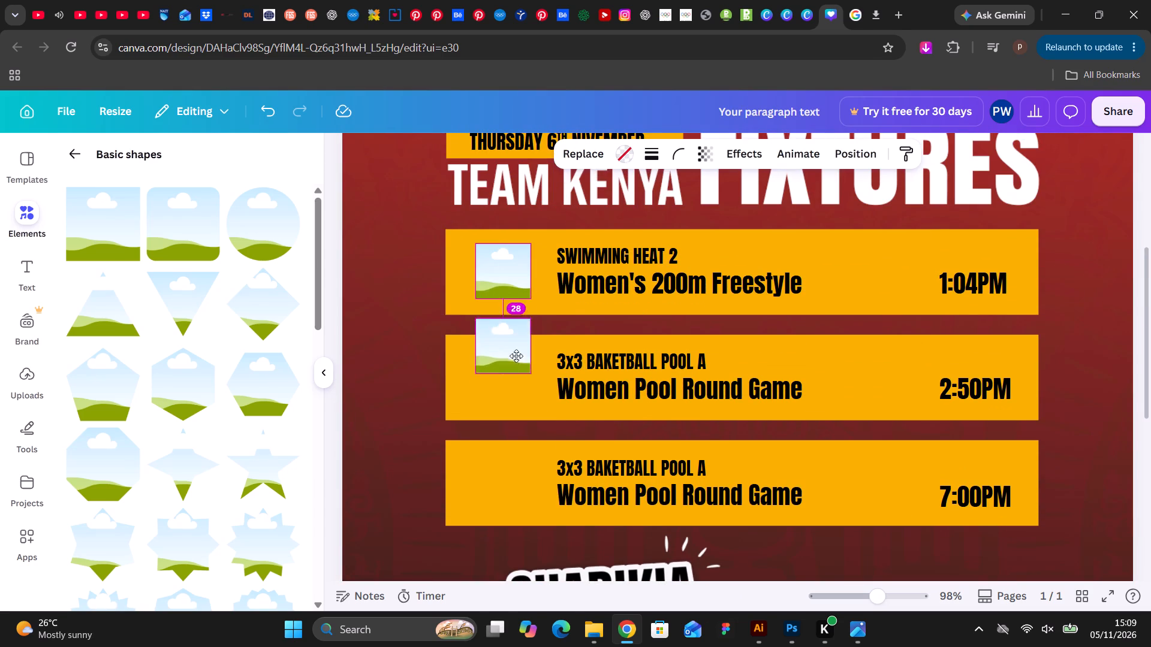
{"action": "left_click_drag", "start_coordinate": [516, 356], "coordinate": [519, 375]}
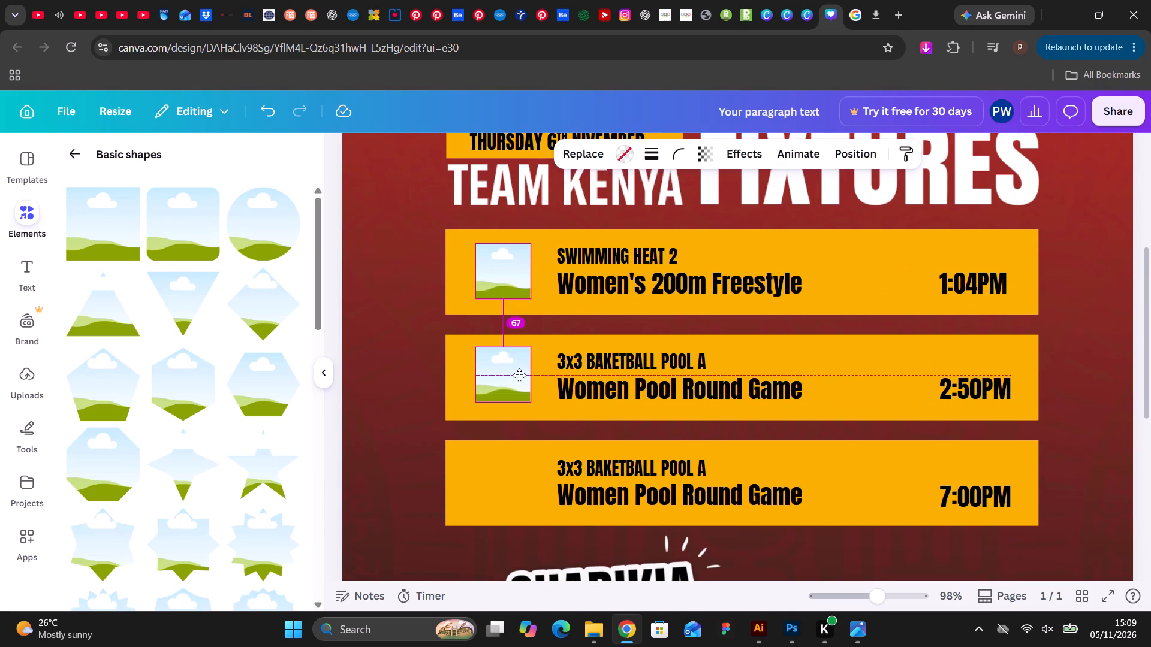
{"action": "left_click_drag", "start_coordinate": [519, 375], "coordinate": [520, 375]}
{"action": "left_click_drag", "start_coordinate": [510, 379], "coordinate": [534, 491]}
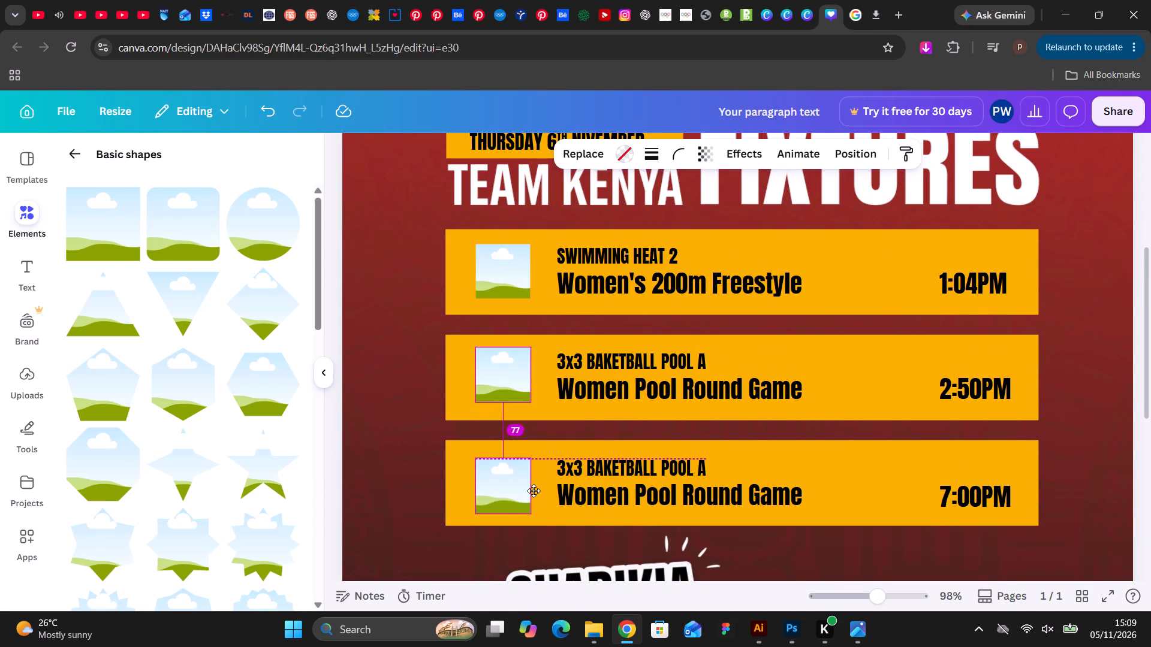
{"action": "left_click_drag", "start_coordinate": [534, 491], "coordinate": [536, 488]}
{"action": "left_click", "coordinate": [1074, 459]}
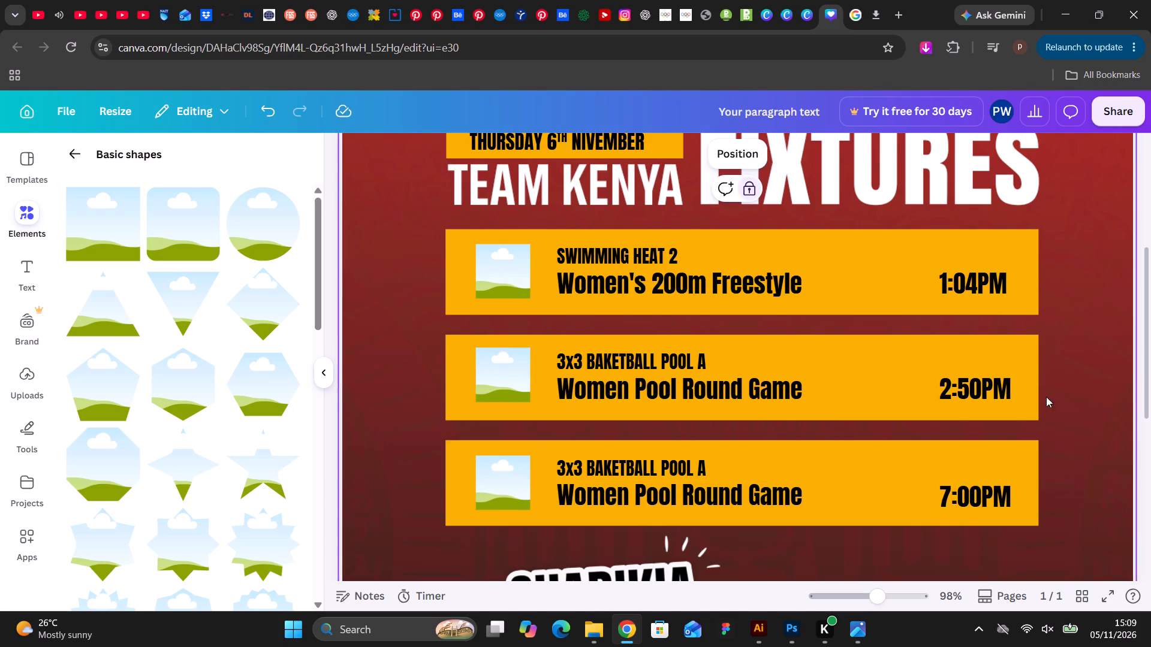
Fill both basketball-row frames with the uploaded black basketball pictogram and the Swimming Heat 2 frame with the black swimming pictogram.
{"action": "scroll", "coordinate": [1045, 373], "scroll_direction": "down", "scroll_amount": 4}
{"action": "scroll", "coordinate": [1026, 356], "scroll_direction": "up", "scroll_amount": 3}
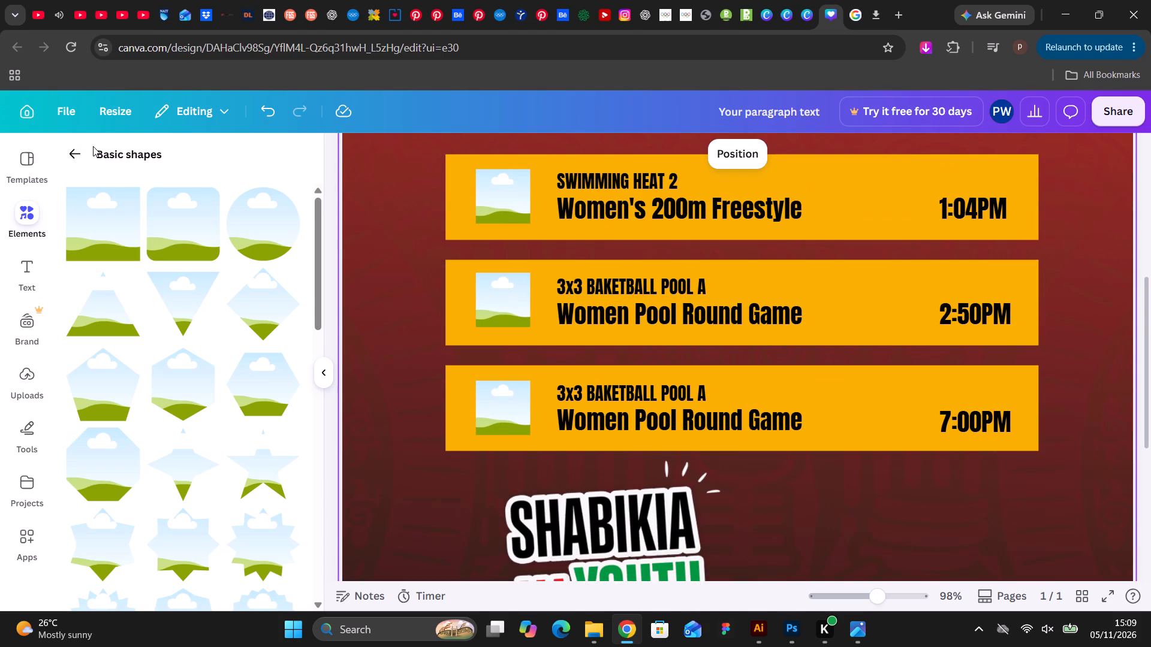
{"action": "left_click", "coordinate": [79, 150]}
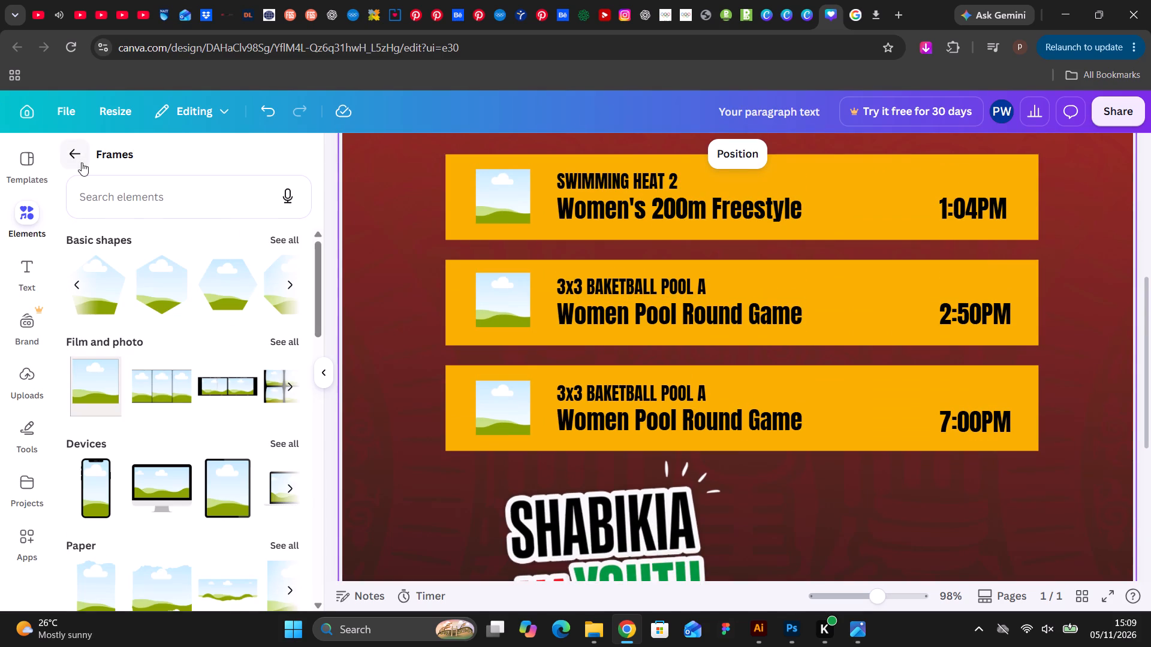
{"action": "left_click", "coordinate": [76, 157]}
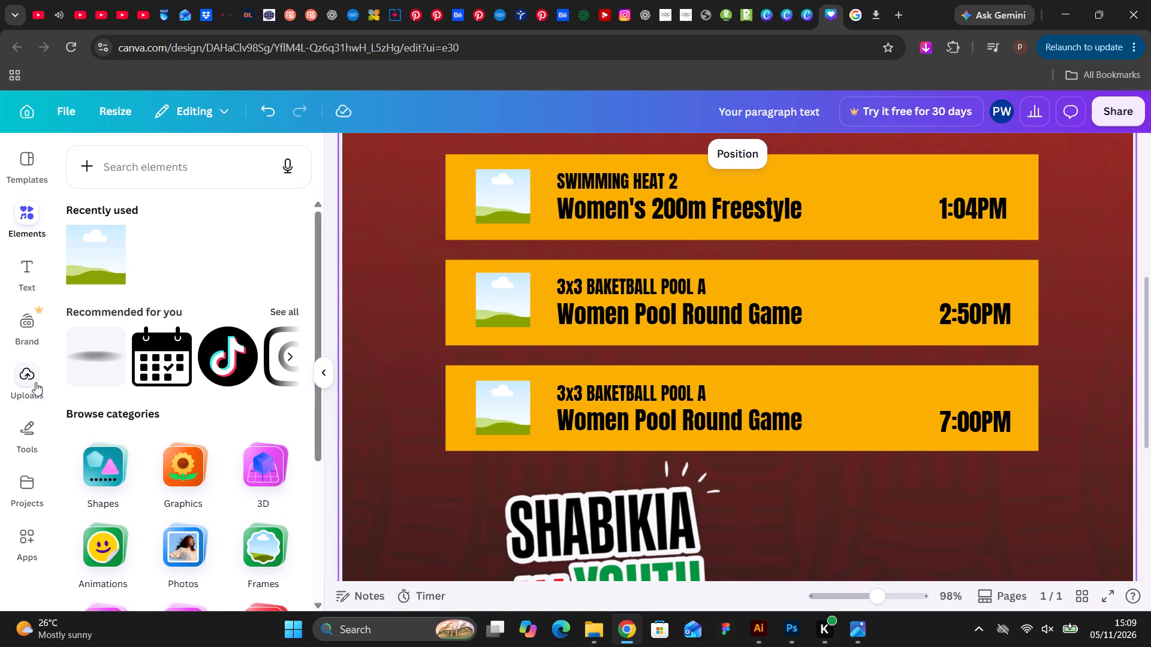
{"action": "left_click", "coordinate": [35, 382]}
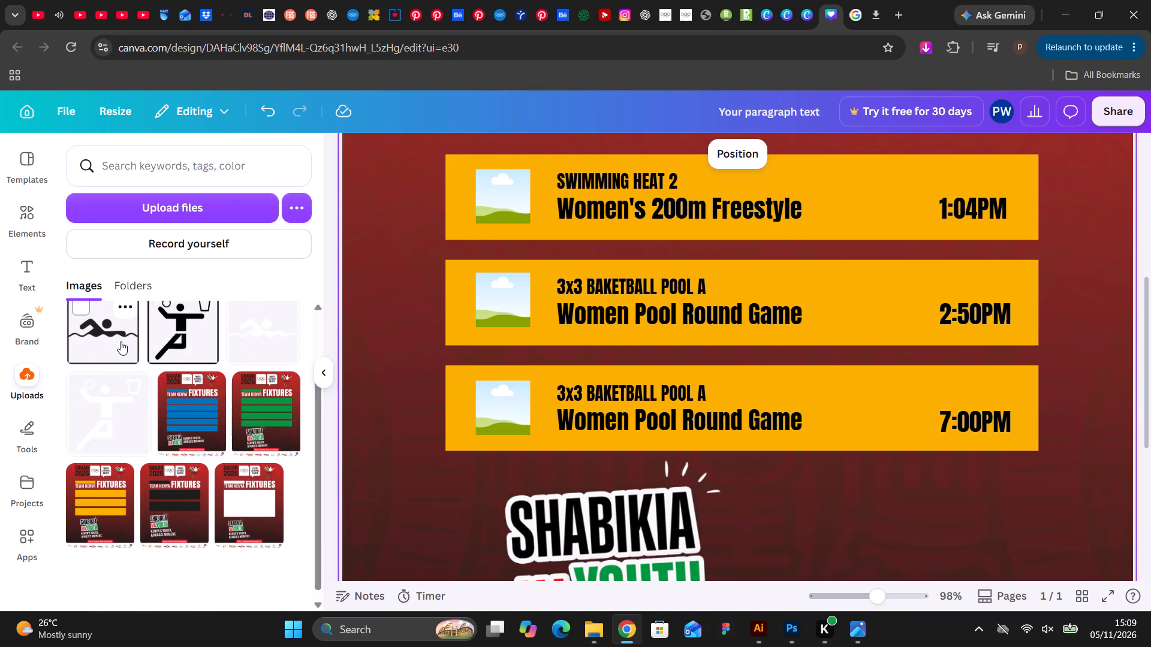
{"action": "left_click_drag", "start_coordinate": [169, 334], "coordinate": [484, 318]}
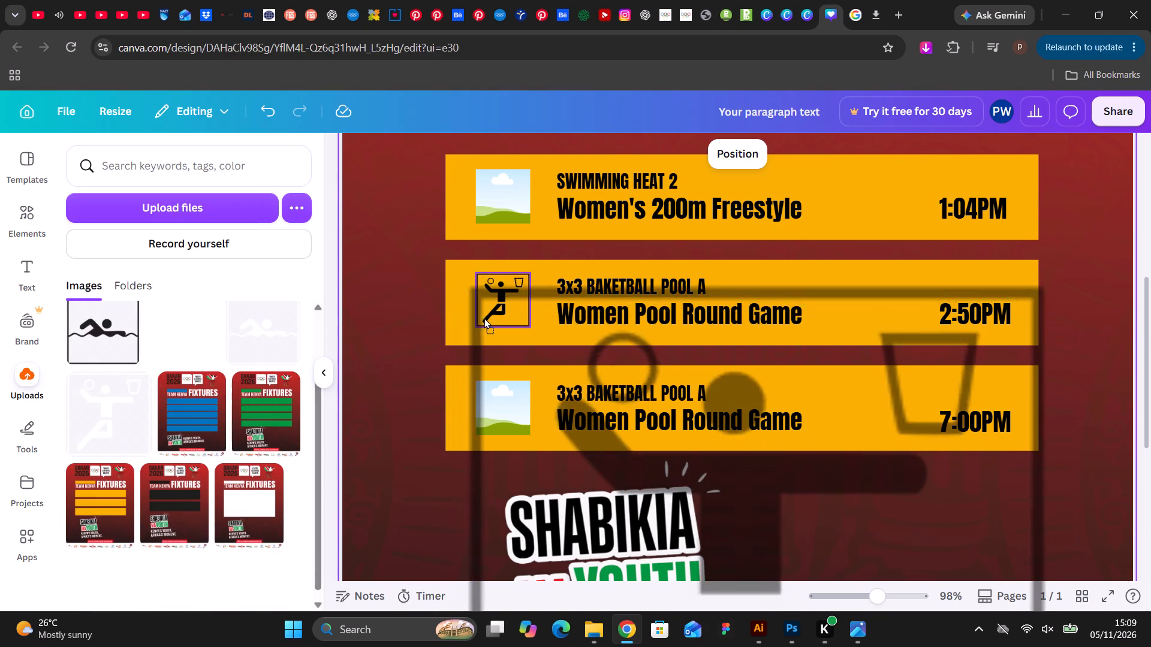
{"action": "left_click_drag", "start_coordinate": [484, 318], "coordinate": [487, 310]}
{"action": "left_click_drag", "start_coordinate": [183, 335], "coordinate": [460, 404]}
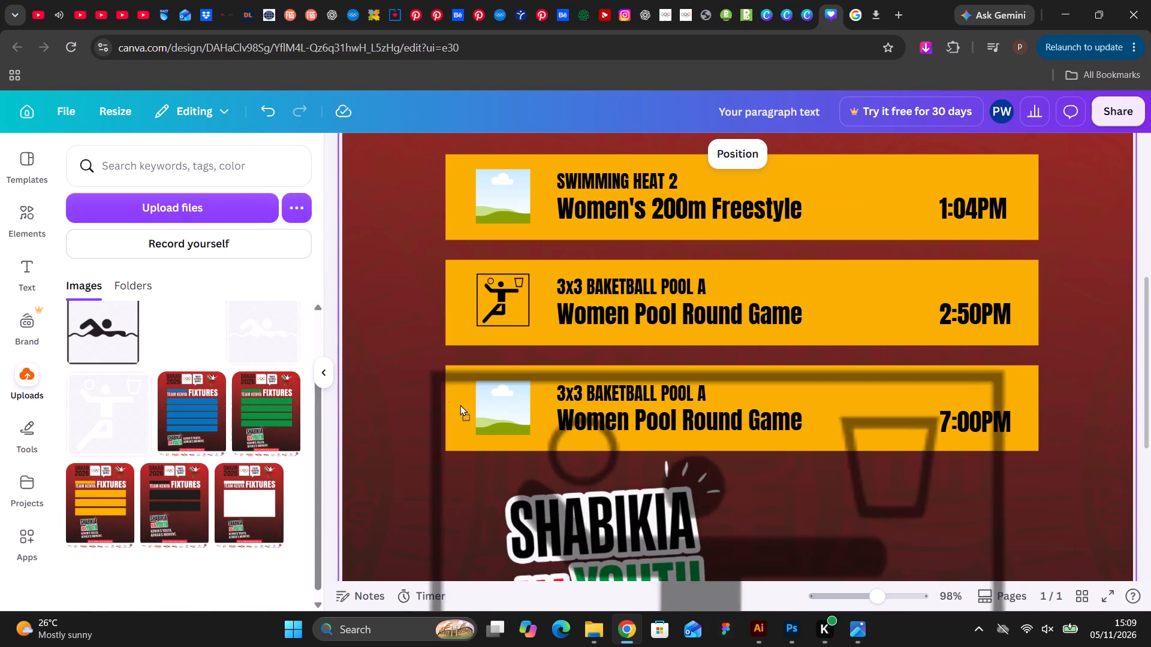
{"action": "left_click_drag", "start_coordinate": [460, 404], "coordinate": [483, 402]}
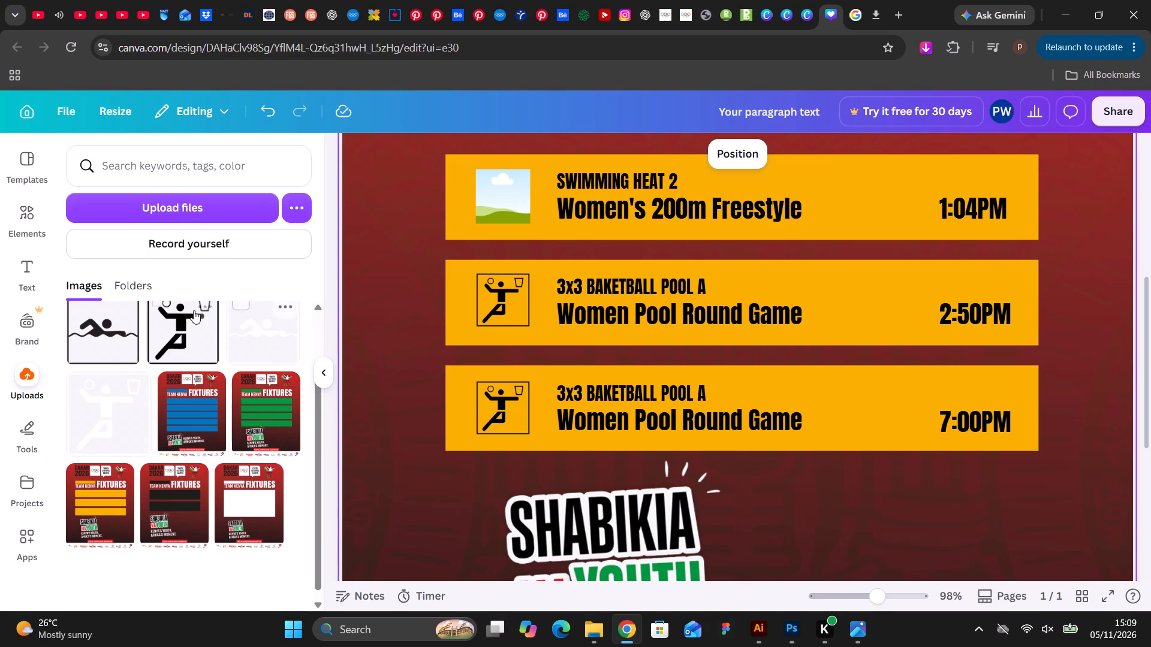
{"action": "left_click_drag", "start_coordinate": [105, 328], "coordinate": [486, 195]}
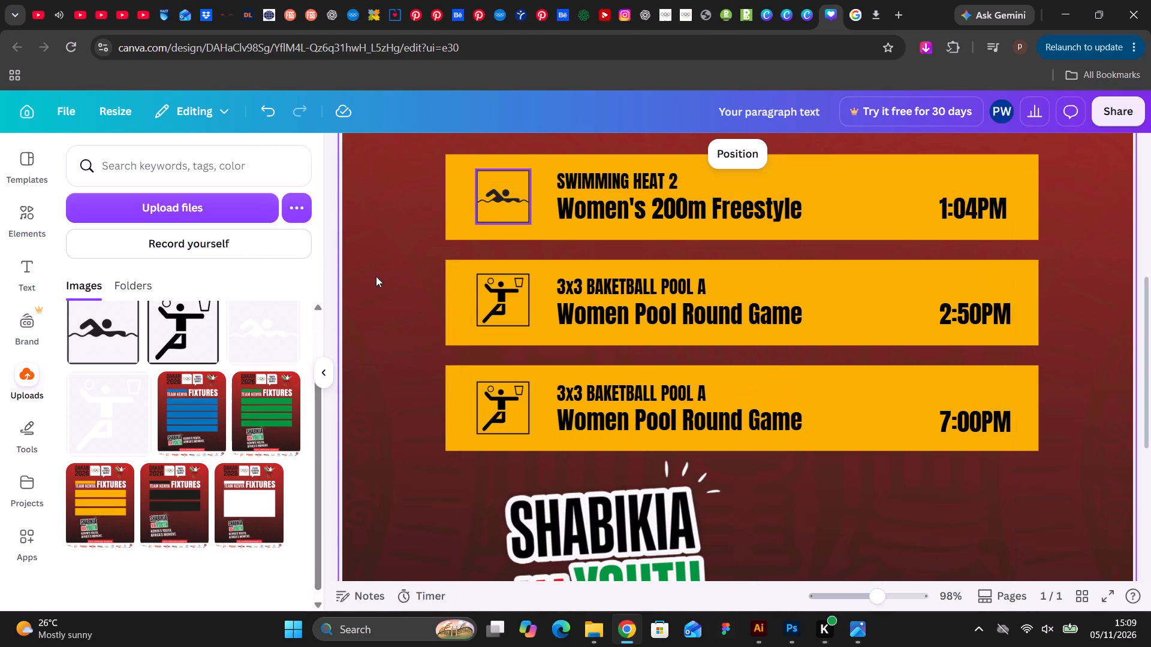
{"action": "left_click", "coordinate": [1071, 289]}
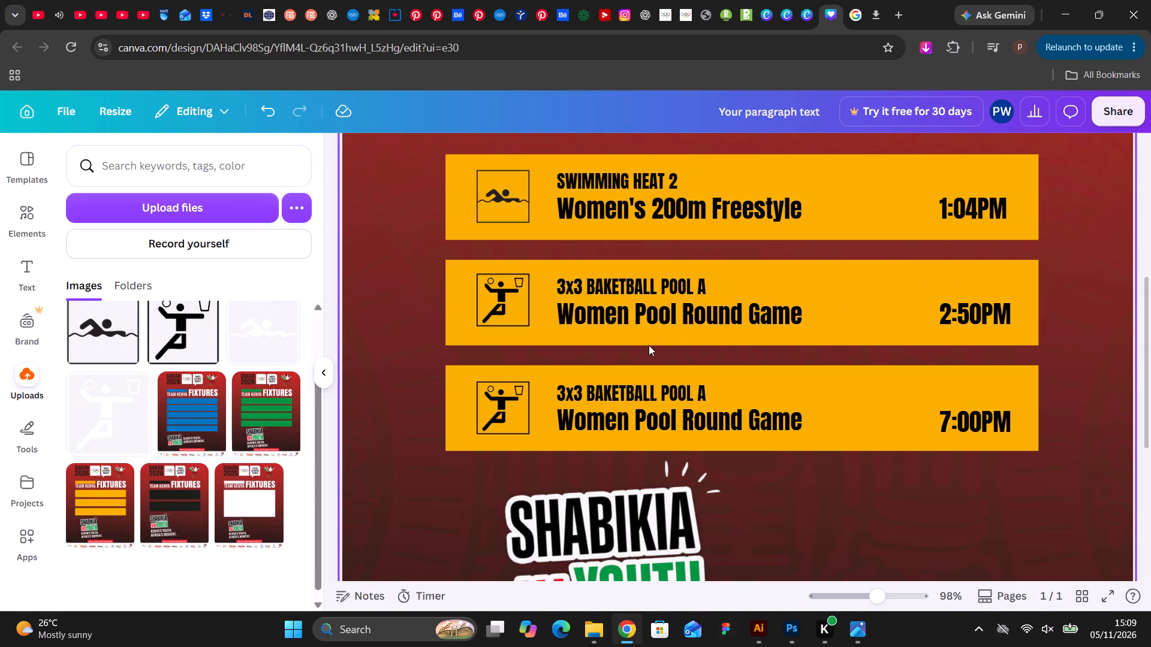
Nudge the three pictogram frames together slightly left, closer to the left ends of their yellow fixture bars.
{"action": "left_click", "coordinate": [504, 291]}
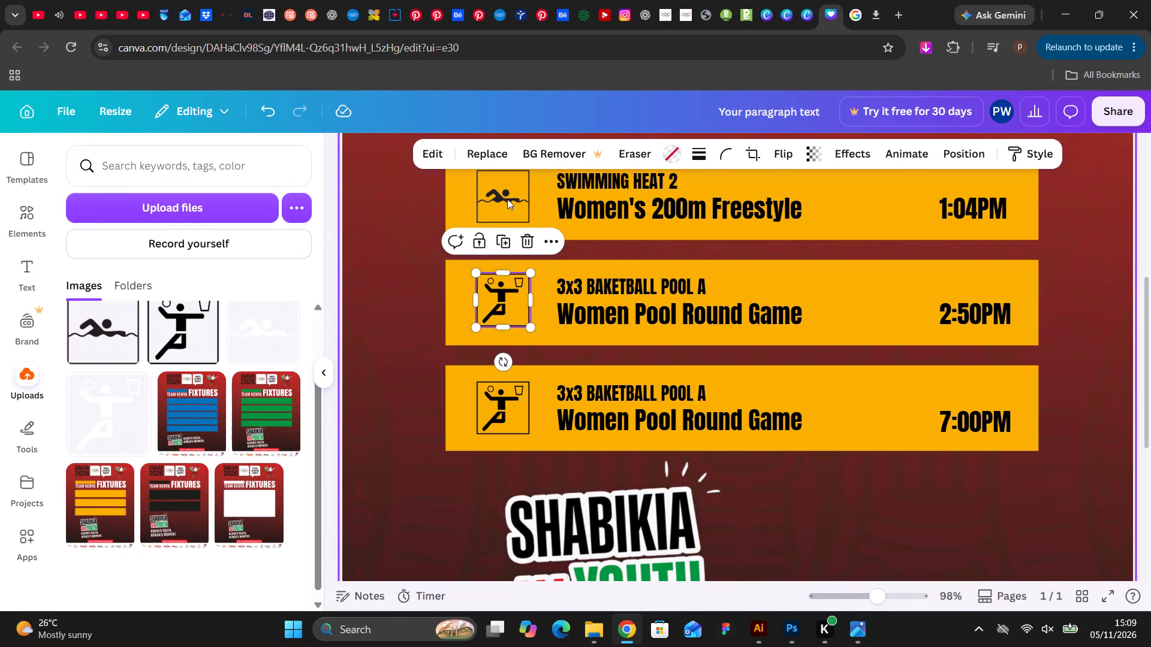
{"action": "left_click", "coordinate": [507, 199], "text": "shift"}
{"action": "left_click", "coordinate": [505, 398], "text": "shift"}
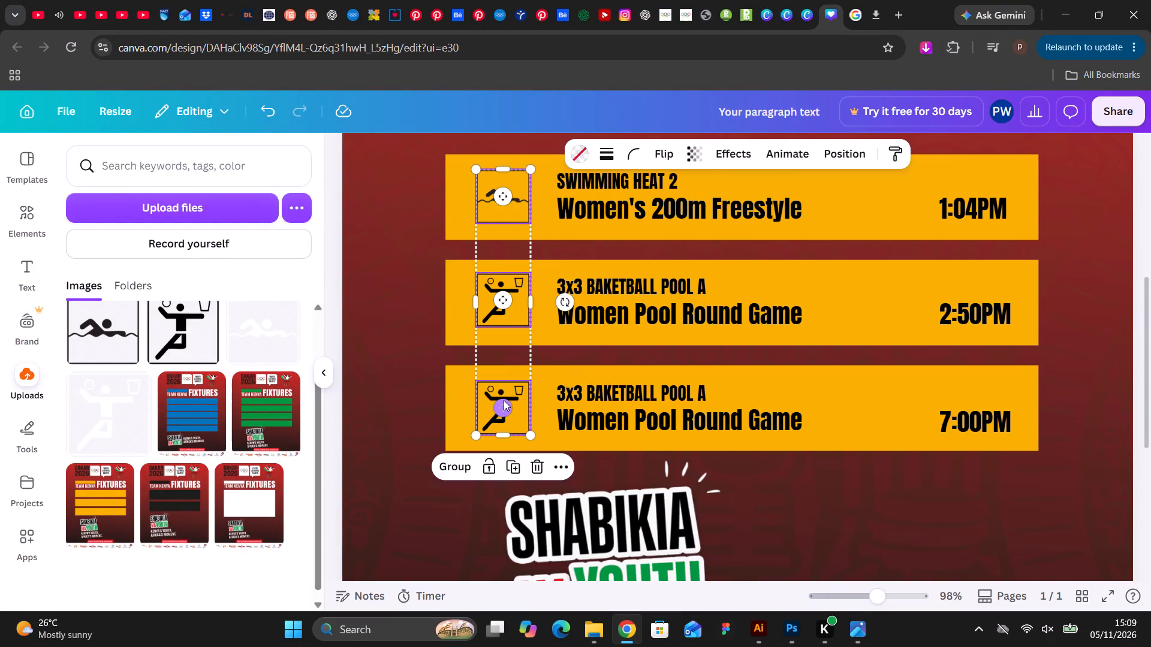
{"action": "left_click_drag", "start_coordinate": [504, 400], "coordinate": [497, 397]}
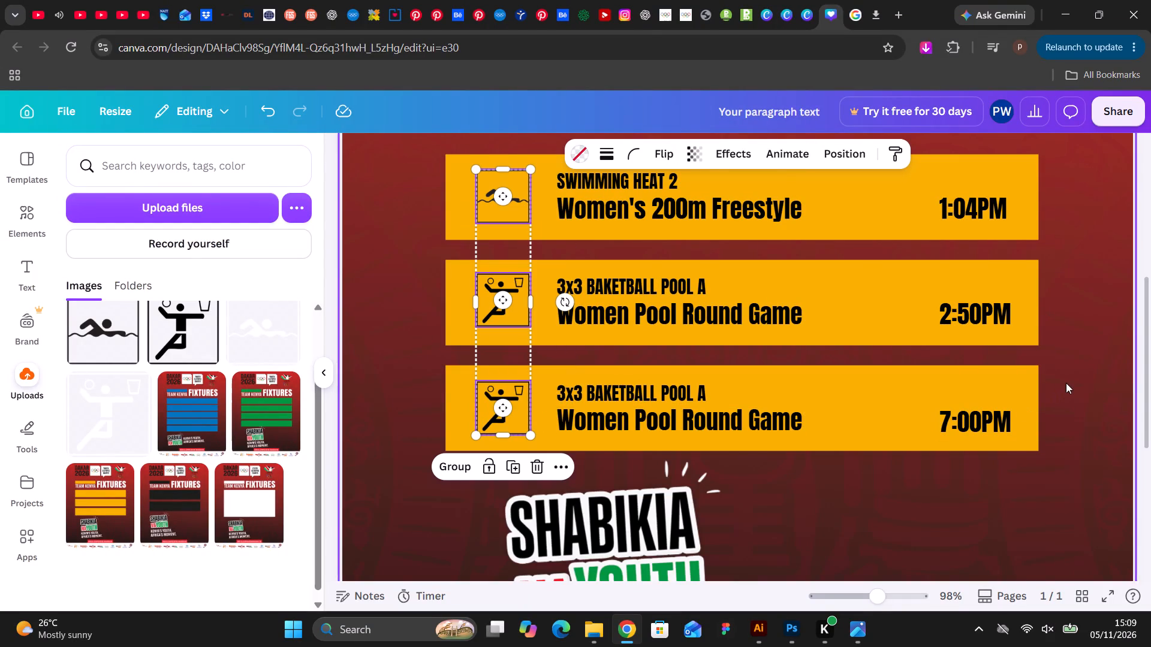
{"action": "key", "text": "Left"}
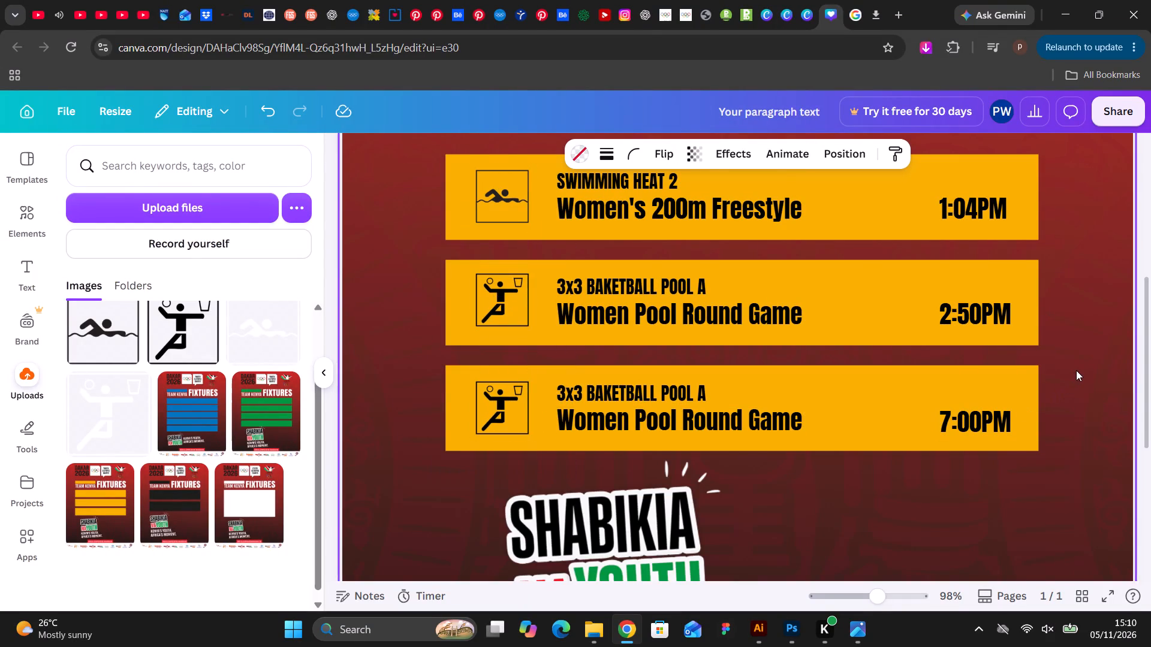
{"action": "key", "text": "Left"}
{"action": "key", "text": "Left"}
{"action": "key", "text": "Left"}
{"action": "key", "text": "Left"}
{"action": "key", "text": "Left"}
{"action": "left_click", "coordinate": [1076, 370]}
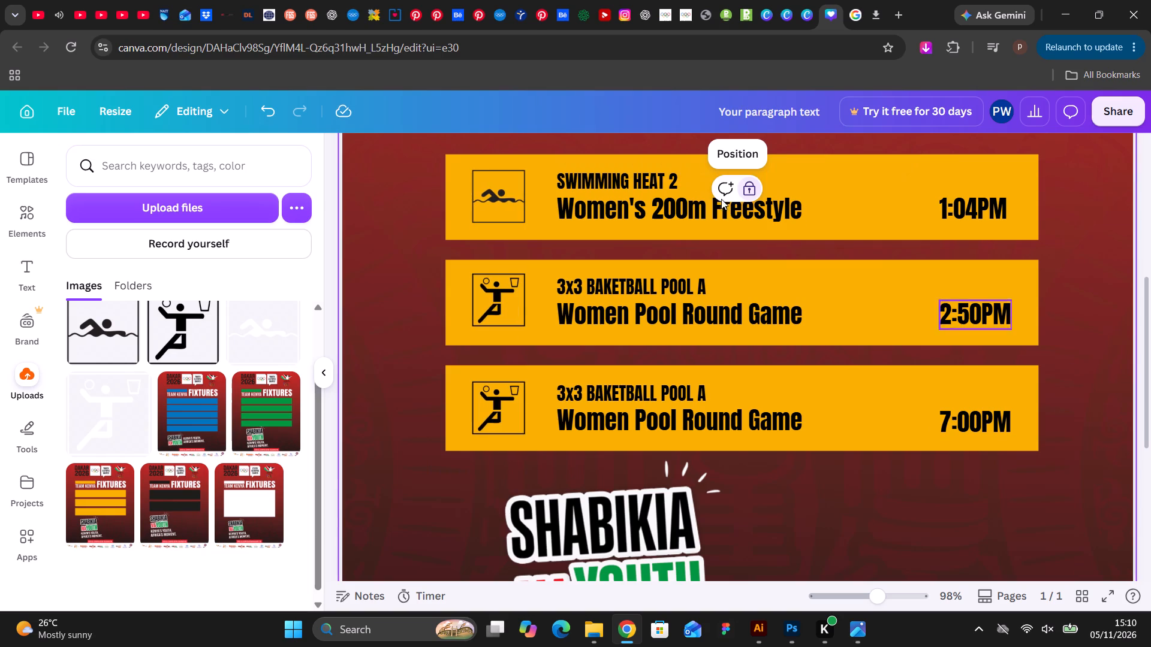
Nudge the event titles and subtitles of all three fixture rows together slightly left, closer to the pictogram frames.
{"action": "left_click", "coordinate": [626, 174]}
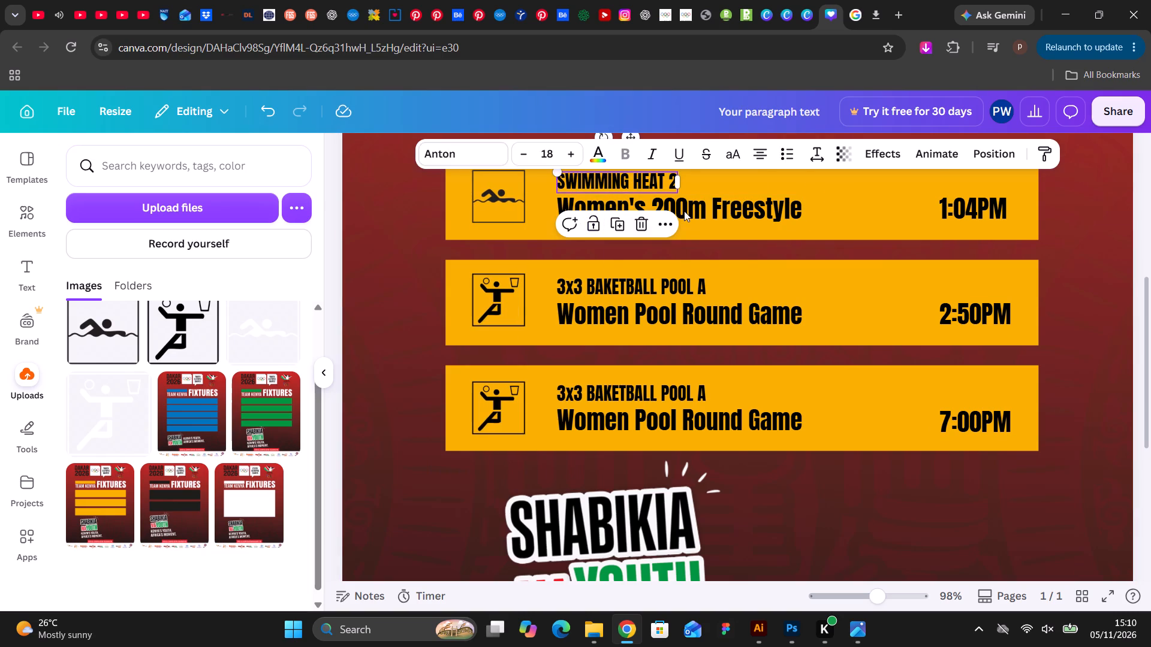
{"action": "left_click", "coordinate": [684, 211], "text": "shift"}
{"action": "left_click", "coordinate": [655, 284], "text": "shift"}
{"action": "left_click", "coordinate": [766, 314], "text": "shift"}
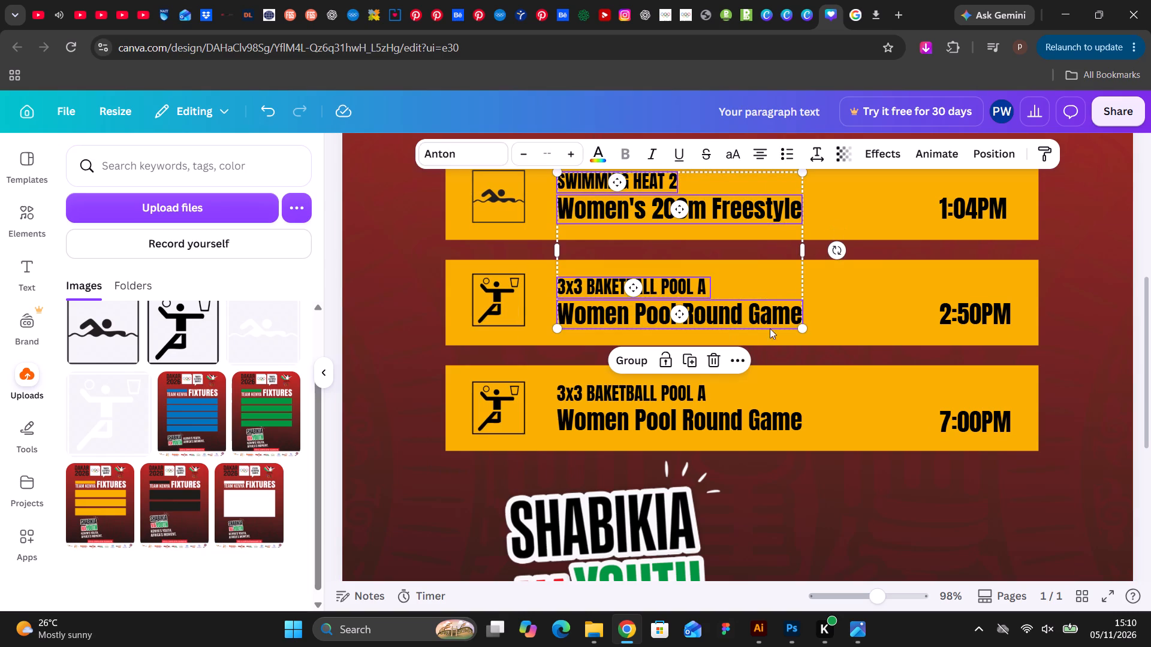
{"action": "left_click", "coordinate": [687, 397], "text": "shift"}
{"action": "left_click", "coordinate": [739, 421], "text": "shift"}
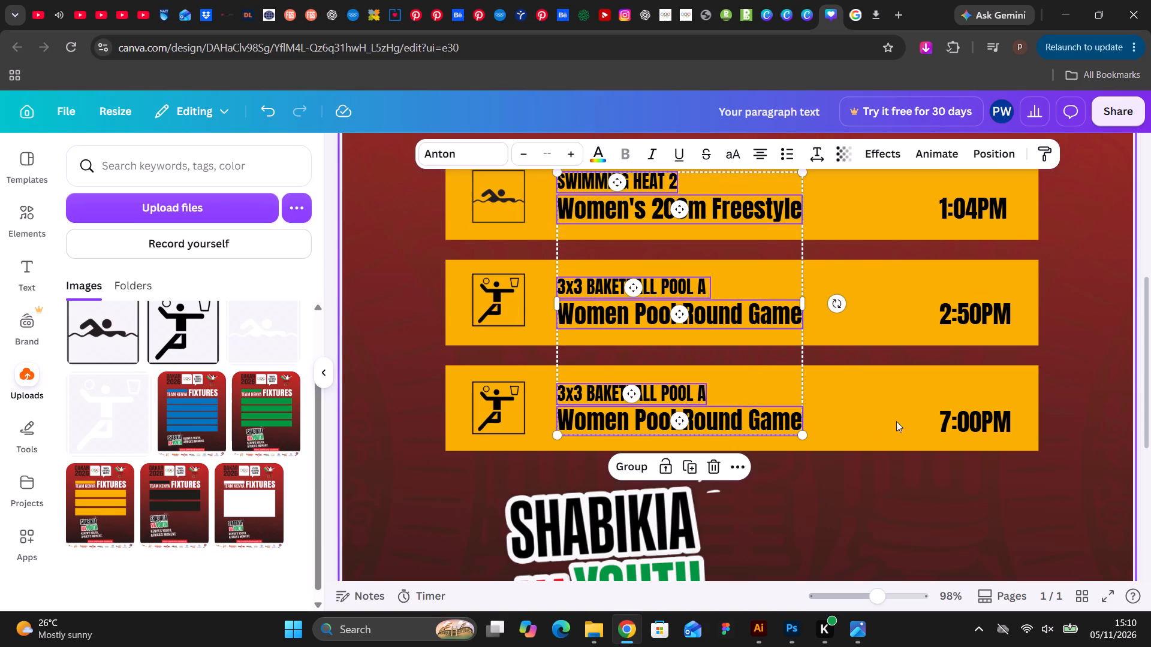
{"action": "key", "text": "Left"}
{"action": "key", "text": "Left"}
{"action": "key", "text": "Left"}
{"action": "key", "text": "Left"}
{"action": "key", "text": "Left"}
{"action": "key", "text": "Left"}
{"action": "key", "text": "Left"}
{"action": "key", "text": "Left"}
{"action": "key", "text": "Left"}
{"action": "key", "text": "Left"}
{"action": "key", "text": "Left"}
{"action": "key", "text": "Left"}
{"action": "key", "text": "Left"}
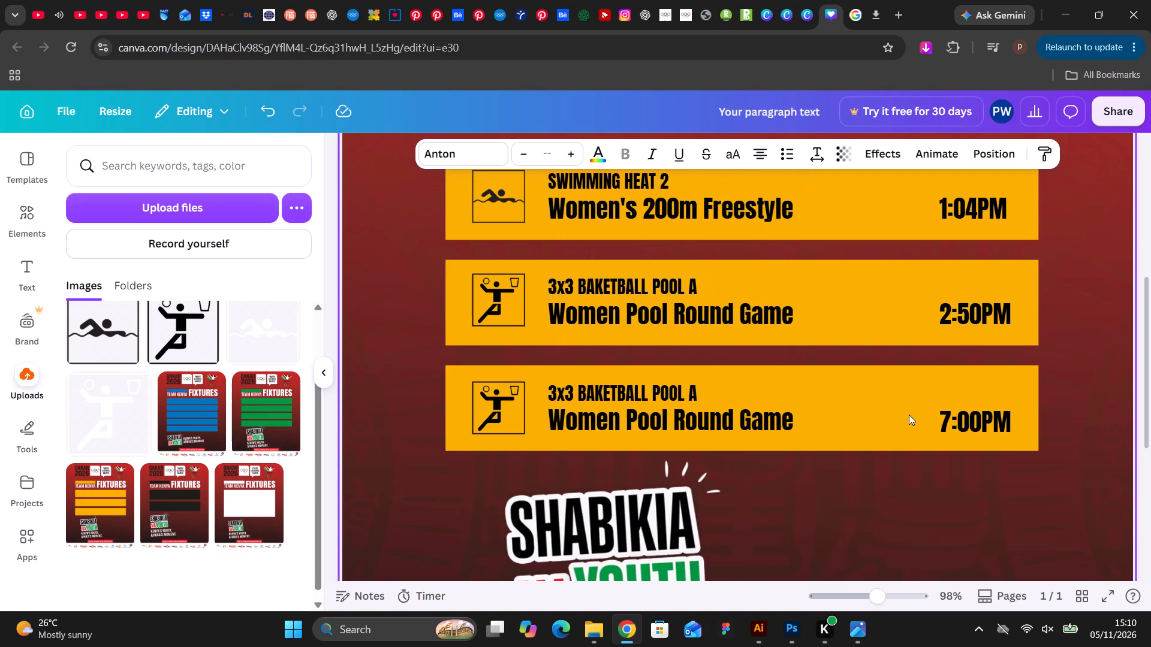
{"action": "key", "text": "Right"}
{"action": "key", "text": "Right"}
{"action": "key", "text": "Right"}
{"action": "key", "text": "Right"}
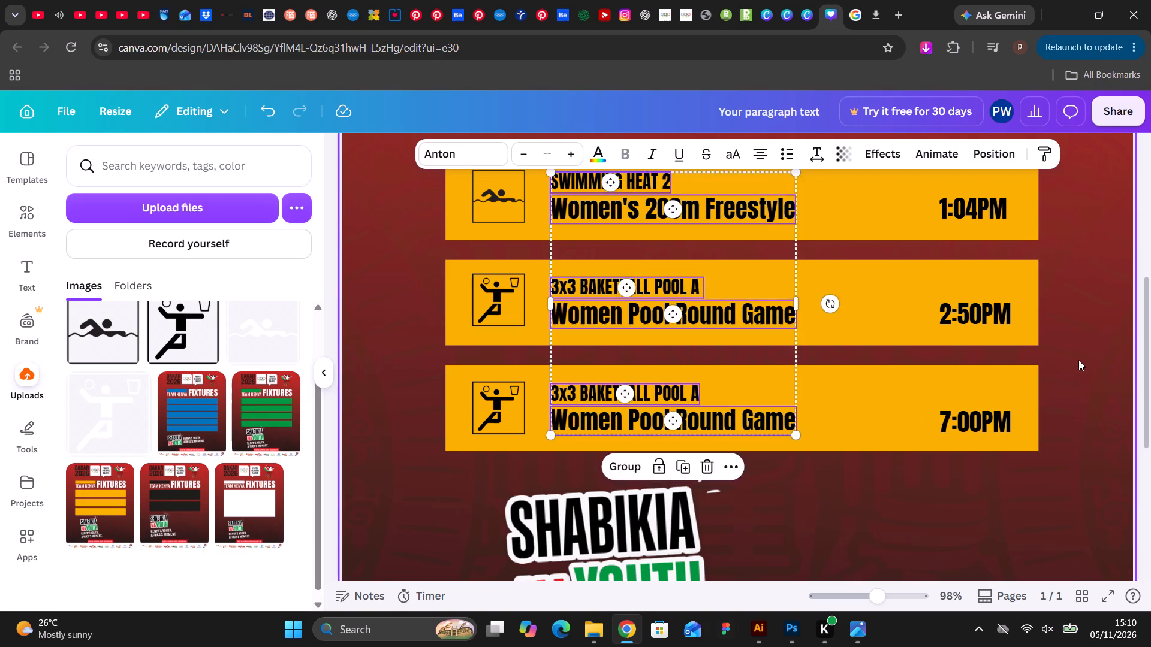
{"action": "left_click", "coordinate": [1078, 360]}
Nudge the 1:04PM, 2:50PM and 7:00PM times together slightly left, away from the right ends of the yellow bars.
{"action": "left_click", "coordinate": [988, 309]}
{"action": "left_click", "coordinate": [990, 416], "text": "shift"}
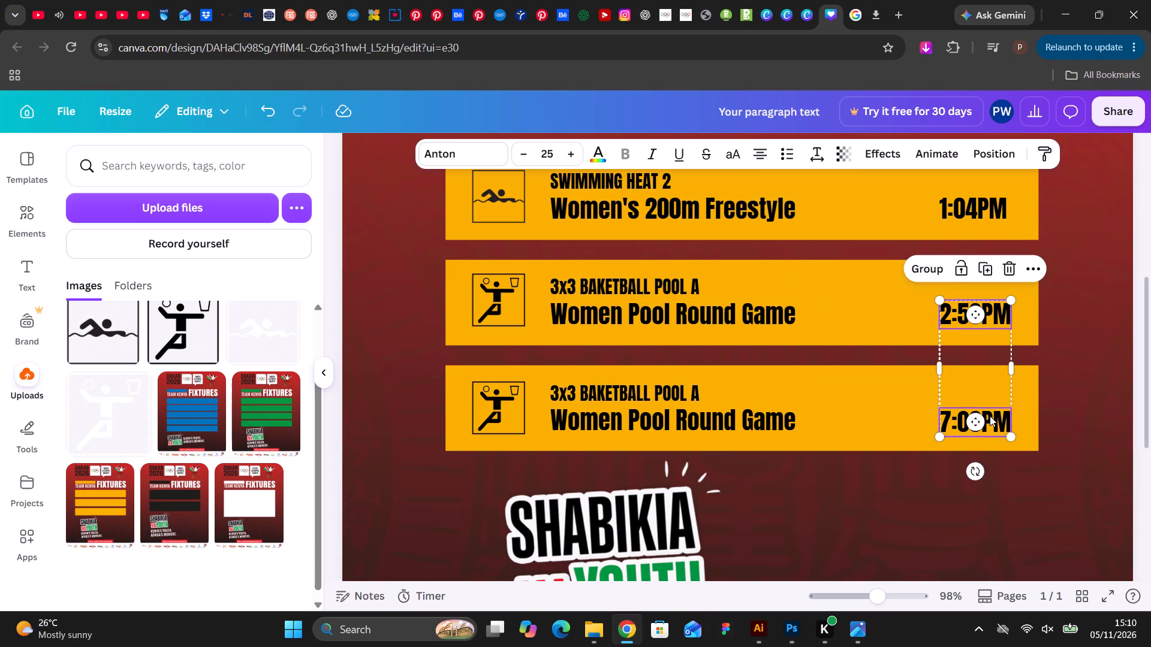
{"action": "left_click", "coordinate": [989, 211], "text": "shift"}
{"action": "key", "text": "Left"}
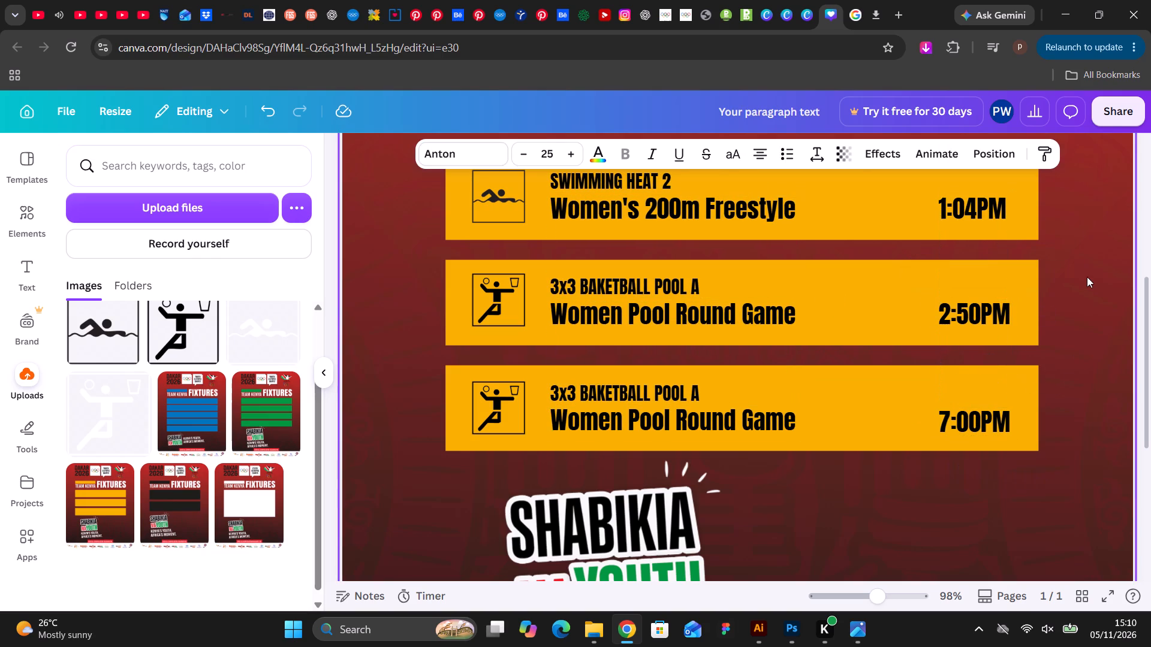
{"action": "key", "text": "Left"}
{"action": "key", "text": "Left"}
{"action": "key", "text": "Left"}
{"action": "key", "text": "Left"}
{"action": "key", "text": "Left"}
{"action": "key", "text": "Left"}
{"action": "key", "text": "Left"}
{"action": "key", "text": "Left"}
{"action": "key", "text": "Left"}
{"action": "key", "text": "Left"}
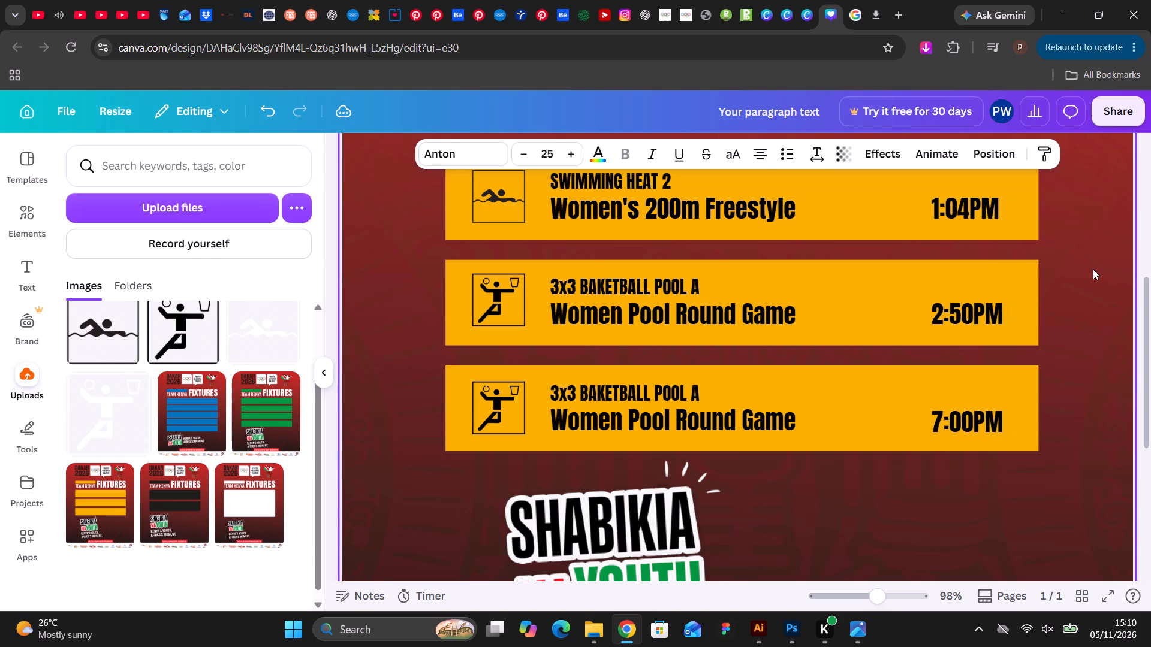
{"action": "left_click", "coordinate": [1093, 269]}
Review the whole poster from the header logos through the fixture rows to the sponsor logo strip for layout and spacing.
{"action": "scroll", "coordinate": [1095, 270], "scroll_direction": "up", "scroll_amount": 5}
{"action": "scroll", "coordinate": [1095, 270], "scroll_direction": "down", "scroll_amount": 2}
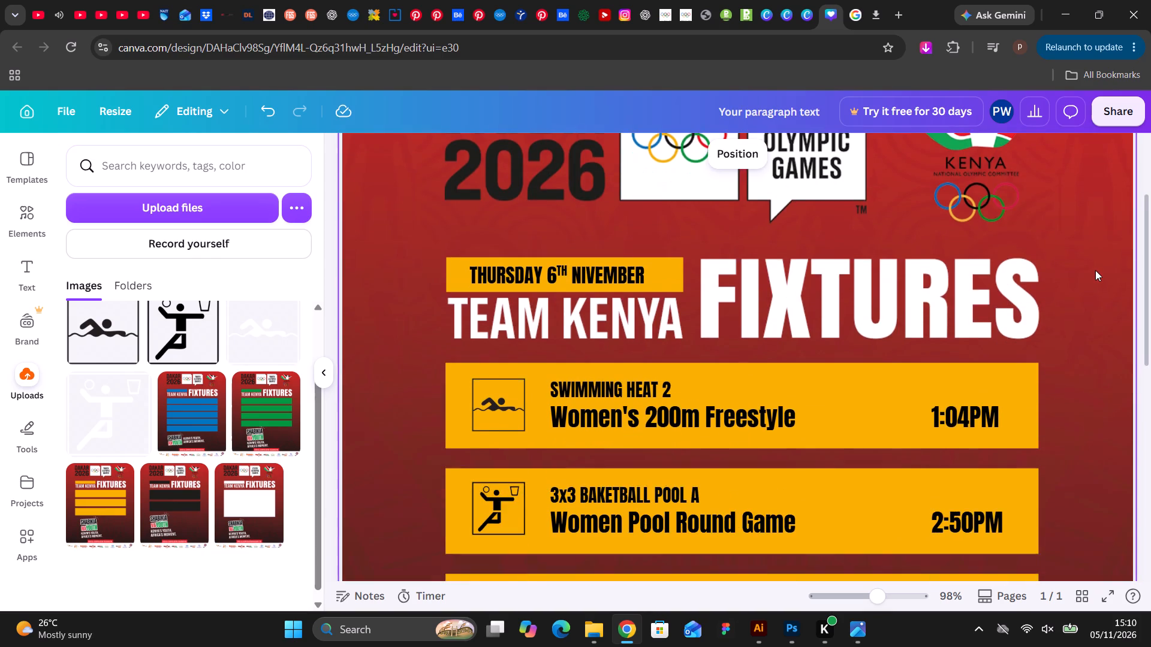
{"action": "scroll", "coordinate": [1095, 270], "scroll_direction": "down", "scroll_amount": 11}
{"action": "scroll", "coordinate": [1095, 270], "scroll_direction": "up", "scroll_amount": 6}
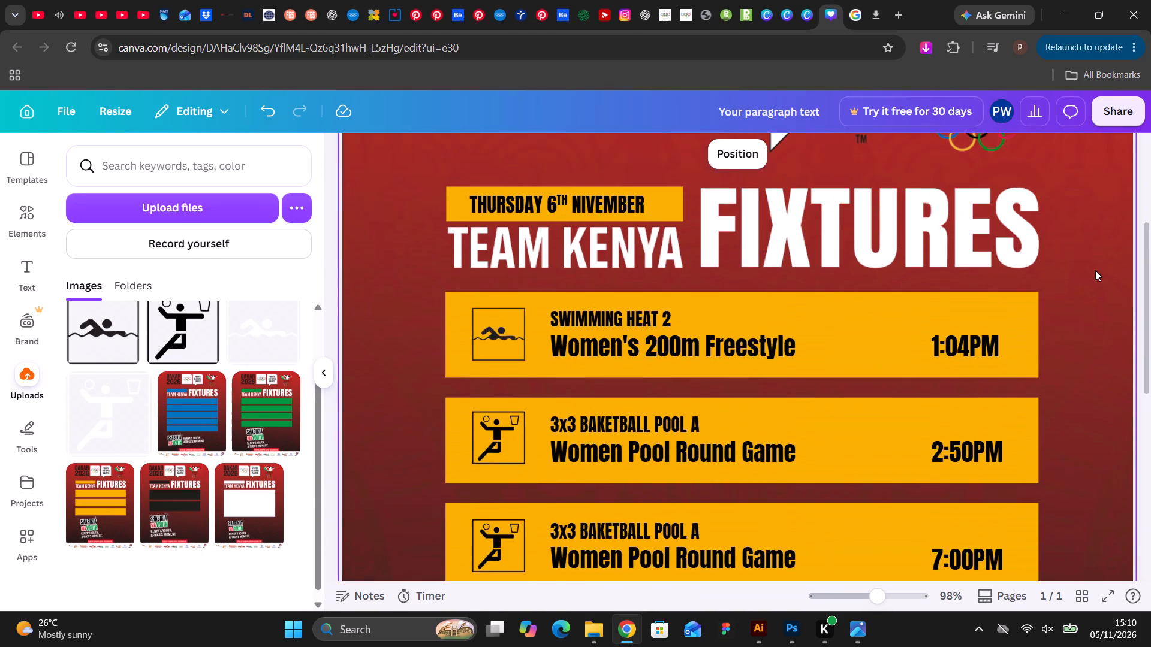
{"action": "scroll", "coordinate": [1095, 270], "scroll_direction": "up", "scroll_amount": 5}
{"action": "scroll", "coordinate": [1095, 270], "scroll_direction": "down", "scroll_amount": 5}
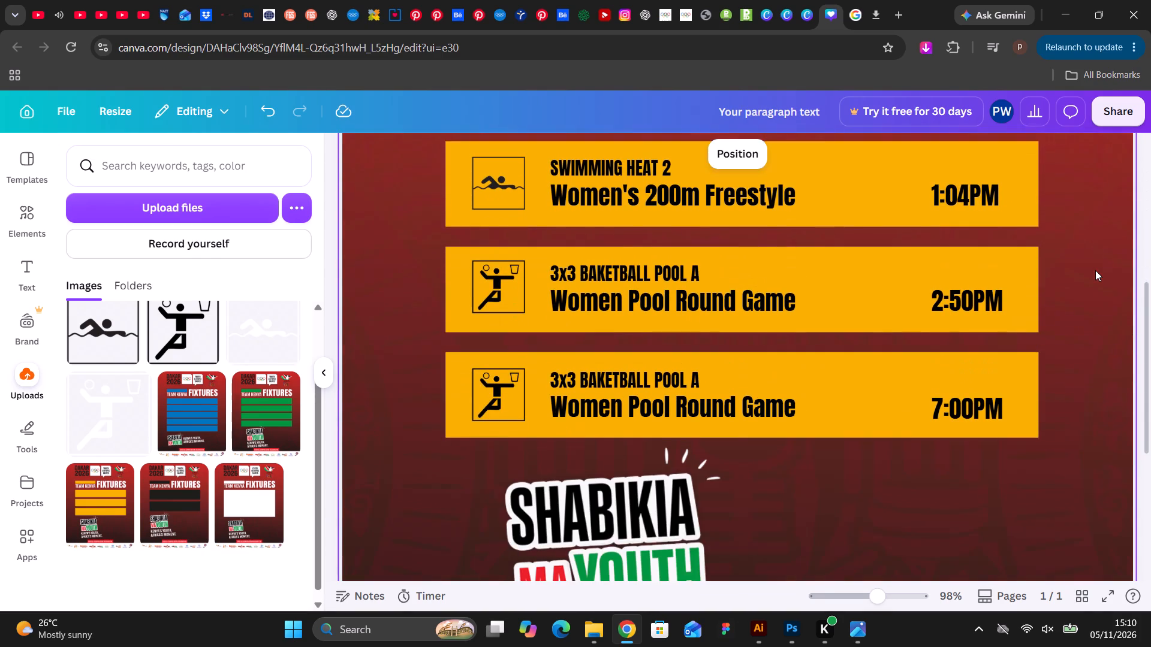
{"action": "scroll", "coordinate": [1095, 270], "scroll_direction": "up", "scroll_amount": 1}
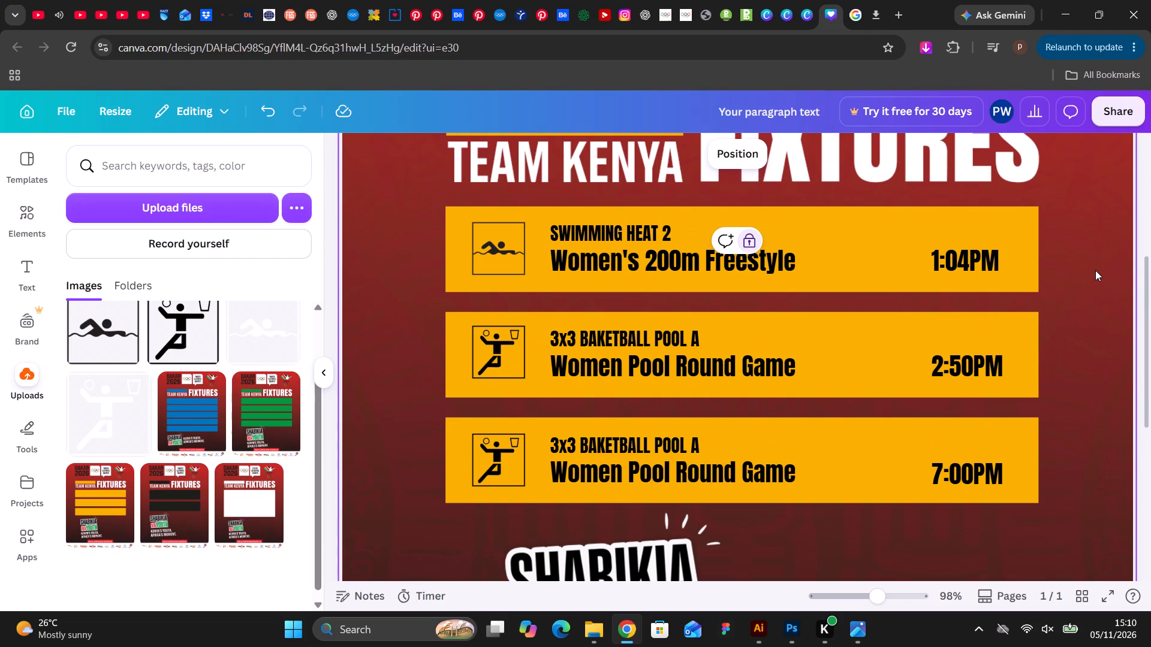
{"action": "scroll", "coordinate": [1095, 270], "scroll_direction": "up", "scroll_amount": 2}
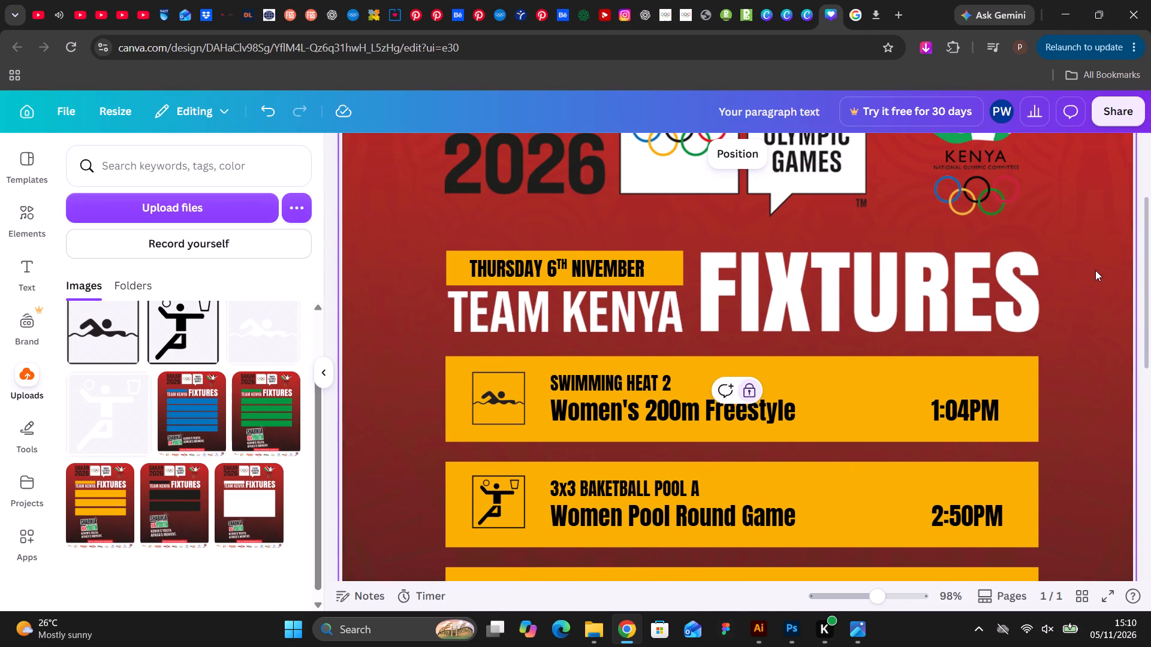
{"action": "scroll", "coordinate": [1095, 270], "scroll_direction": "up", "scroll_amount": 1}
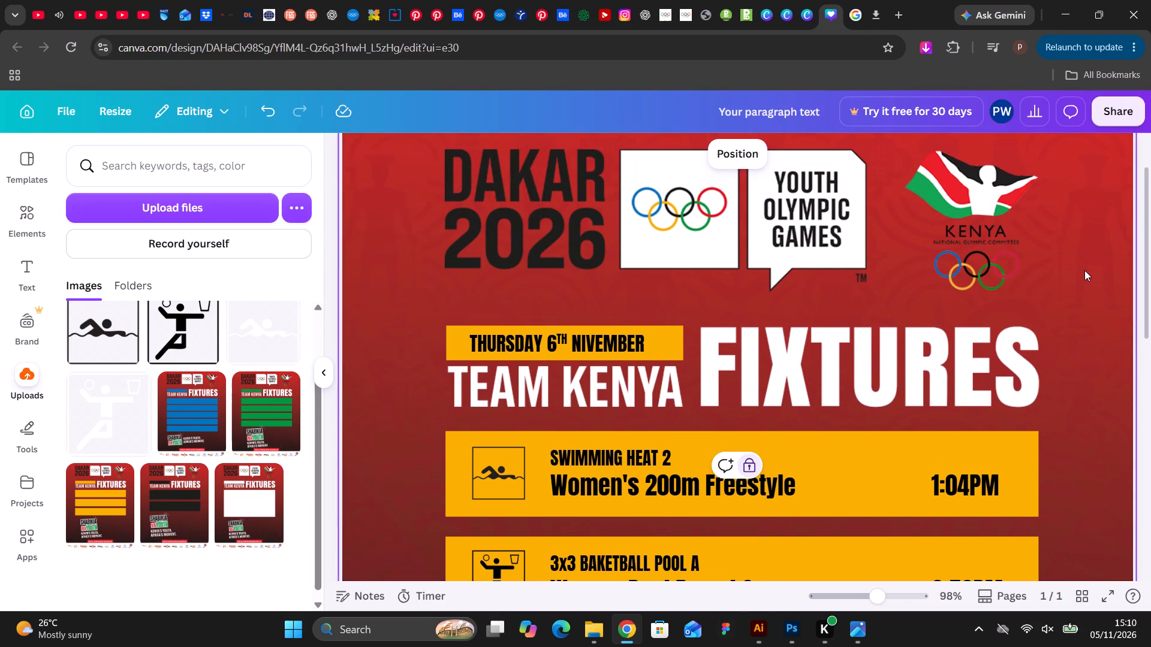
{"action": "scroll", "coordinate": [1084, 269], "scroll_direction": "down", "scroll_amount": 4}
{"action": "scroll", "coordinate": [682, 408], "scroll_direction": "up", "scroll_amount": 1}
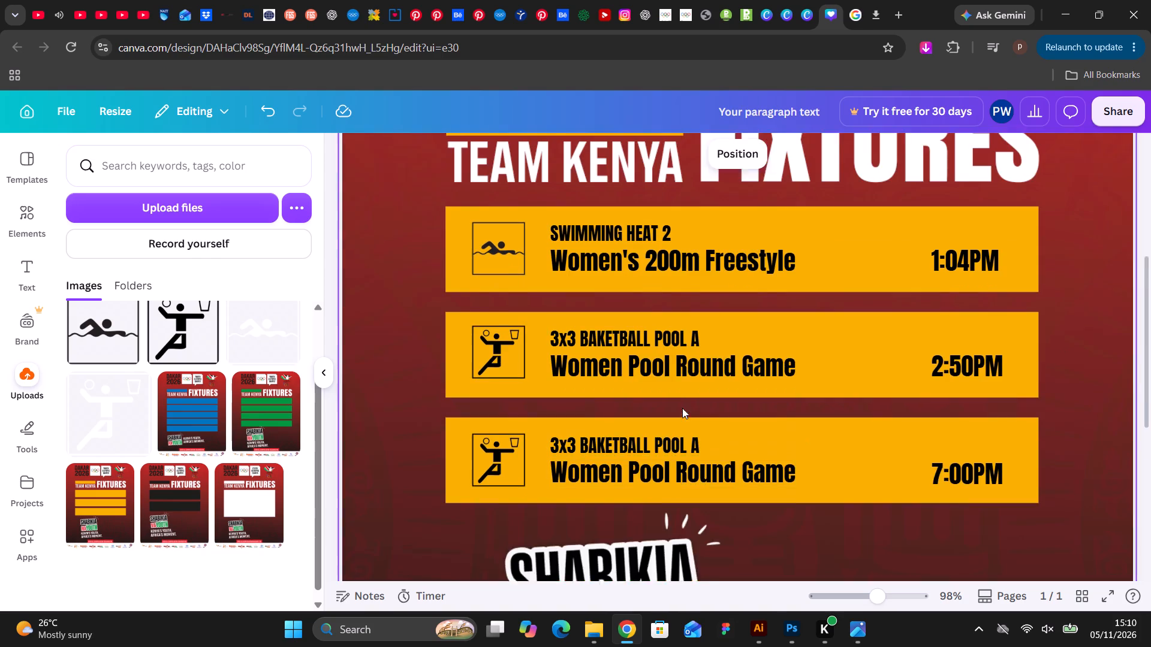
{"action": "scroll", "coordinate": [682, 408], "scroll_direction": "up", "scroll_amount": 1}
{"action": "scroll", "coordinate": [682, 408], "scroll_direction": "down", "scroll_amount": 8}
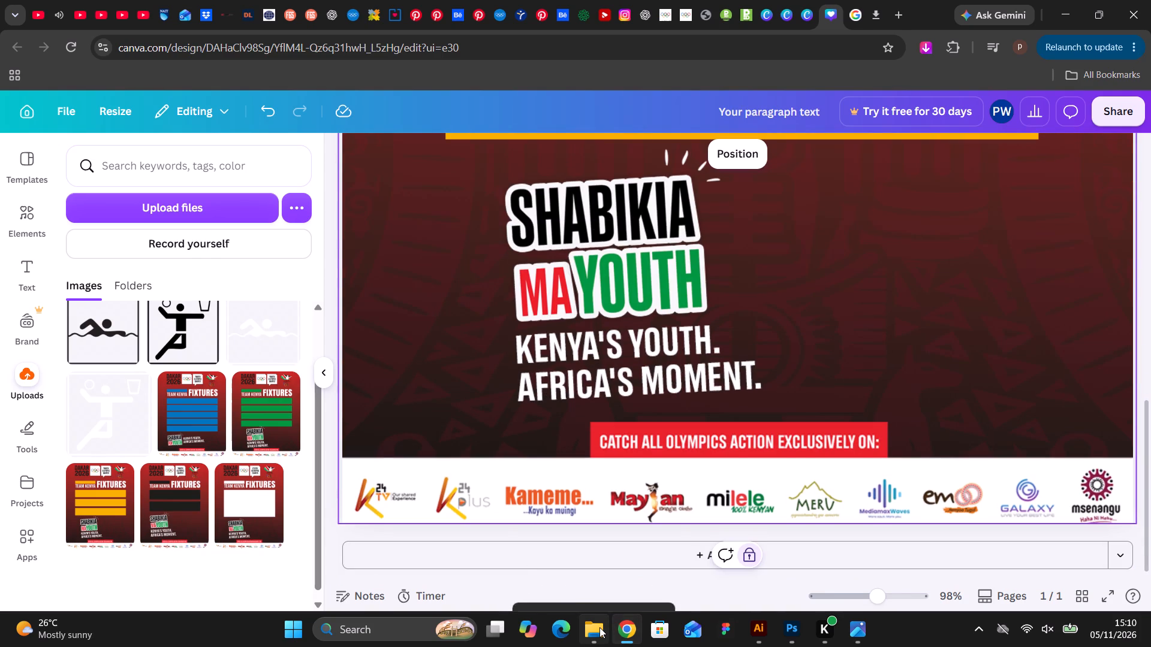
Start uploading from the Dakar folder and select the rugby-ball, running and arms-spread lion mascot images.
{"action": "left_click", "coordinate": [602, 572]}
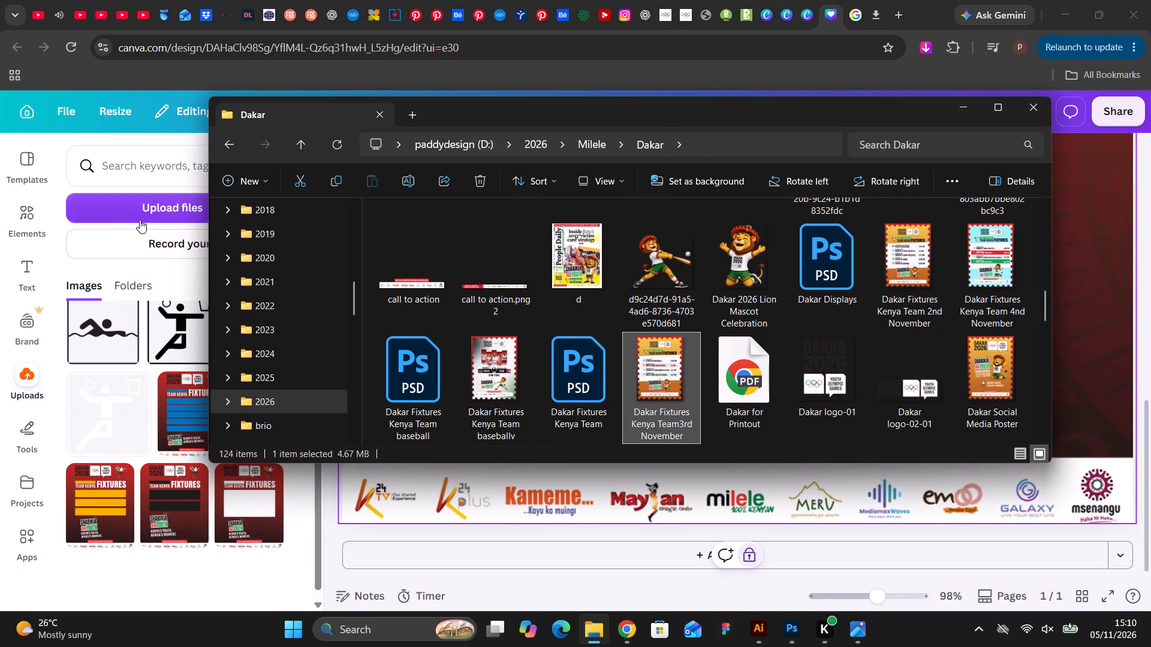
{"action": "left_click", "coordinate": [141, 219]}
{"action": "scroll", "coordinate": [315, 205], "scroll_direction": "down", "scroll_amount": 2}
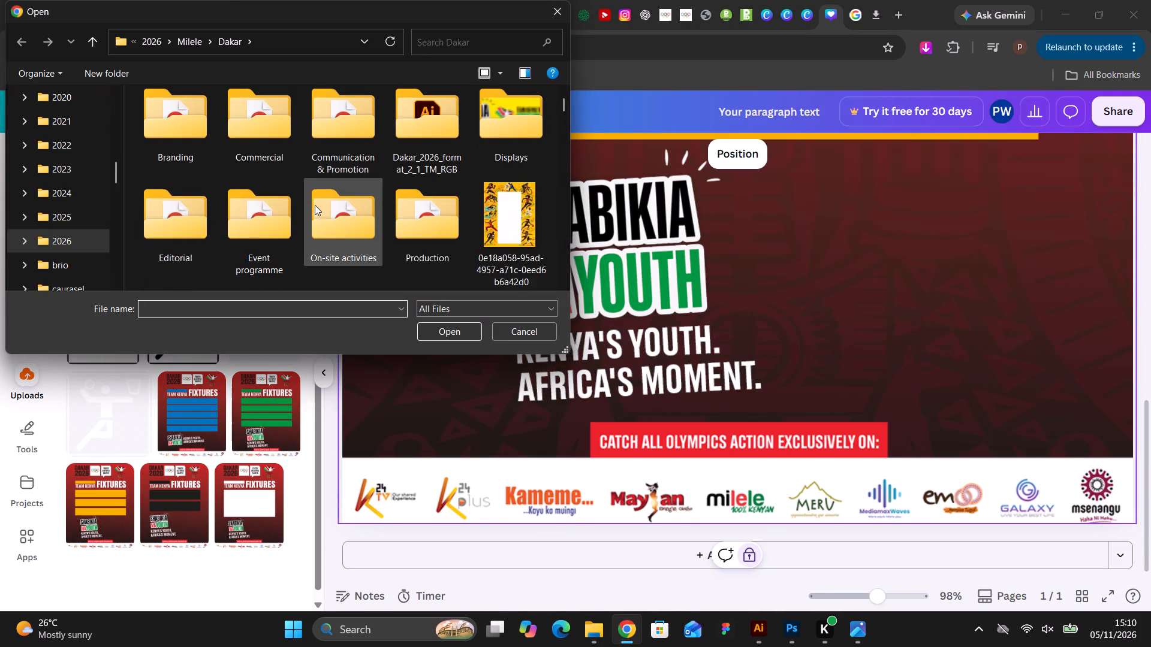
{"action": "scroll", "coordinate": [315, 205], "scroll_direction": "down", "scroll_amount": 5}
{"action": "scroll", "coordinate": [315, 205], "scroll_direction": "up", "scroll_amount": 4}
{"action": "left_click", "coordinate": [341, 132]}
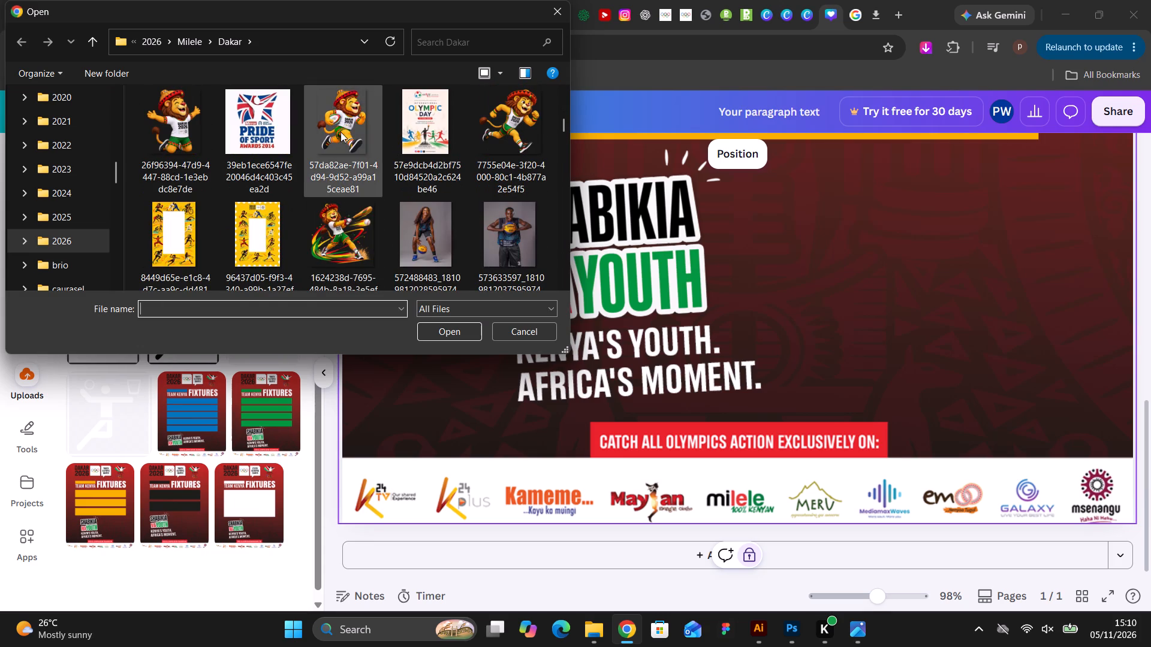
{"action": "left_click", "coordinate": [514, 132], "text": "ctrl"}
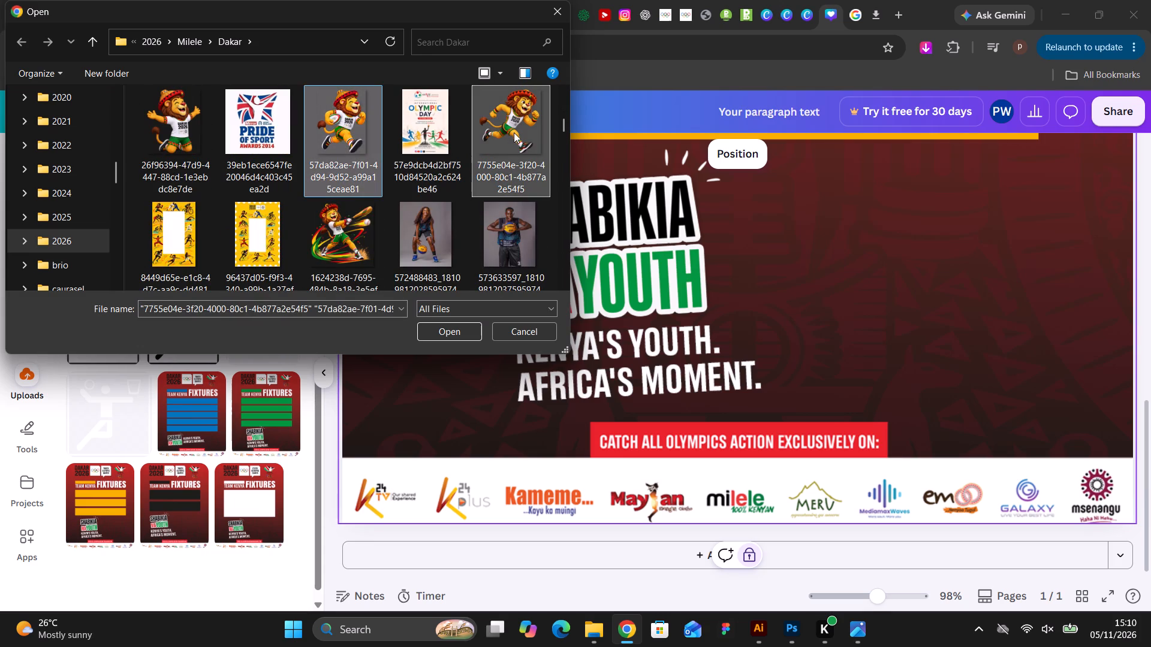
{"action": "left_click", "coordinate": [186, 143], "text": "ctrl"}
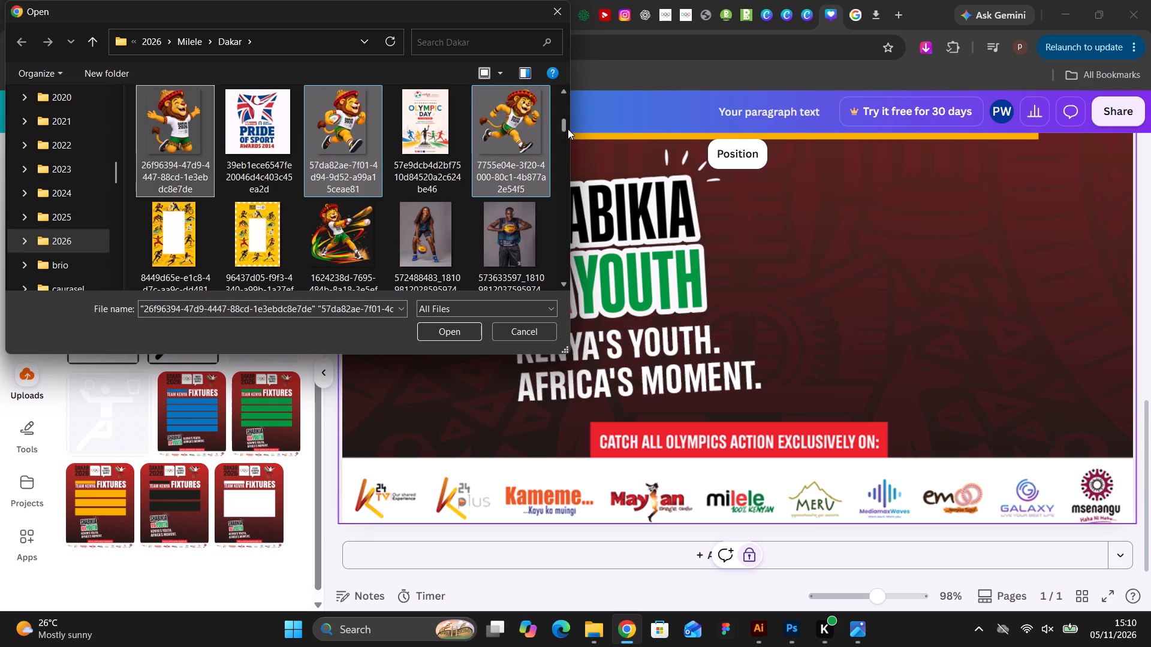
Add the Dakar 2026 Lion Mascot Celebration image and the batting lion image to the upload selection.
{"action": "left_click_drag", "start_coordinate": [564, 126], "coordinate": [565, 139]}
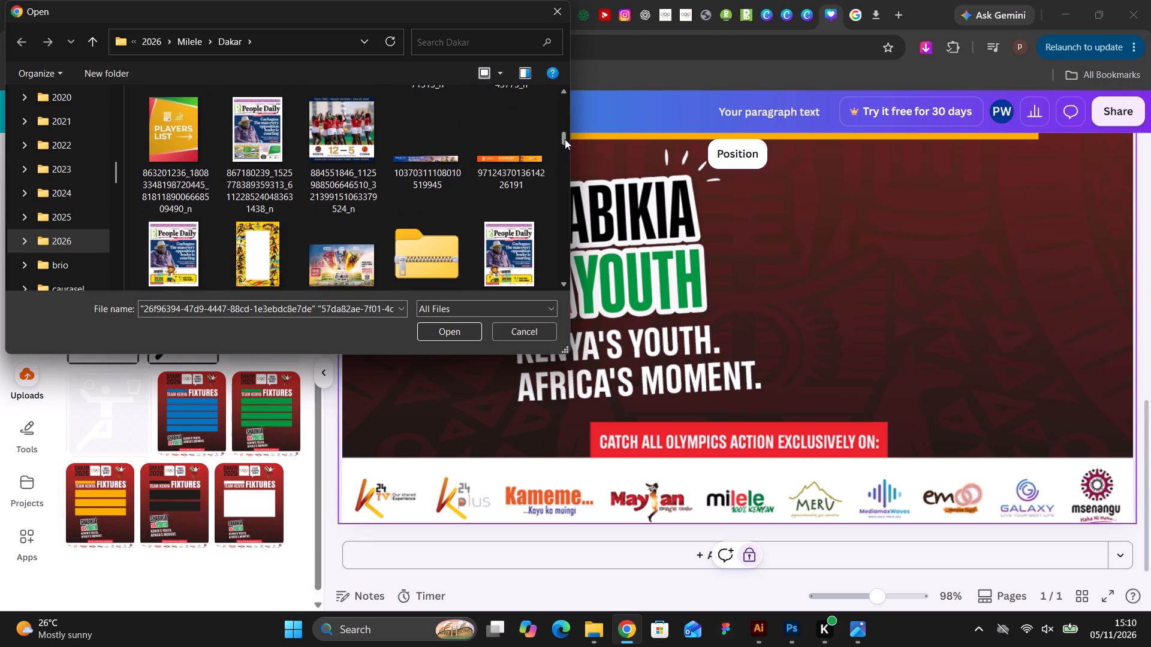
{"action": "left_click_drag", "start_coordinate": [565, 139], "coordinate": [563, 171]}
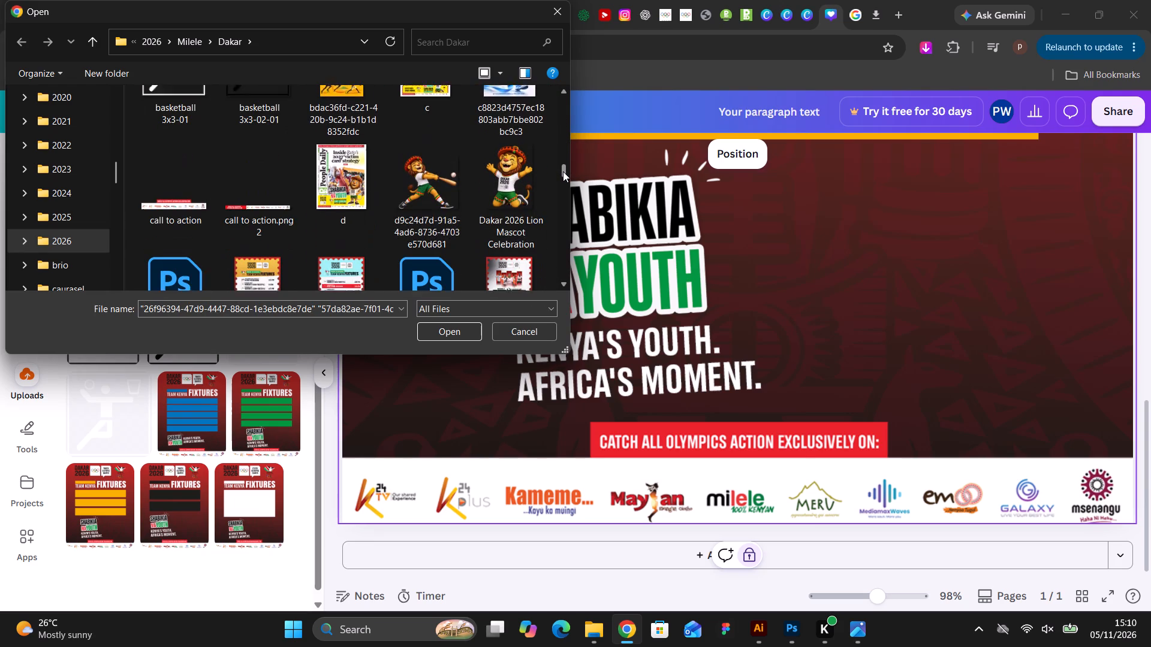
{"action": "left_click_drag", "start_coordinate": [563, 171], "coordinate": [563, 172]}
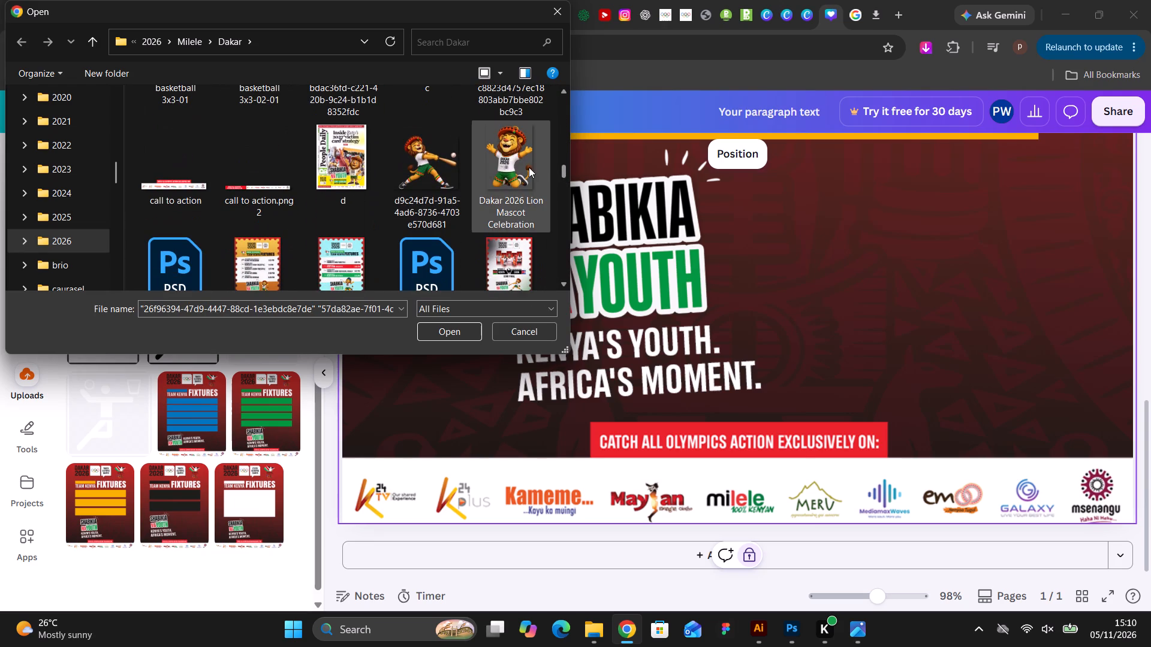
{"action": "left_click", "coordinate": [523, 167], "text": "ctrl"}
{"action": "left_click", "coordinate": [444, 170], "text": "ctrl"}
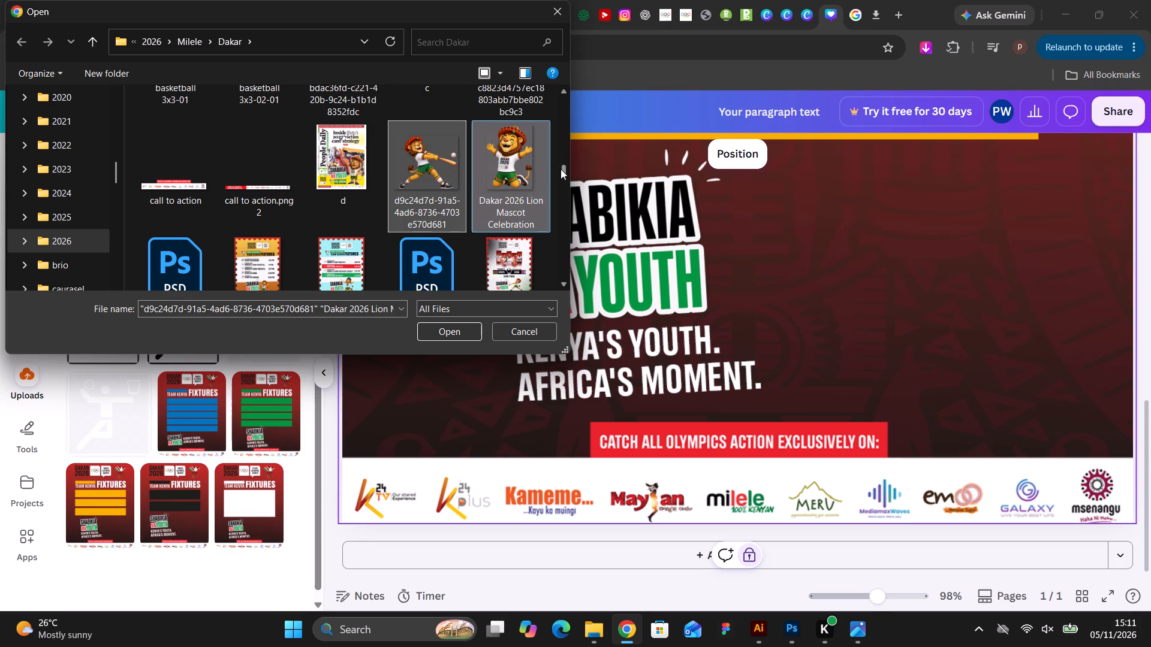
Add the waving lion in the white shirt (fd9e4948) to the selection and upload all six mascot images.
{"action": "left_click_drag", "start_coordinate": [561, 169], "coordinate": [562, 188]}
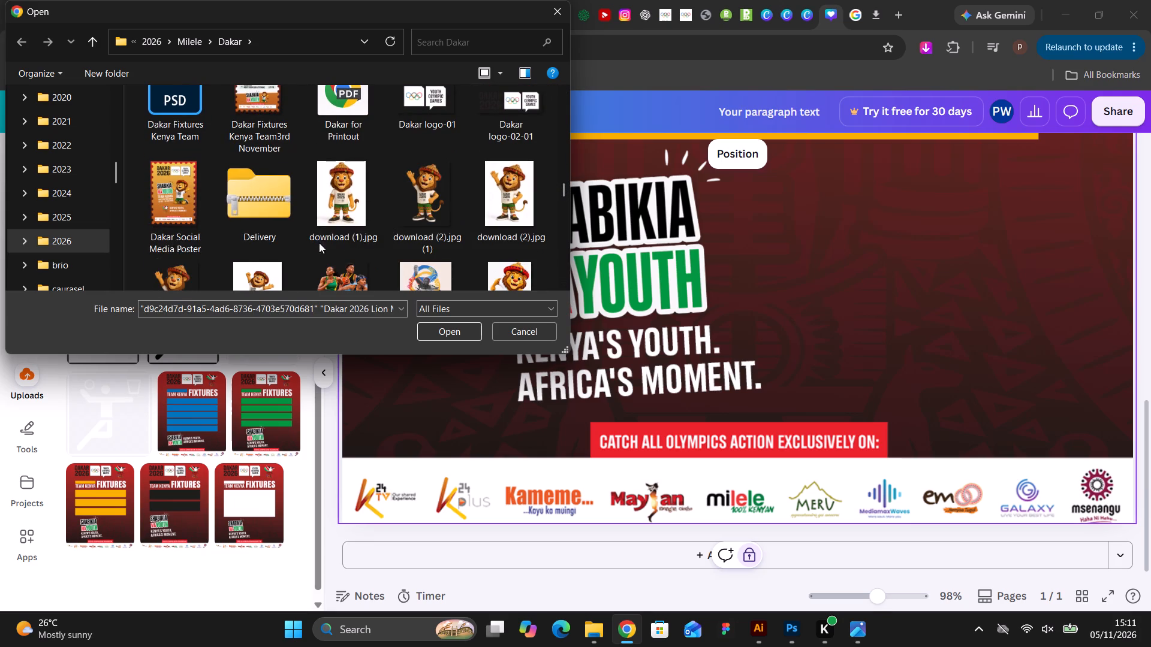
{"action": "left_click", "coordinate": [191, 282], "text": "ctrl"}
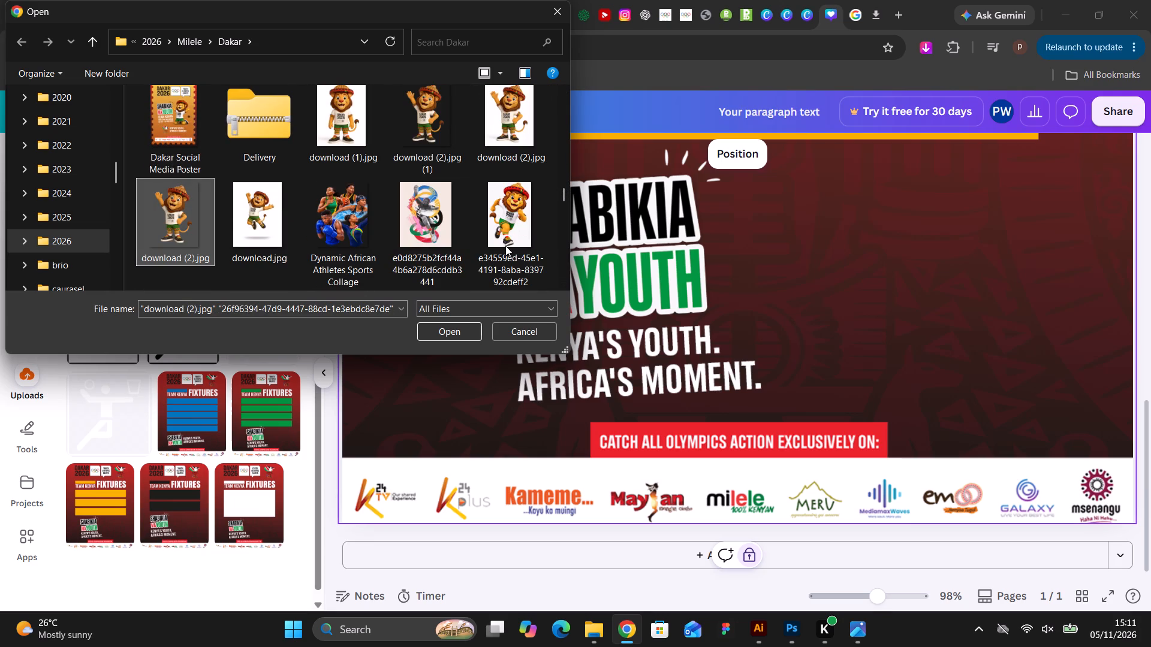
{"action": "left_click_drag", "start_coordinate": [563, 193], "coordinate": [561, 199]}
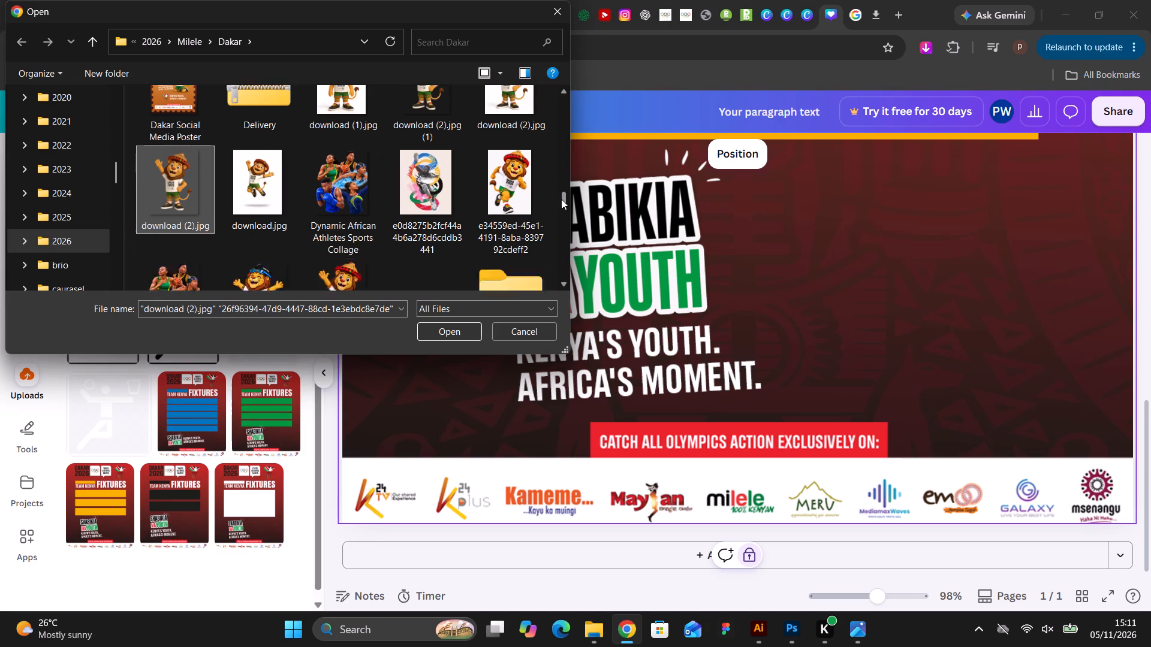
{"action": "left_click_drag", "start_coordinate": [561, 199], "coordinate": [561, 202]}
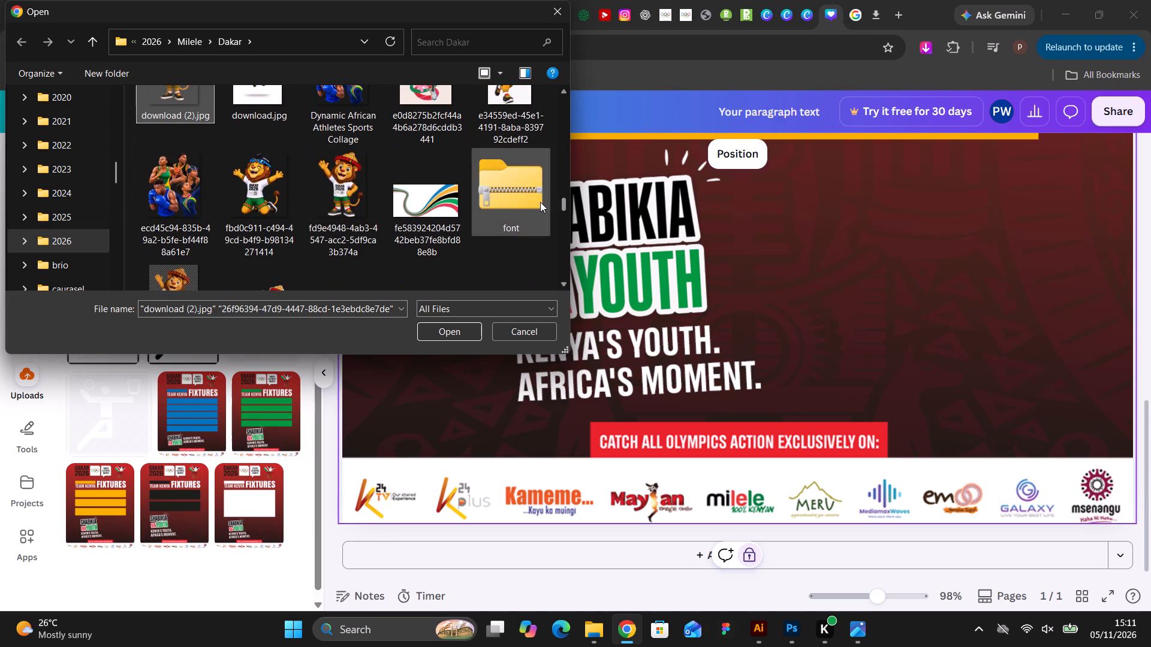
{"action": "left_click", "coordinate": [346, 188], "text": "ctrl"}
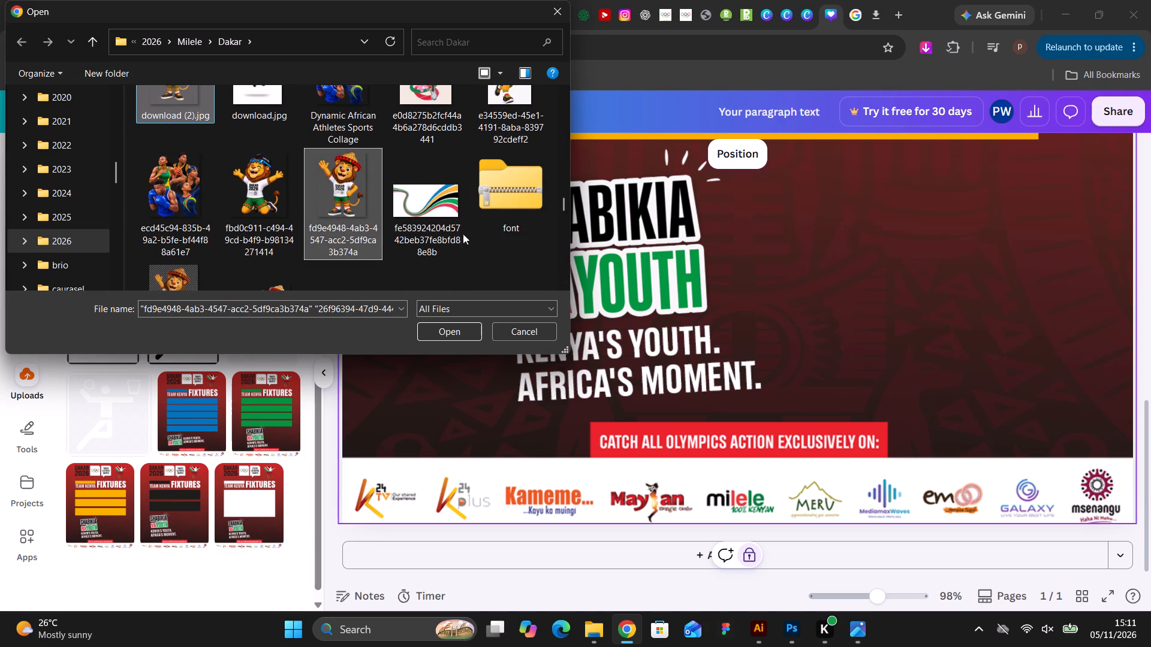
{"action": "scroll", "coordinate": [355, 209], "scroll_direction": "up", "scroll_amount": 1}
{"action": "left_click", "coordinate": [181, 144], "text": "ctrl"}
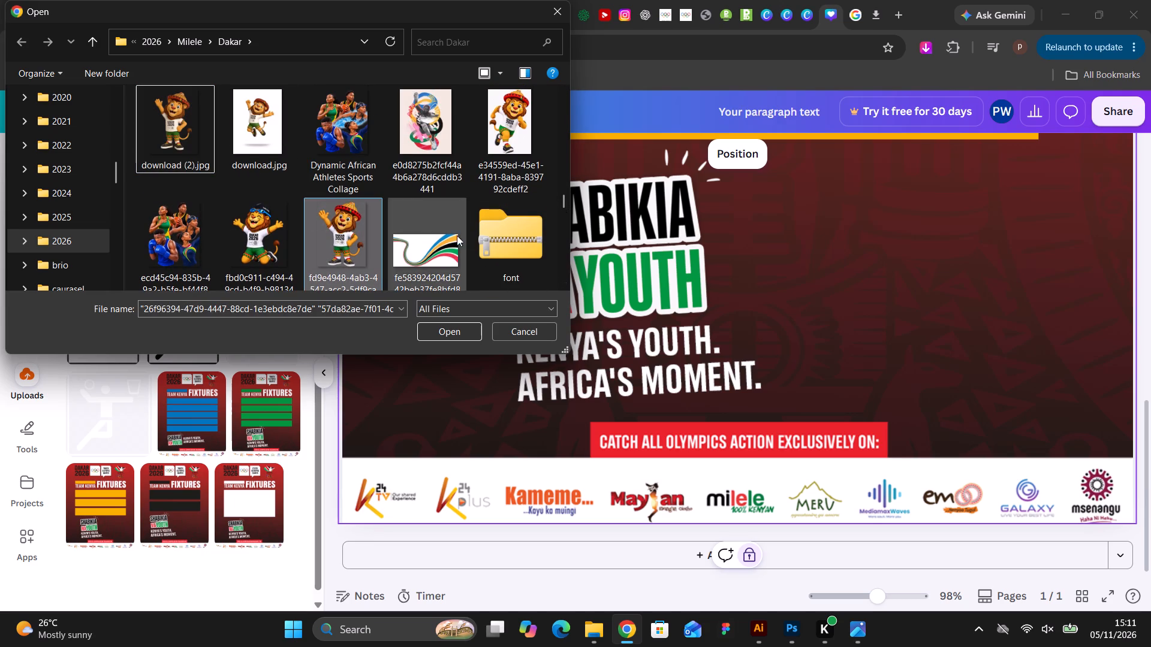
{"action": "left_click_drag", "start_coordinate": [562, 201], "coordinate": [564, 216]}
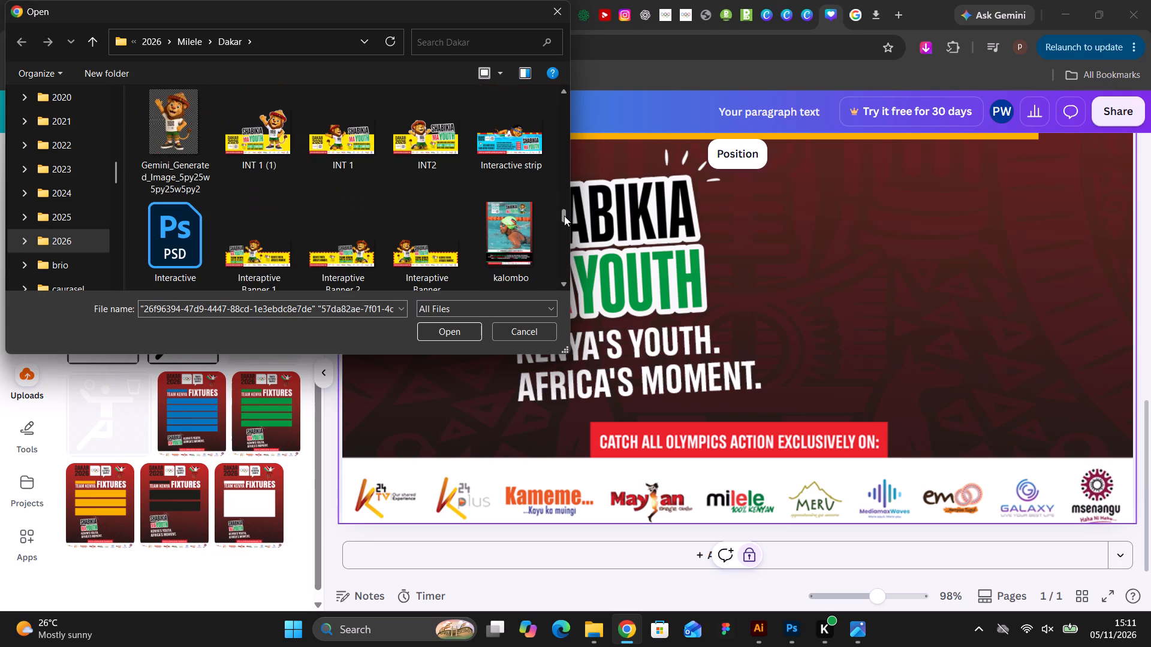
{"action": "left_click_drag", "start_coordinate": [564, 216], "coordinate": [565, 235]}
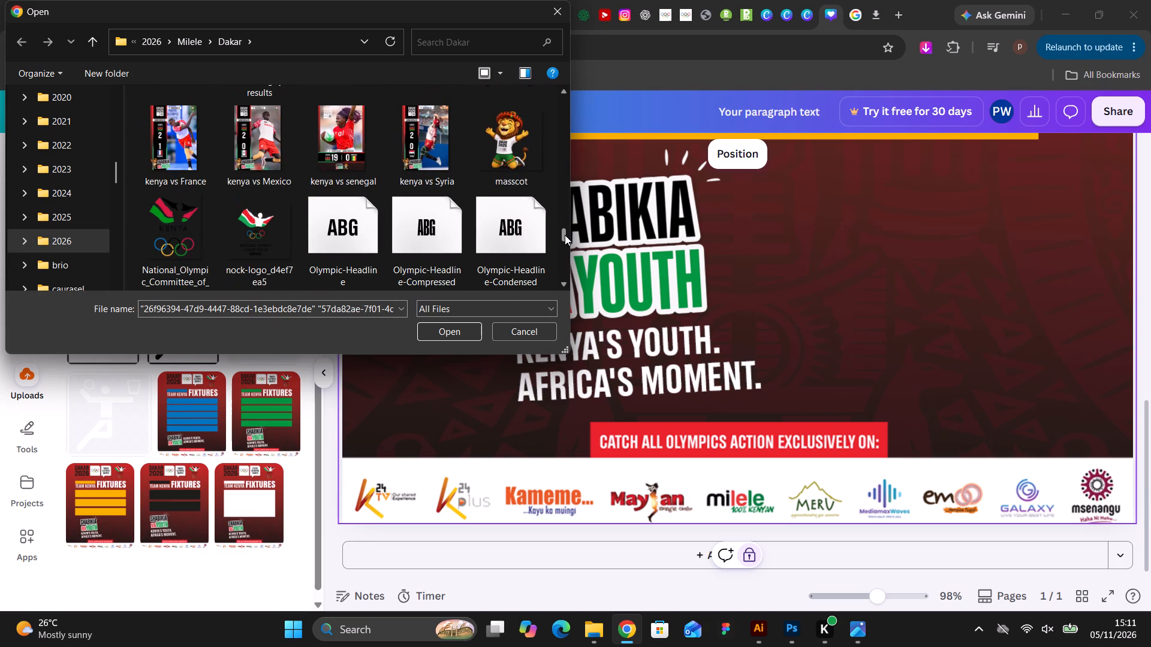
{"action": "left_click_drag", "start_coordinate": [565, 235], "coordinate": [565, 255]}
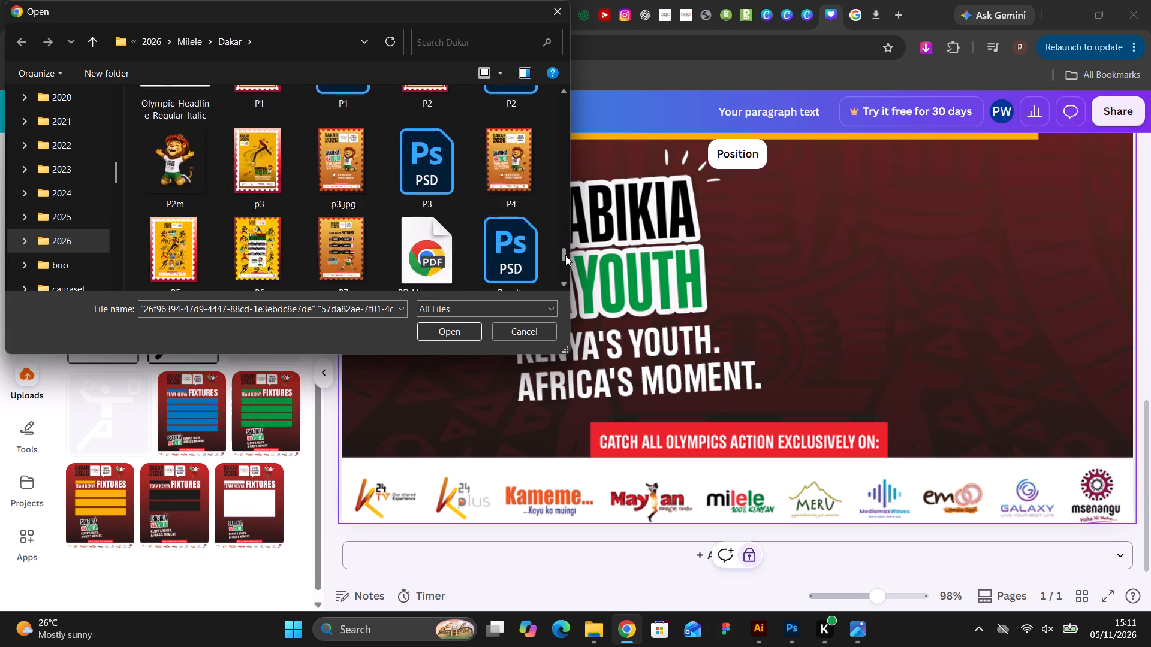
{"action": "left_click_drag", "start_coordinate": [565, 255], "coordinate": [565, 273]}
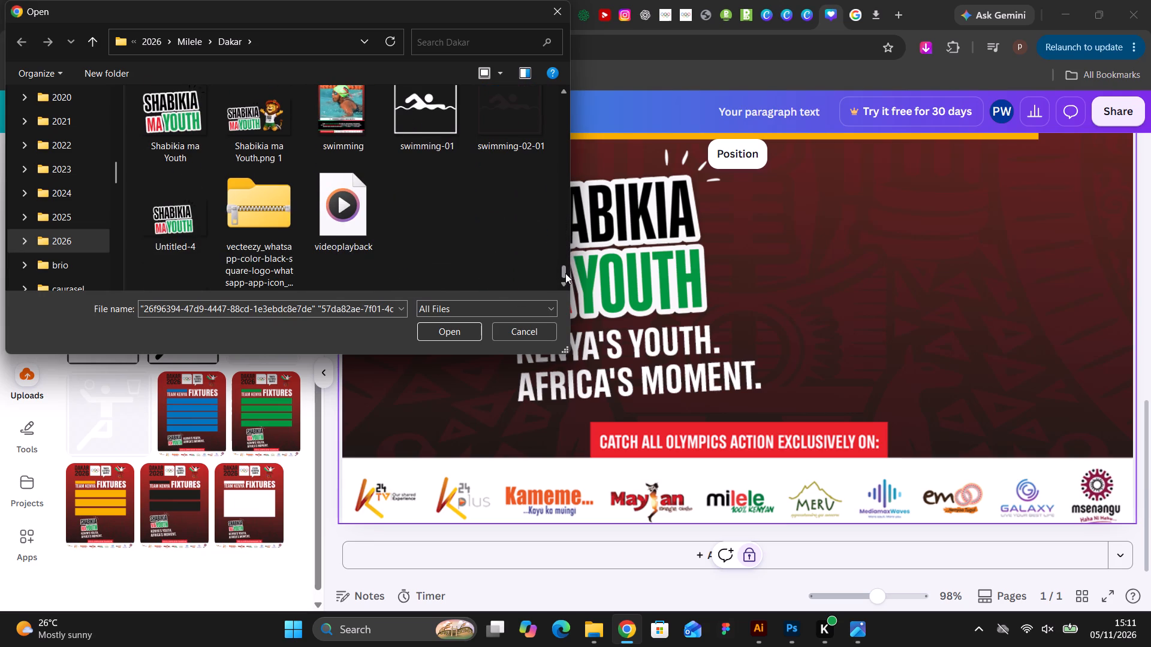
{"action": "left_click_drag", "start_coordinate": [565, 273], "coordinate": [565, 275]}
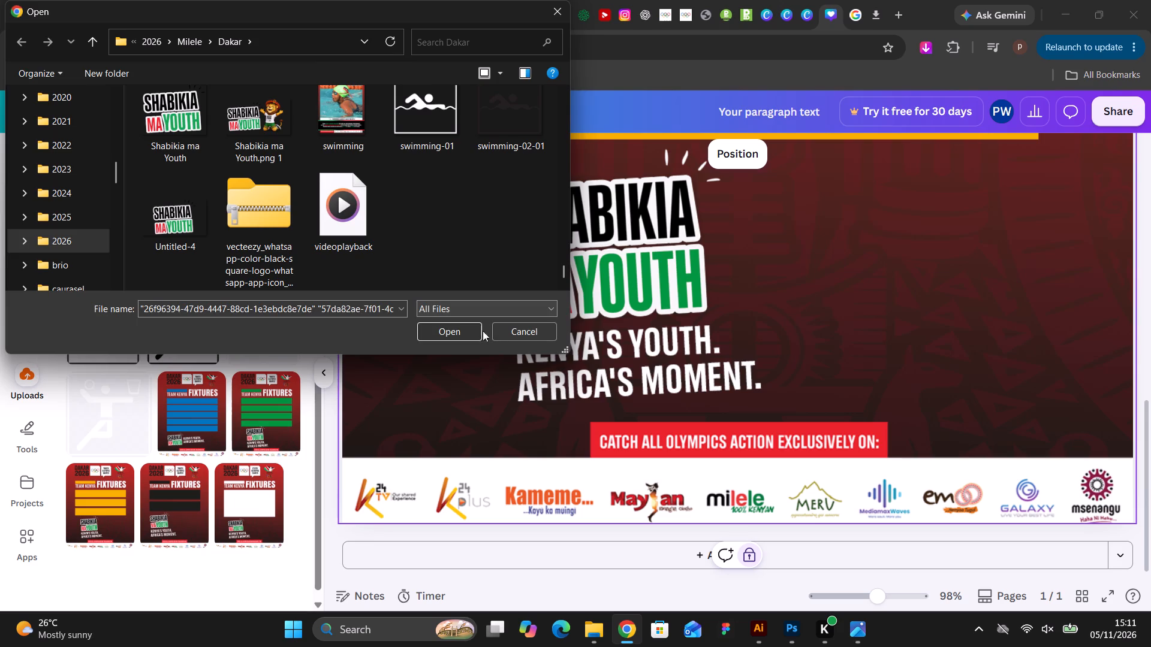
{"action": "left_click", "coordinate": [472, 332]}
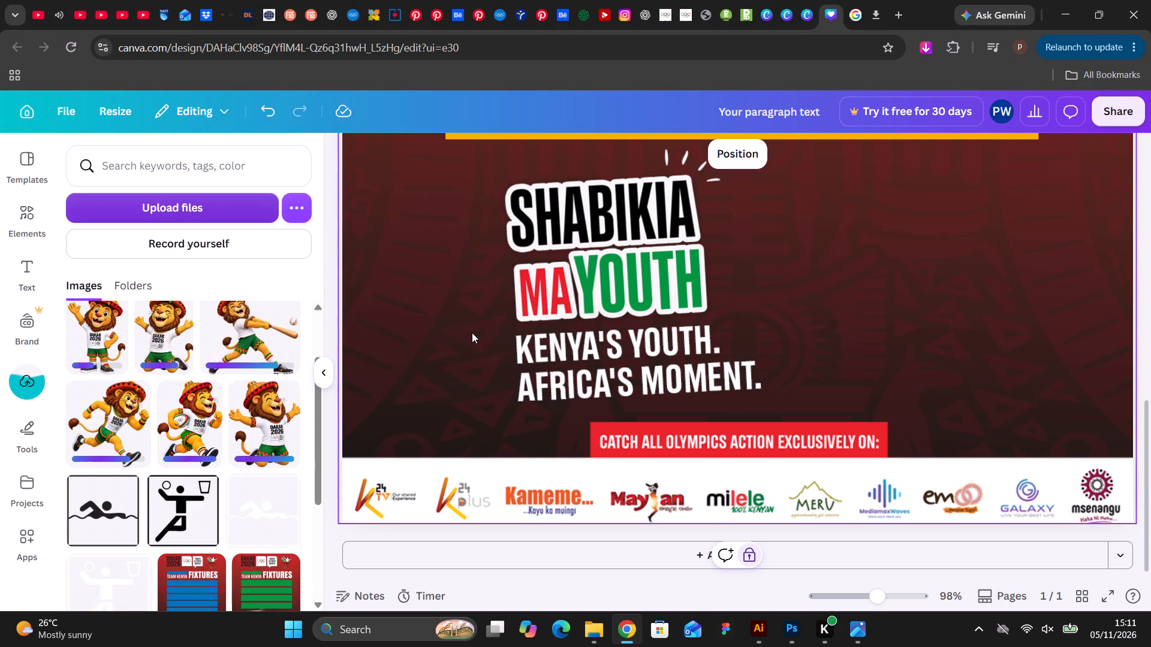
Add the recently used landscape-placeholder frame and move it to the lower right of the poster, beside the SHABIKIA MA YOUTH slogan.
{"action": "scroll", "coordinate": [640, 302], "scroll_direction": "up", "scroll_amount": 3}
{"action": "left_click", "coordinate": [37, 223]}
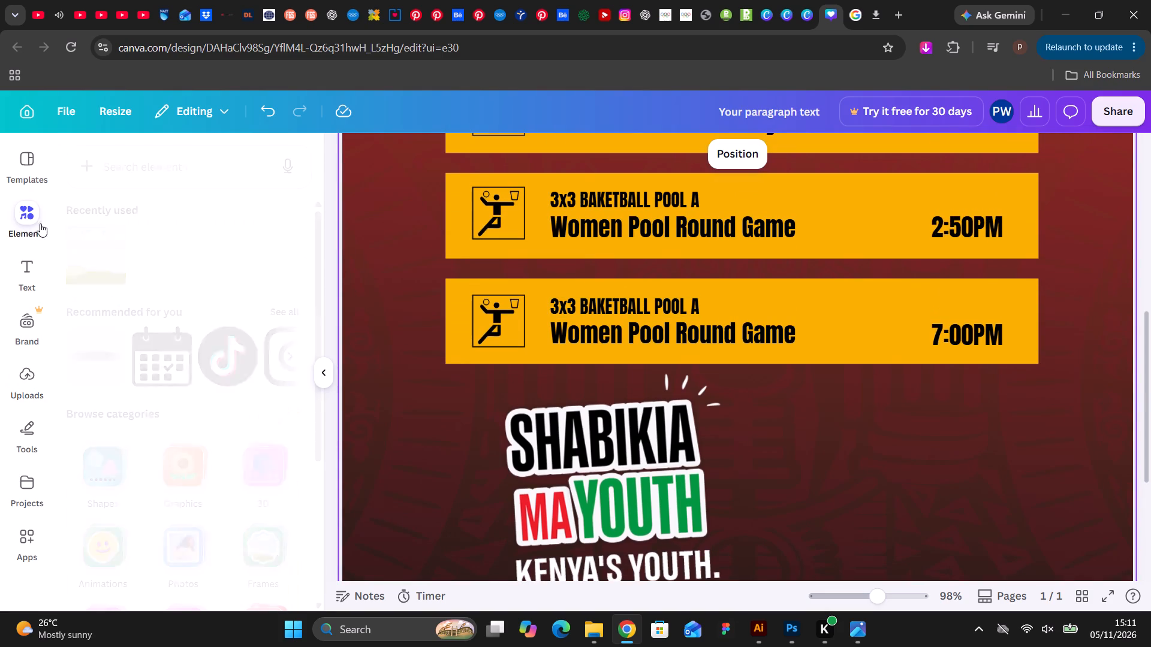
{"action": "left_click", "coordinate": [111, 249]}
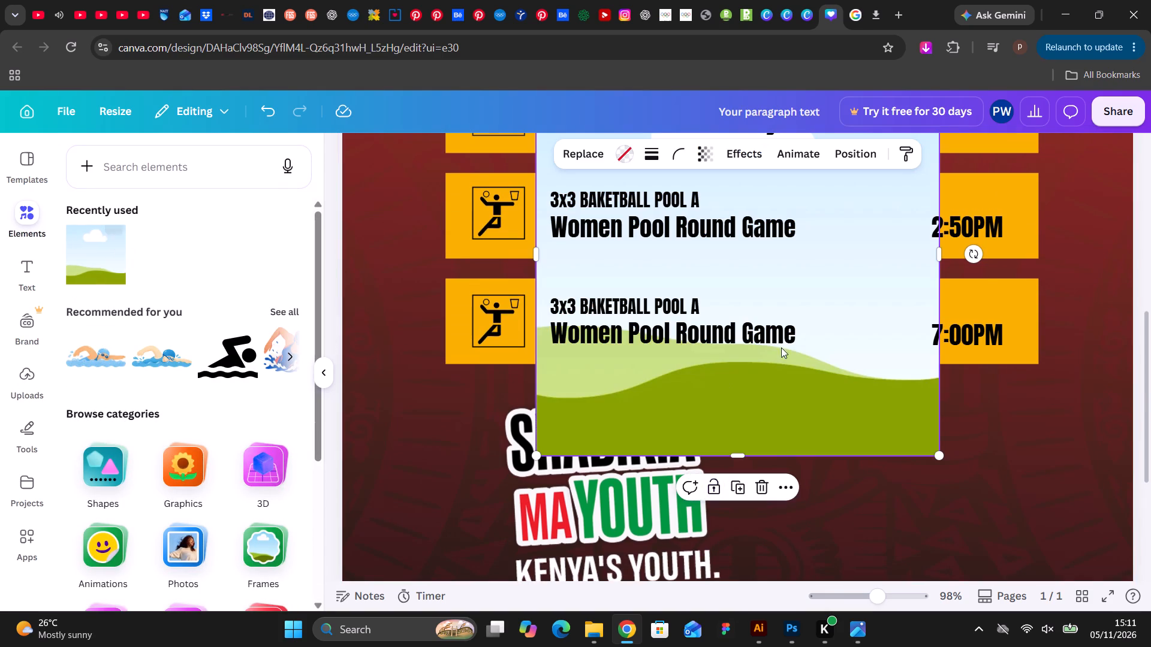
{"action": "scroll", "coordinate": [833, 338], "scroll_direction": "down", "scroll_amount": 4}
{"action": "left_click_drag", "start_coordinate": [816, 214], "coordinate": [943, 363]}
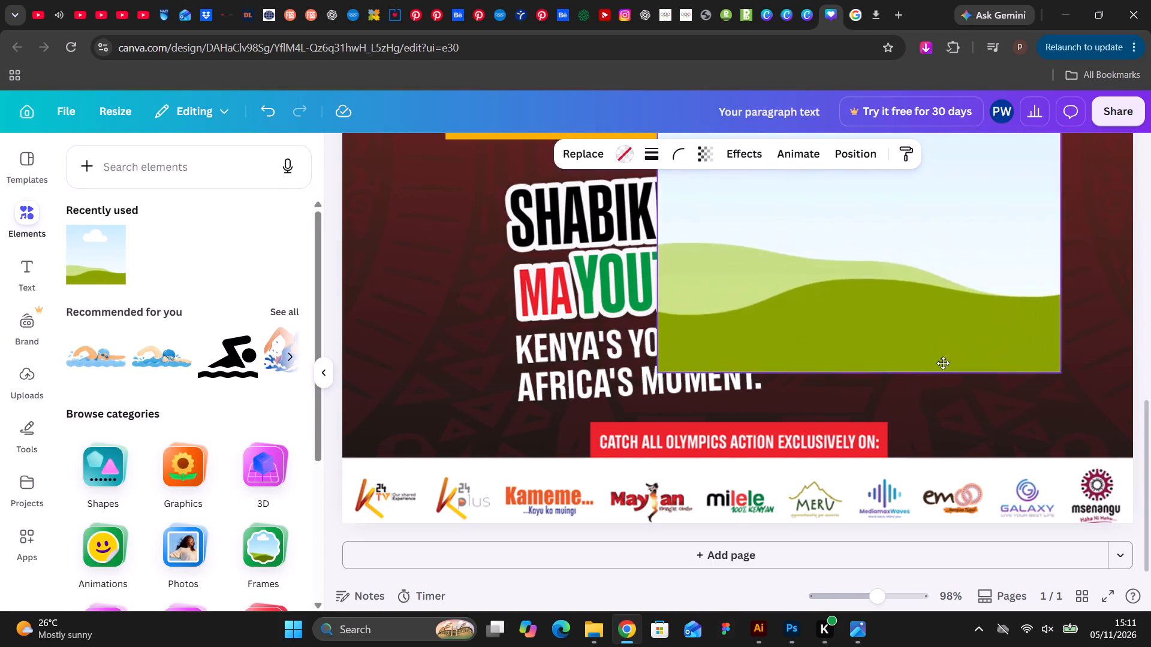
{"action": "left_click_drag", "start_coordinate": [943, 363], "coordinate": [974, 399]}
Shrink the frame from its top and both sides to about 265 high, clear of the slogan and the yellow fixture bars.
{"action": "scroll", "coordinate": [924, 320], "scroll_direction": "up", "scroll_amount": 5}
{"action": "scroll", "coordinate": [921, 312], "scroll_direction": "down", "scroll_amount": 2}
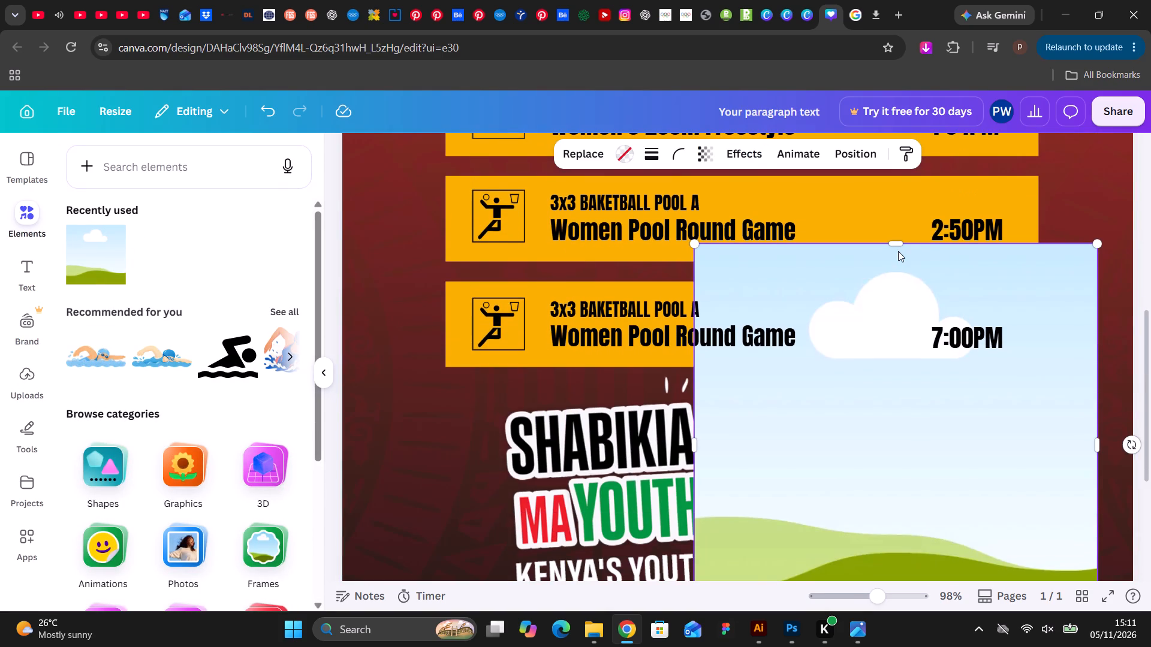
{"action": "left_click_drag", "start_coordinate": [896, 241], "coordinate": [917, 450]}
{"action": "scroll", "coordinate": [913, 415], "scroll_direction": "down", "scroll_amount": 7}
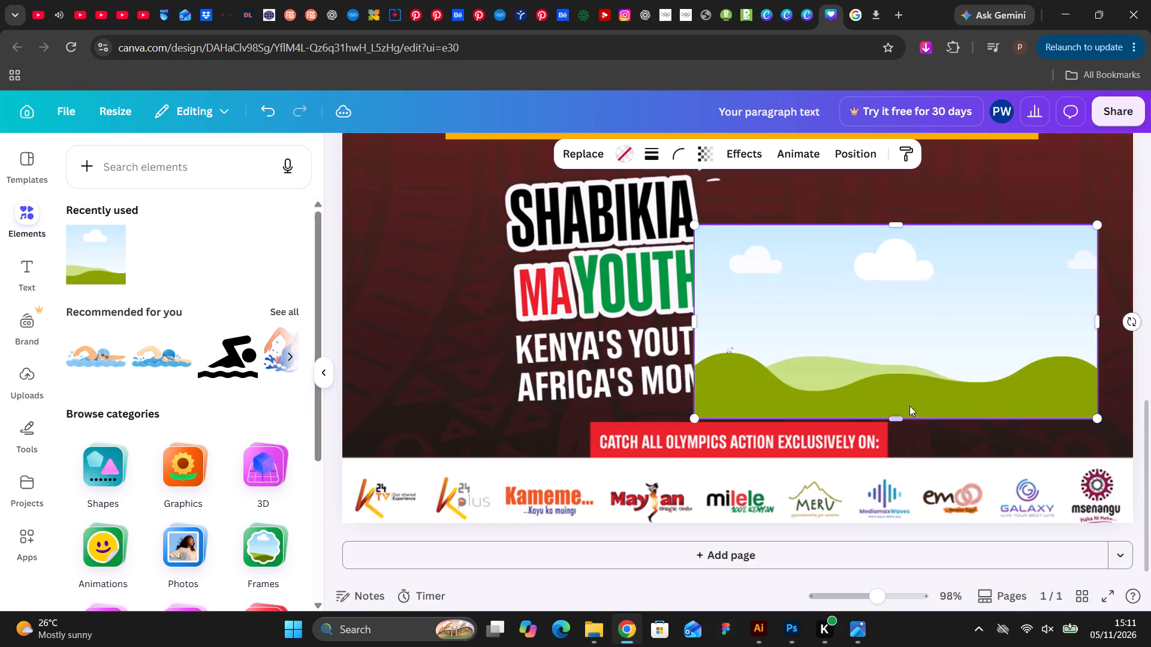
{"action": "scroll", "coordinate": [856, 374], "scroll_direction": "up", "scroll_amount": 3}
{"action": "left_click_drag", "start_coordinate": [695, 545], "coordinate": [766, 543]}
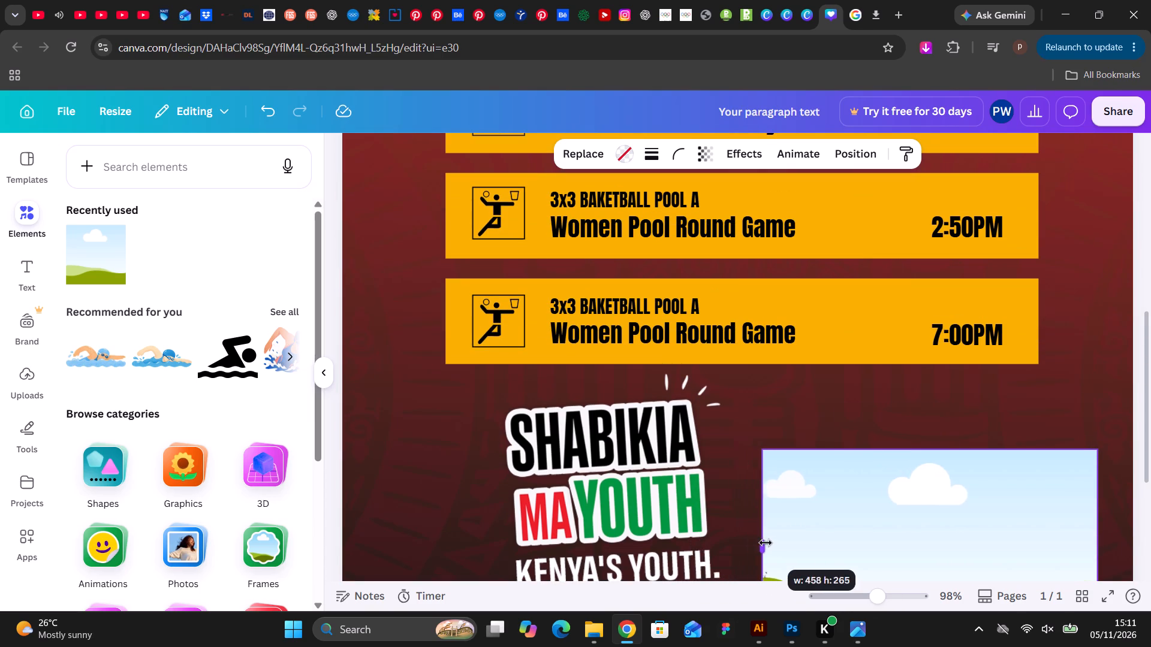
{"action": "left_click_drag", "start_coordinate": [766, 543], "coordinate": [782, 542]}
{"action": "left_click_drag", "start_coordinate": [1095, 543], "coordinate": [1022, 543]}
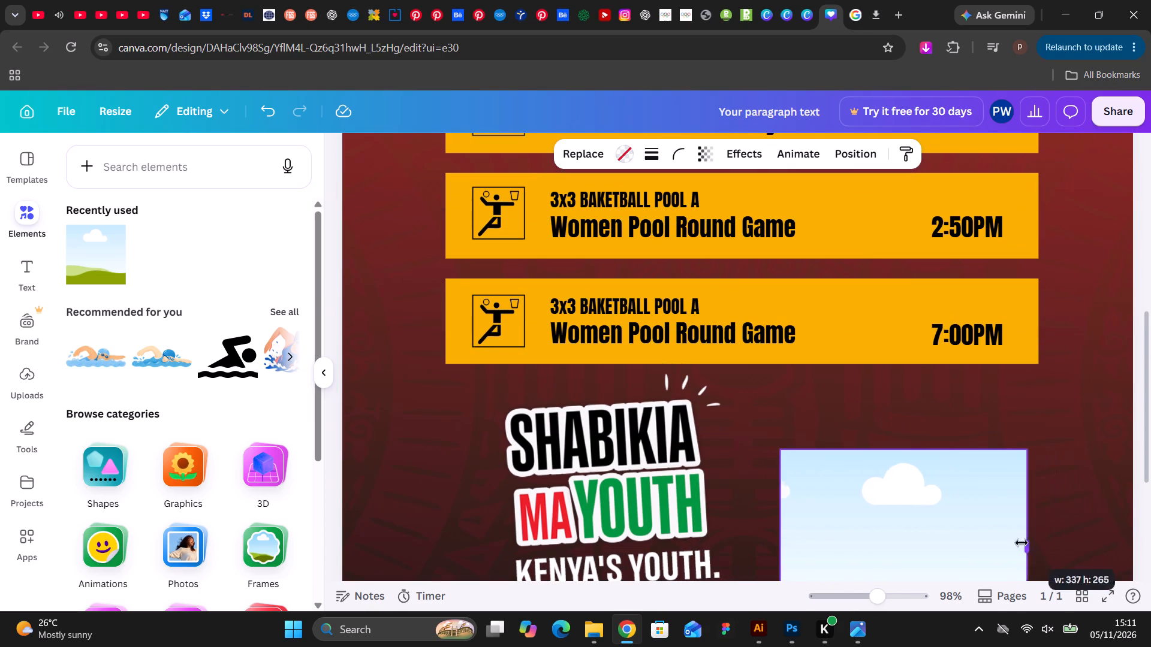
{"action": "left_click_drag", "start_coordinate": [1022, 543], "coordinate": [1012, 543]}
Move the frame up so its top is level with the SHABIKIA line of the slogan.
{"action": "scroll", "coordinate": [947, 478], "scroll_direction": "down", "scroll_amount": 3}
{"action": "left_click_drag", "start_coordinate": [938, 366], "coordinate": [936, 332]}
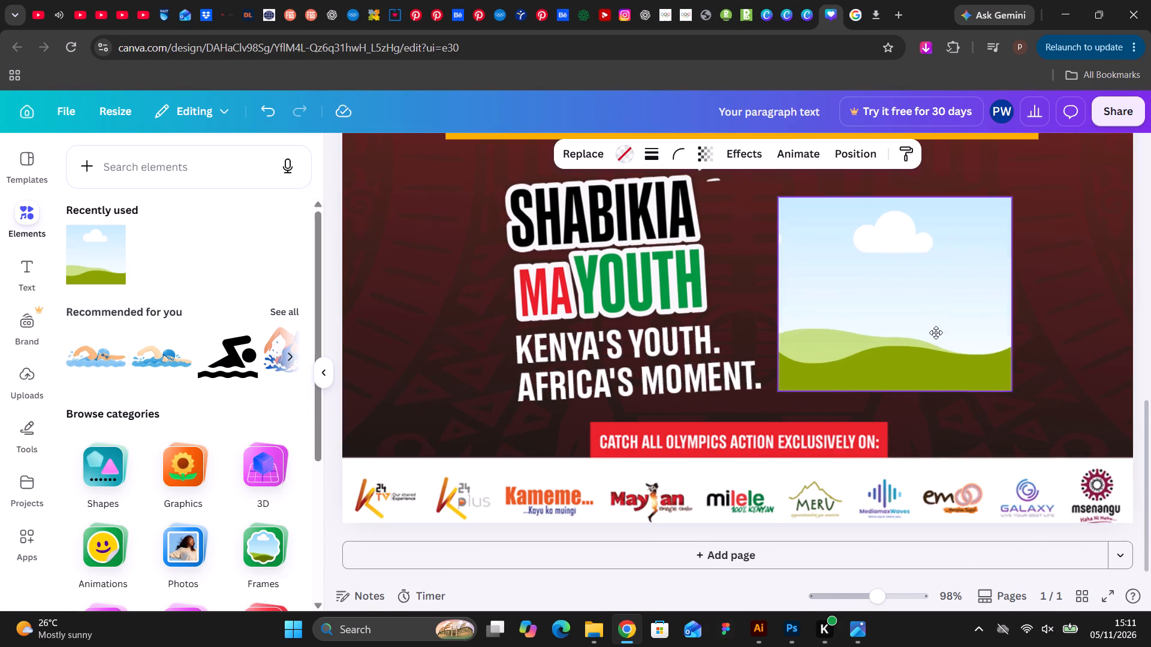
{"action": "left_click_drag", "start_coordinate": [936, 332], "coordinate": [936, 314]}
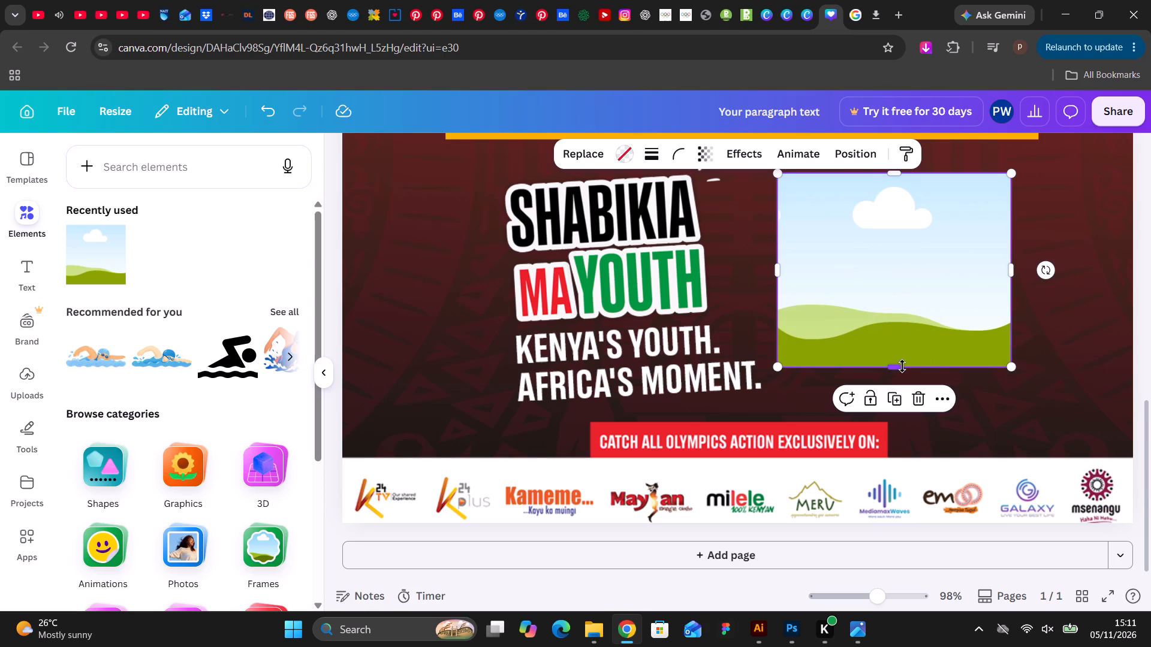
Enlarge the frame downward, upward and slightly on both sides to about 340 high, filling the space between slogan and bar edge.
{"action": "left_click_drag", "start_coordinate": [902, 366], "coordinate": [913, 402]}
{"action": "scroll", "coordinate": [930, 376], "scroll_direction": "up", "scroll_amount": 5}
{"action": "scroll", "coordinate": [929, 364], "scroll_direction": "down", "scroll_amount": 3}
{"action": "scroll", "coordinate": [927, 362], "scroll_direction": "up", "scroll_amount": 1}
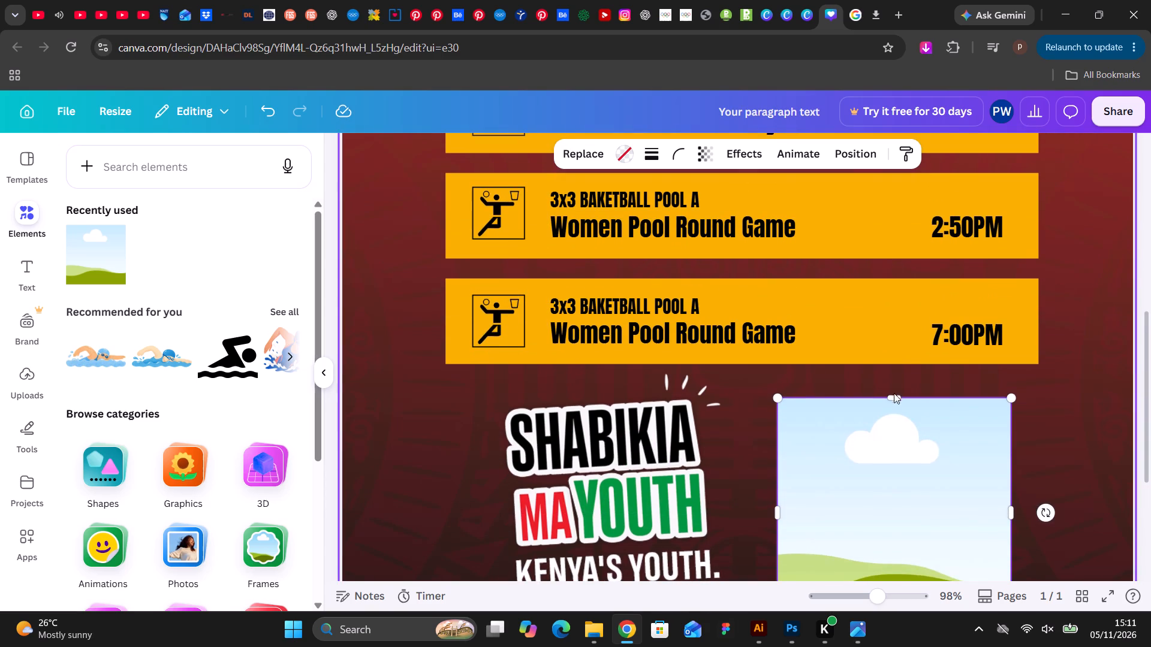
{"action": "left_click_drag", "start_coordinate": [894, 394], "coordinate": [891, 374]}
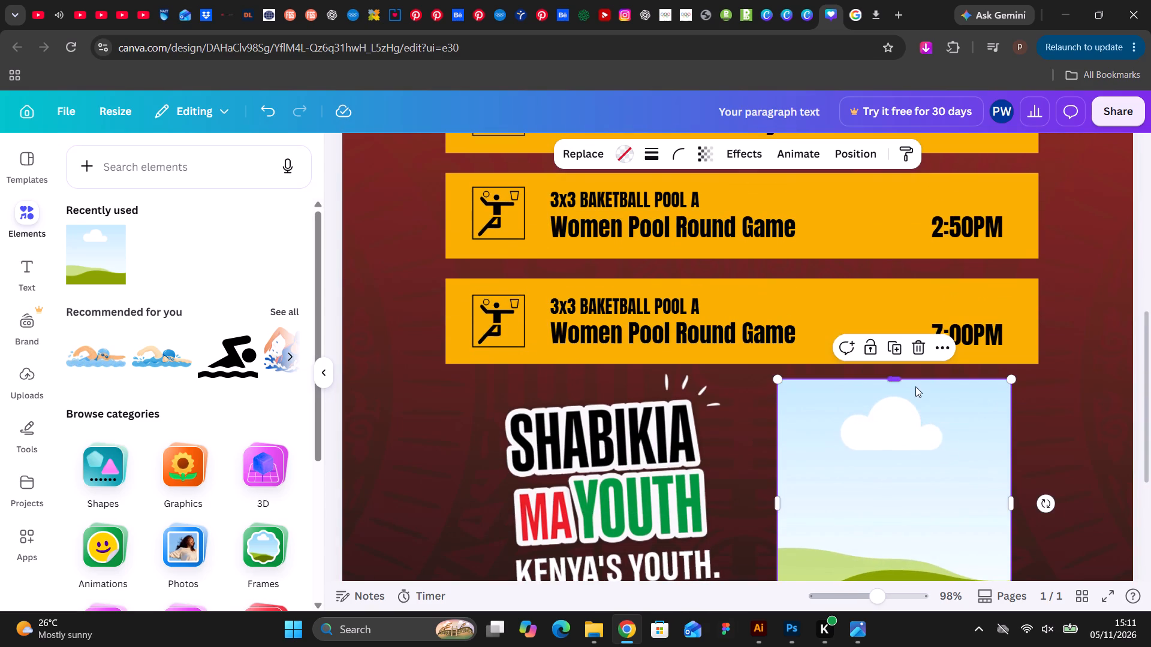
{"action": "scroll", "coordinate": [926, 394], "scroll_direction": "down", "scroll_amount": 5}
{"action": "scroll", "coordinate": [939, 383], "scroll_direction": "up", "scroll_amount": 2}
{"action": "left_click_drag", "start_coordinate": [1011, 427], "coordinate": [1019, 426]}
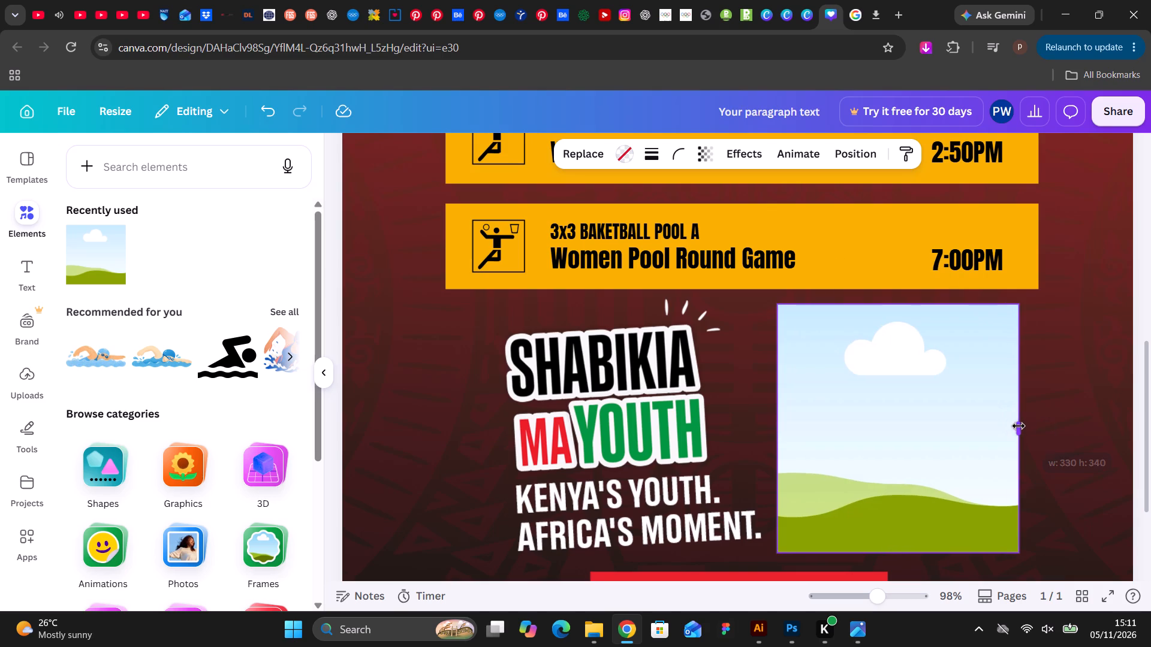
{"action": "left_click_drag", "start_coordinate": [1019, 426], "coordinate": [1025, 426]}
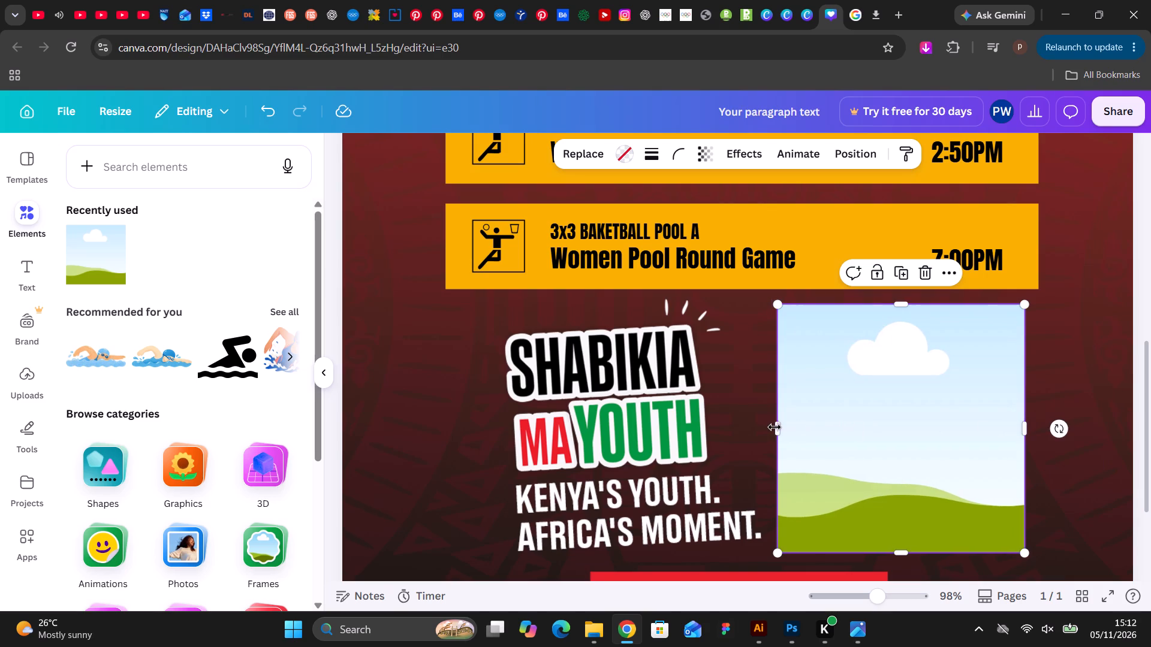
{"action": "left_click_drag", "start_coordinate": [774, 427], "coordinate": [767, 427]}
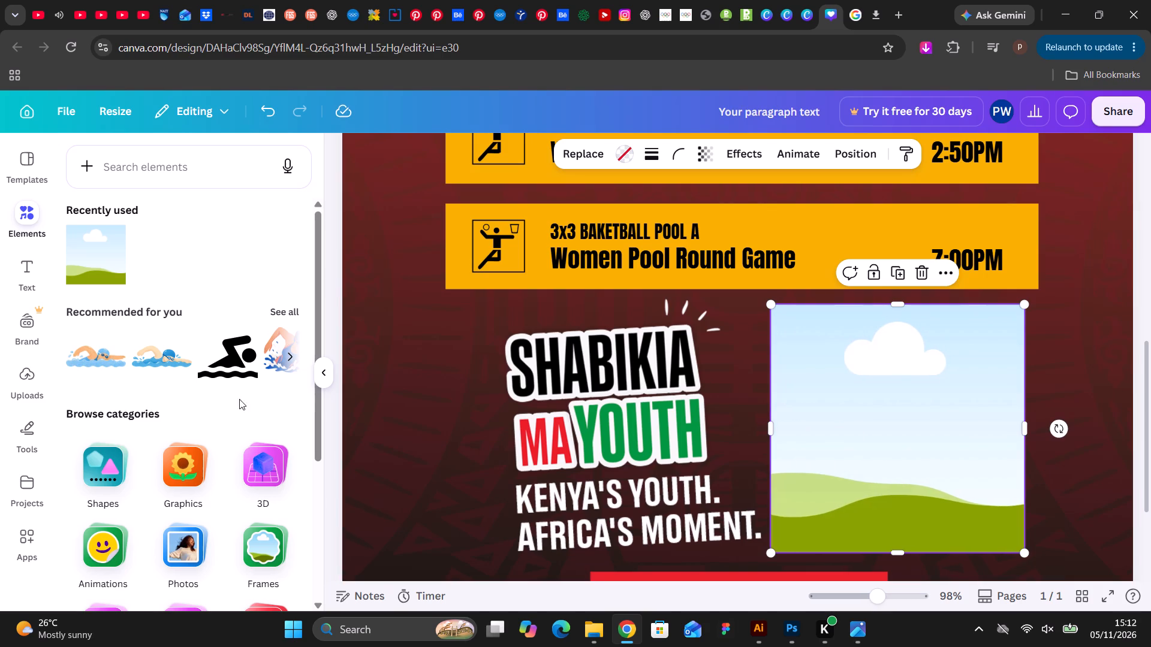
Fill the placeholder frame beside the SHABIKIA MA YOUTH slogan with the uploaded image of the waving lion mascot.
{"action": "scroll", "coordinate": [221, 395], "scroll_direction": "up", "scroll_amount": 2}
{"action": "scroll", "coordinate": [202, 385], "scroll_direction": "down", "scroll_amount": 3}
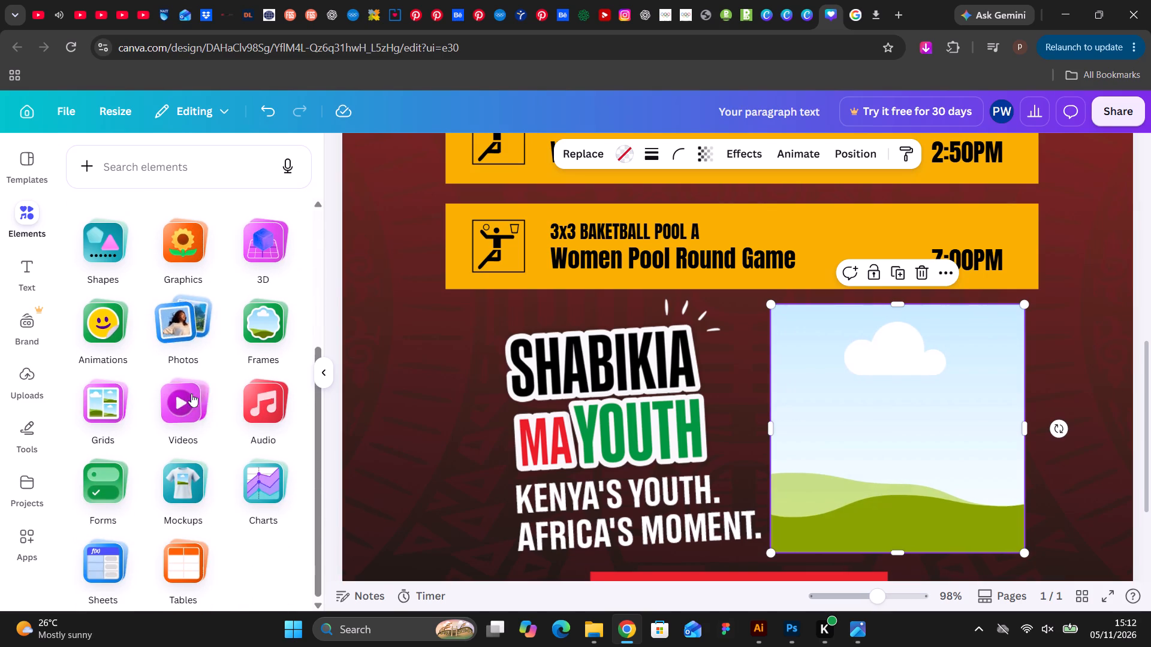
{"action": "scroll", "coordinate": [71, 366], "scroll_direction": "down", "scroll_amount": 1}
{"action": "scroll", "coordinate": [69, 370], "scroll_direction": "up", "scroll_amount": 2}
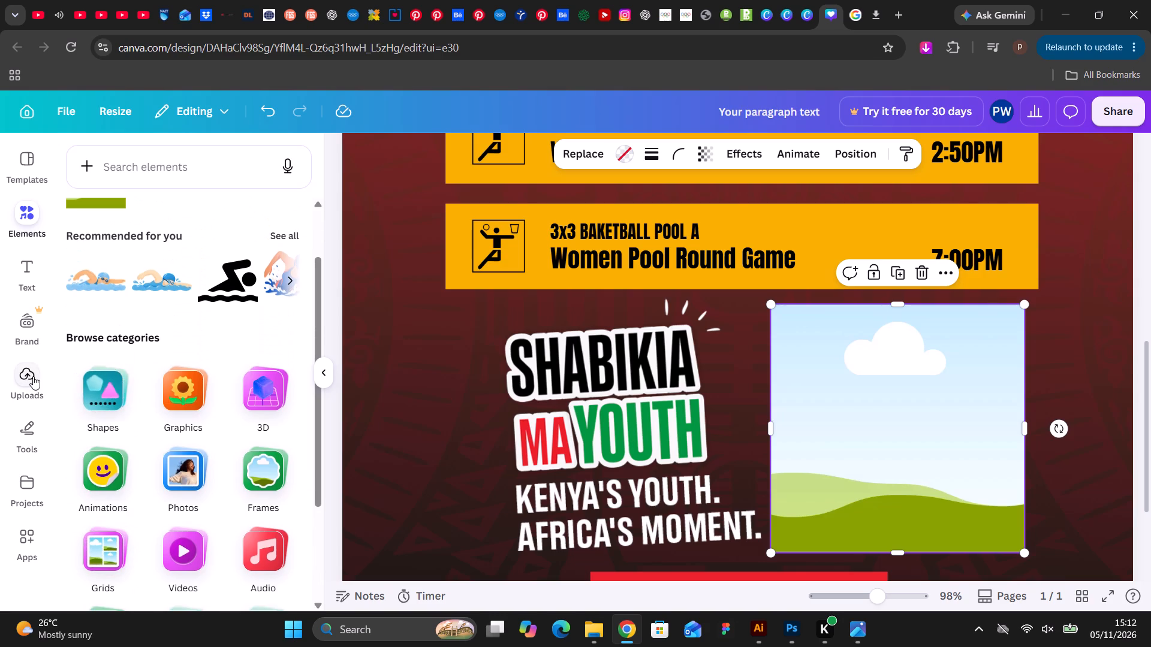
{"action": "left_click", "coordinate": [30, 376]}
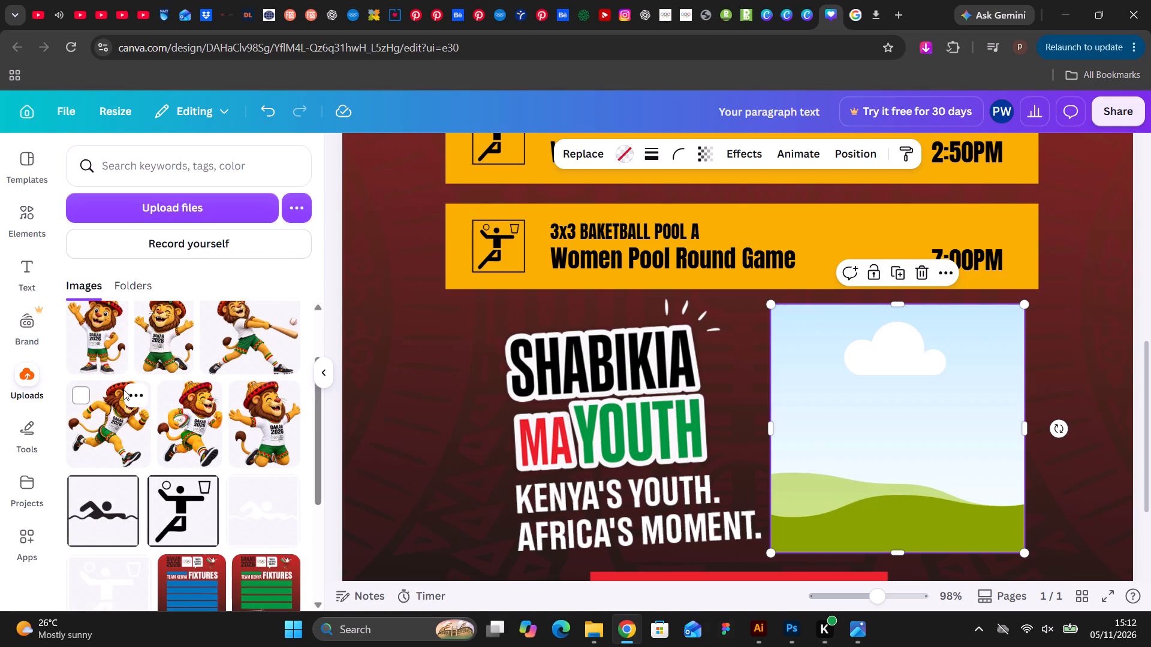
{"action": "left_click", "coordinate": [106, 346]}
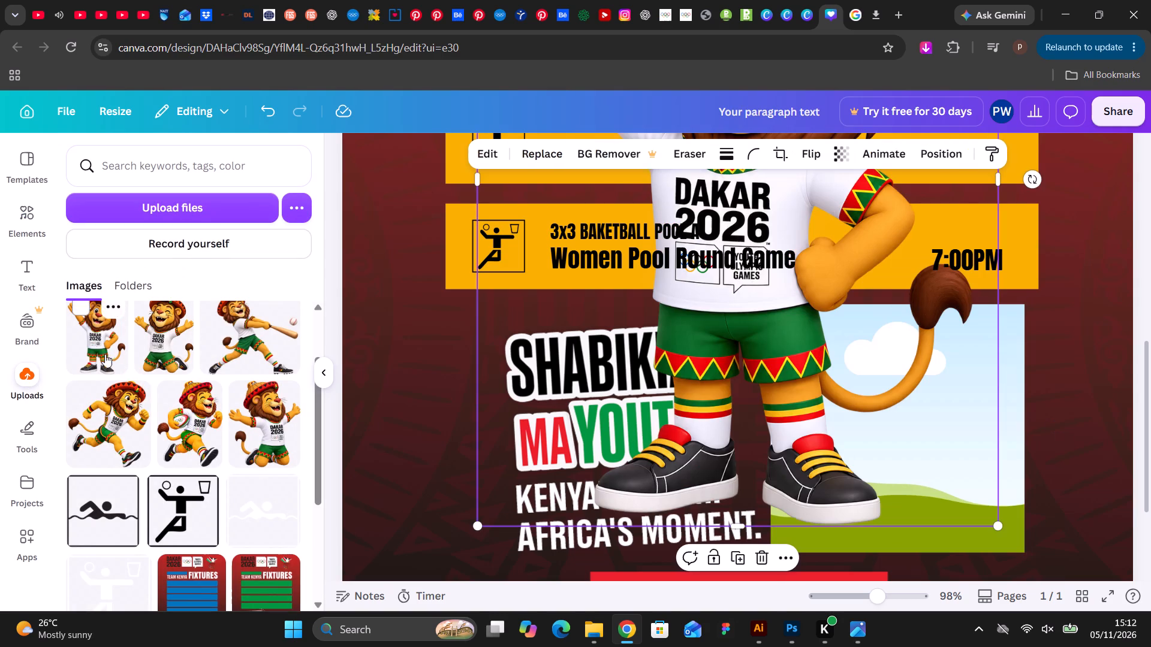
{"action": "key", "text": "ctrl+z"}
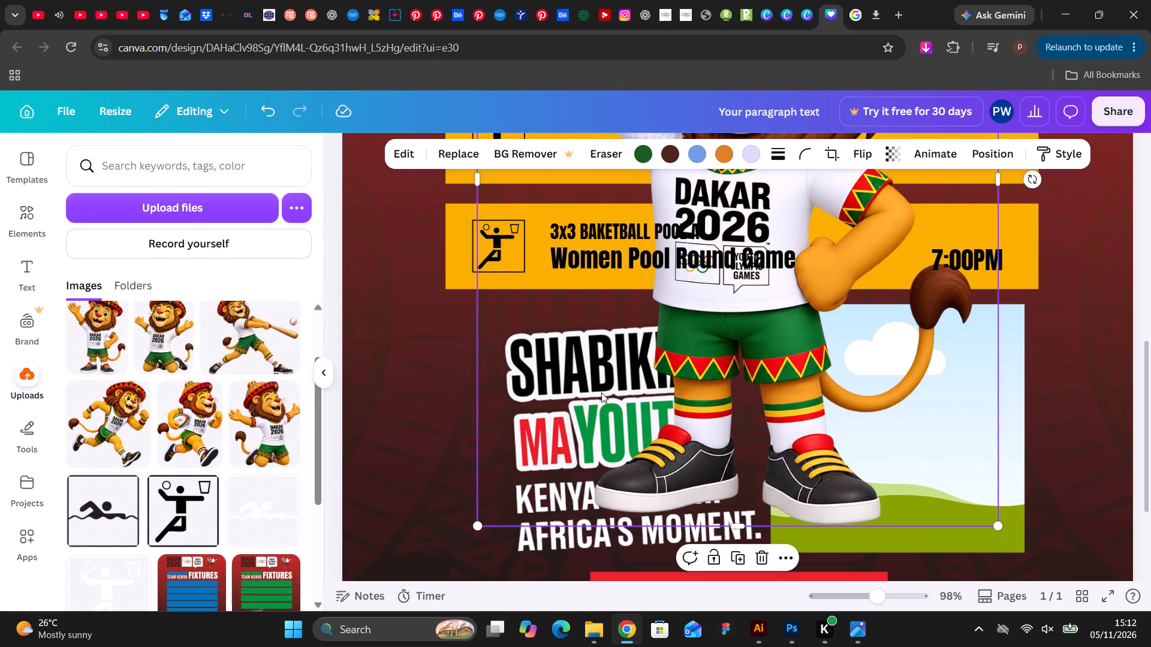
{"action": "left_click_drag", "start_coordinate": [109, 335], "coordinate": [775, 362]}
Extend the lion frame upward and slightly downward and shift it down, so the whole mascot shows from hat to shoes.
{"action": "scroll", "coordinate": [834, 369], "scroll_direction": "down", "scroll_amount": 1}
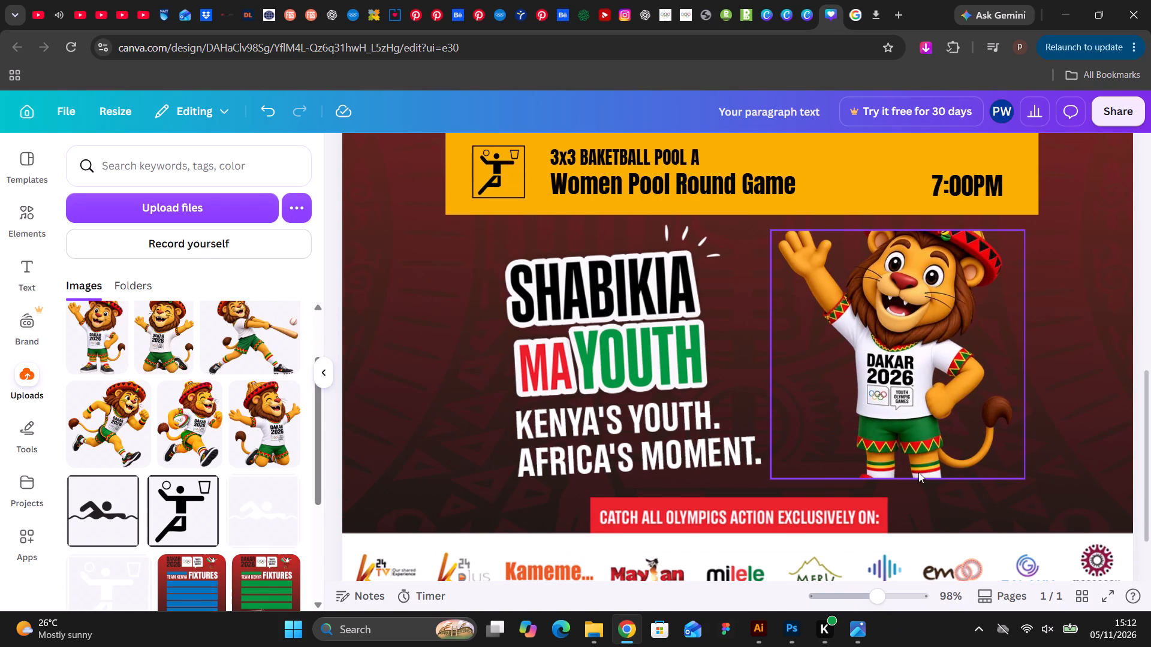
{"action": "left_click", "coordinate": [903, 436]}
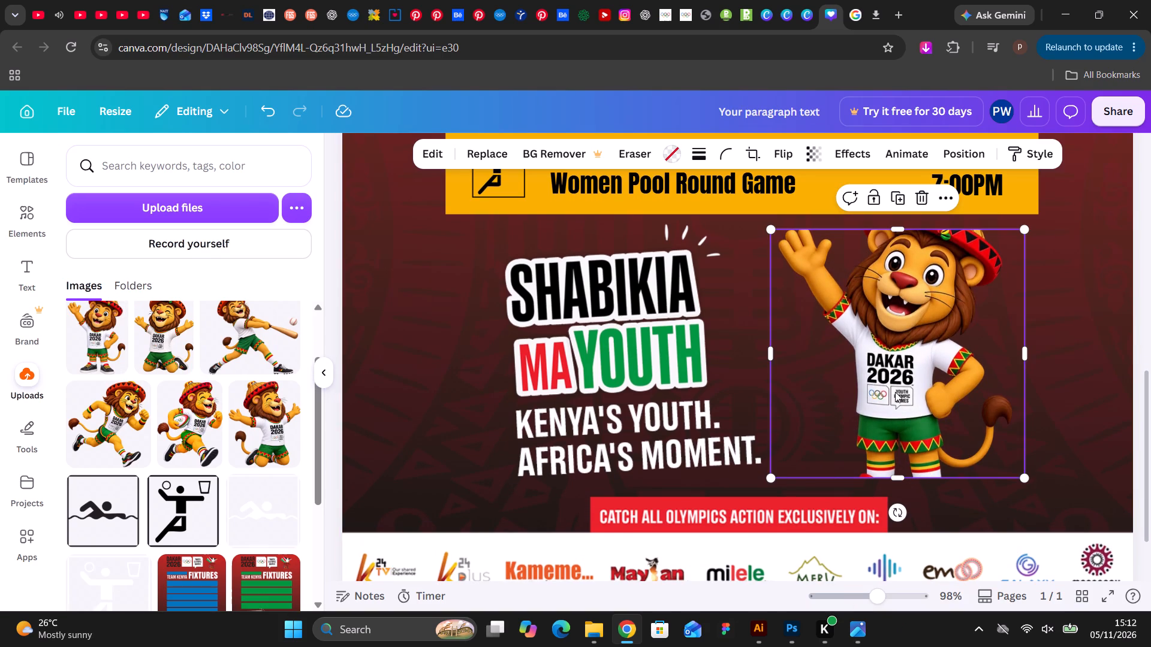
{"action": "left_click_drag", "start_coordinate": [900, 229], "coordinate": [900, 179]}
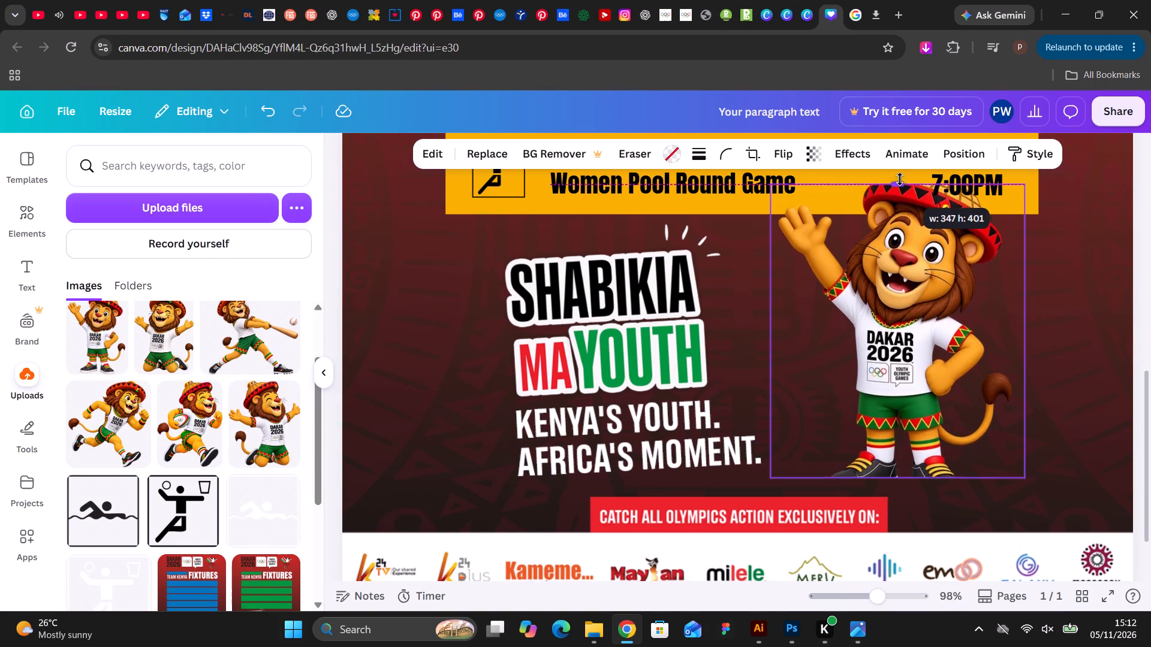
{"action": "left_click_drag", "start_coordinate": [900, 179], "coordinate": [900, 167]}
{"action": "left_click_drag", "start_coordinate": [910, 253], "coordinate": [911, 291]}
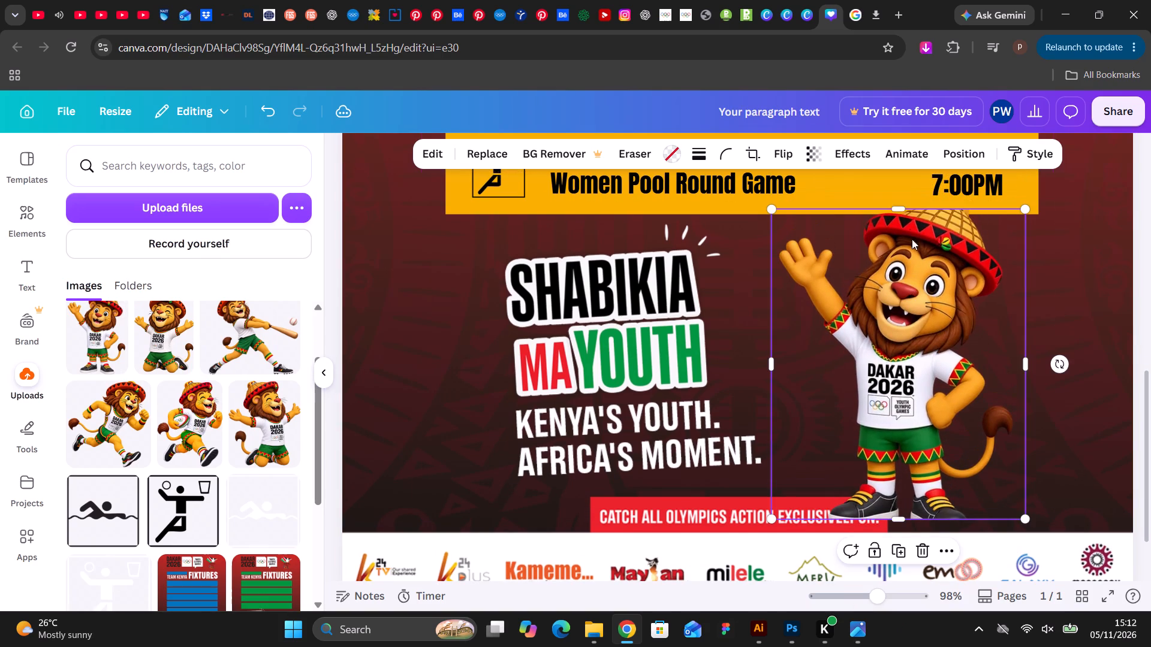
{"action": "left_click_drag", "start_coordinate": [900, 208], "coordinate": [899, 183]}
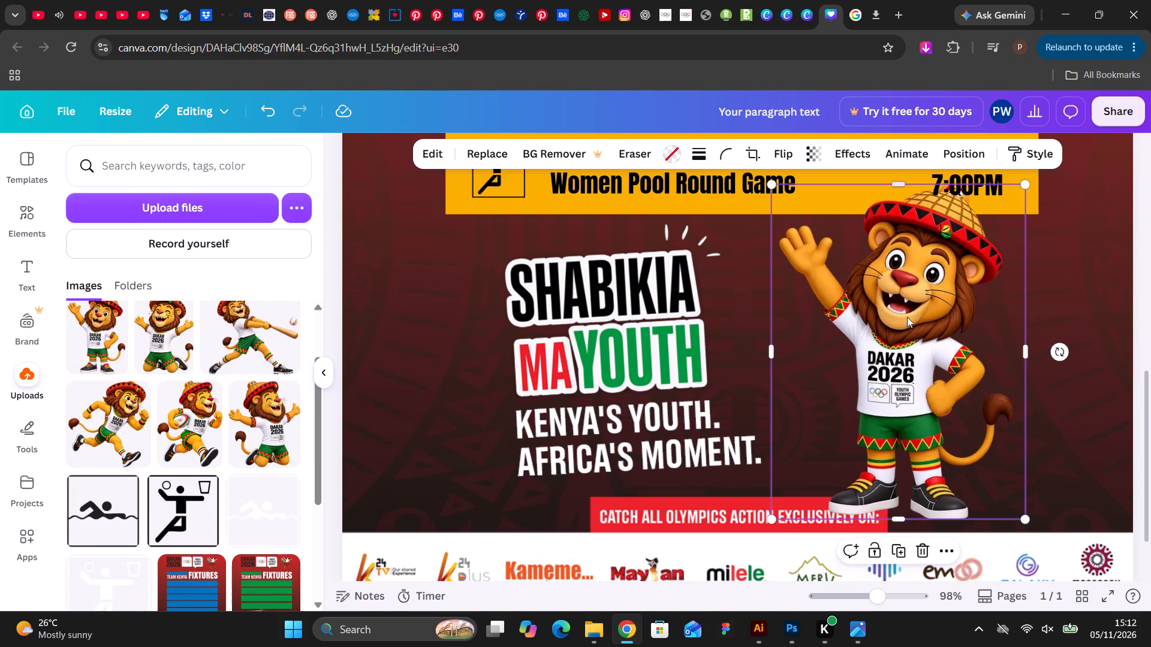
{"action": "scroll", "coordinate": [902, 343], "scroll_direction": "down", "scroll_amount": 2}
{"action": "left_click_drag", "start_coordinate": [902, 442], "coordinate": [905, 455]}
Scale the lion frame down proportionally and position it beside the slogan, with its feet above the red CATCH ALL OLYMPICS ACTION banner.
{"action": "left_click_drag", "start_coordinate": [1024, 455], "coordinate": [1001, 427]}
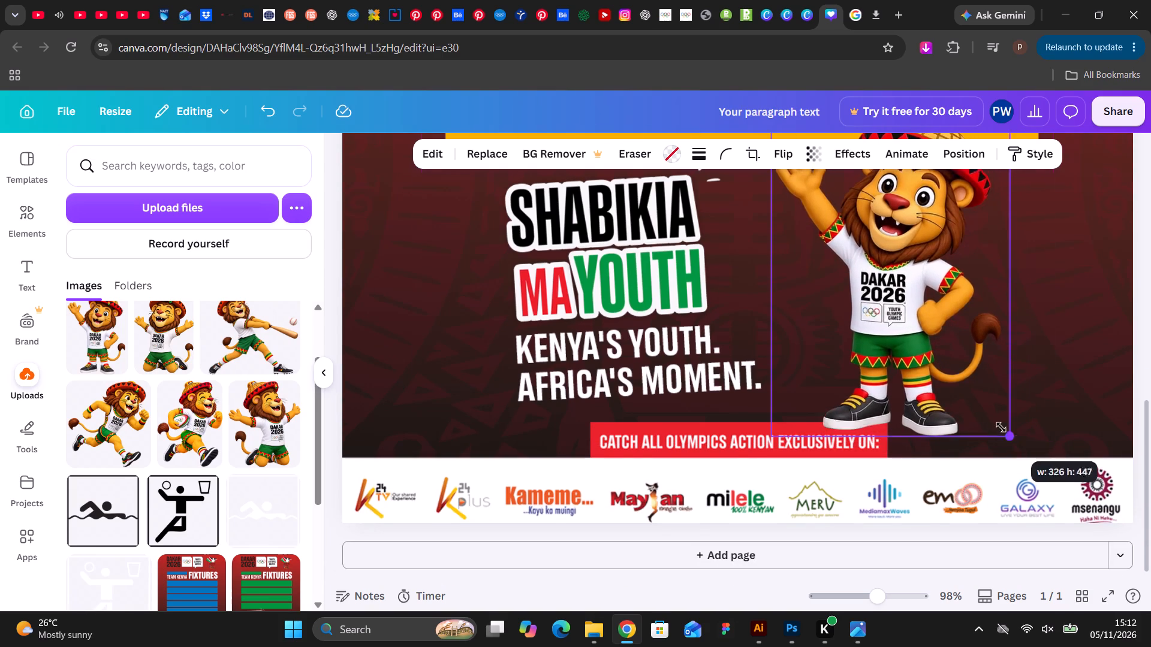
{"action": "left_click_drag", "start_coordinate": [1001, 427], "coordinate": [971, 385]}
{"action": "scroll", "coordinate": [962, 375], "scroll_direction": "up", "scroll_amount": 2}
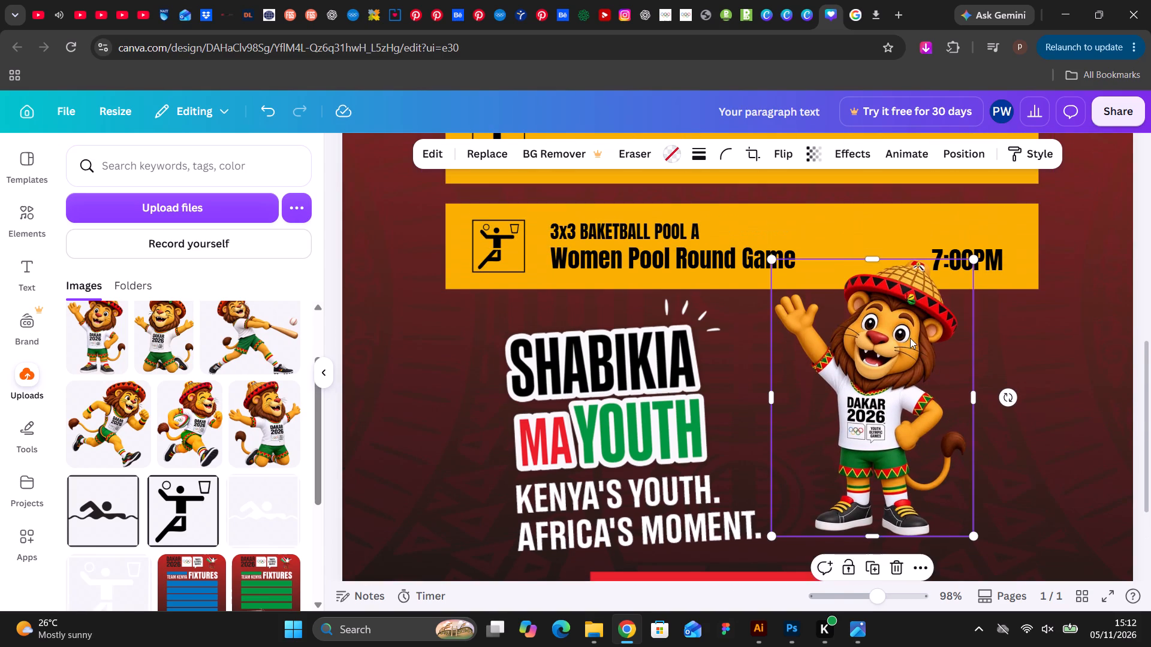
{"action": "left_click_drag", "start_coordinate": [910, 338], "coordinate": [904, 356]}
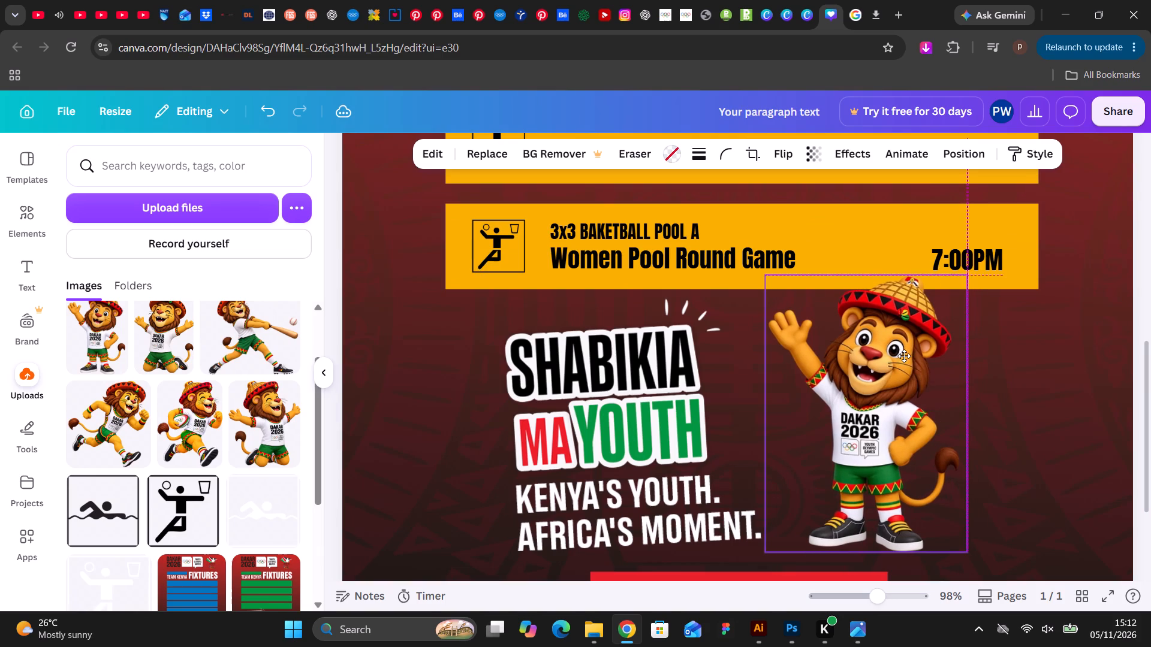
{"action": "left_click_drag", "start_coordinate": [904, 356], "coordinate": [903, 356]}
{"action": "scroll", "coordinate": [911, 353], "scroll_direction": "down", "scroll_amount": 3}
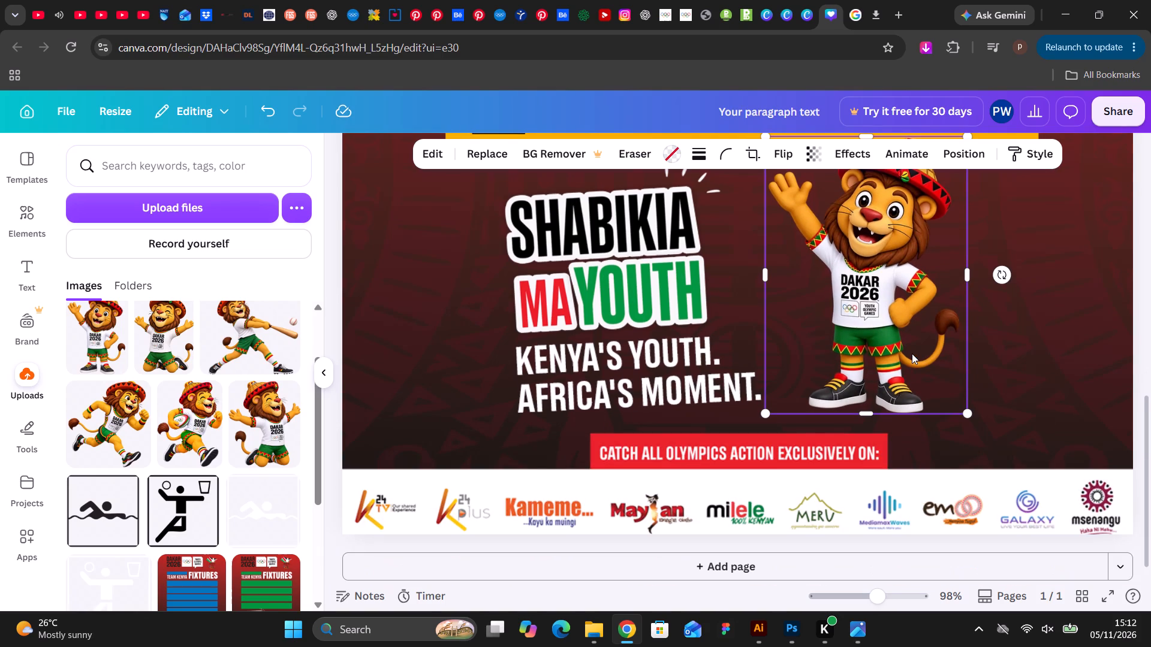
{"action": "left_click_drag", "start_coordinate": [879, 303], "coordinate": [879, 309]}
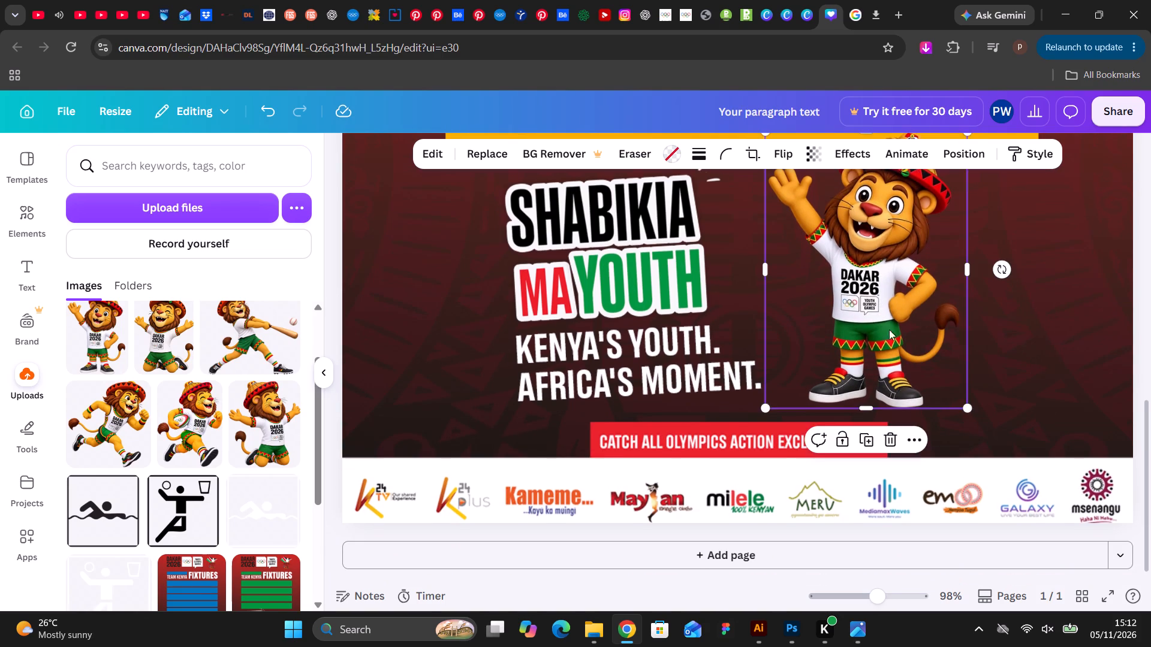
{"action": "scroll", "coordinate": [893, 334], "scroll_direction": "up", "scroll_amount": 3}
{"action": "scroll", "coordinate": [893, 334], "scroll_direction": "down", "scroll_amount": 1}
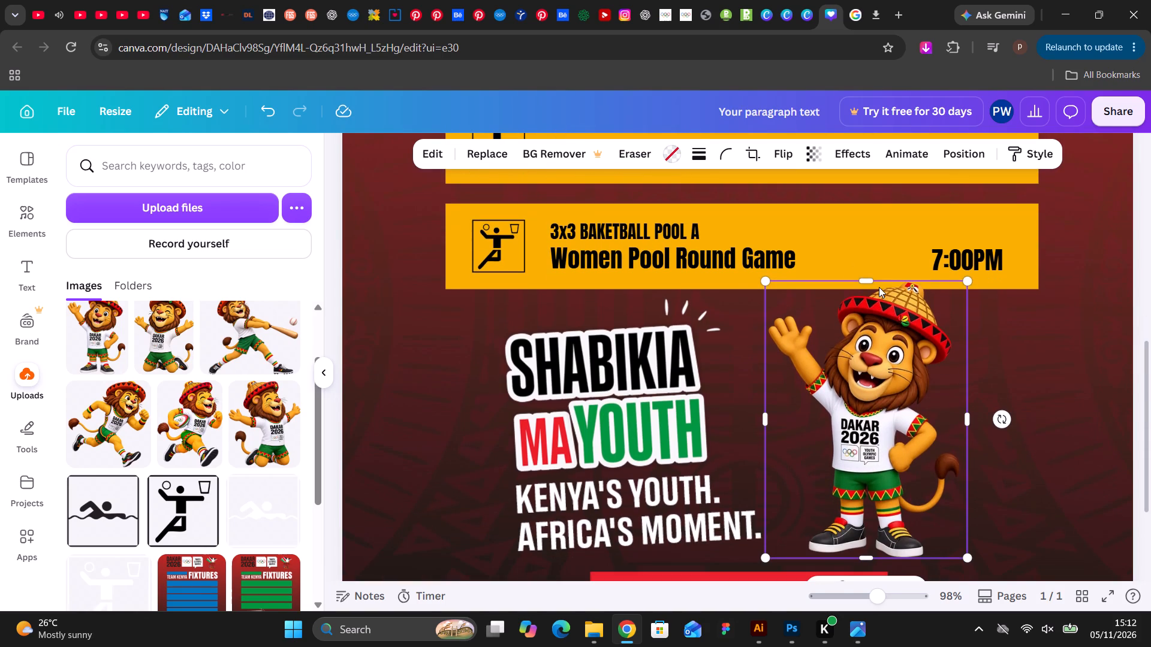
{"action": "left_click", "coordinate": [1034, 331]}
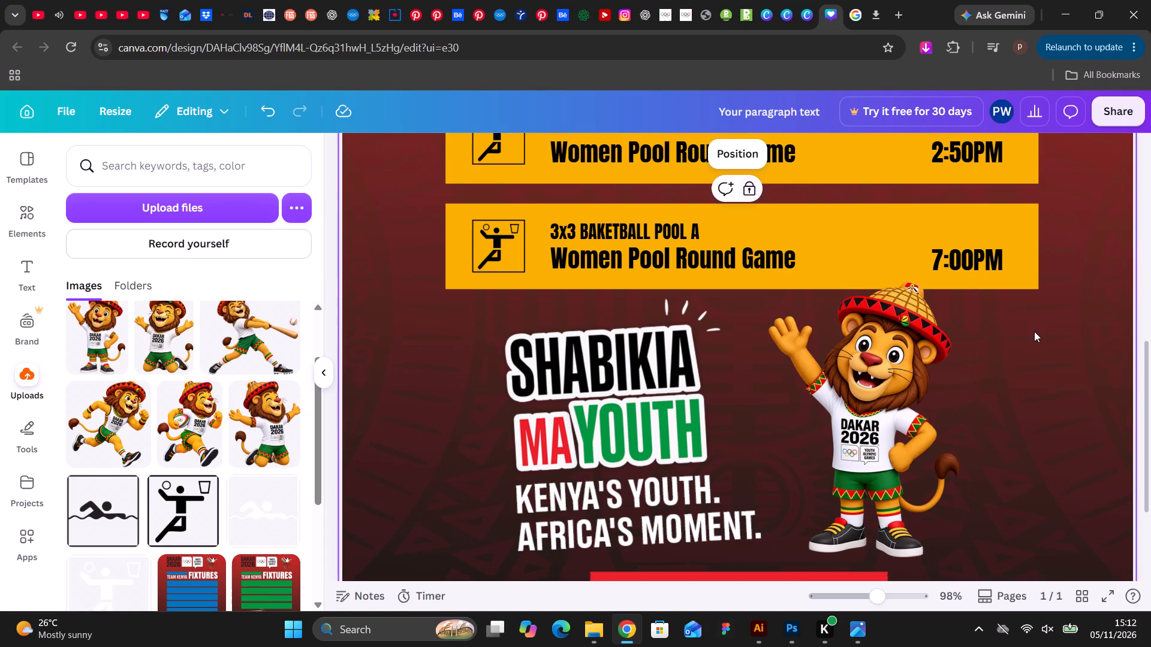
Review the whole poster at 50% zoom, from the Dakar 2026 header to the media logos.
{"action": "key", "text": "ctrl+minus"}
{"action": "key", "text": "ctrl+minus"}
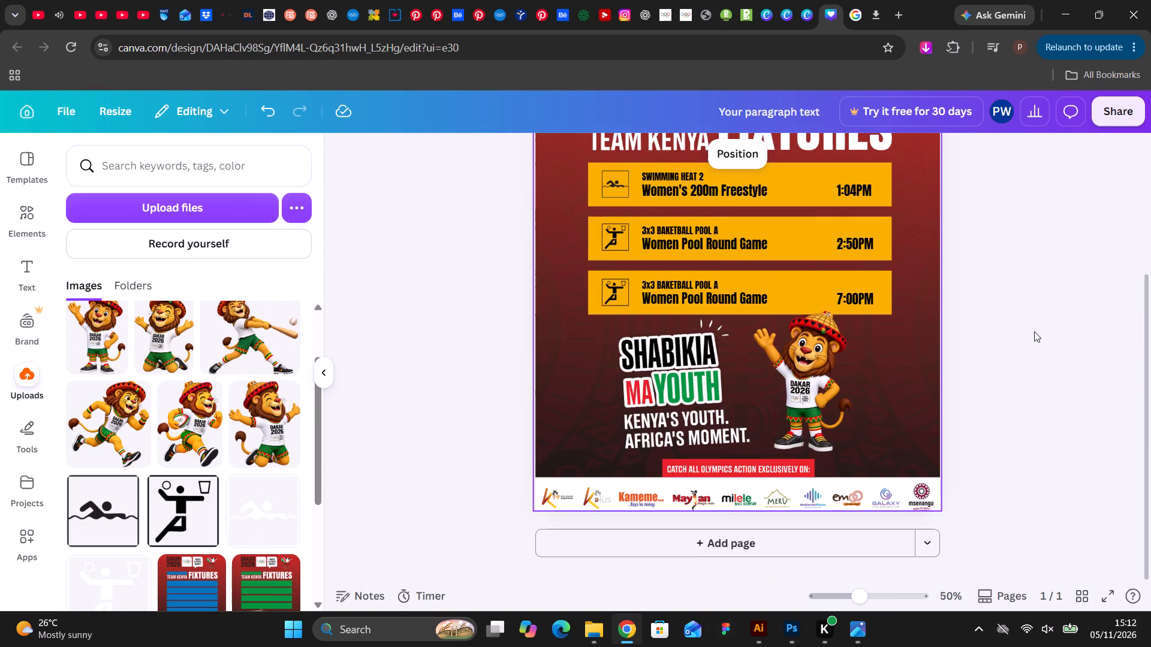
{"action": "scroll", "coordinate": [1036, 340], "scroll_direction": "up", "scroll_amount": 2}
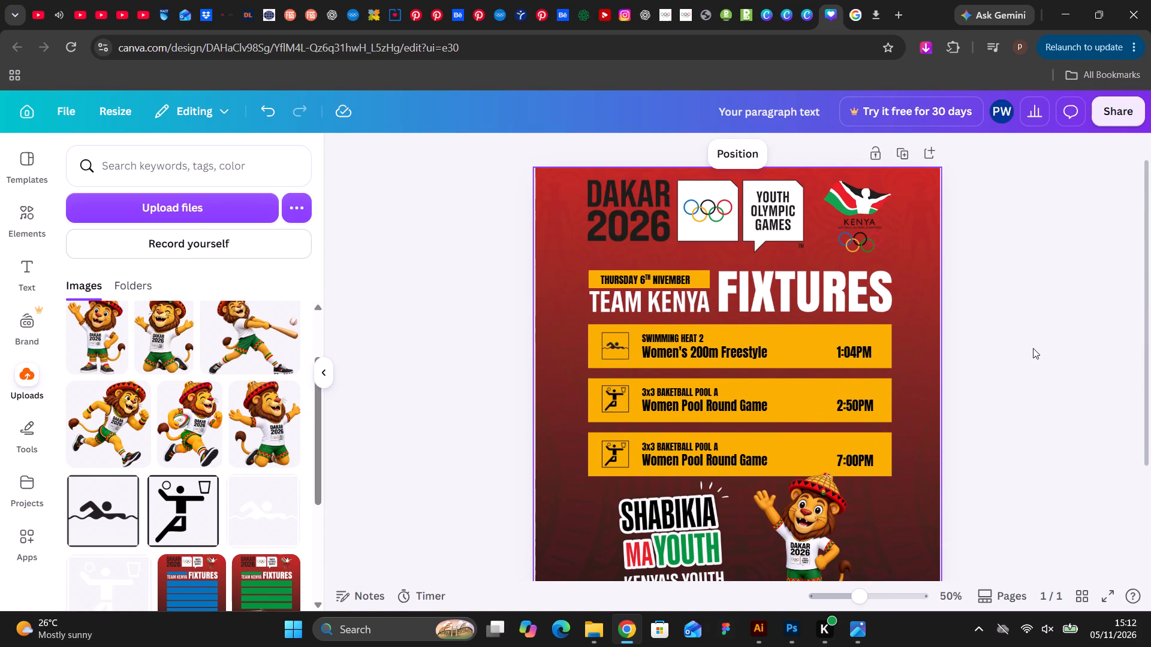
{"action": "left_click", "coordinate": [1033, 348]}
{"action": "scroll", "coordinate": [1033, 349], "scroll_direction": "down", "scroll_amount": 2}
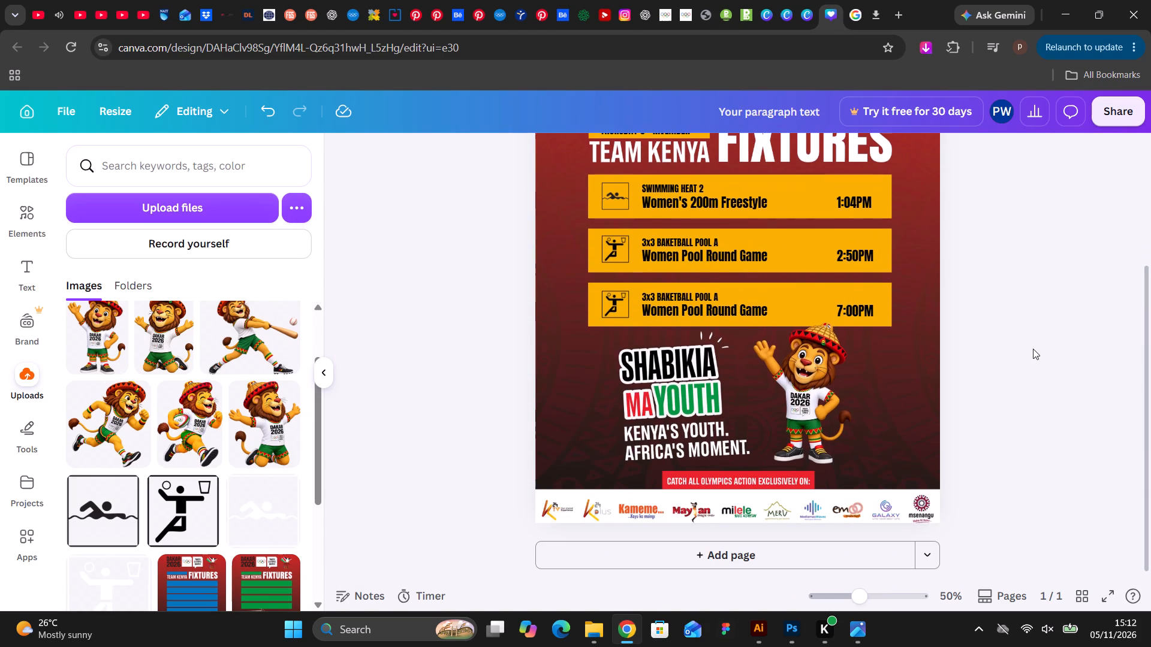
{"action": "scroll", "coordinate": [1033, 349], "scroll_direction": "up", "scroll_amount": 3}
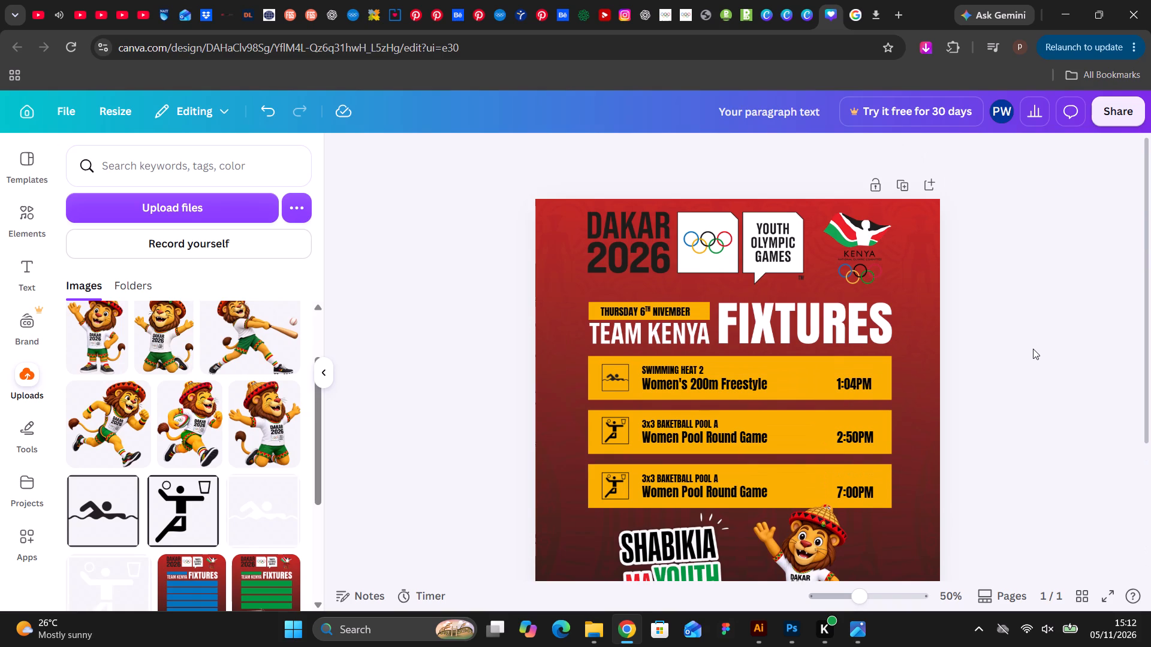
{"action": "scroll", "coordinate": [1033, 349], "scroll_direction": "down", "scroll_amount": 2}
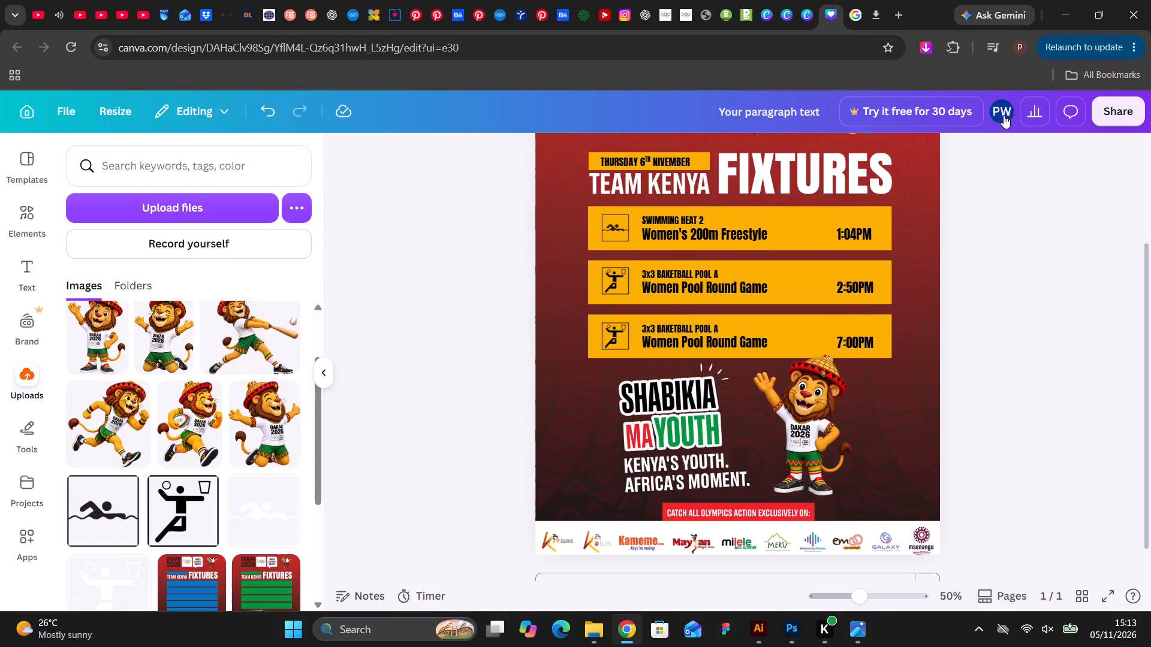
Check the details of the account currently signed in to the design.
{"action": "left_click", "coordinate": [1004, 115]}
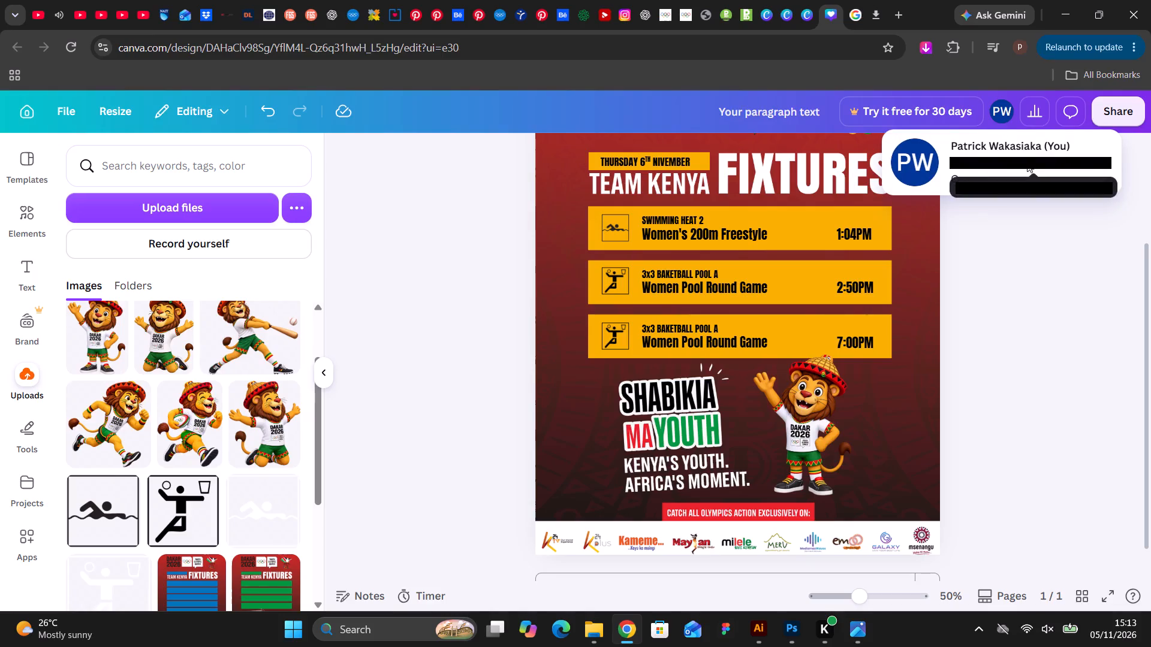
{"action": "left_click", "coordinate": [681, 109]}
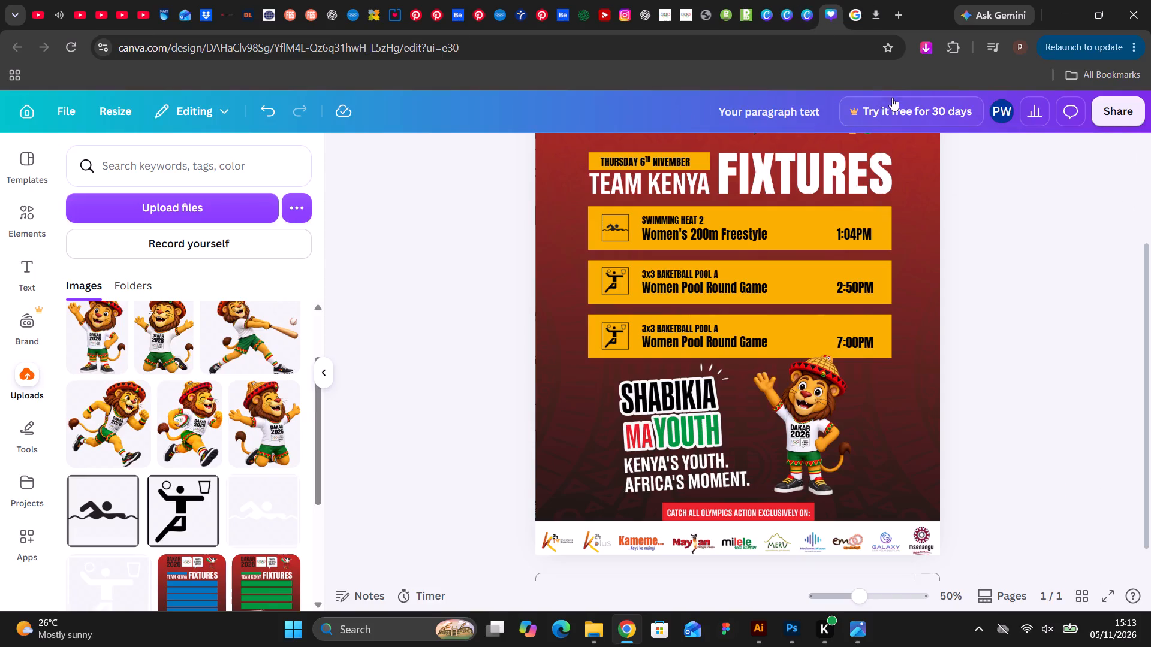
{"action": "left_click", "coordinate": [996, 113]}
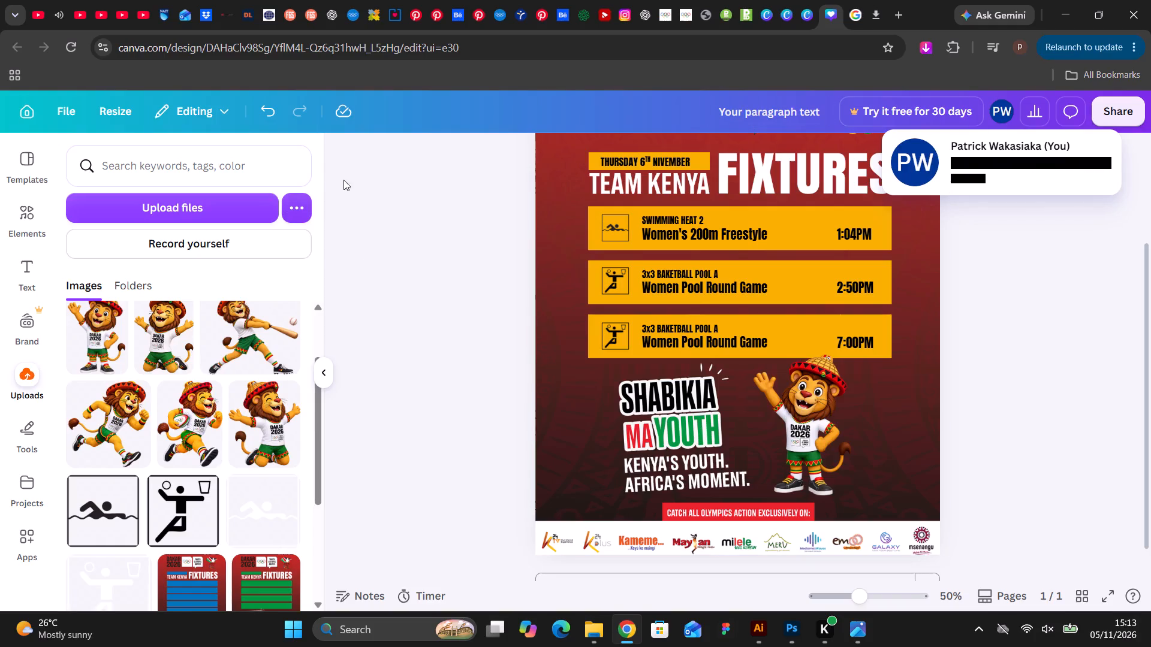
{"action": "left_click", "coordinate": [481, 128]}
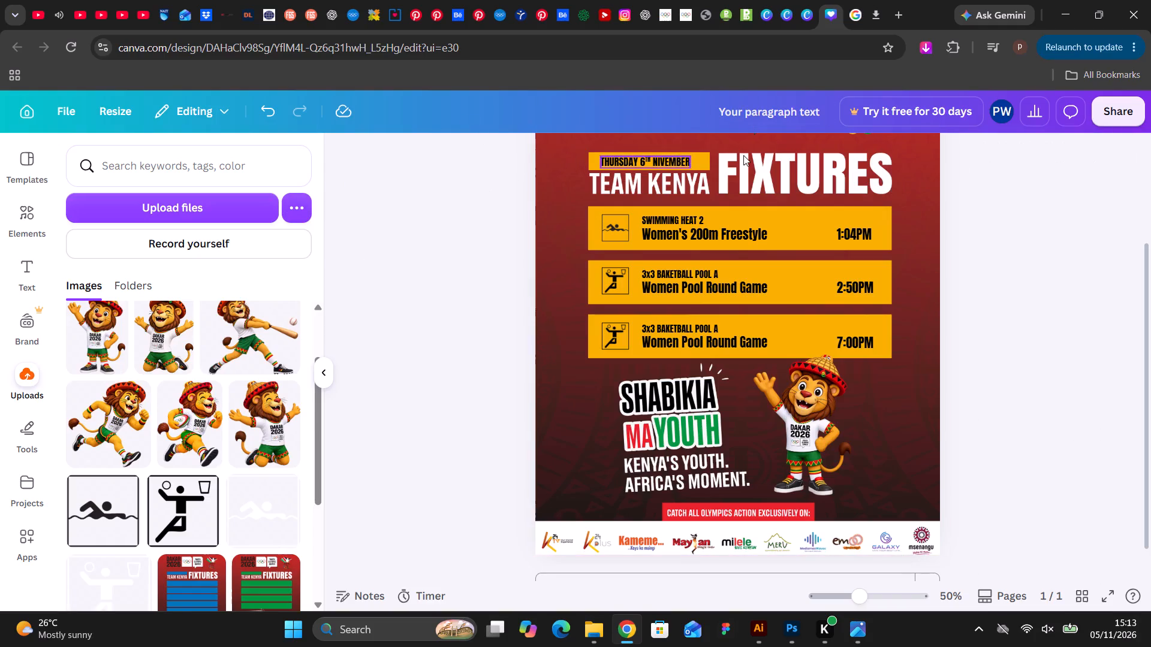
{"action": "left_click", "coordinate": [1001, 107]}
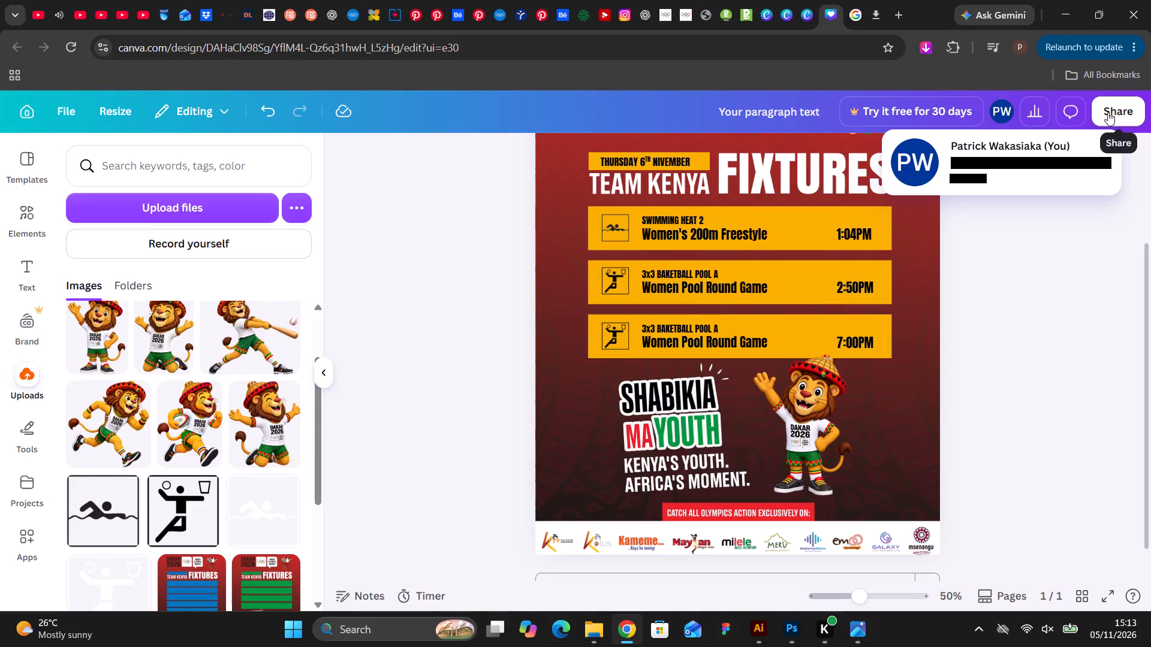
{"action": "left_click", "coordinate": [996, 114]}
{"action": "left_click", "coordinate": [996, 114]}
{"action": "left_click", "coordinate": [1058, 327]}
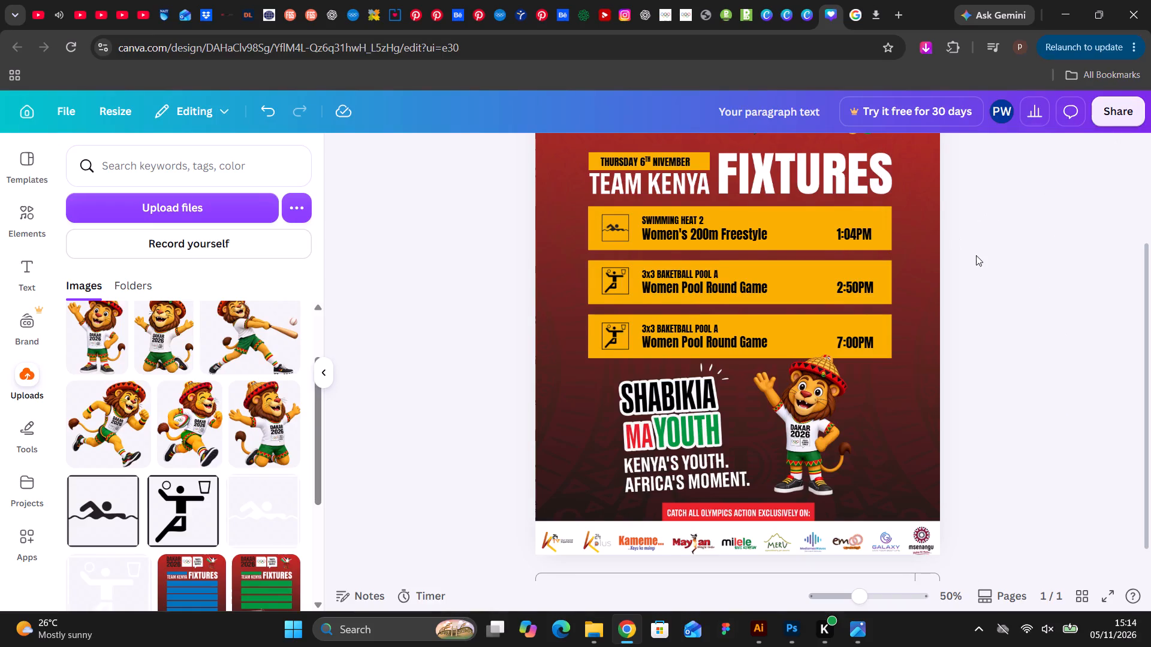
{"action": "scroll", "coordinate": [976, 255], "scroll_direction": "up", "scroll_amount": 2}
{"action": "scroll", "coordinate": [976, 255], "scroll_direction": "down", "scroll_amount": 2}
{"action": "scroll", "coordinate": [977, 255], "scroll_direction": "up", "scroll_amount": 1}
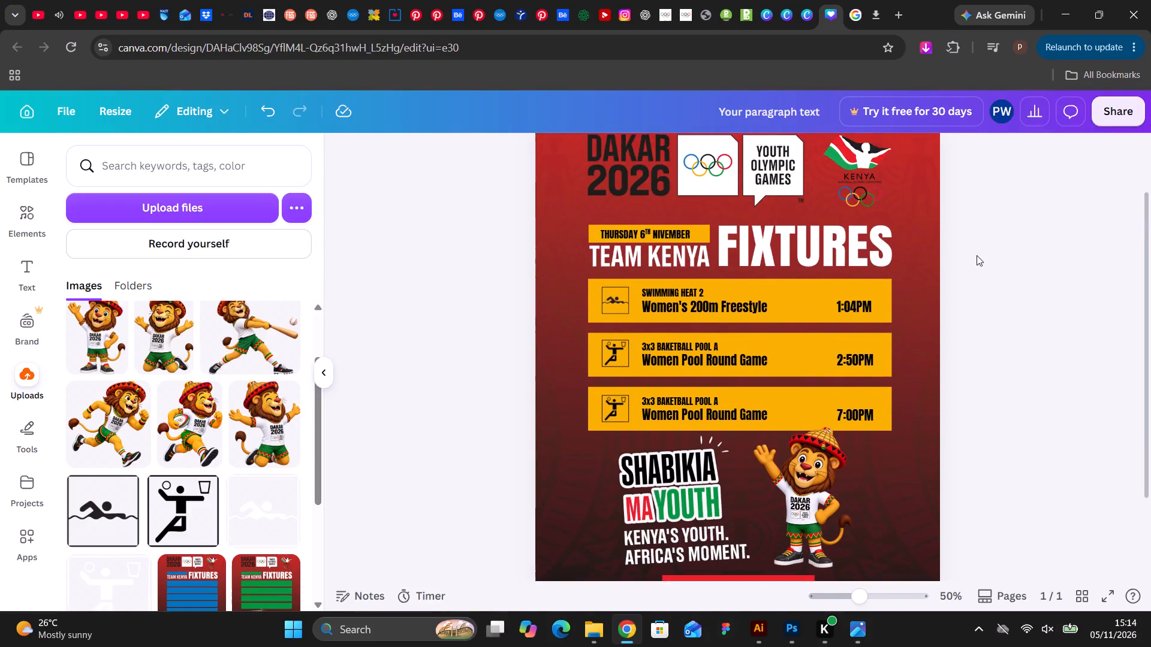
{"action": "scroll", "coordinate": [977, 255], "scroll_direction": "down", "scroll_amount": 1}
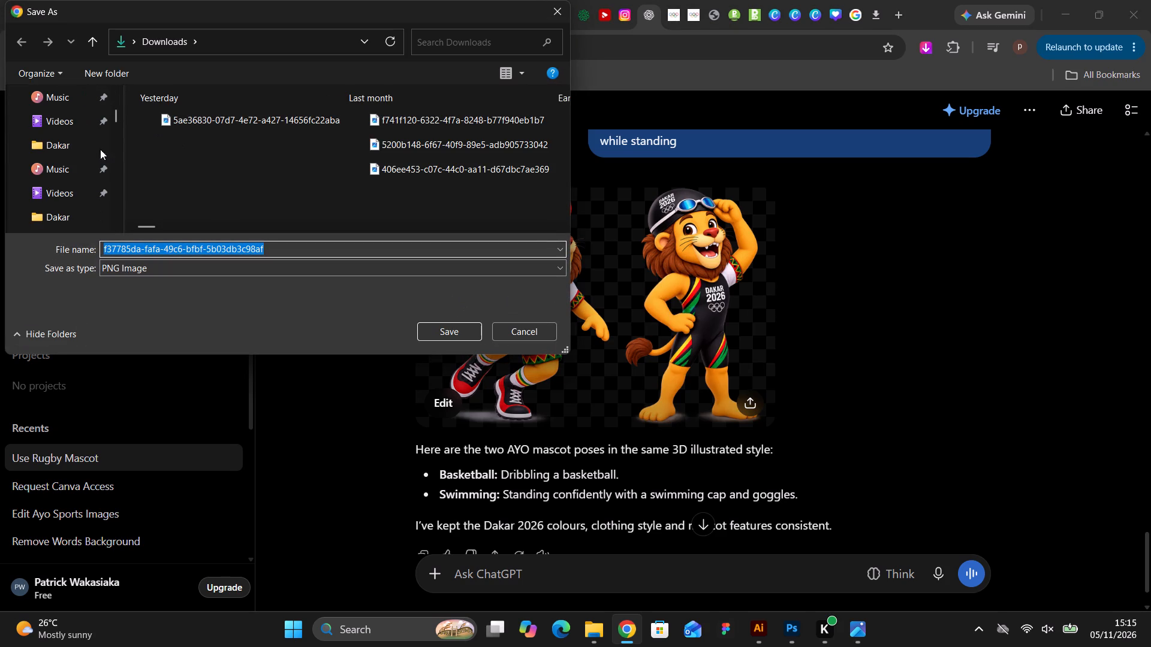
{"action": "scroll", "coordinate": [88, 163], "scroll_direction": "down", "scroll_amount": 2}
{"action": "scroll", "coordinate": [95, 194], "scroll_direction": "up", "scroll_amount": 2}
{"action": "left_click", "coordinate": [61, 216]}
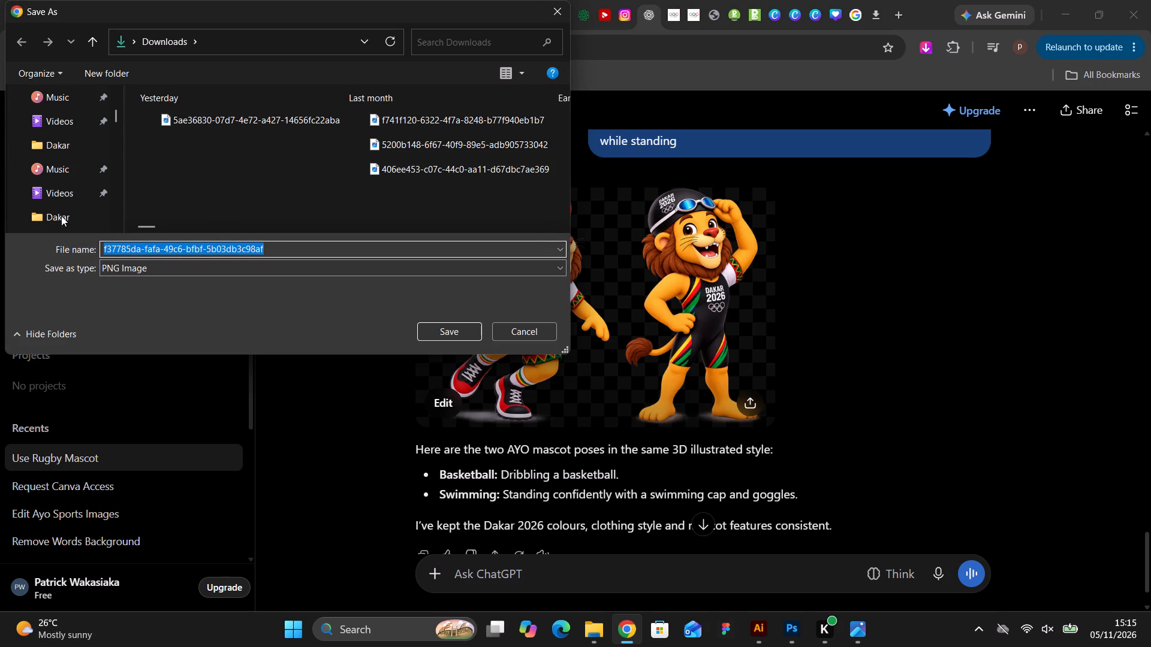
{"action": "left_click", "coordinate": [62, 215]}
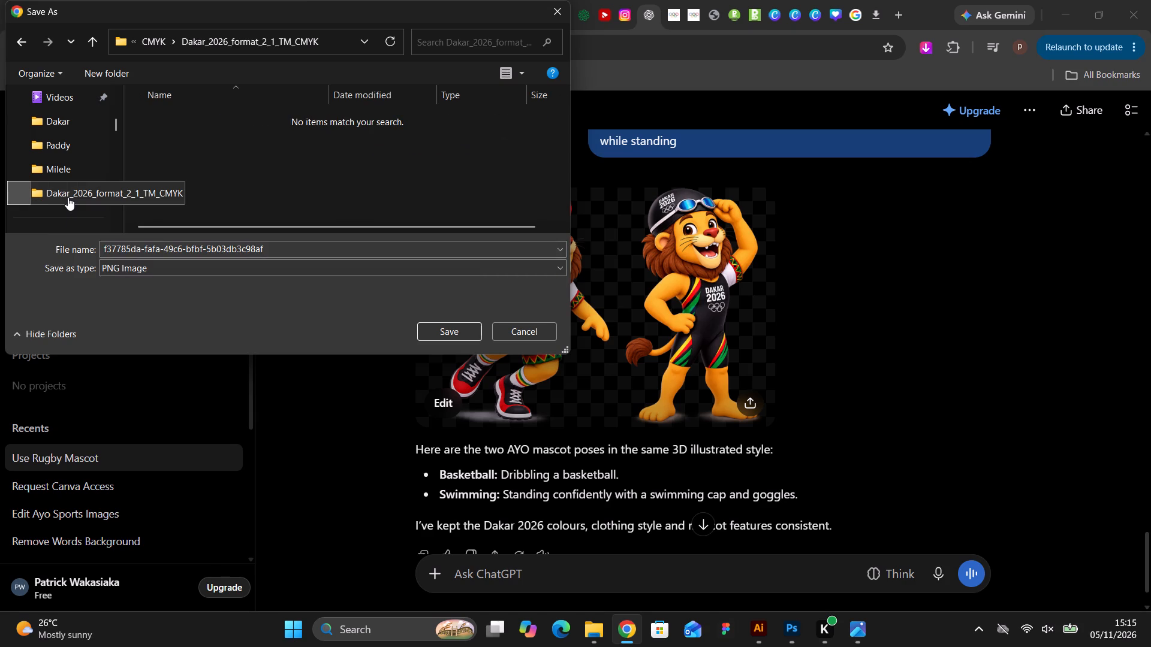
{"action": "left_click", "coordinate": [68, 197]}
{"action": "scroll", "coordinate": [326, 180], "scroll_direction": "down", "scroll_amount": 2}
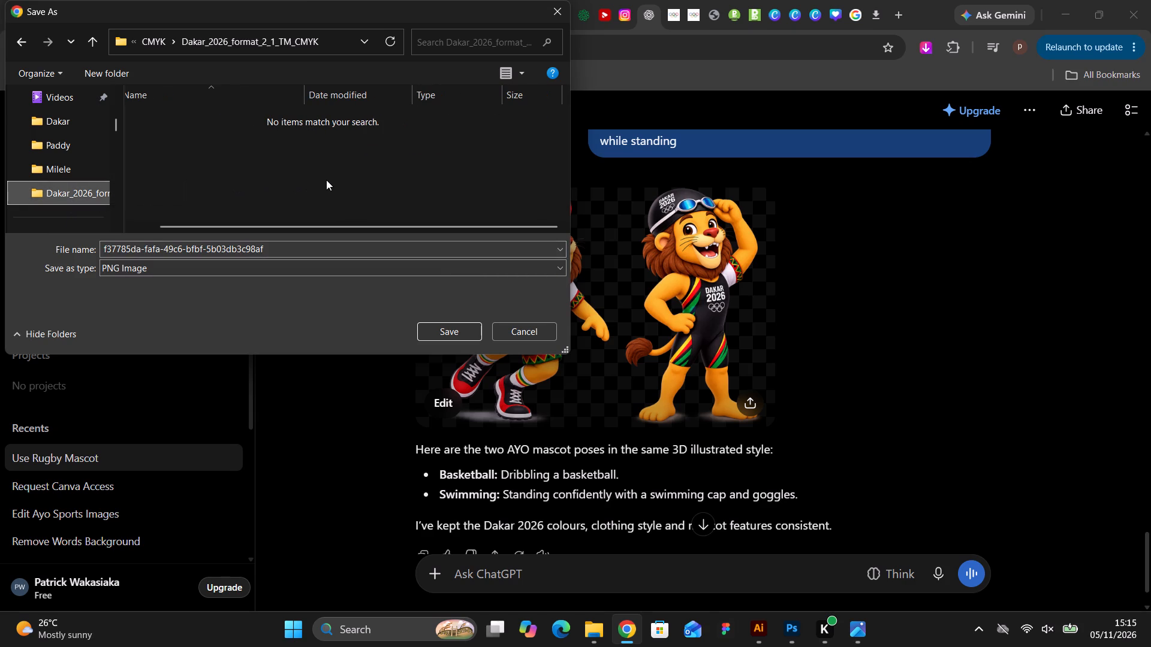
{"action": "scroll", "coordinate": [326, 180], "scroll_direction": "down", "scroll_amount": 1}
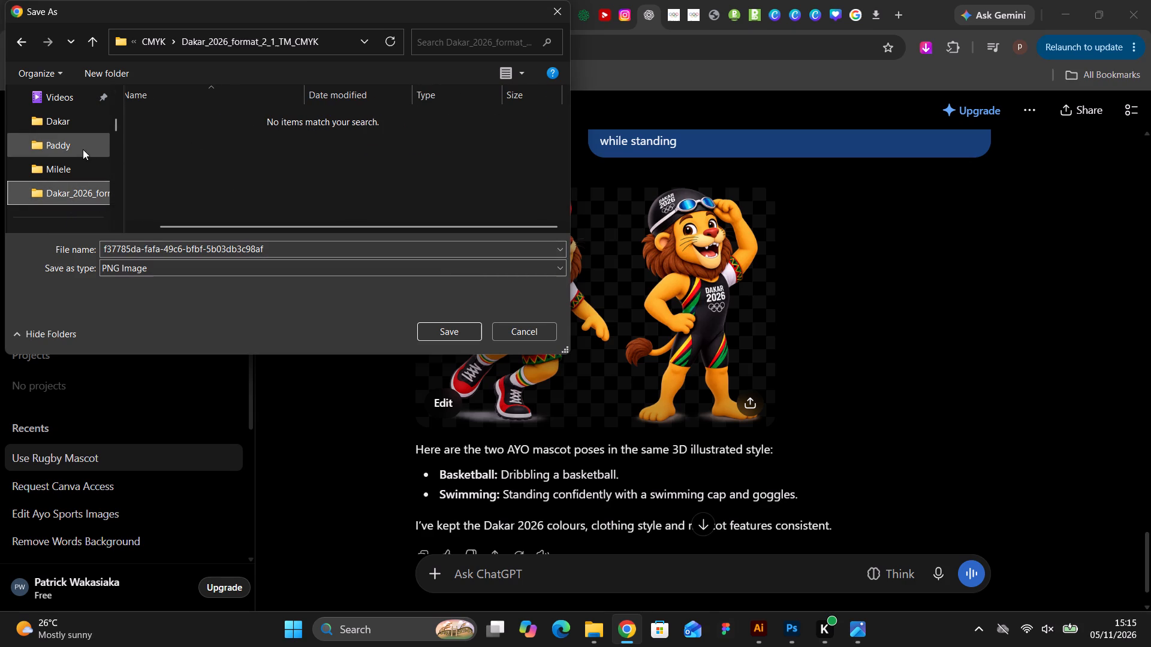
{"action": "scroll", "coordinate": [83, 149], "scroll_direction": "up", "scroll_amount": 1}
{"action": "scroll", "coordinate": [83, 149], "scroll_direction": "down", "scroll_amount": 3}
{"action": "scroll", "coordinate": [83, 149], "scroll_direction": "up", "scroll_amount": 1}
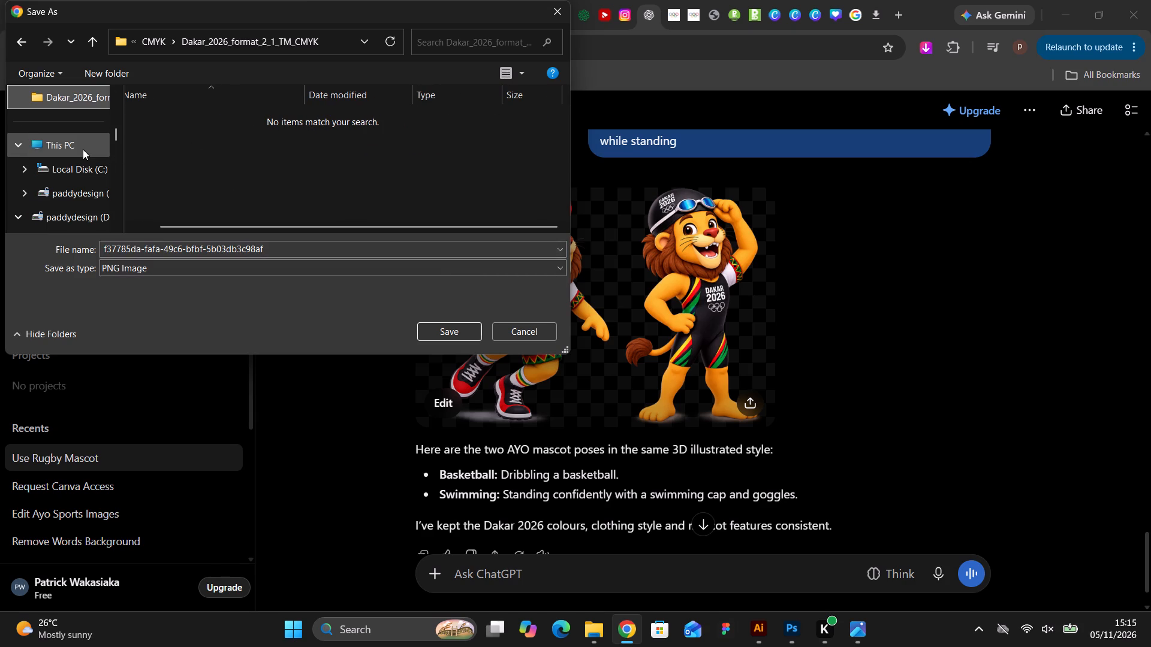
{"action": "scroll", "coordinate": [100, 160], "scroll_direction": "up", "scroll_amount": 1}
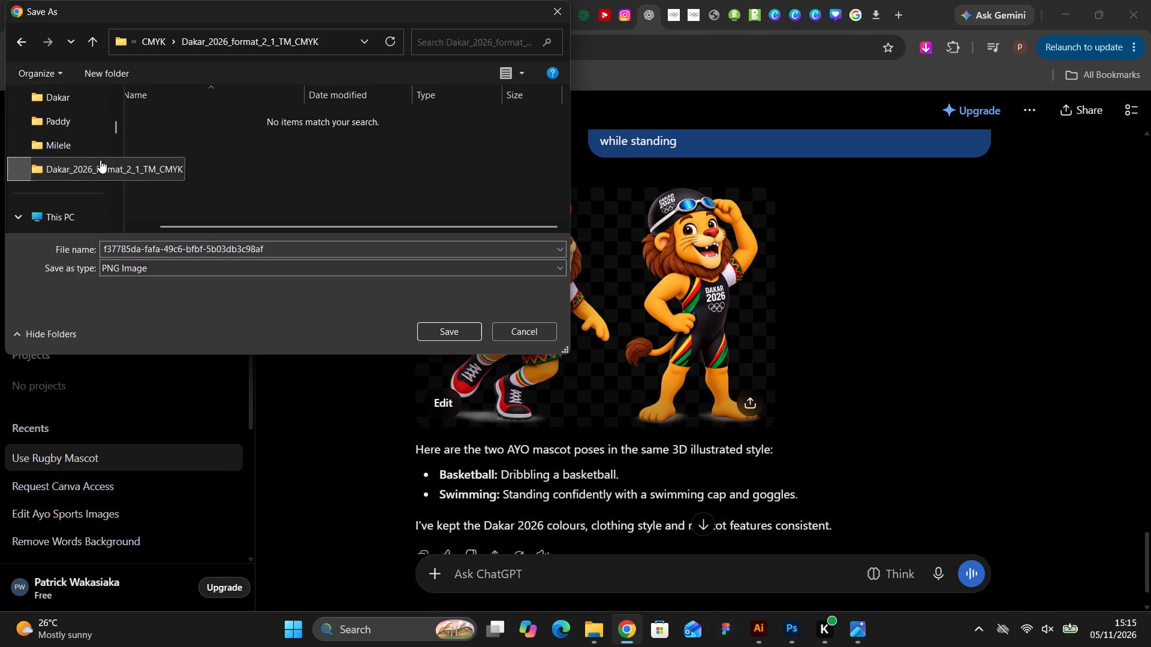
{"action": "scroll", "coordinate": [100, 160], "scroll_direction": "down", "scroll_amount": 6}
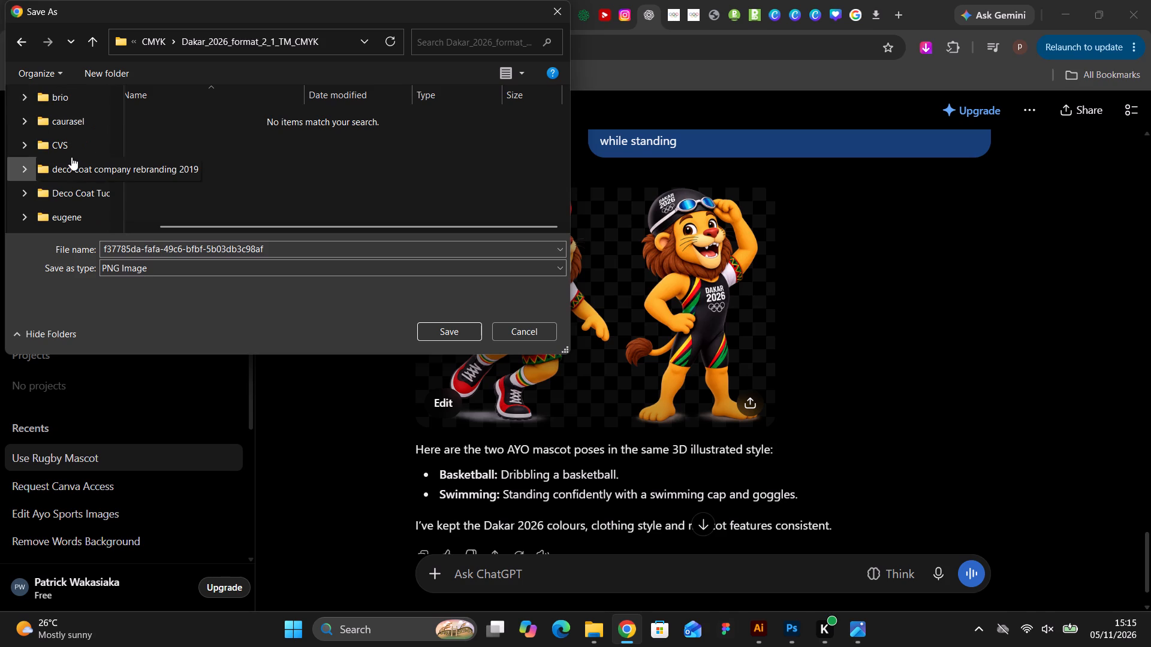
{"action": "scroll", "coordinate": [70, 153], "scroll_direction": "up", "scroll_amount": 1}
{"action": "left_click", "coordinate": [67, 143]}
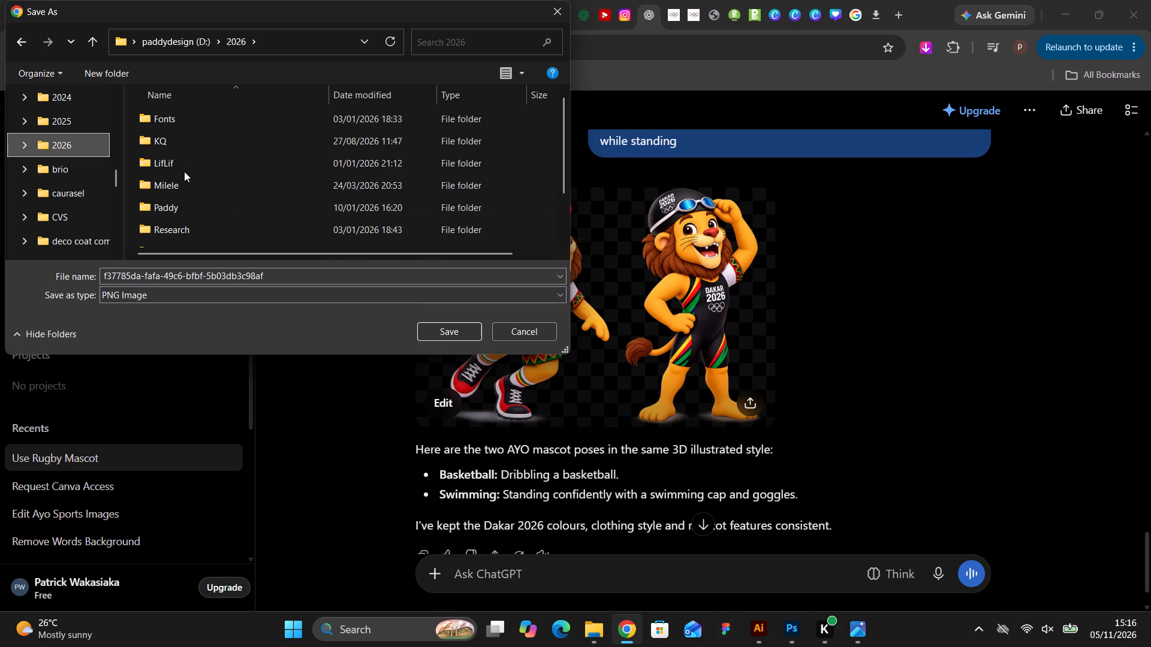
{"action": "double_click", "coordinate": [161, 208]}
{"action": "scroll", "coordinate": [387, 167], "scroll_direction": "down", "scroll_amount": 2}
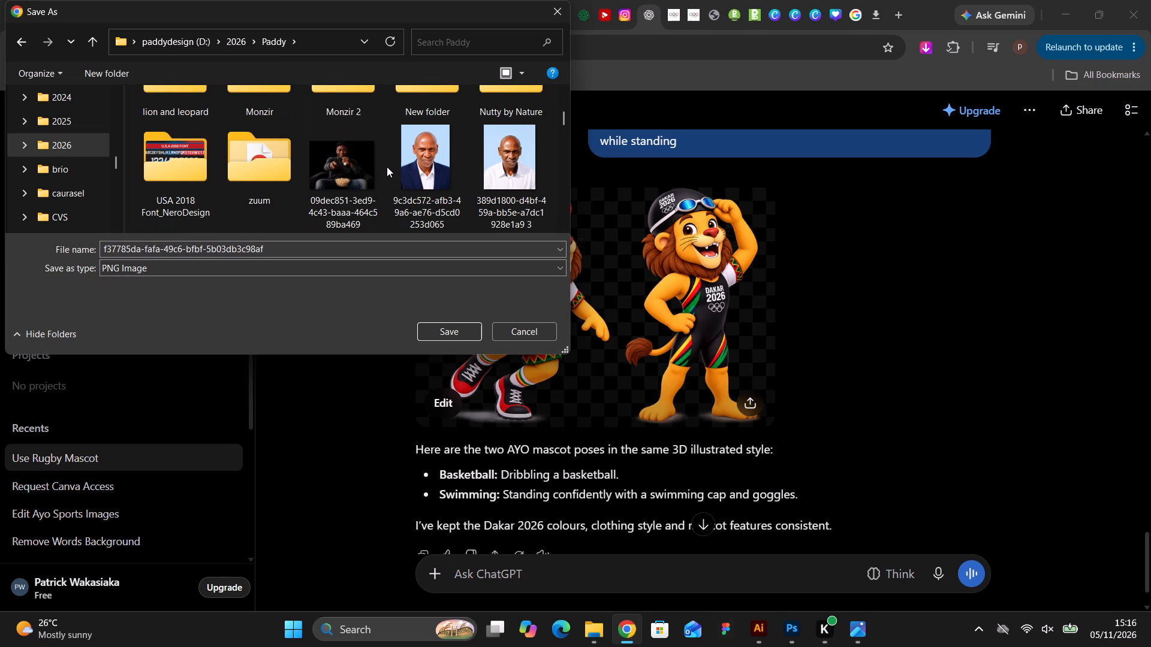
{"action": "scroll", "coordinate": [387, 167], "scroll_direction": "up", "scroll_amount": 1}
{"action": "scroll", "coordinate": [387, 167], "scroll_direction": "down", "scroll_amount": 1}
{"action": "left_click", "coordinate": [456, 332]}
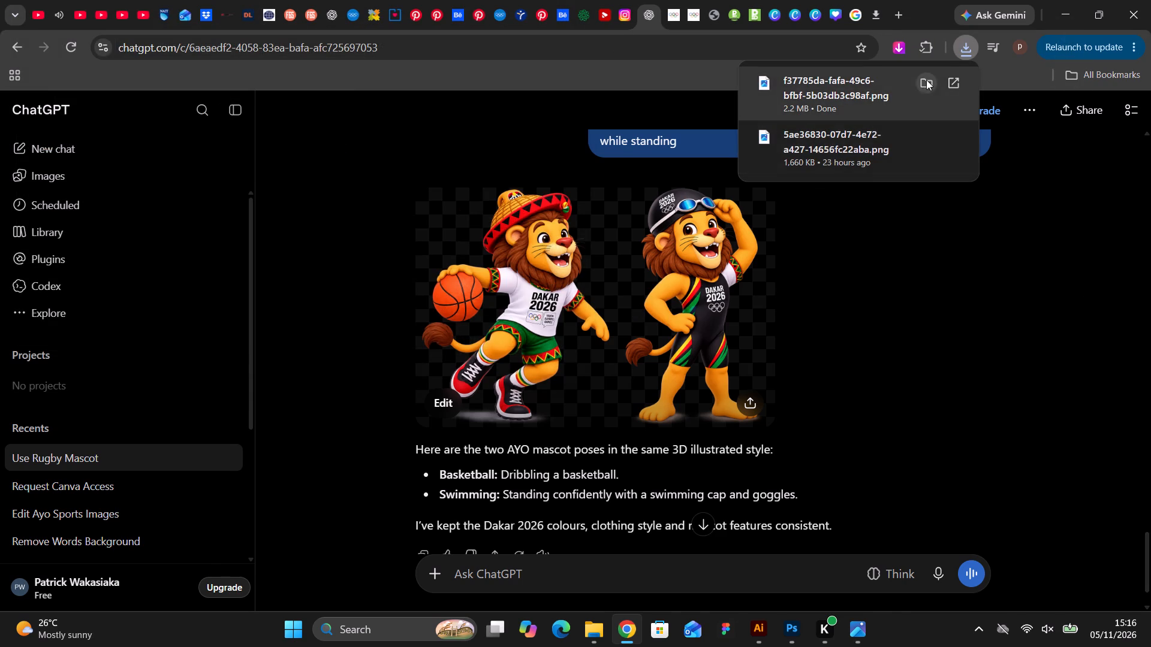
Show the saved two-pose lion image in its folder and open it with Adobe Photoshop 2025.
{"action": "left_click", "coordinate": [926, 80]}
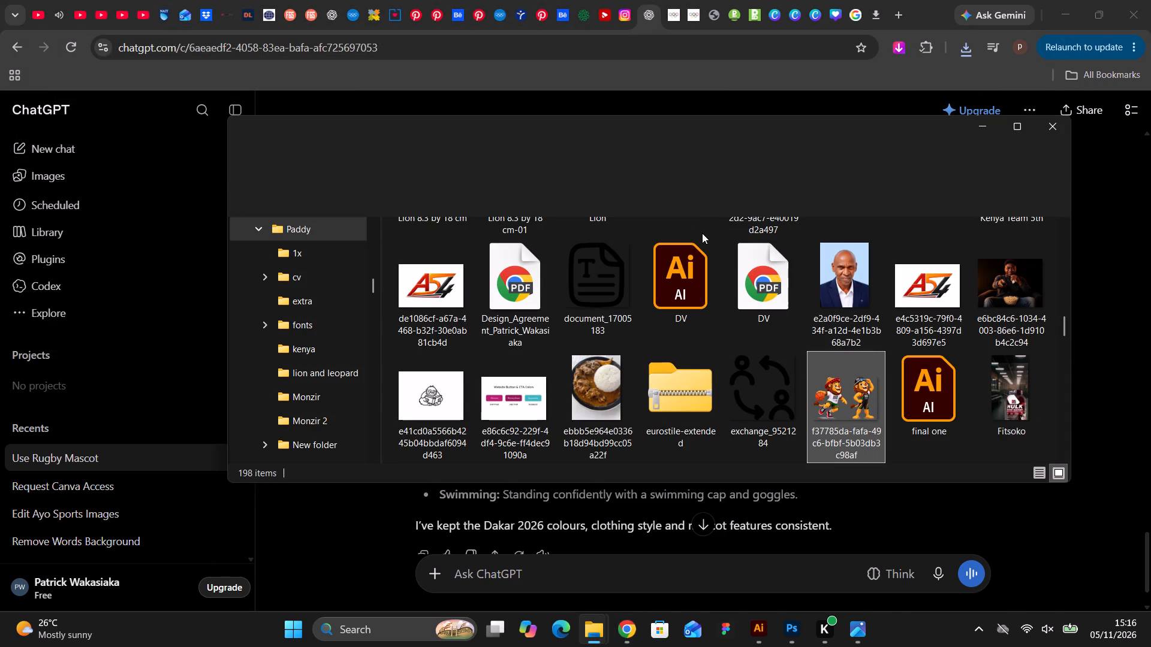
{"action": "right_click", "coordinate": [855, 395]}
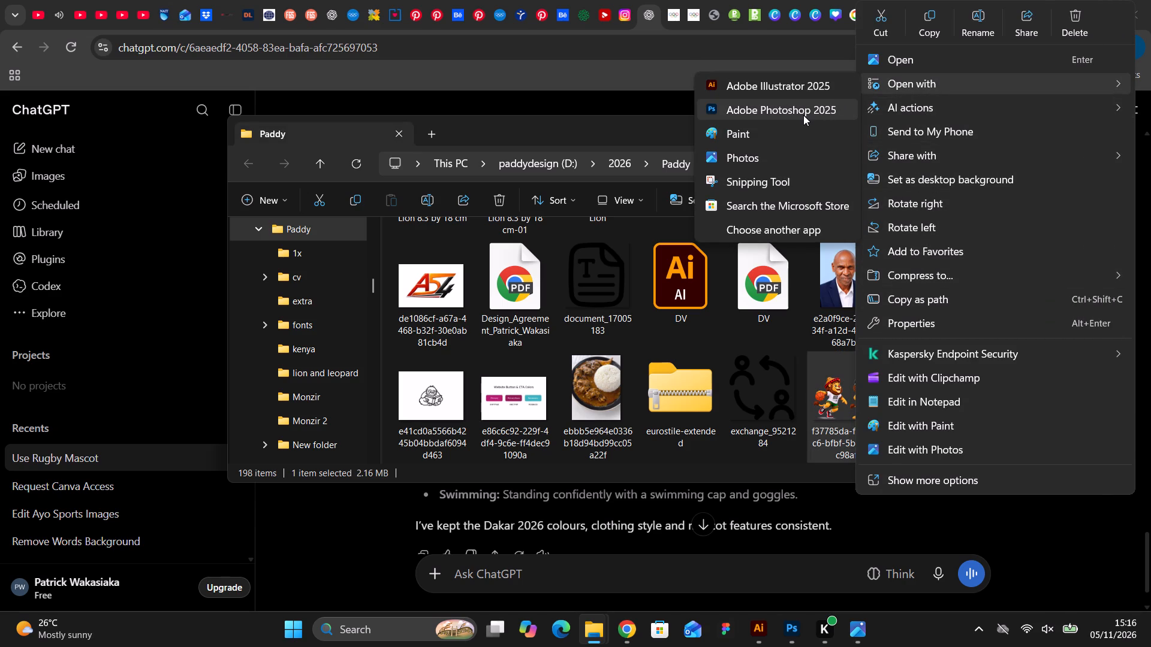
{"action": "left_click", "coordinate": [803, 115]}
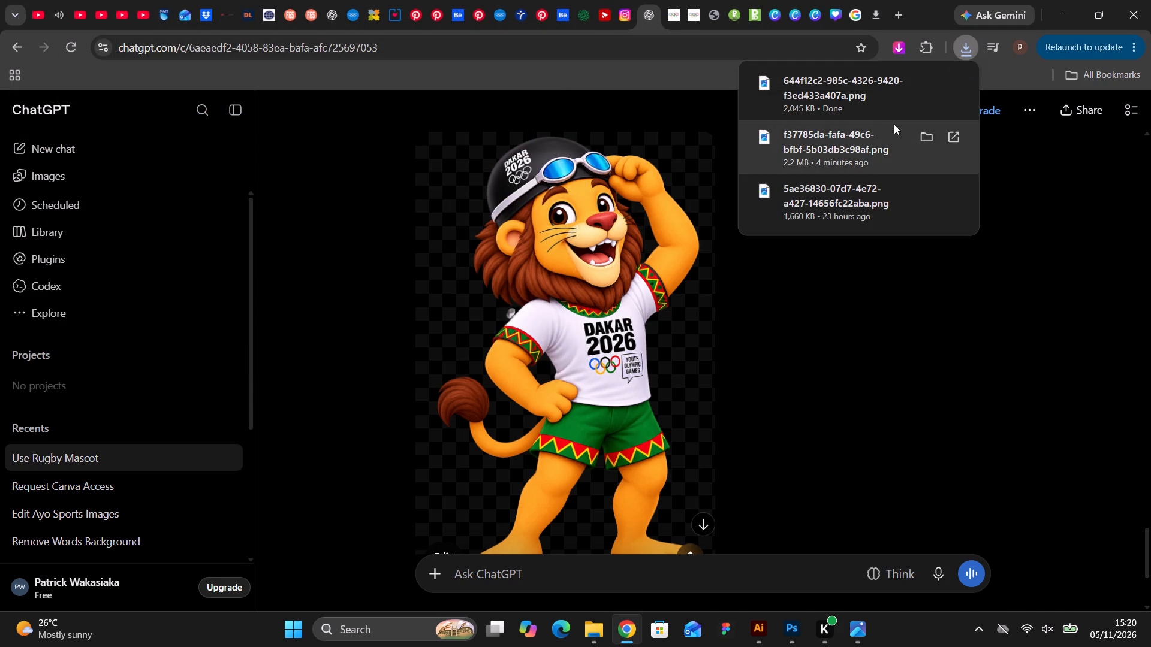
{"action": "left_click", "coordinate": [920, 83]}
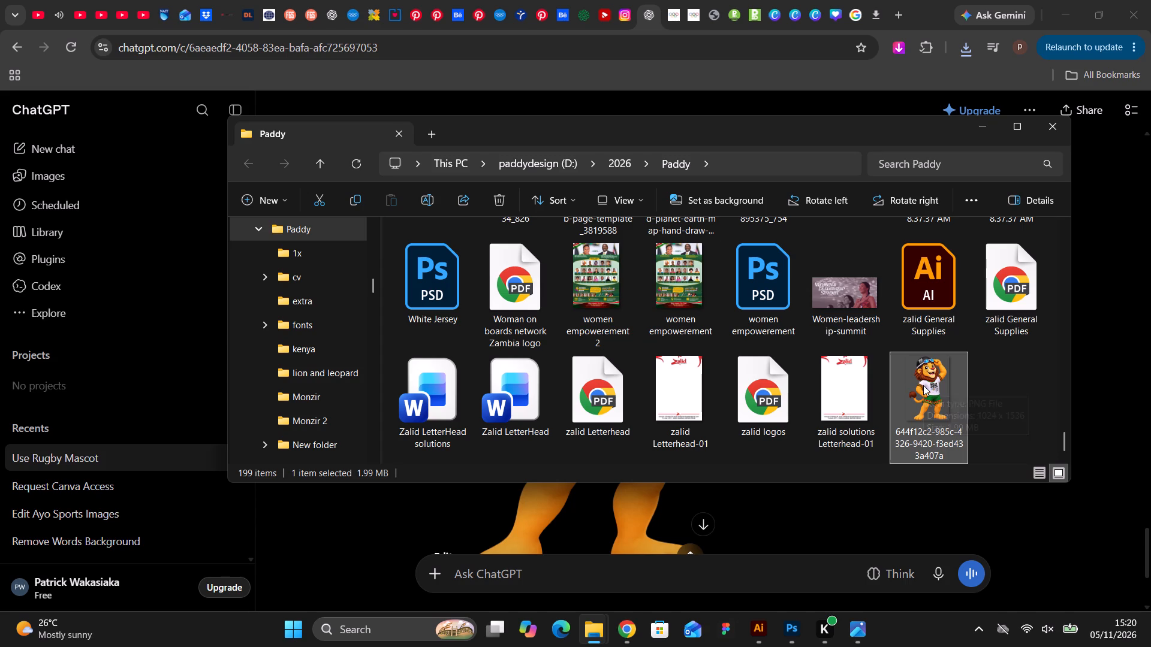
Move the saved swimming mascot image from the Paddy folder to 2026 > Milele > Dakar on the D: drive.
{"action": "key", "text": "ctrl+c"}
{"action": "key", "text": "ctrl+x"}
{"action": "left_click", "coordinate": [525, 163]}
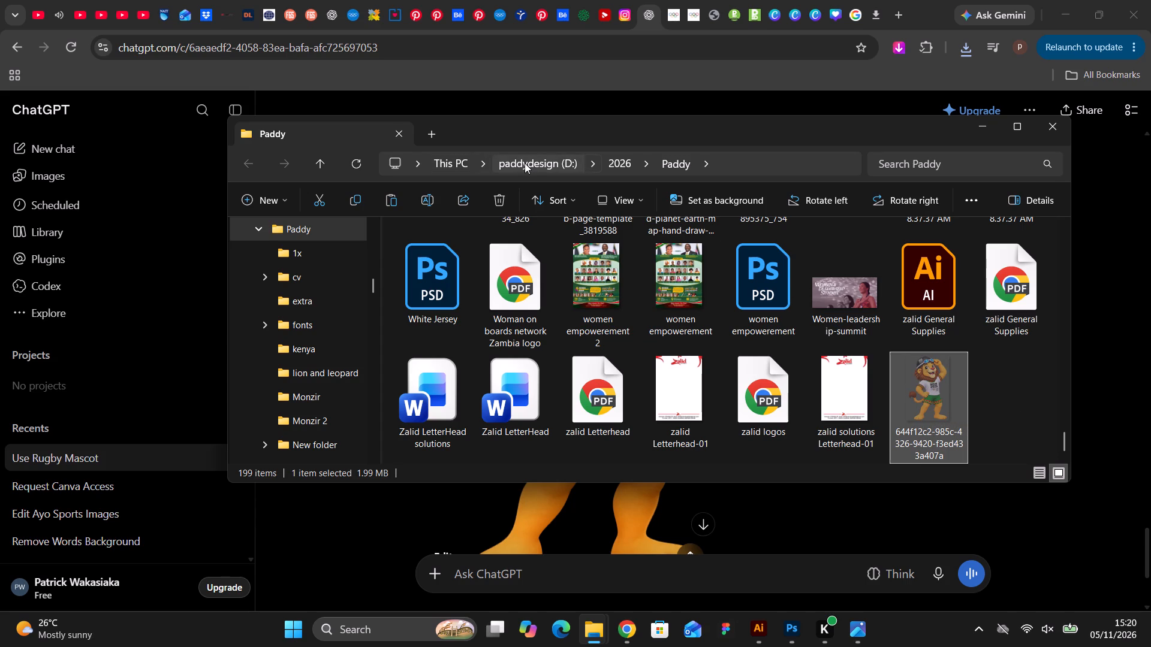
{"action": "double_click", "coordinate": [448, 353]}
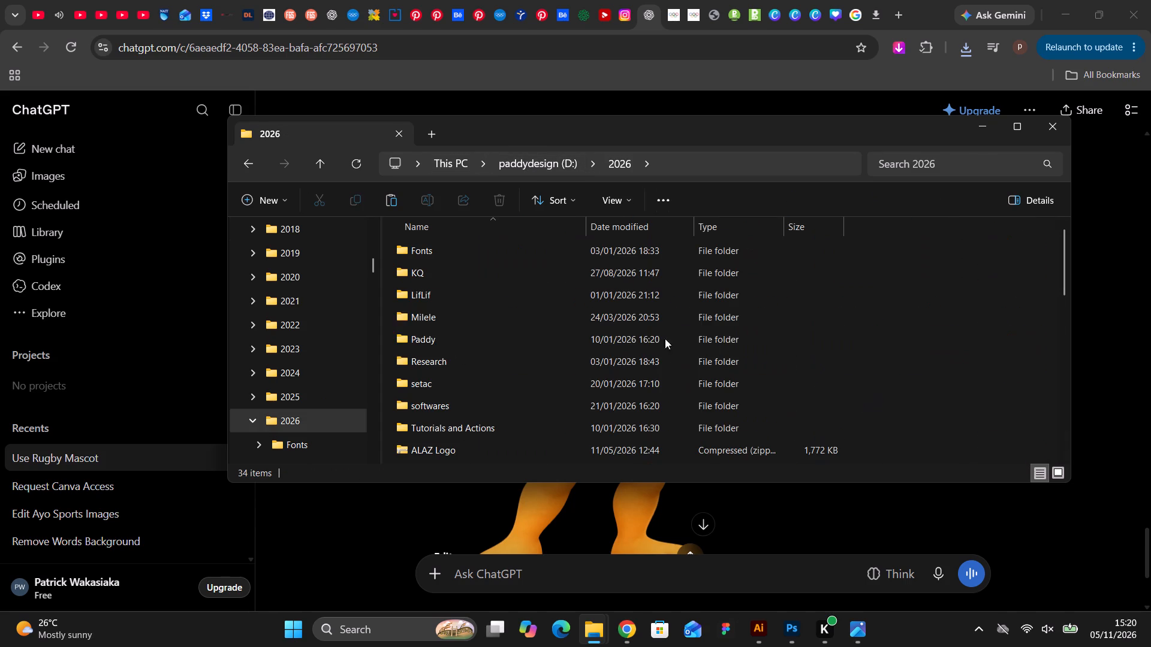
{"action": "double_click", "coordinate": [435, 320]}
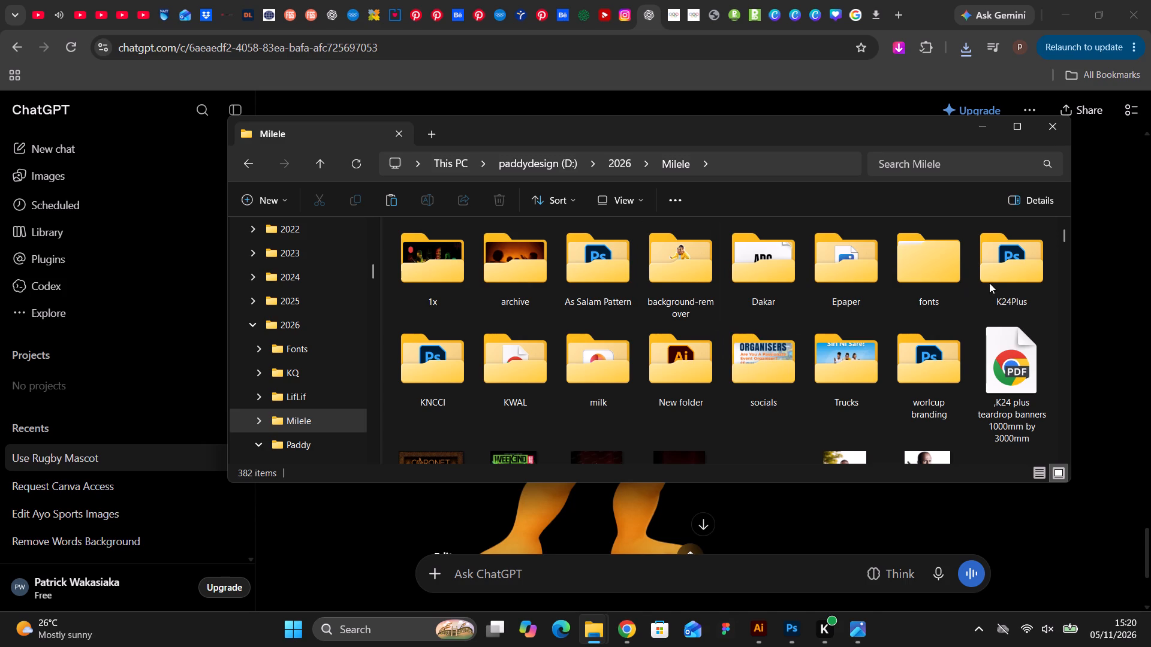
{"action": "double_click", "coordinate": [787, 280]}
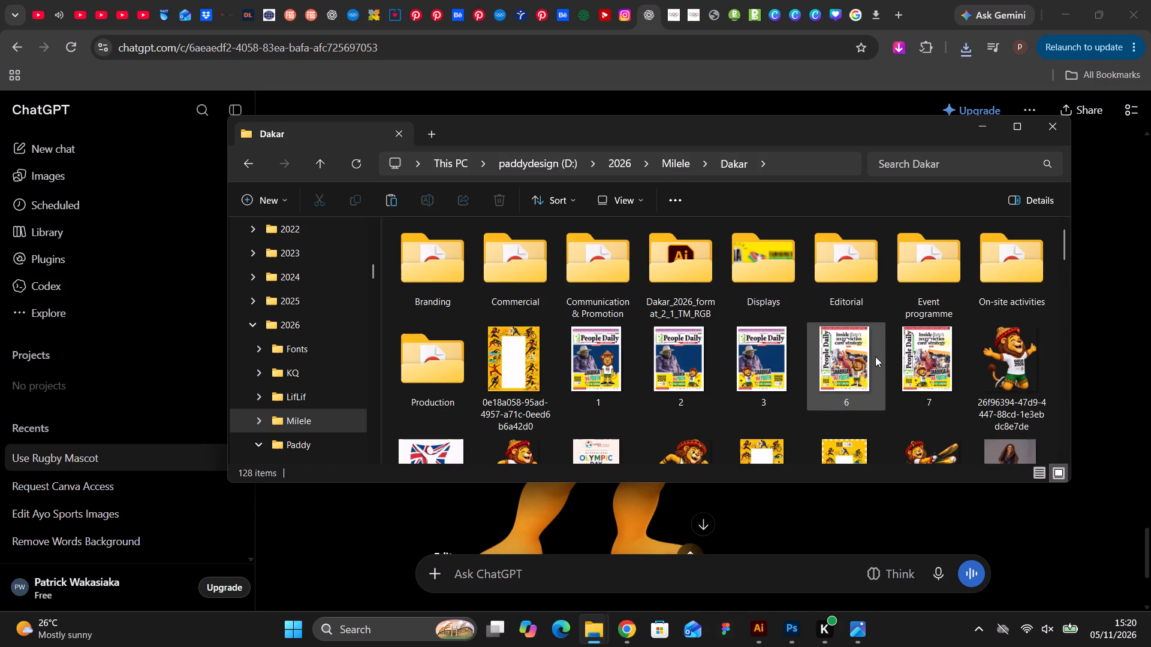
{"action": "key", "text": "ctrl+v"}
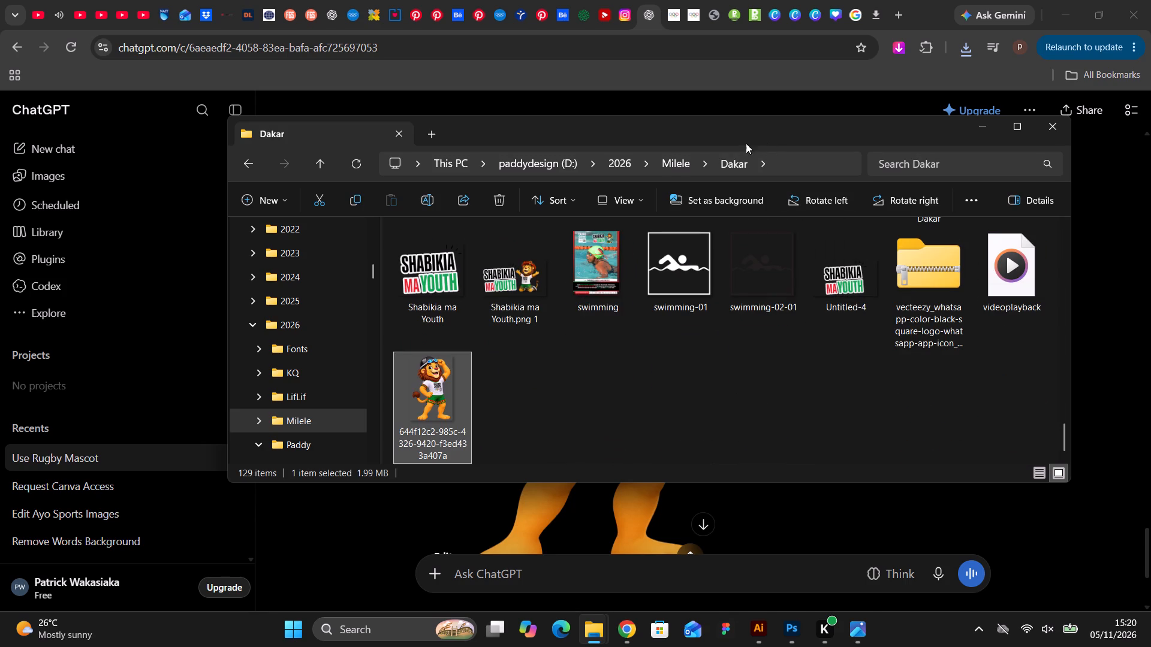
In Adobe Photoshop 2025, delete the swimming lion from the two-pose image and clear the selection.
{"action": "left_click", "coordinate": [788, 634]}
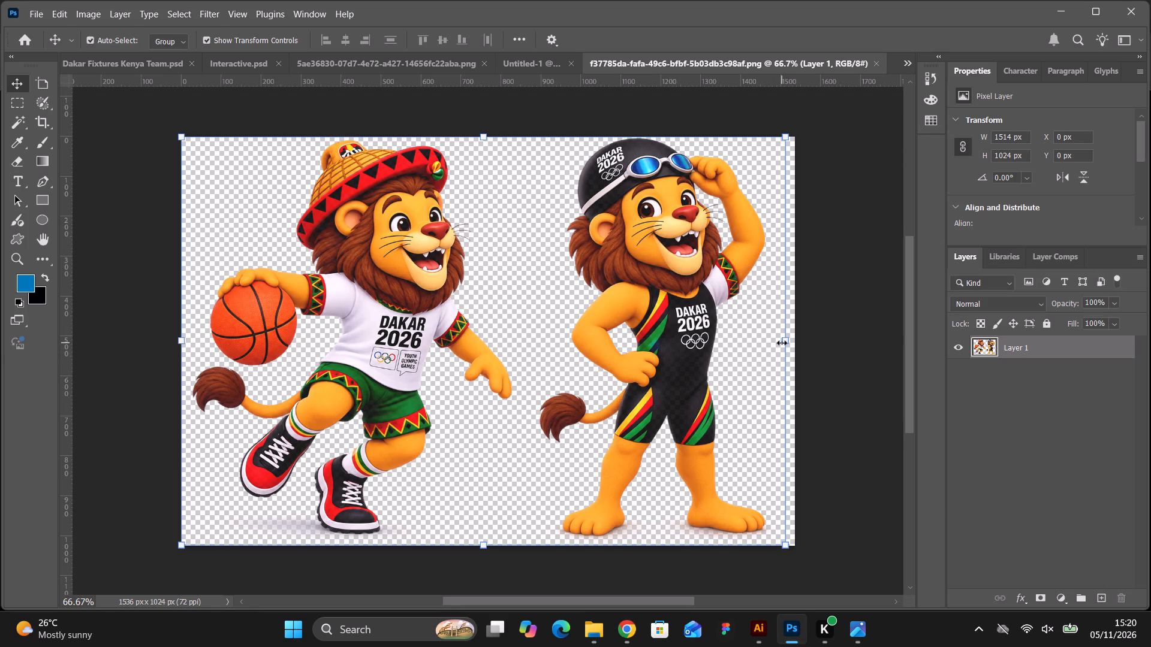
{"action": "left_click", "coordinate": [22, 102]}
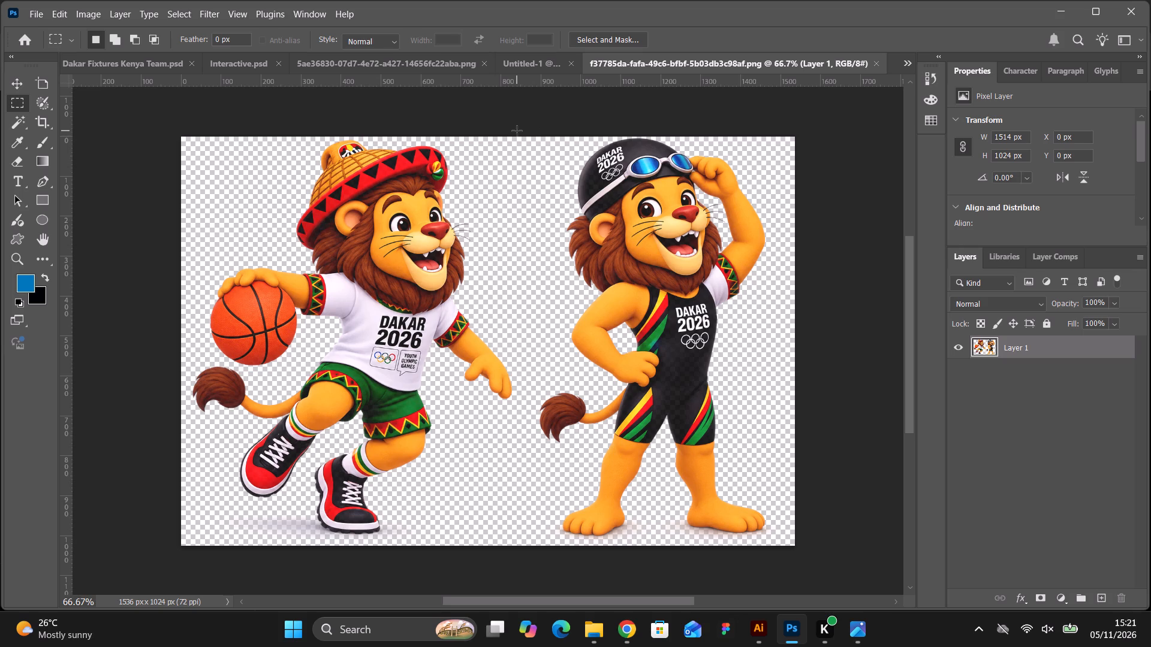
{"action": "left_click_drag", "start_coordinate": [523, 131], "coordinate": [786, 547]}
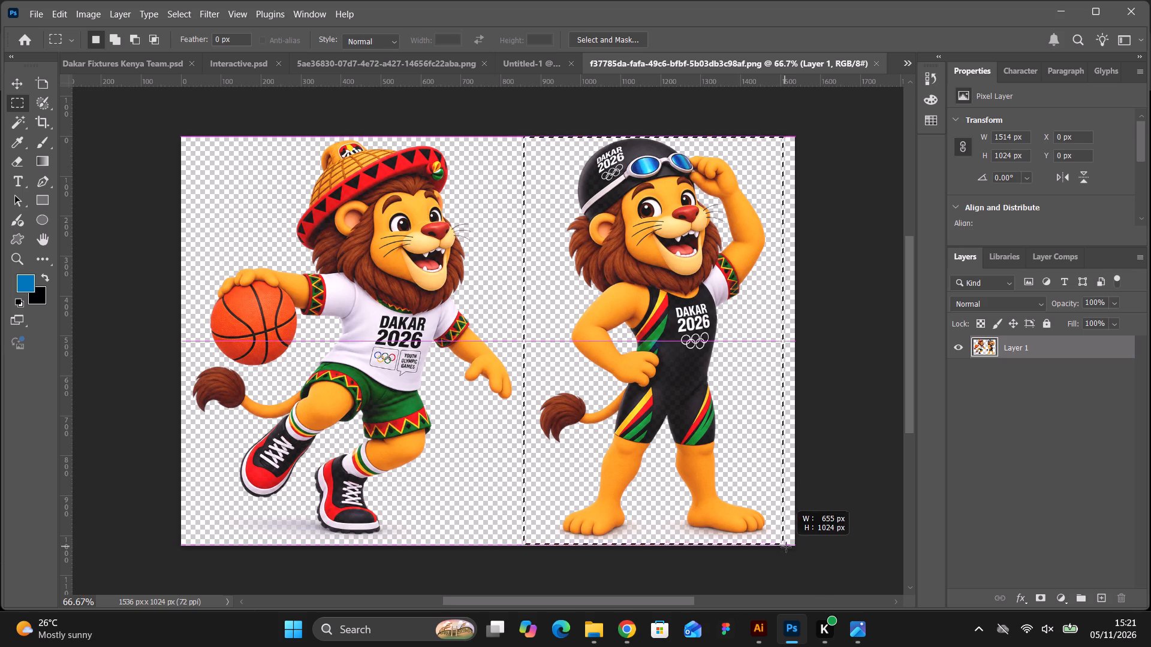
{"action": "left_click_drag", "start_coordinate": [786, 547], "coordinate": [805, 553]}
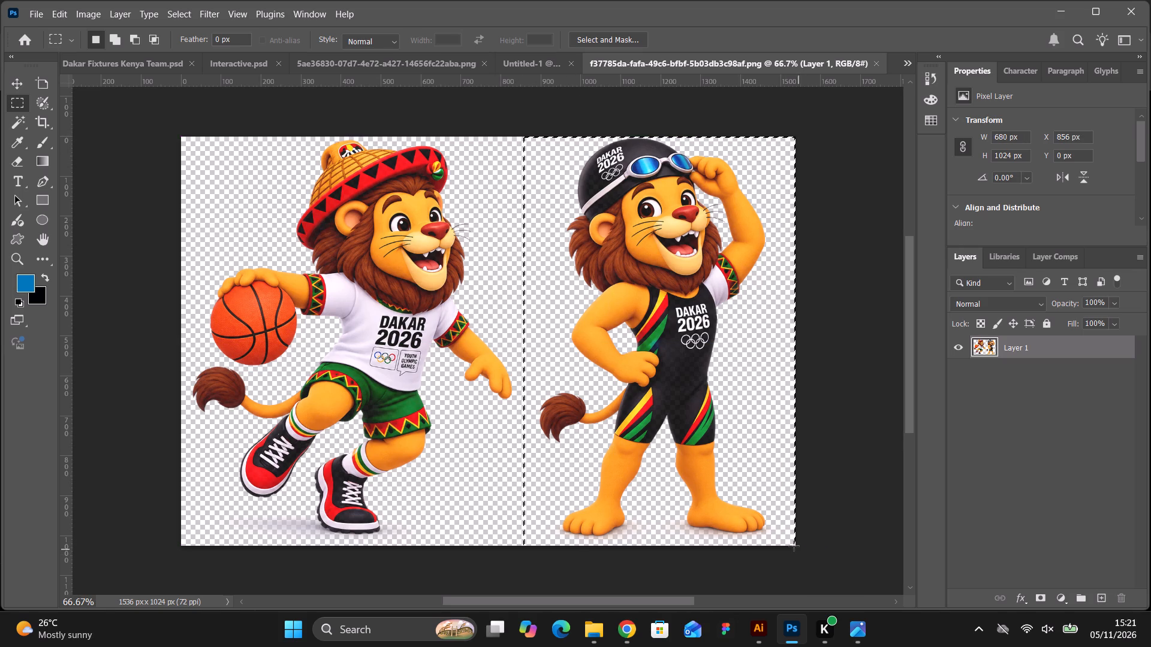
{"action": "key", "text": "BackSpace"}
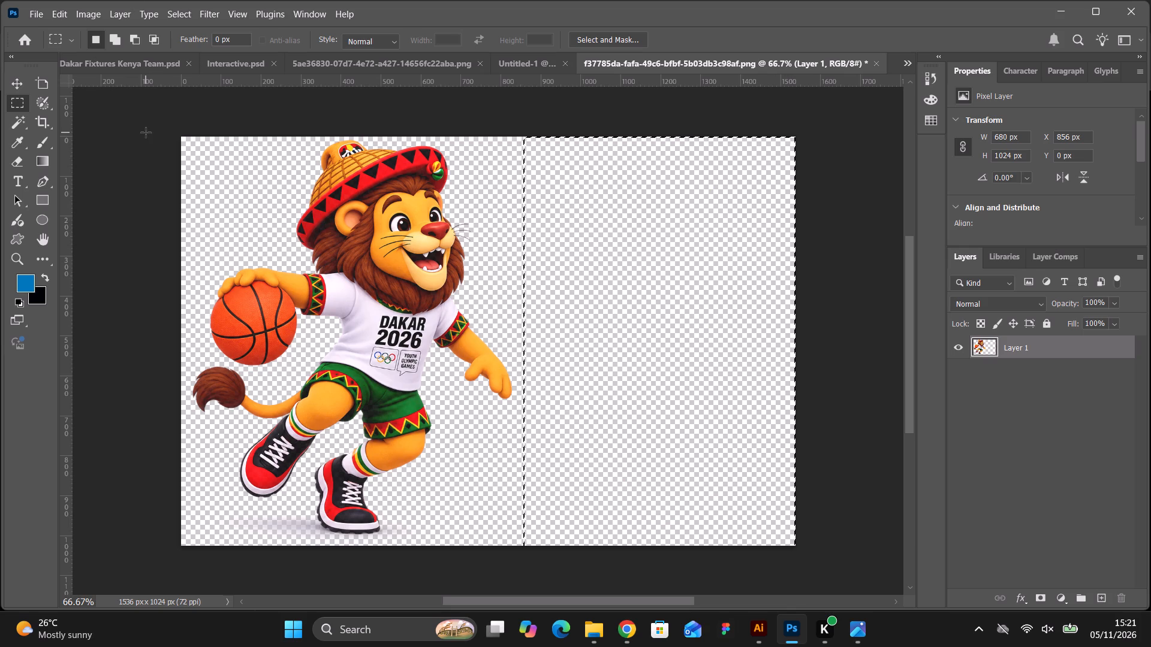
{"action": "key", "text": "ctrl+d"}
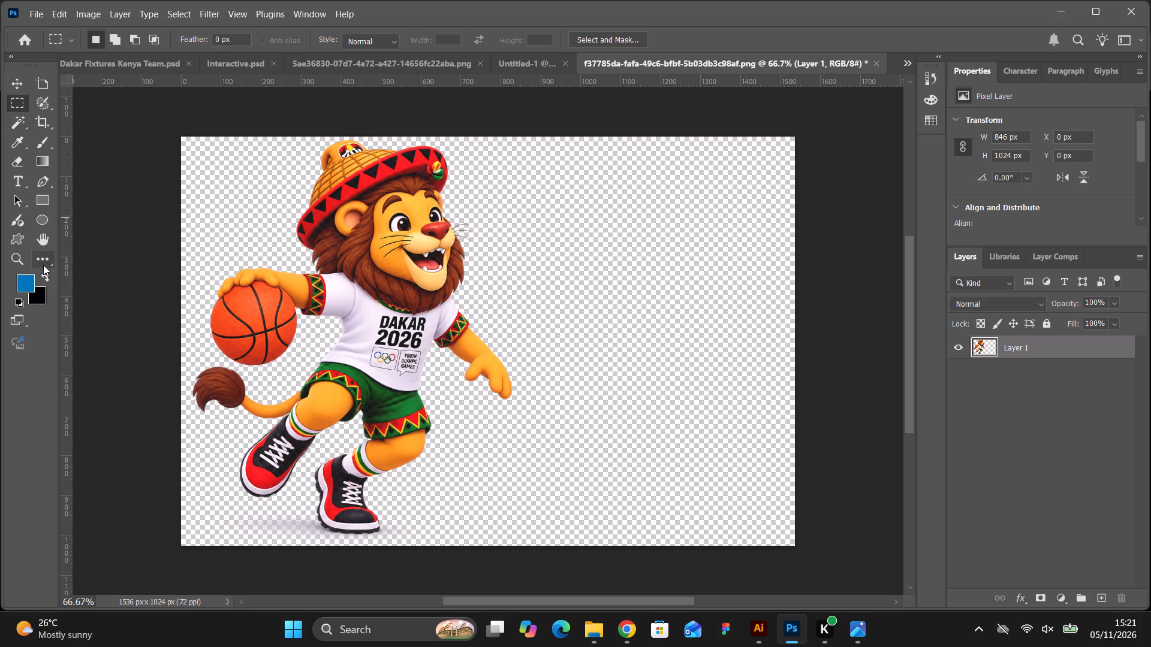
Crop the empty area beside the basketball lion, reducing the canvas to about 885 px wide at full height.
{"action": "left_click", "coordinate": [40, 126]}
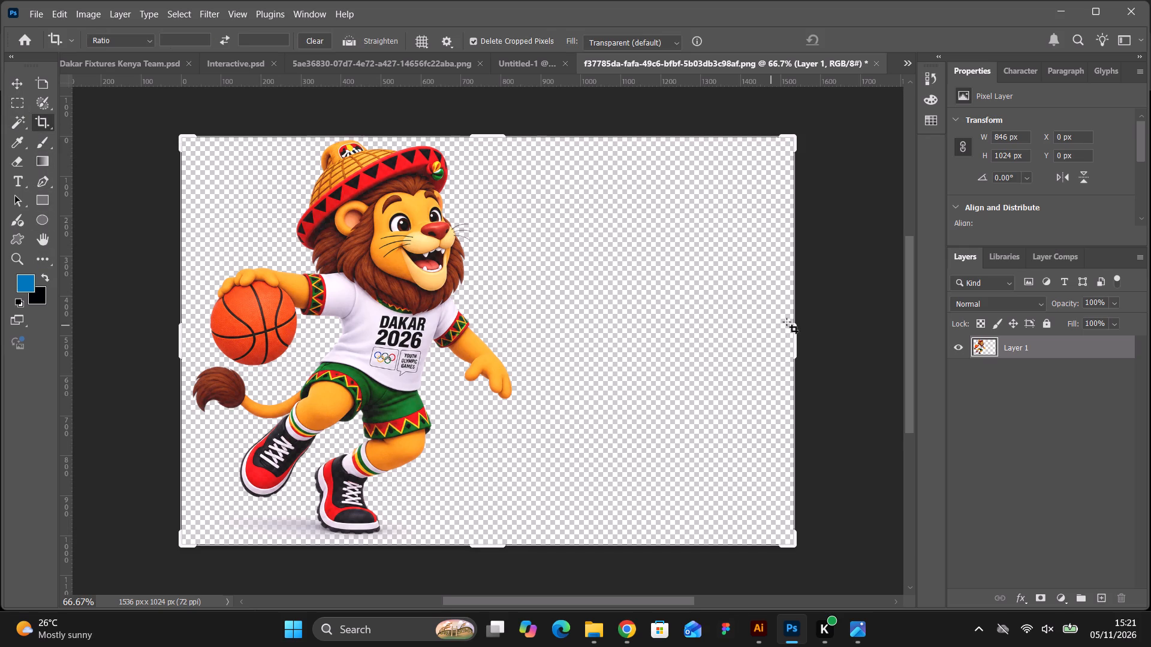
{"action": "left_click_drag", "start_coordinate": [794, 339], "coordinate": [675, 323]}
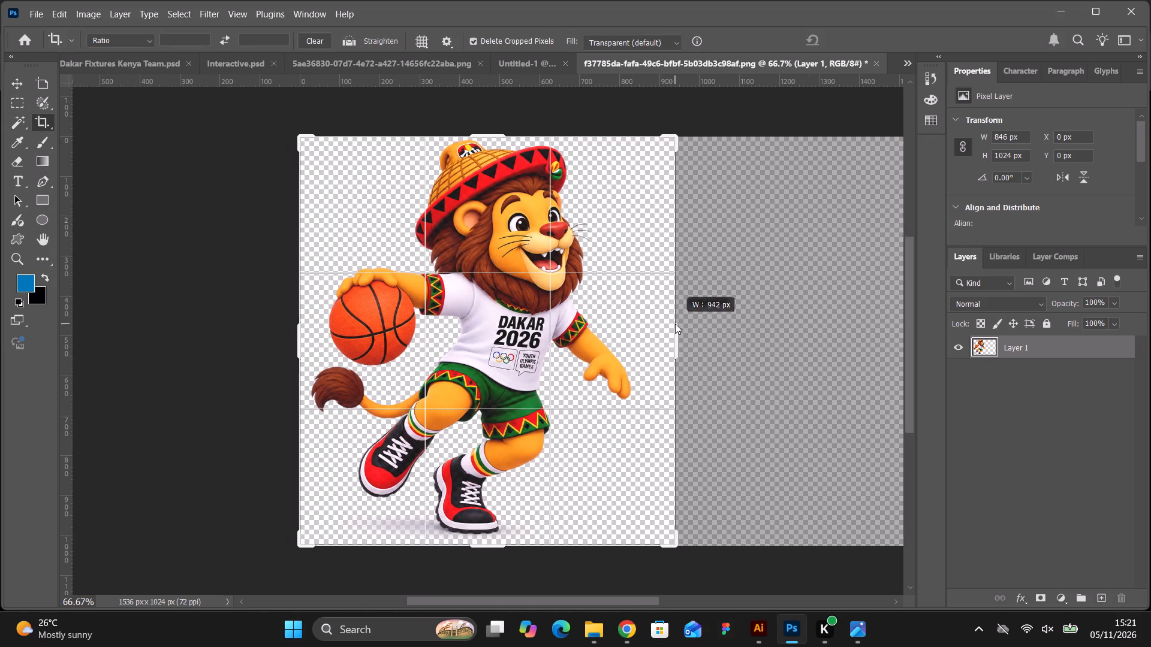
{"action": "left_click_drag", "start_coordinate": [675, 323], "coordinate": [664, 321]}
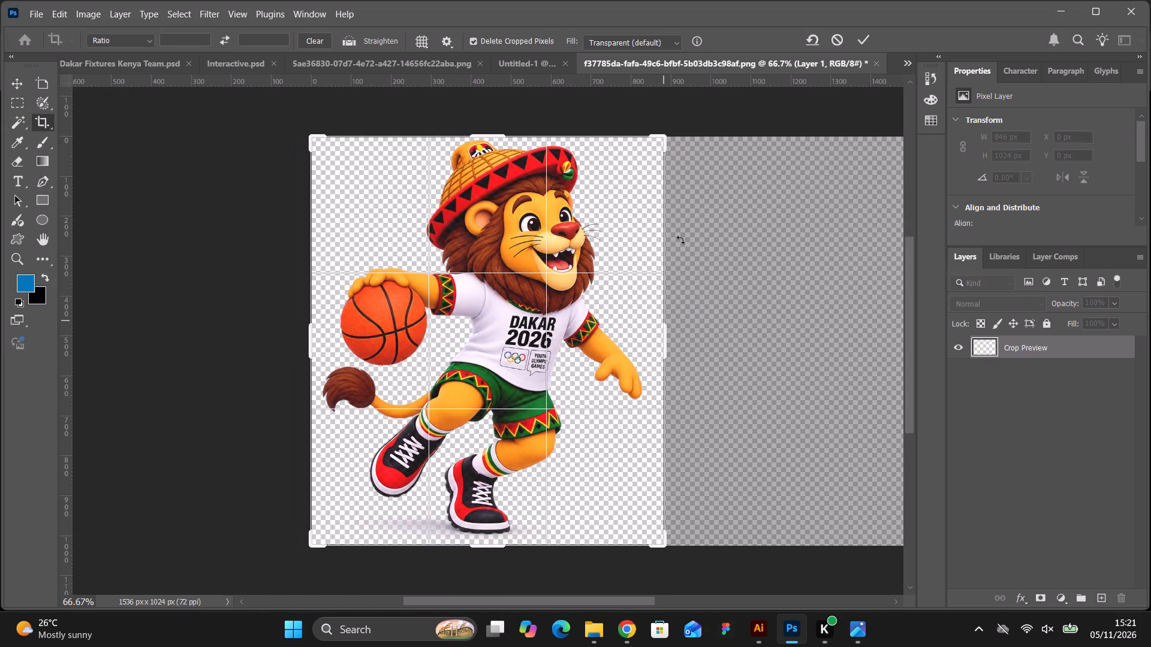
{"action": "left_click", "coordinate": [861, 38]}
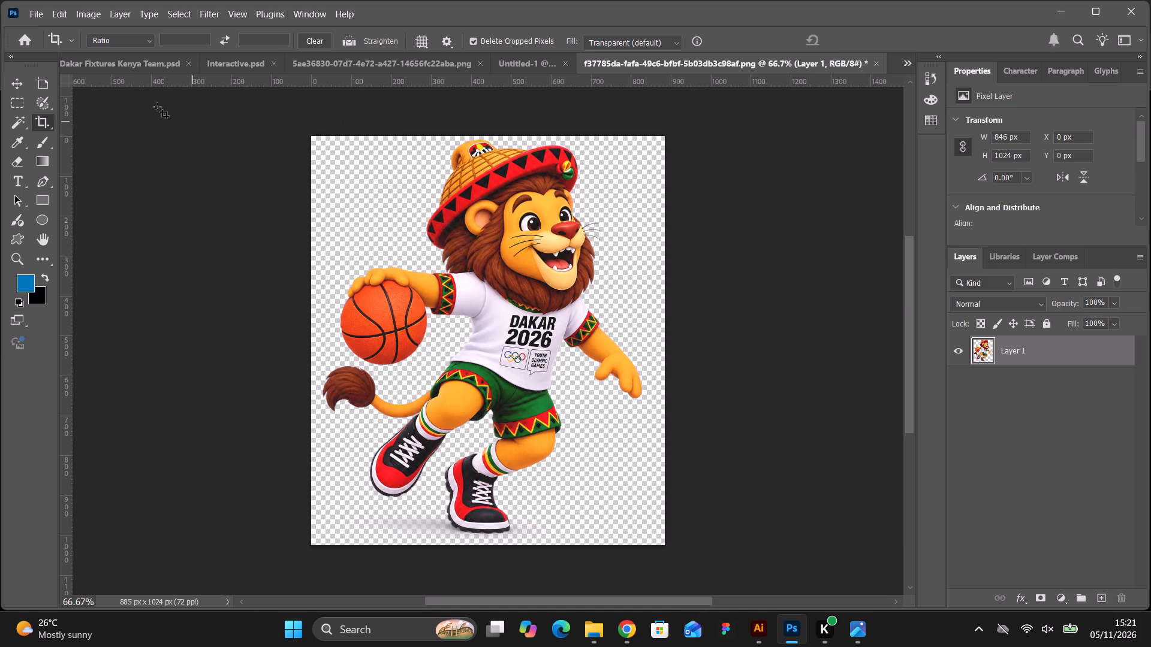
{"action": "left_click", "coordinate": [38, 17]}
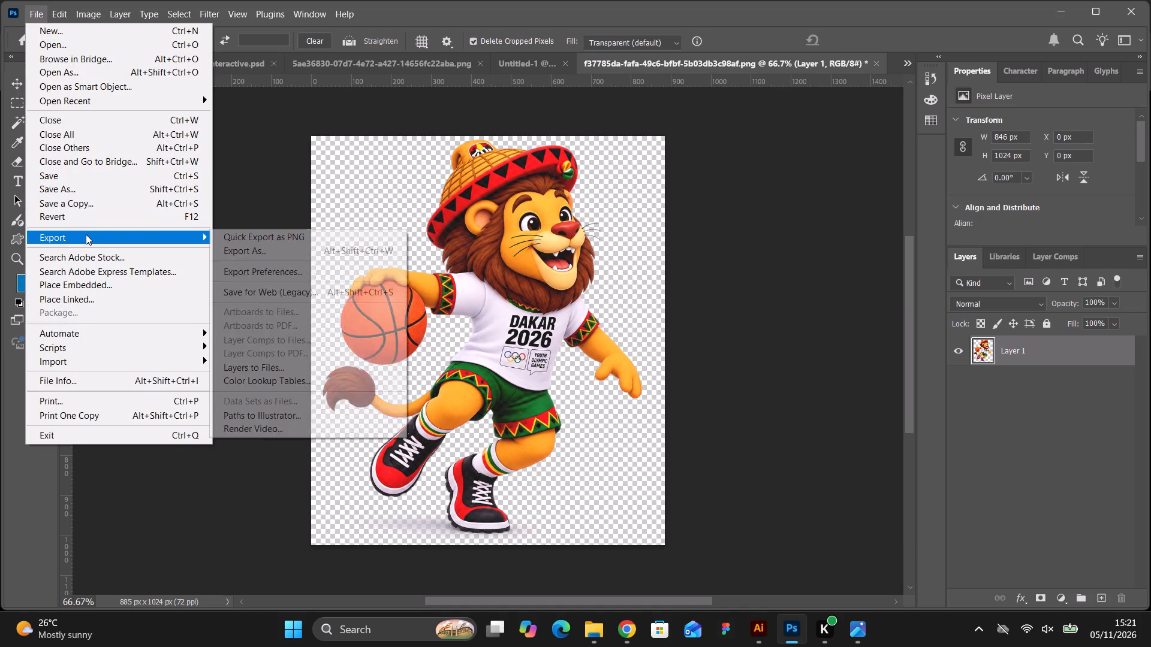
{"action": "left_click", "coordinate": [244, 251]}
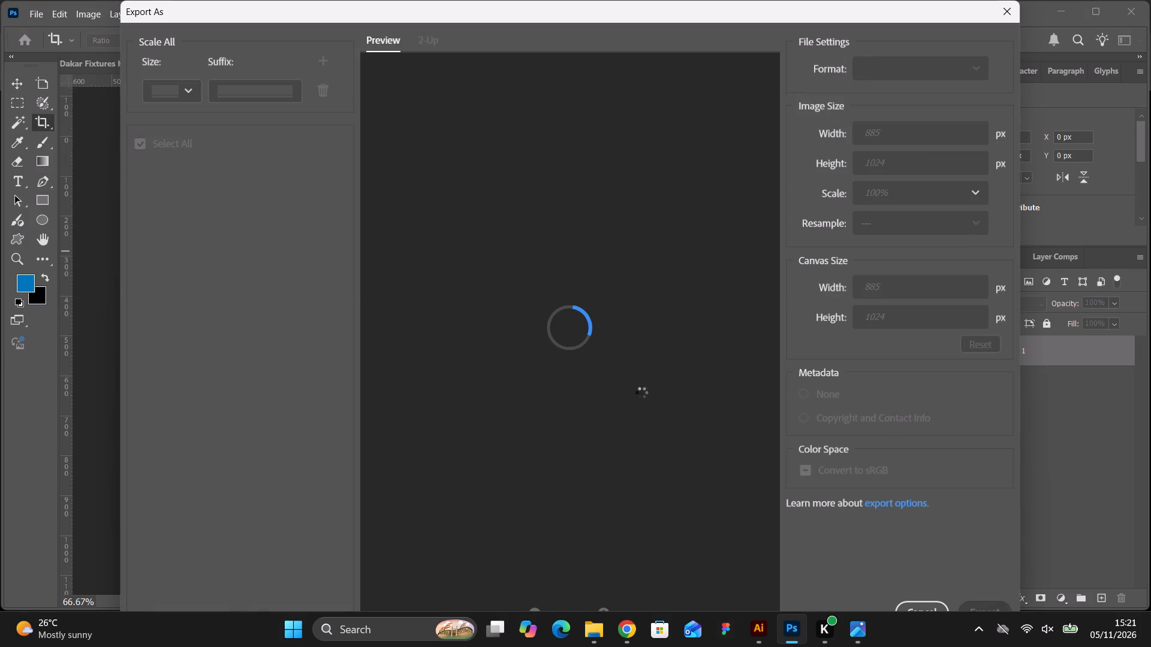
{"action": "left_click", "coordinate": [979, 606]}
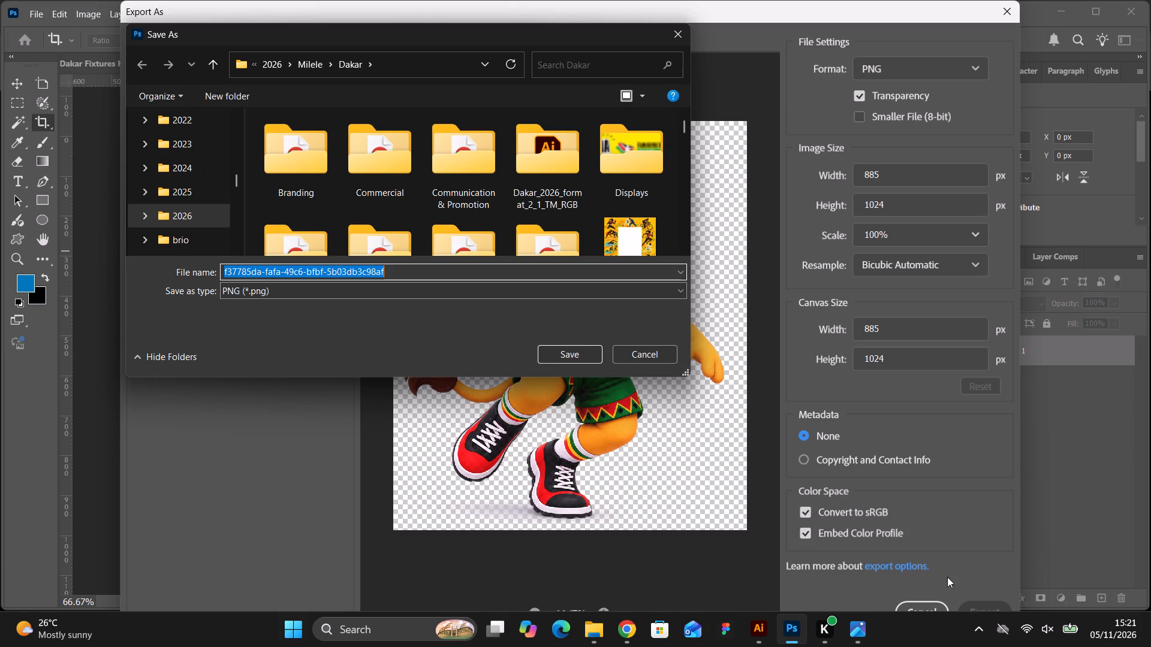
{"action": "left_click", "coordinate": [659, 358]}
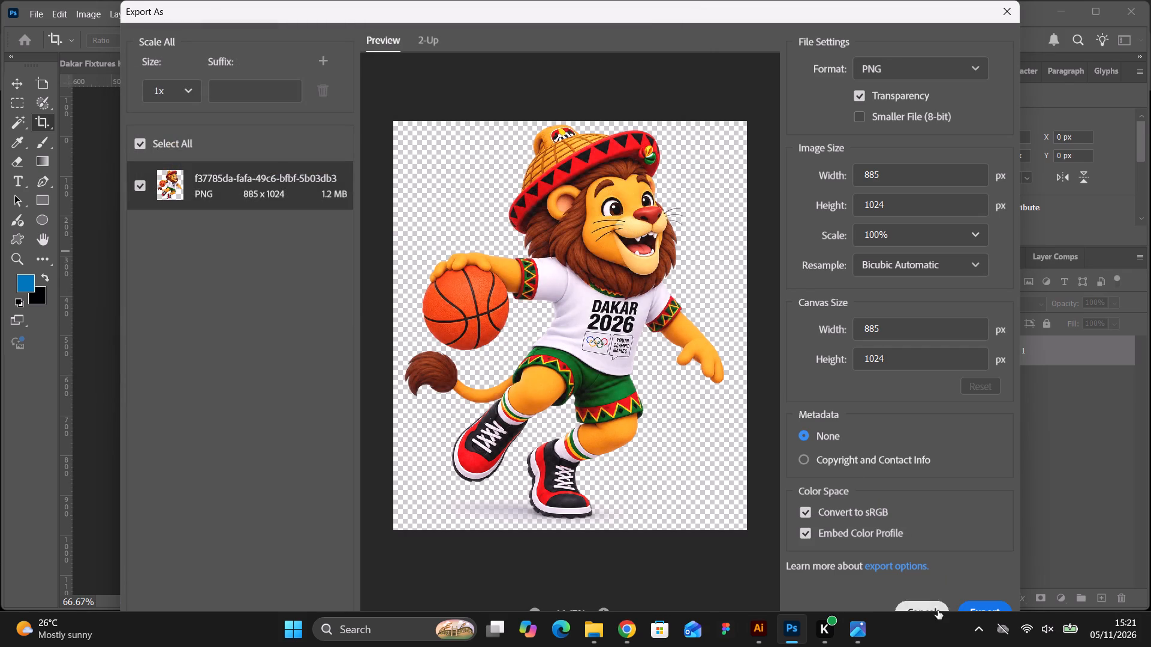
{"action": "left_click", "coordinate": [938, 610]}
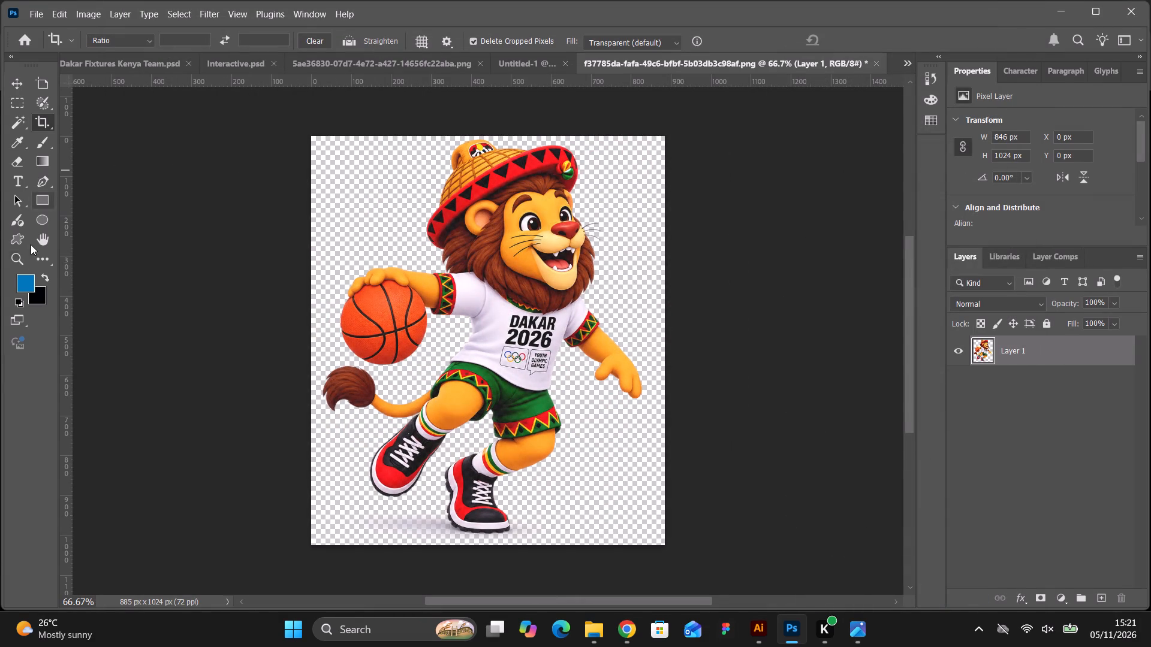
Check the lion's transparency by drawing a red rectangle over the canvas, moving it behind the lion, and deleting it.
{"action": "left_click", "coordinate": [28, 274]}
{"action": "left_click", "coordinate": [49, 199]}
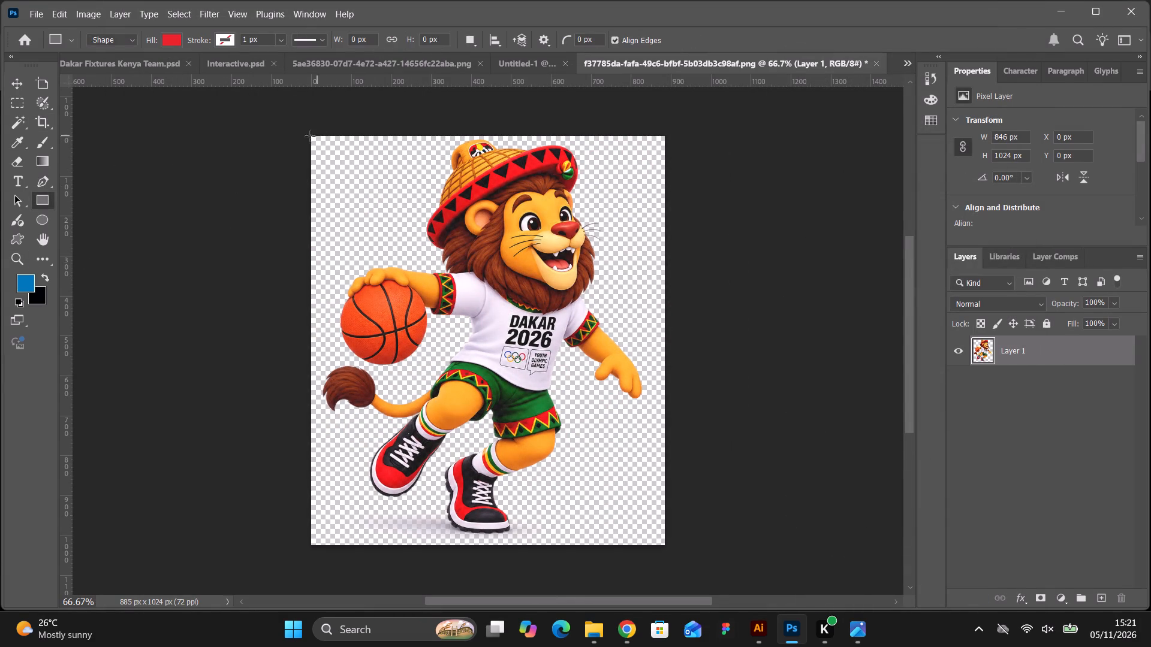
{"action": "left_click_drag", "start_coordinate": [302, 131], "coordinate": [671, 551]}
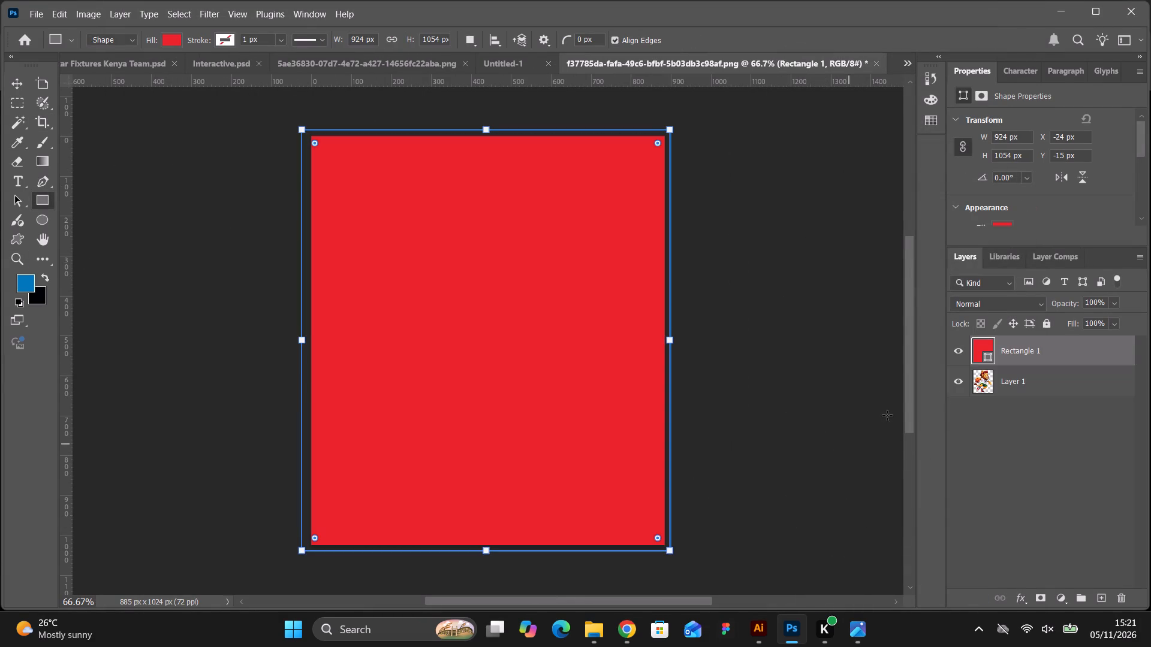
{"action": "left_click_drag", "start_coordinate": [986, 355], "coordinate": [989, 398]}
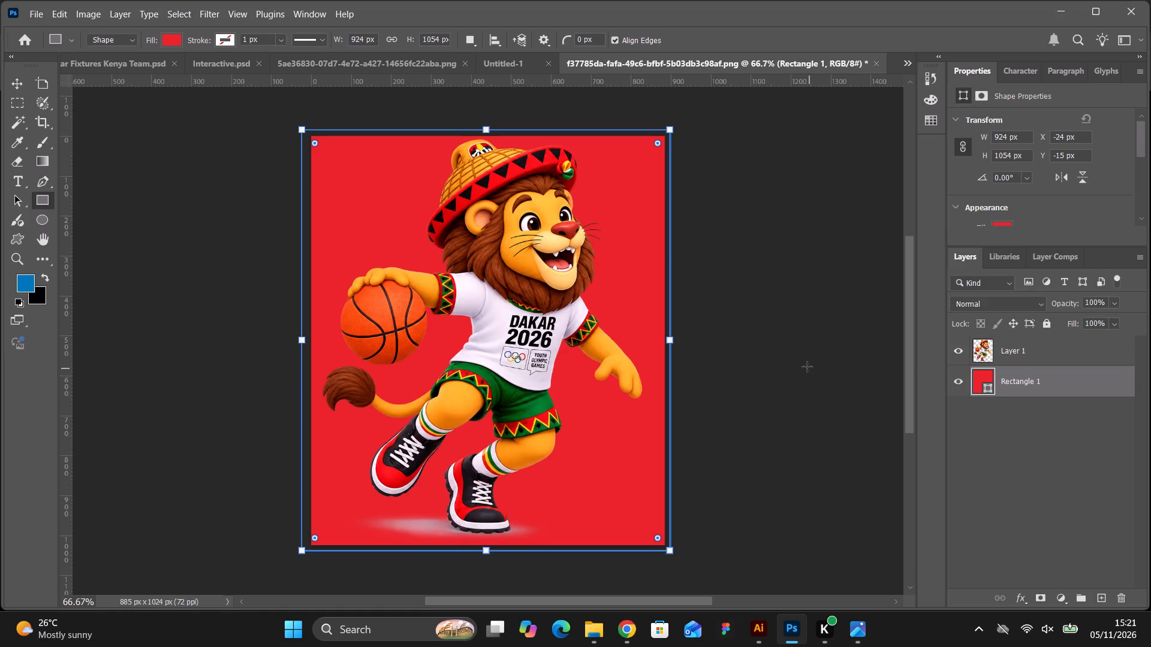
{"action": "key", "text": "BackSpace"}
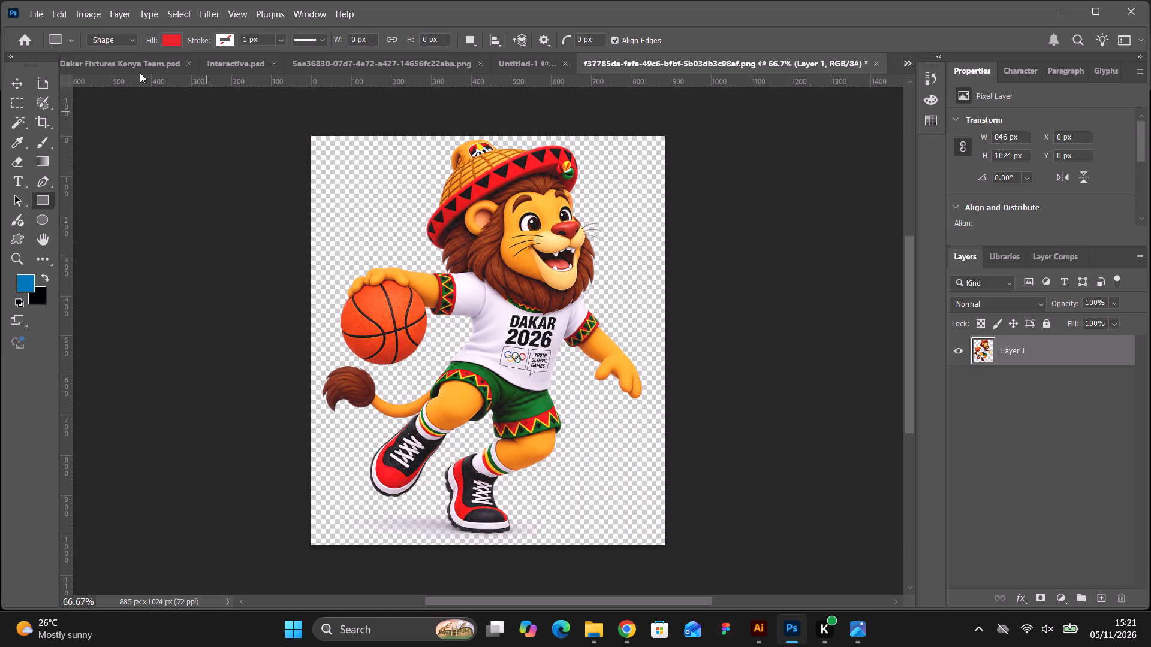
Start exporting the cropped basketball lion image with Export As.
{"action": "left_click", "coordinate": [25, 6]}
{"action": "left_click", "coordinate": [31, 12]}
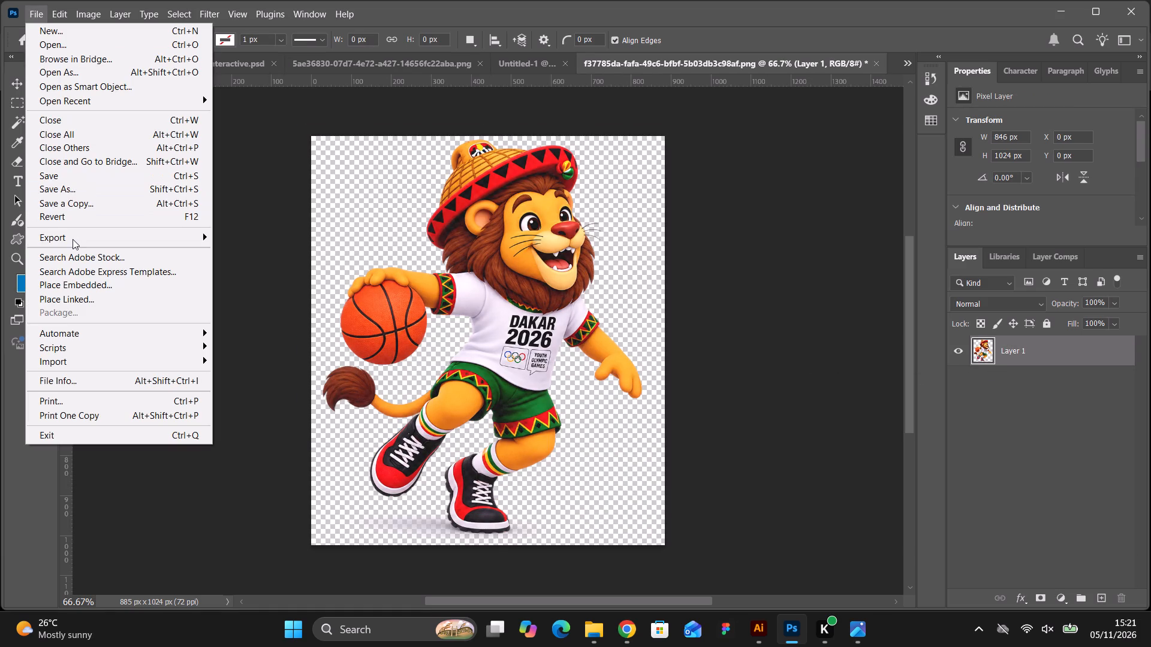
{"action": "left_click", "coordinate": [270, 258]}
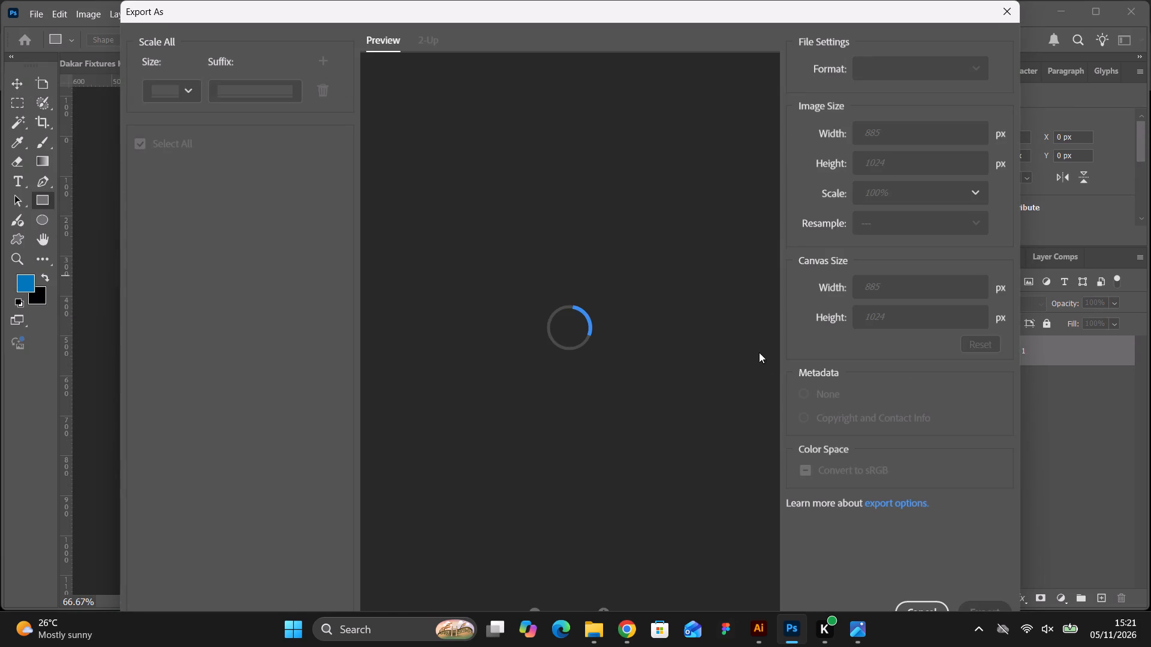
Export the basketball lion as a transparent PNG at 885 × 1024 px and save it in the Dakar folder under the suggested file name.
{"action": "left_click", "coordinate": [971, 605]}
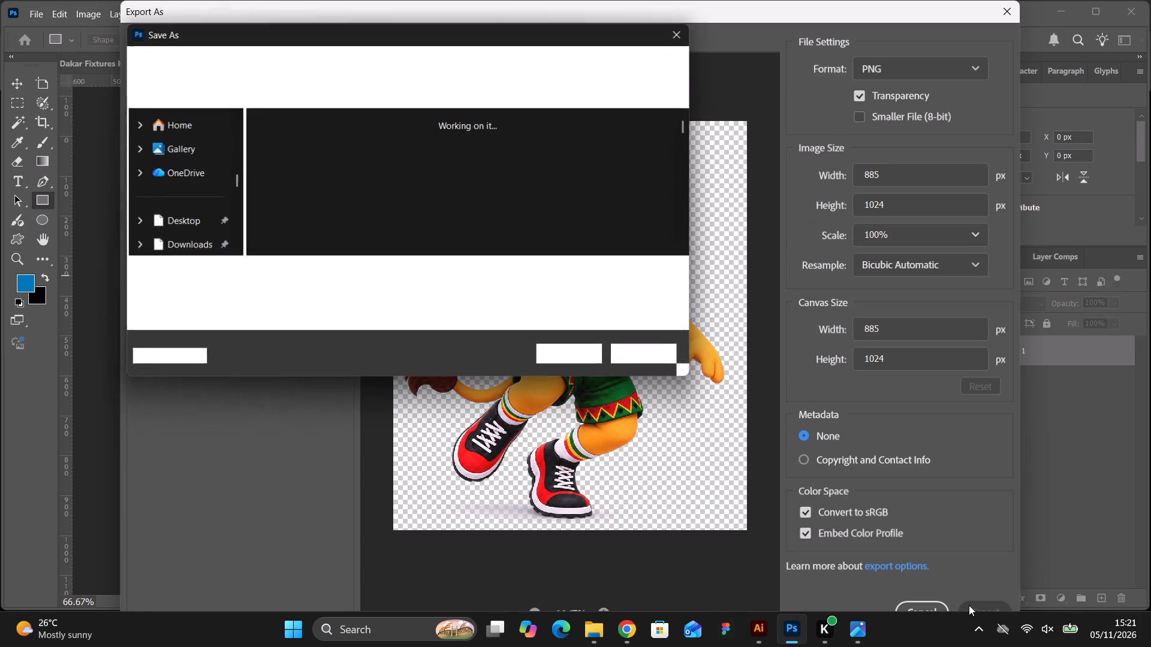
{"action": "scroll", "coordinate": [519, 194], "scroll_direction": "down", "scroll_amount": 10}
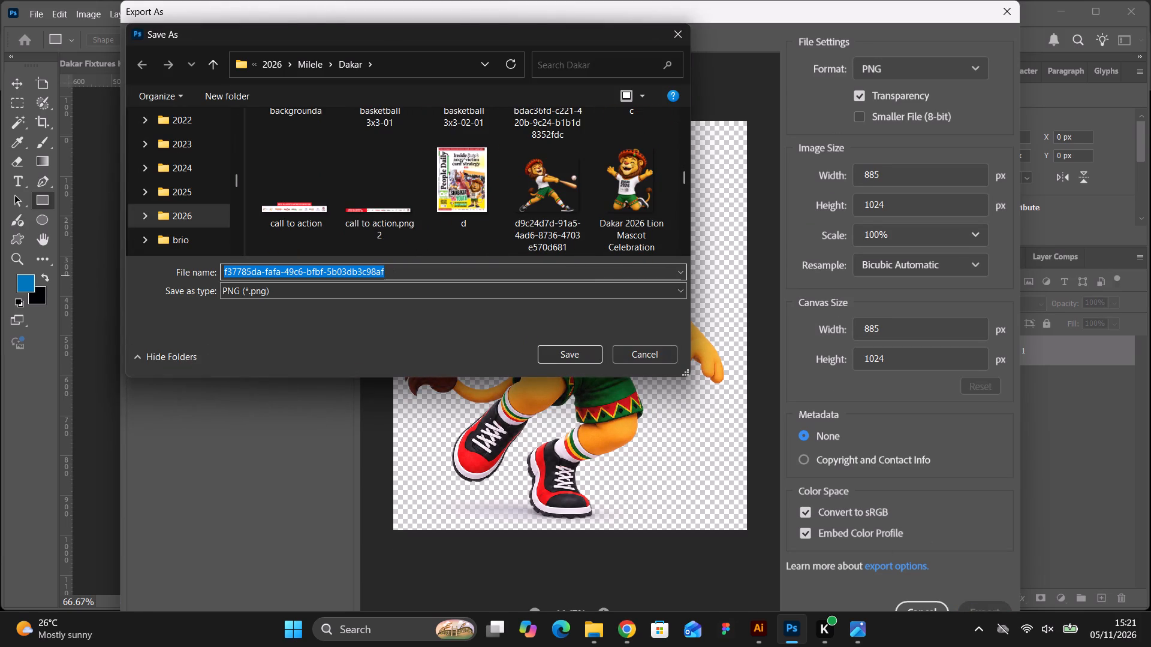
{"action": "left_click", "coordinate": [579, 355]}
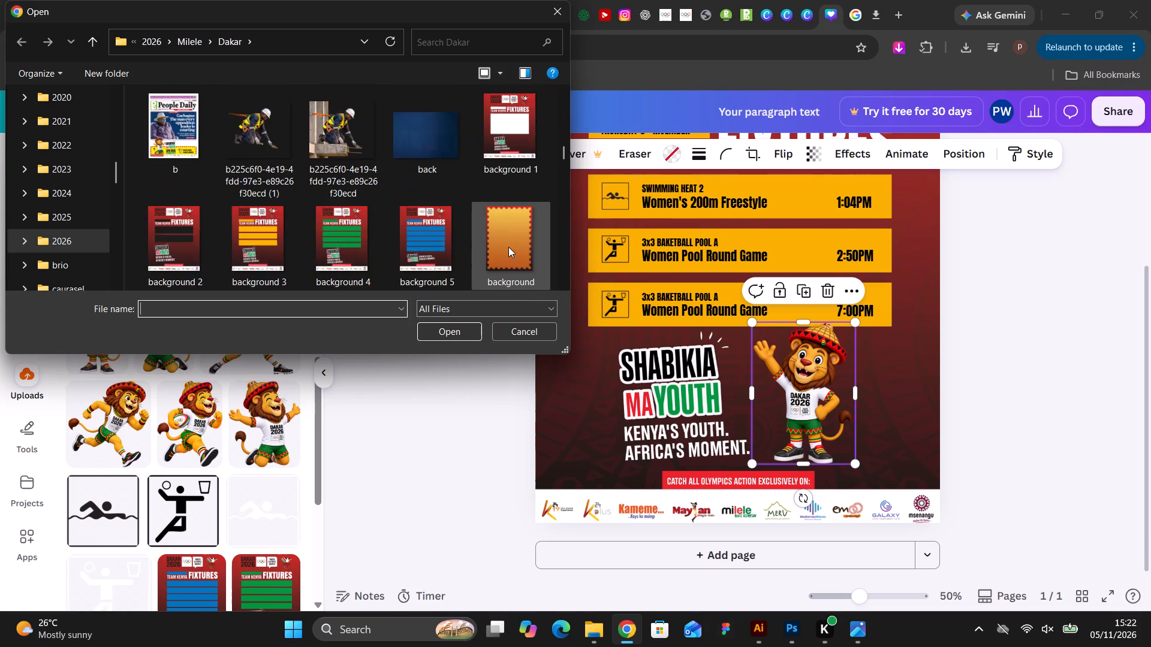
Look through the Dakar folder's files for the exported basketball lion image to upload to the Canva design.
{"action": "scroll", "coordinate": [508, 247], "scroll_direction": "down", "scroll_amount": 8}
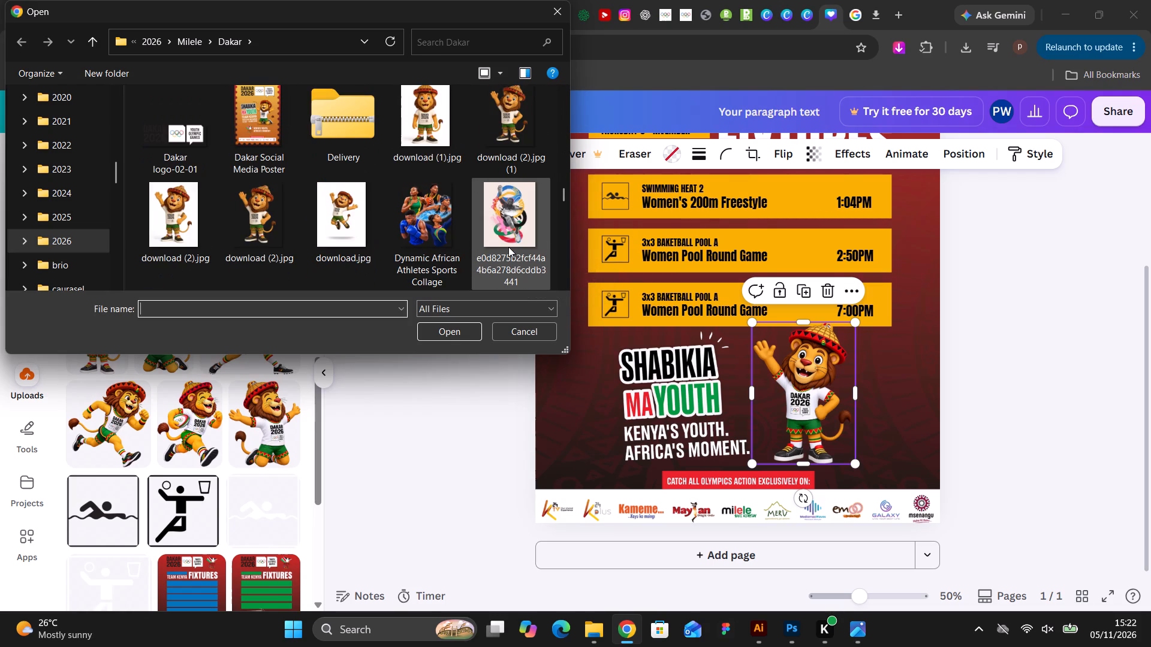
{"action": "scroll", "coordinate": [508, 247], "scroll_direction": "down", "scroll_amount": 7}
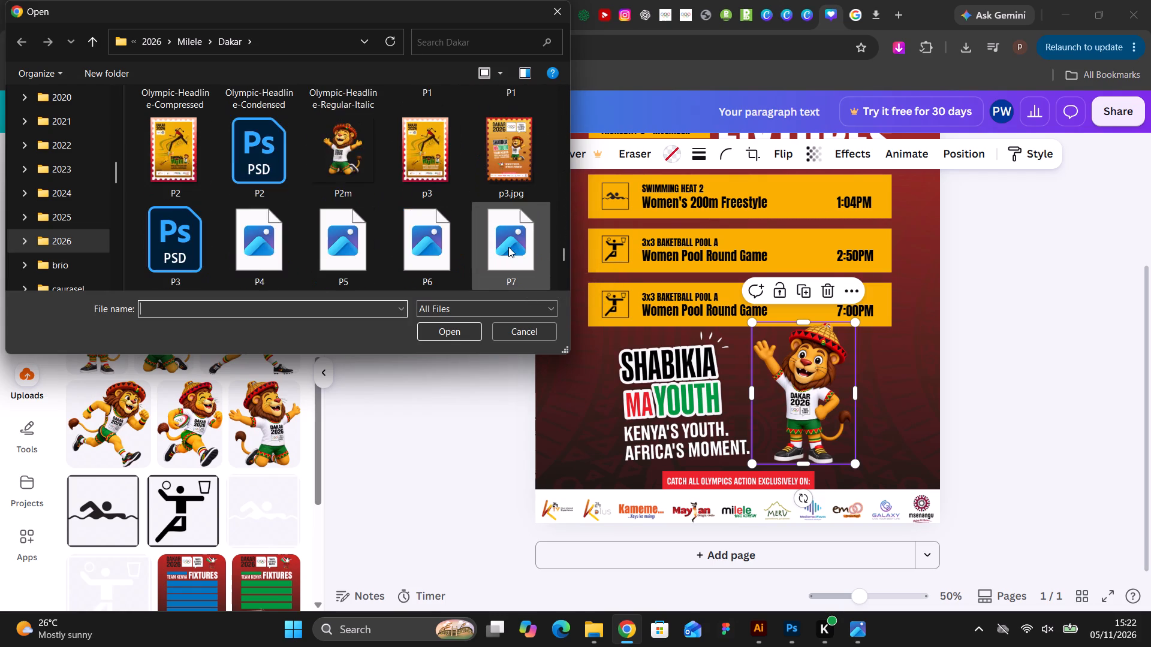
{"action": "scroll", "coordinate": [508, 247], "scroll_direction": "down", "scroll_amount": 3}
{"action": "scroll", "coordinate": [508, 247], "scroll_direction": "up", "scroll_amount": 8}
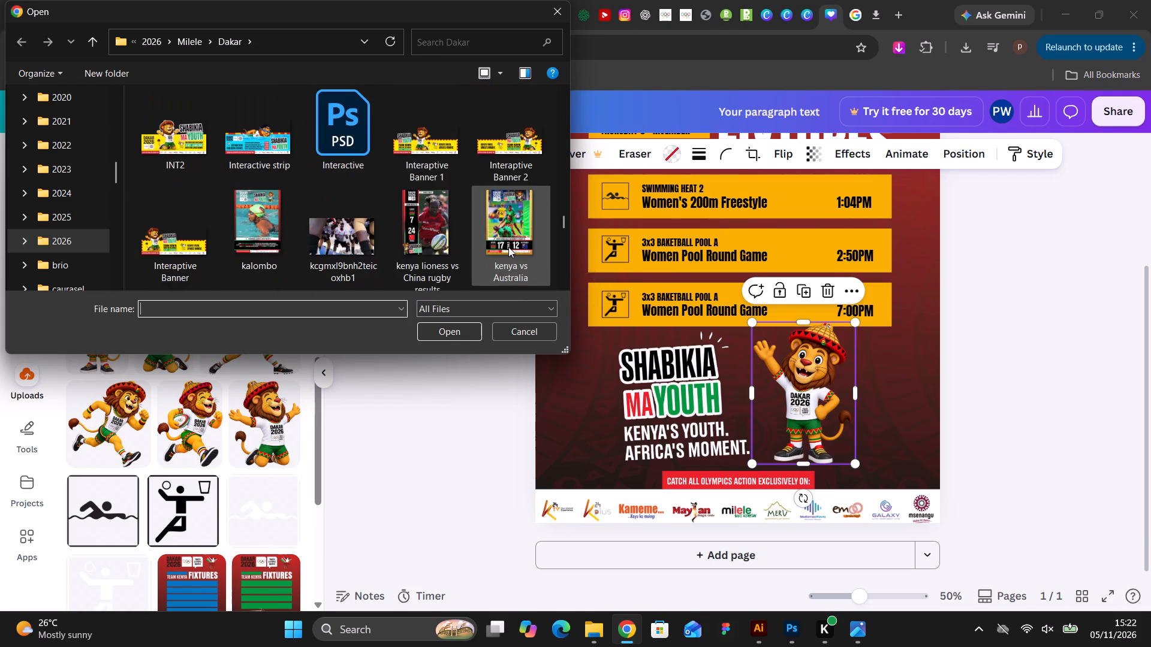
{"action": "scroll", "coordinate": [508, 247], "scroll_direction": "up", "scroll_amount": 3}
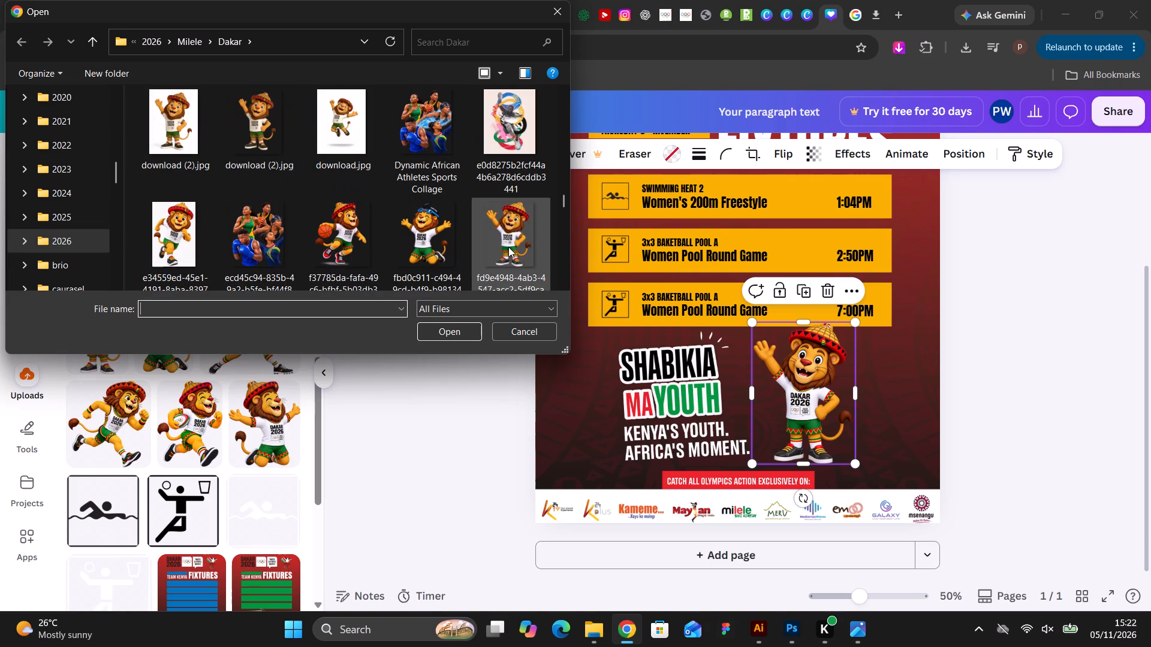
{"action": "scroll", "coordinate": [508, 247], "scroll_direction": "up", "scroll_amount": 2}
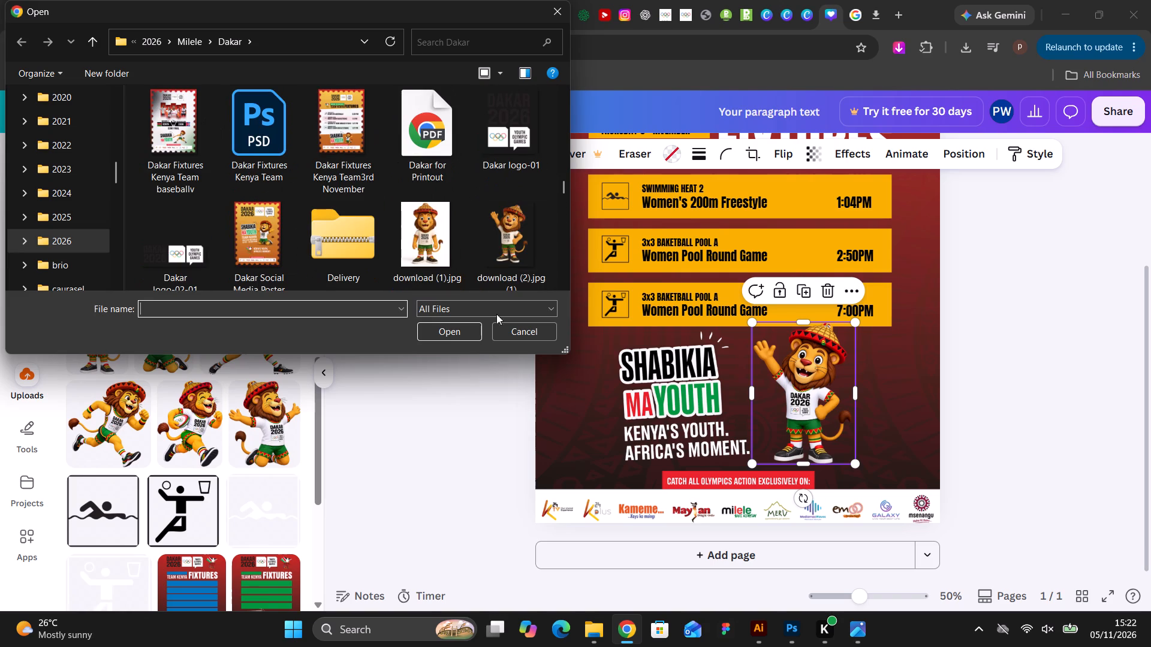
Enlarge the file chooser and look through the Dakar folder for the exported lion mascot images.
{"action": "left_click_drag", "start_coordinate": [570, 355], "coordinate": [769, 481]}
{"action": "scroll", "coordinate": [591, 270], "scroll_direction": "down", "scroll_amount": 1}
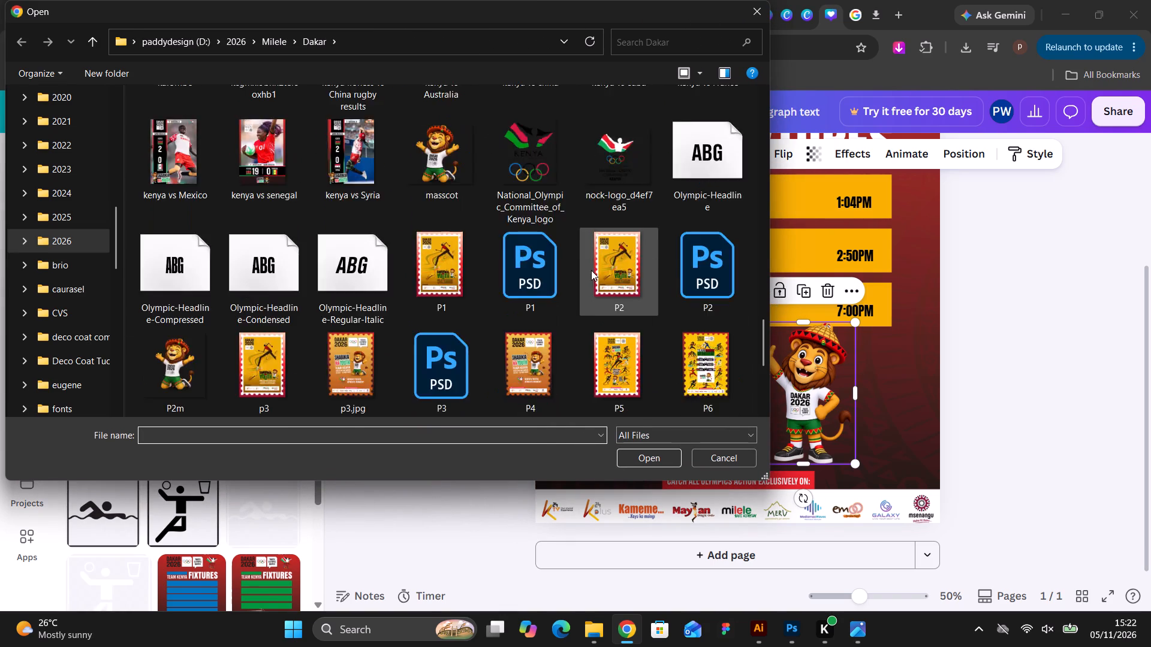
{"action": "scroll", "coordinate": [591, 270], "scroll_direction": "down", "scroll_amount": 2}
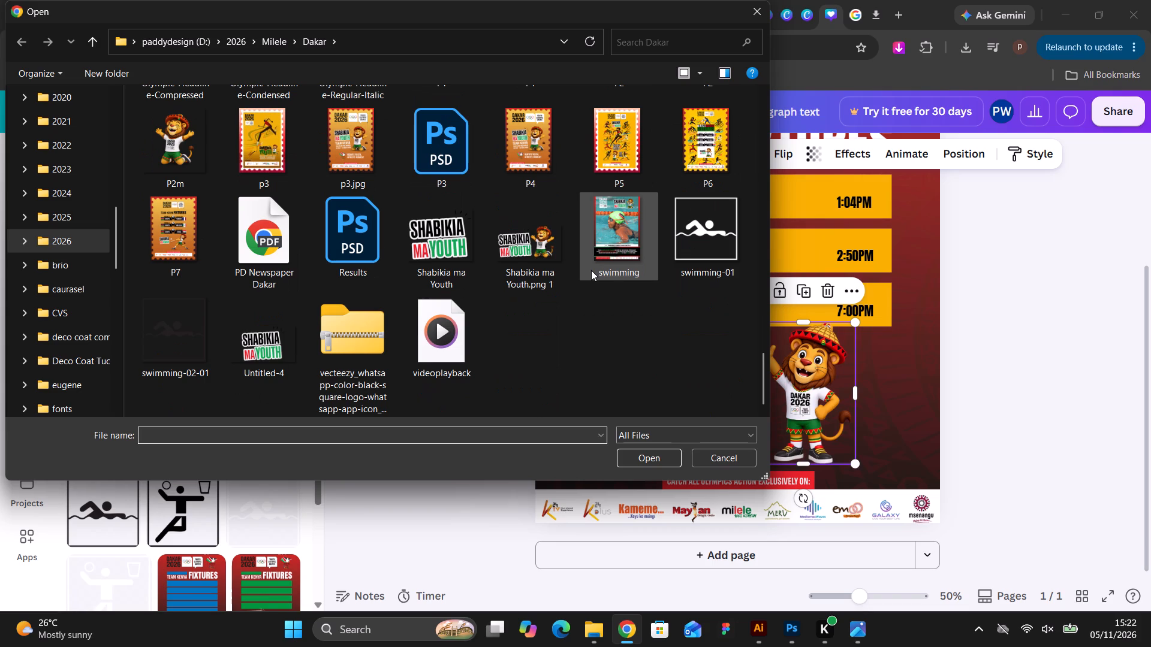
{"action": "scroll", "coordinate": [591, 270], "scroll_direction": "up", "scroll_amount": 2}
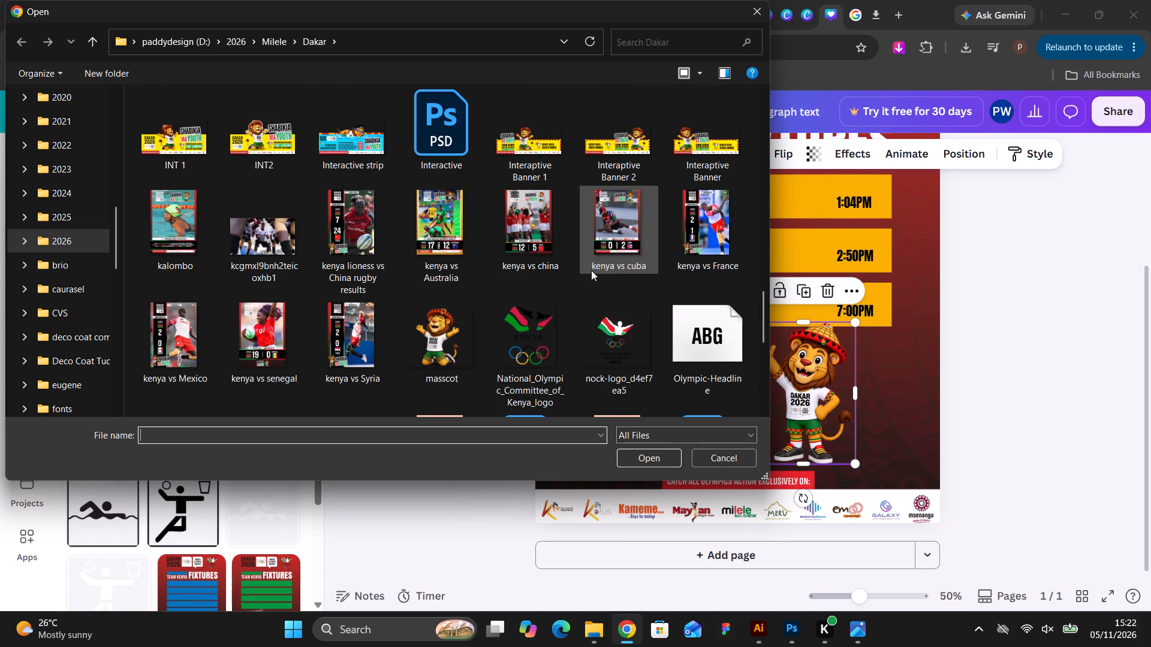
{"action": "scroll", "coordinate": [591, 270], "scroll_direction": "up", "scroll_amount": 1}
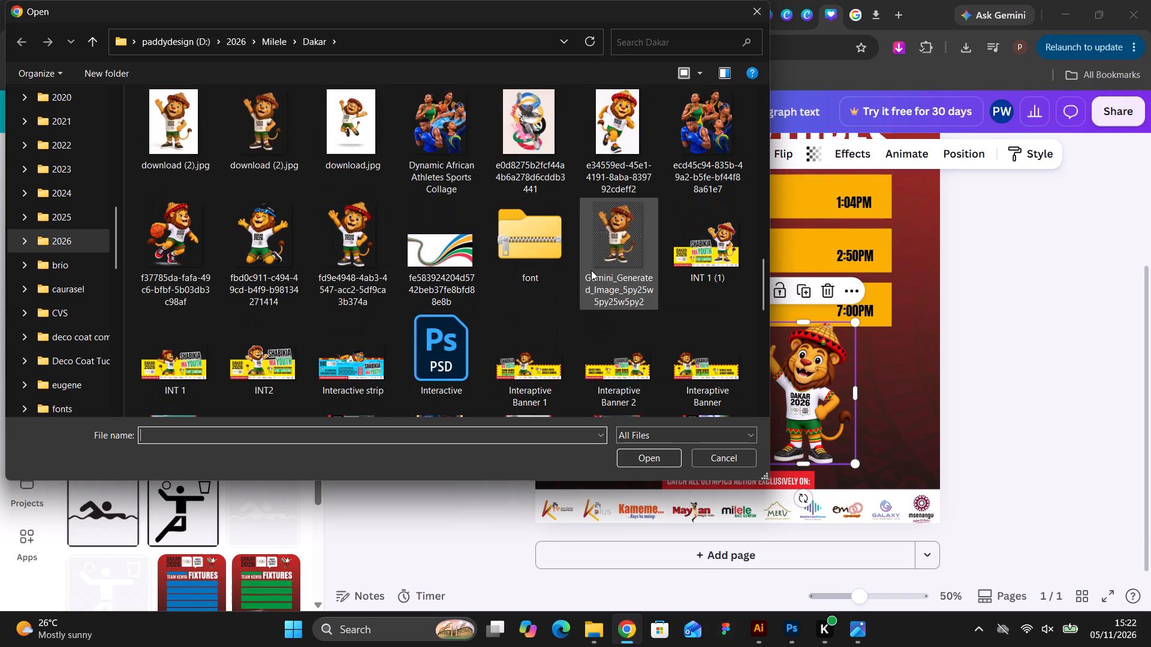
{"action": "scroll", "coordinate": [591, 270], "scroll_direction": "up", "scroll_amount": 4}
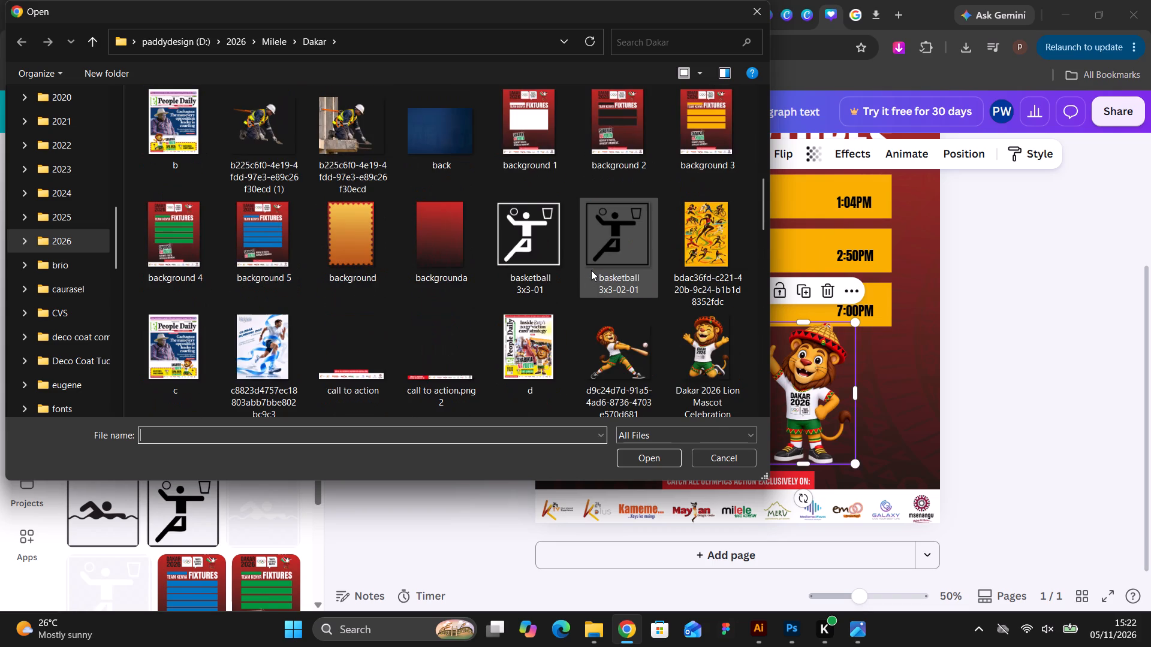
{"action": "scroll", "coordinate": [591, 270], "scroll_direction": "up", "scroll_amount": 3}
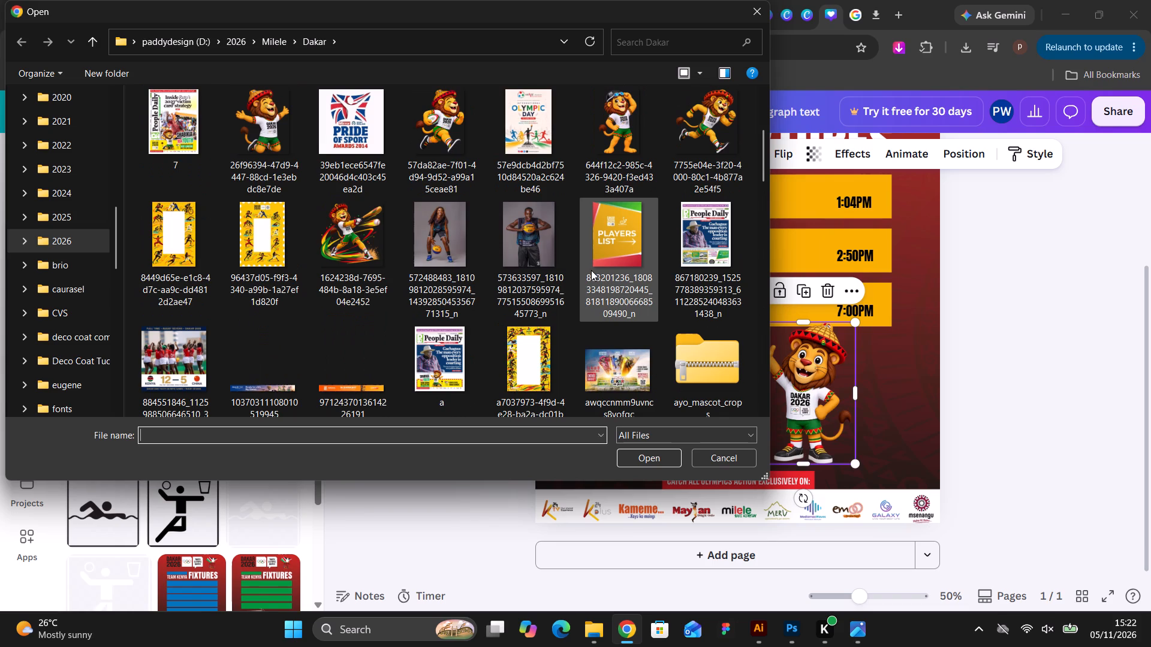
{"action": "scroll", "coordinate": [591, 270], "scroll_direction": "up", "scroll_amount": 1}
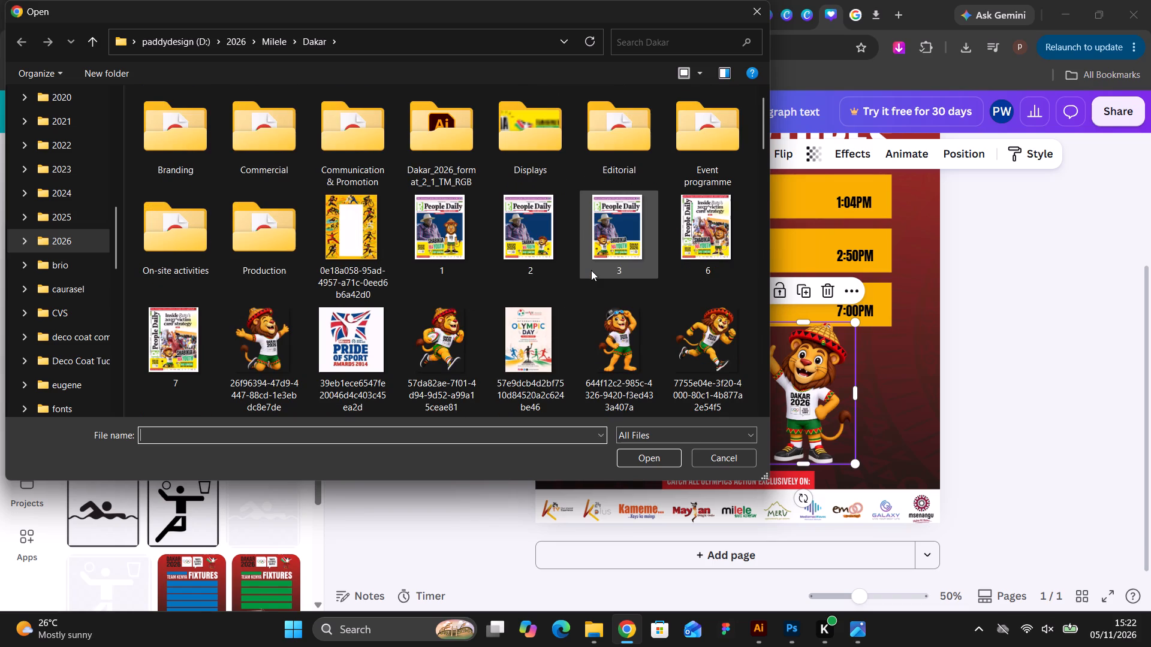
{"action": "scroll", "coordinate": [591, 270], "scroll_direction": "down", "scroll_amount": 2}
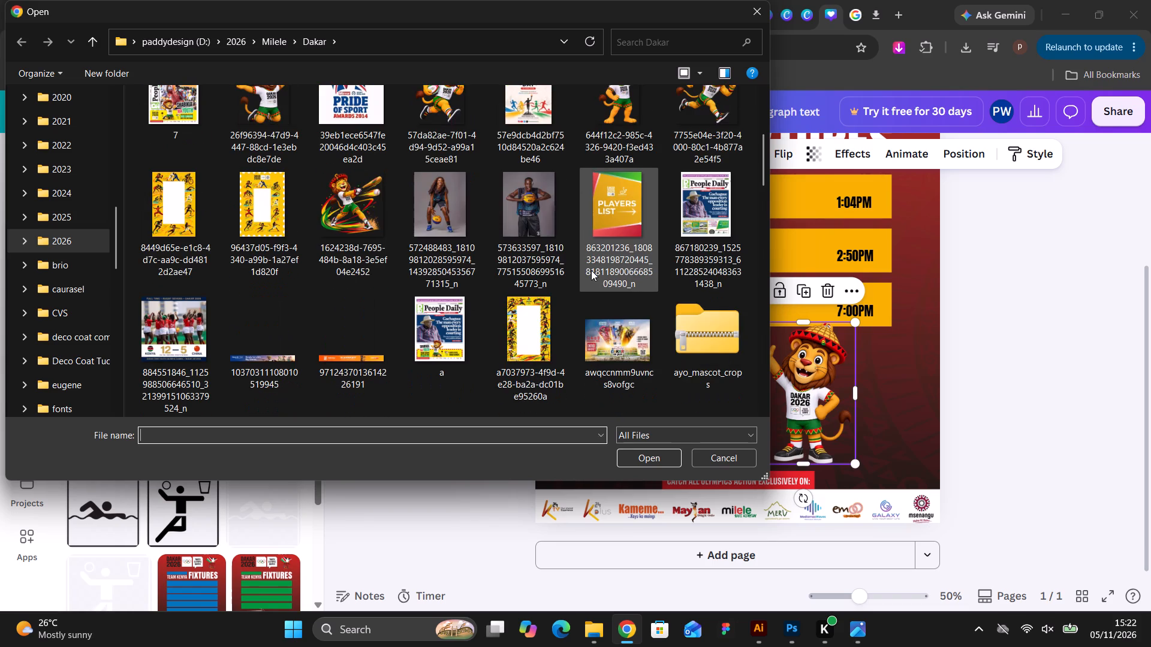
{"action": "scroll", "coordinate": [591, 270], "scroll_direction": "down", "scroll_amount": 3}
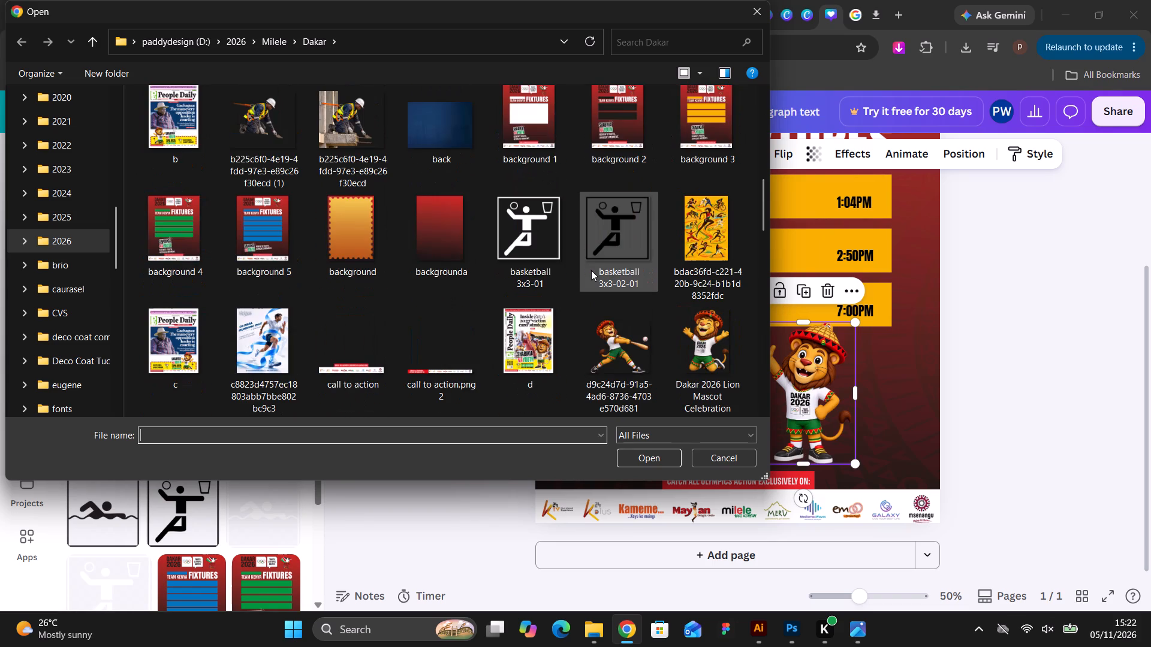
{"action": "scroll", "coordinate": [591, 270], "scroll_direction": "down", "scroll_amount": 1}
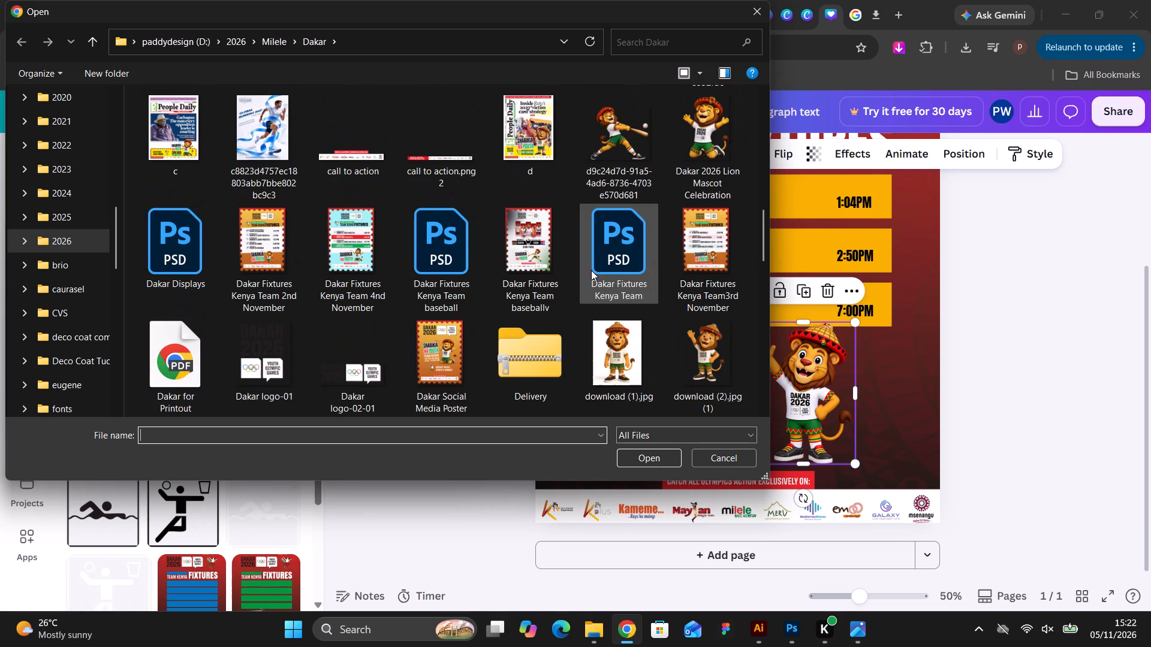
{"action": "scroll", "coordinate": [591, 270], "scroll_direction": "down", "scroll_amount": 1}
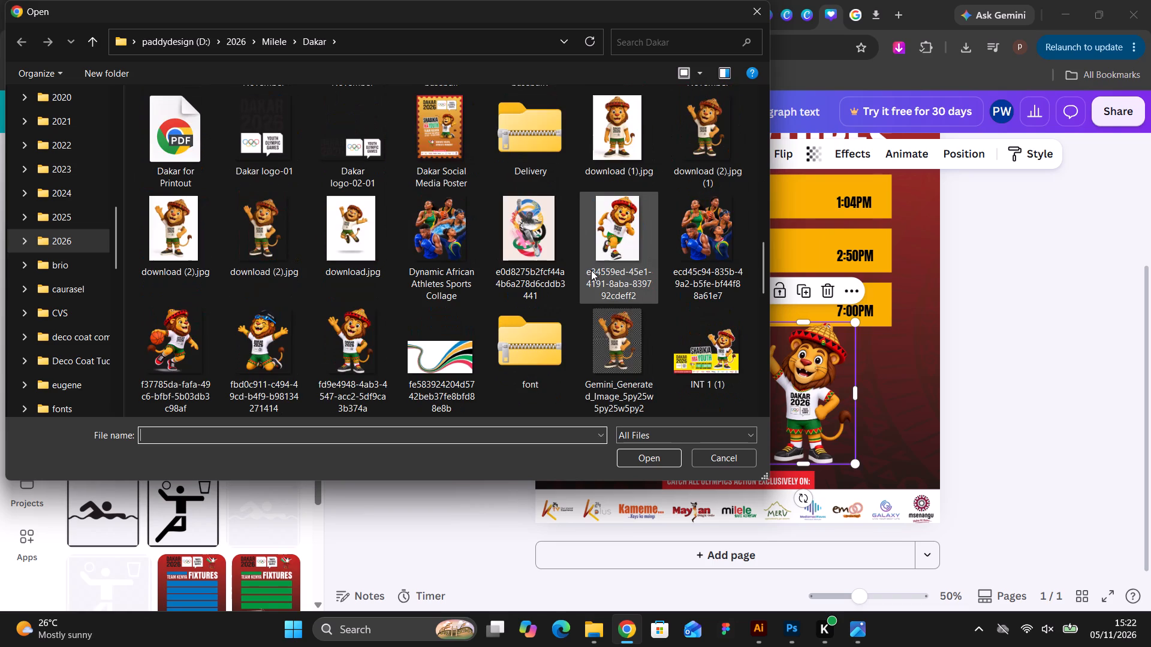
{"action": "scroll", "coordinate": [591, 270], "scroll_direction": "down", "scroll_amount": 1}
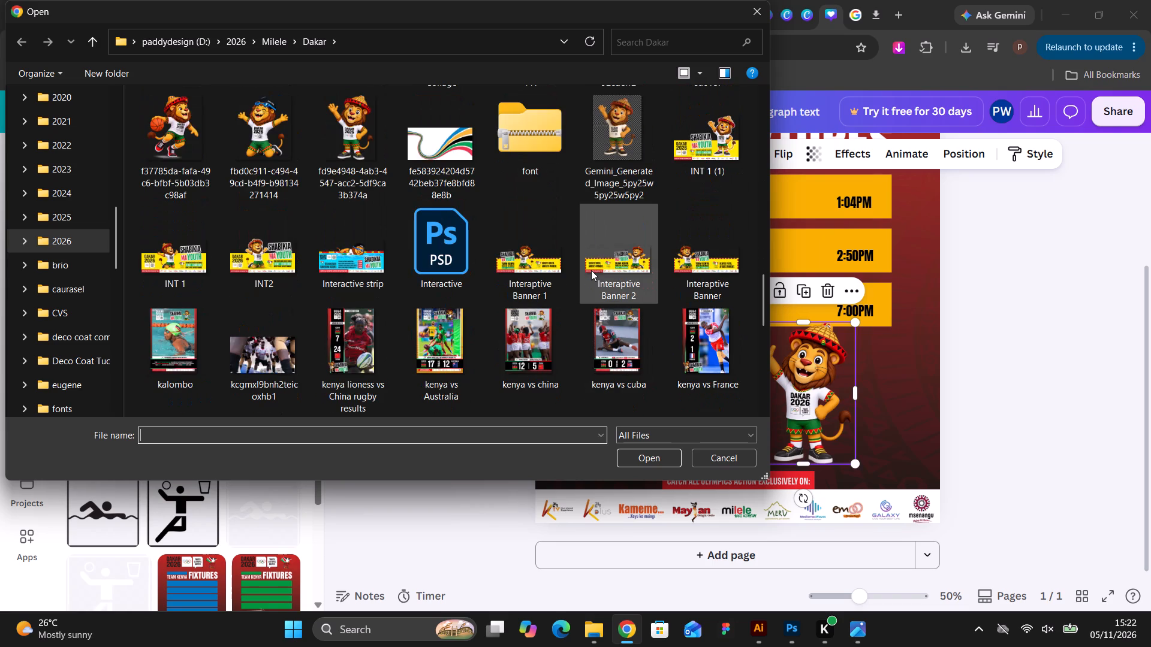
{"action": "scroll", "coordinate": [591, 270], "scroll_direction": "down", "scroll_amount": 1}
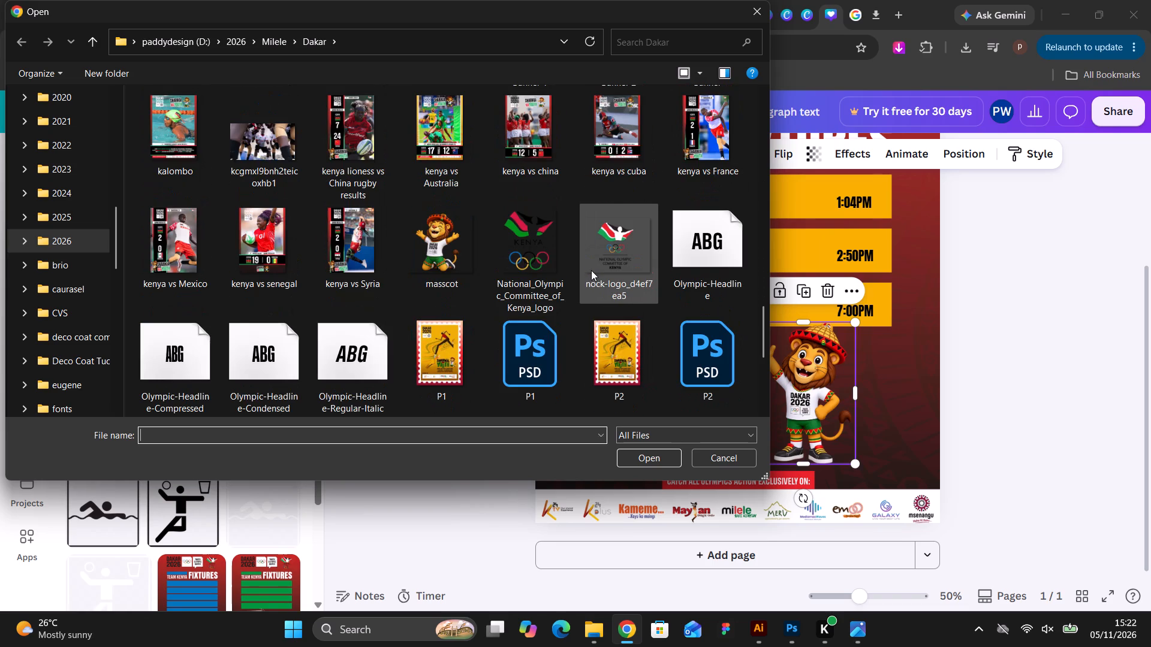
{"action": "scroll", "coordinate": [591, 270], "scroll_direction": "down", "scroll_amount": 2}
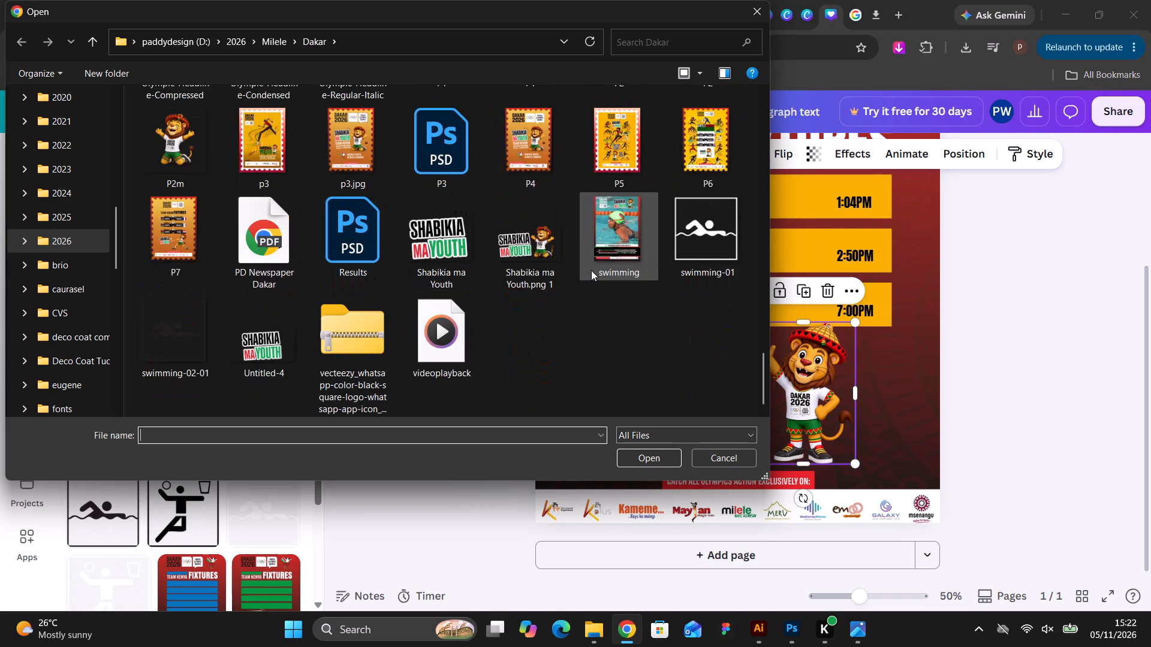
{"action": "scroll", "coordinate": [591, 270], "scroll_direction": "down", "scroll_amount": 2}
{"action": "scroll", "coordinate": [591, 270], "scroll_direction": "up", "scroll_amount": 1}
{"action": "scroll", "coordinate": [385, 261], "scroll_direction": "down", "scroll_amount": 2}
Upload the two most recent lion images from the Dakar folder, starting with f37785da and 644f12c2, using the Home recent files.
{"action": "left_click_drag", "start_coordinate": [119, 219], "coordinate": [119, 129]}
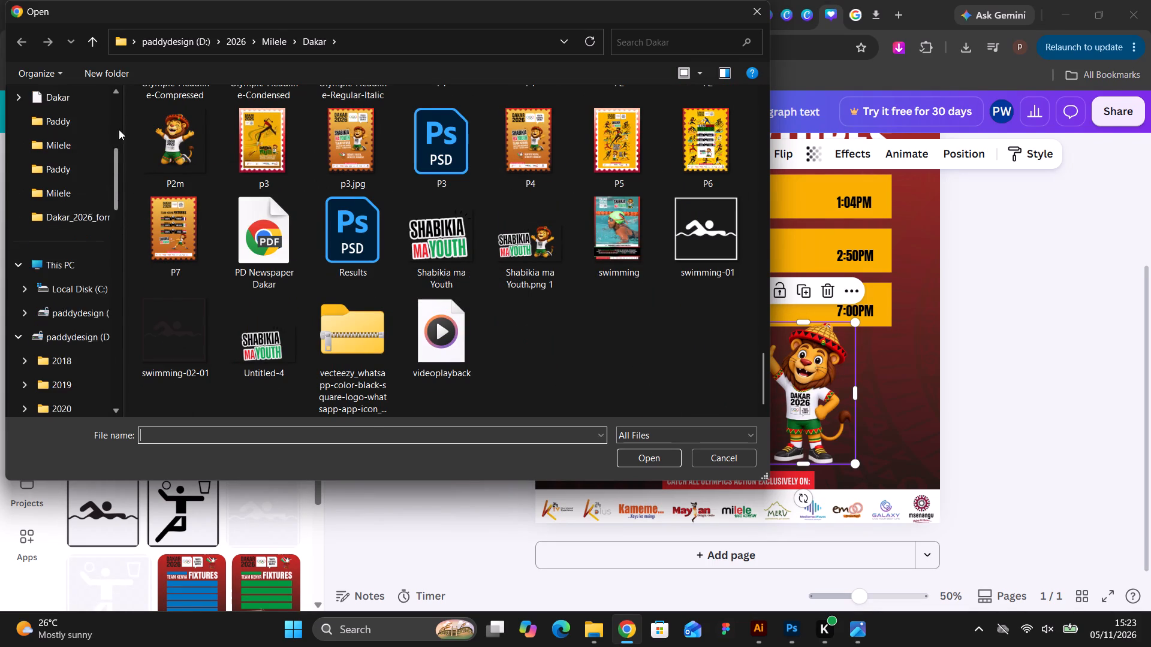
{"action": "left_click_drag", "start_coordinate": [119, 129], "coordinate": [124, 90]}
{"action": "left_click", "coordinate": [82, 95]}
{"action": "scroll", "coordinate": [261, 174], "scroll_direction": "down", "scroll_amount": 3}
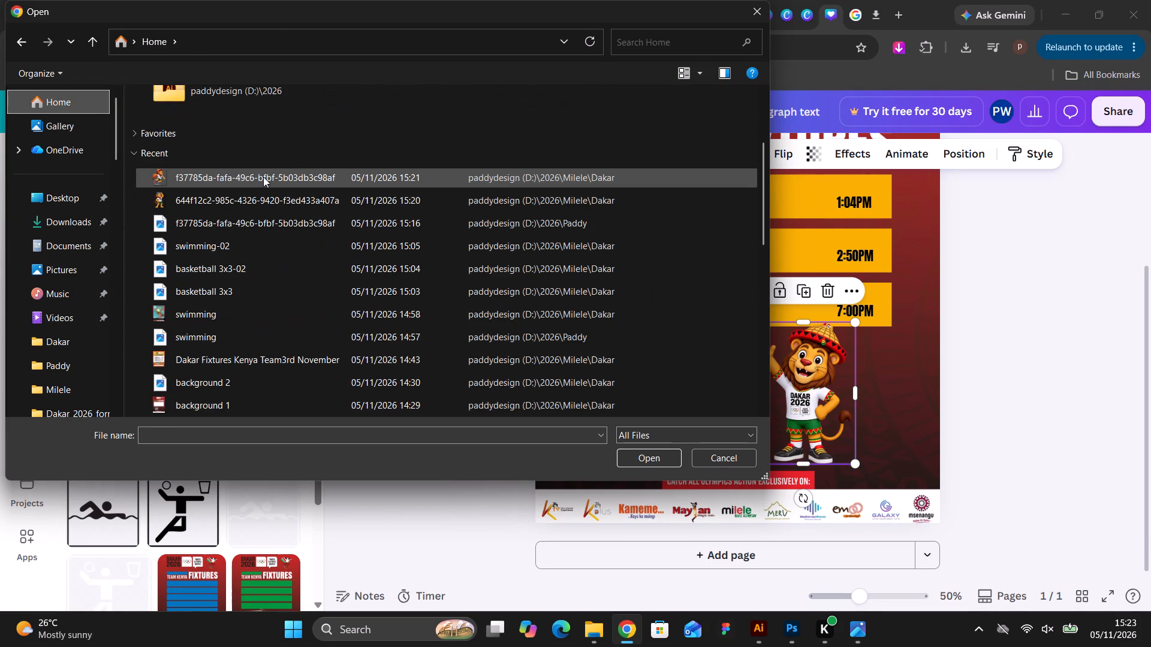
{"action": "left_click", "coordinate": [263, 177]}
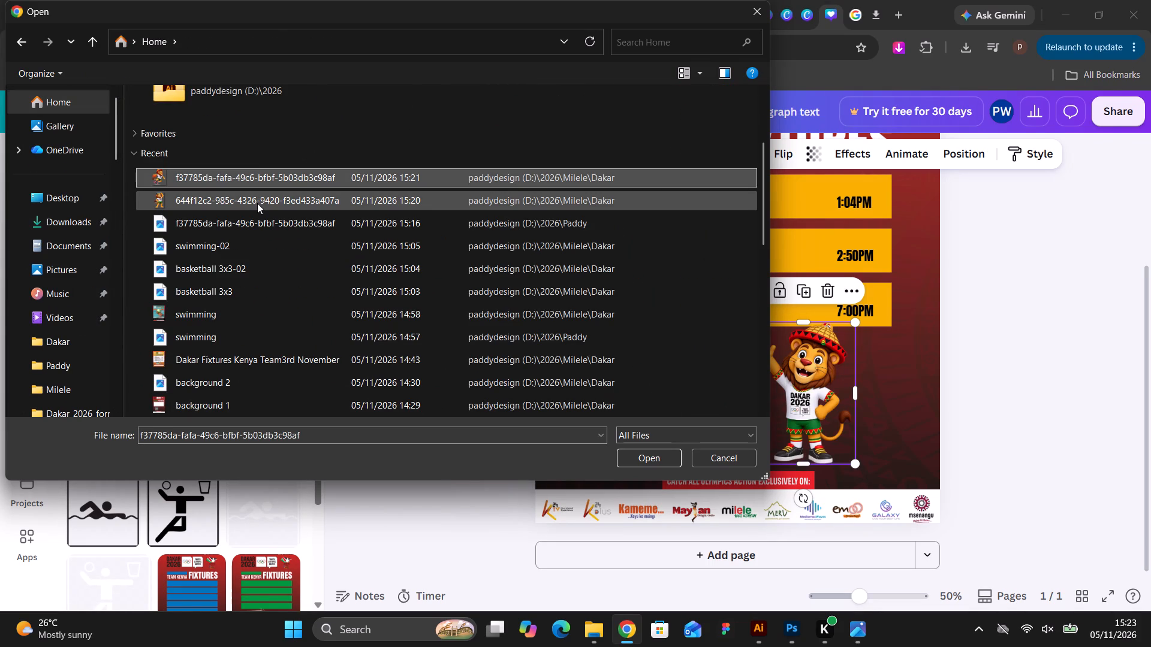
{"action": "left_click", "coordinate": [257, 203], "text": "ctrl"}
{"action": "left_click", "coordinate": [632, 458]}
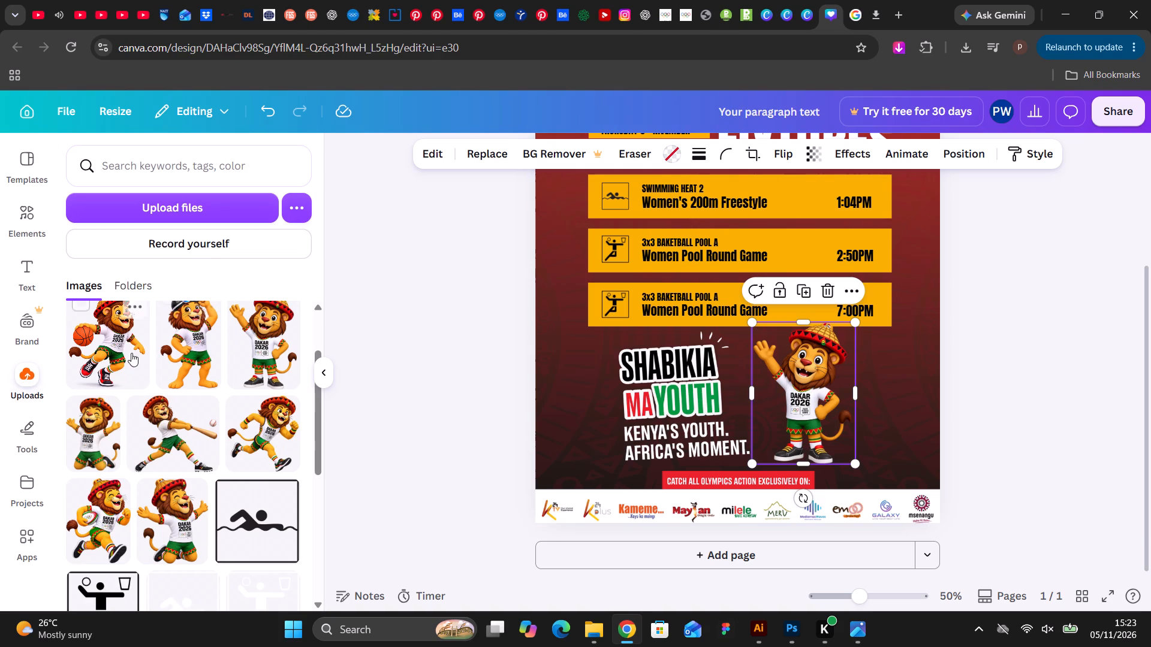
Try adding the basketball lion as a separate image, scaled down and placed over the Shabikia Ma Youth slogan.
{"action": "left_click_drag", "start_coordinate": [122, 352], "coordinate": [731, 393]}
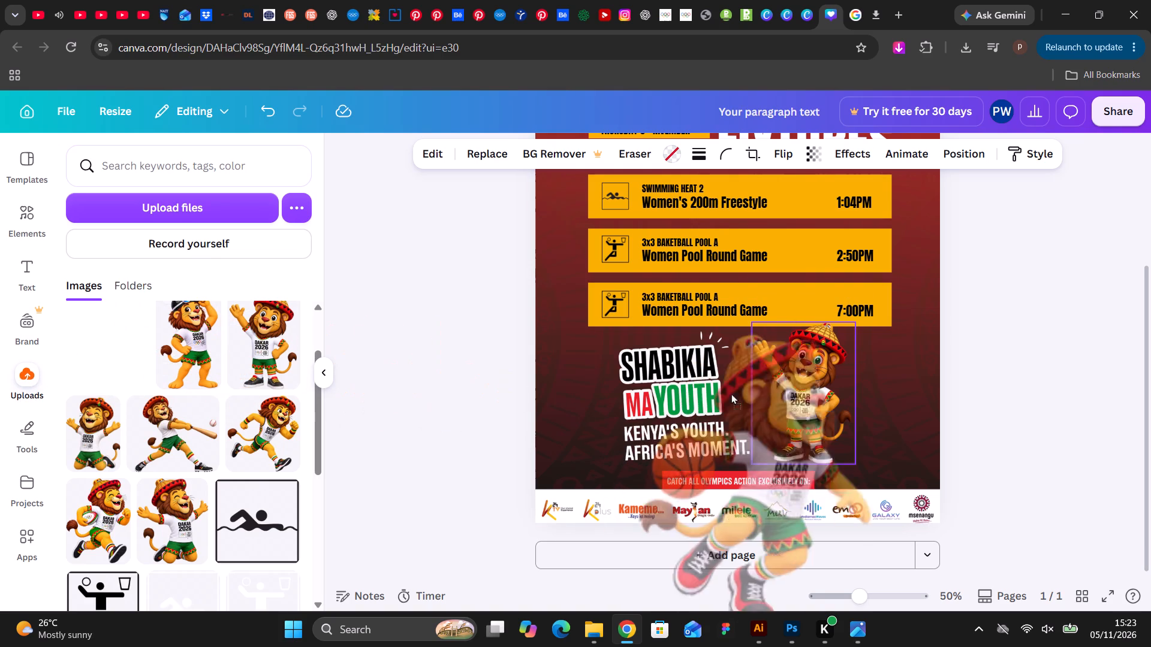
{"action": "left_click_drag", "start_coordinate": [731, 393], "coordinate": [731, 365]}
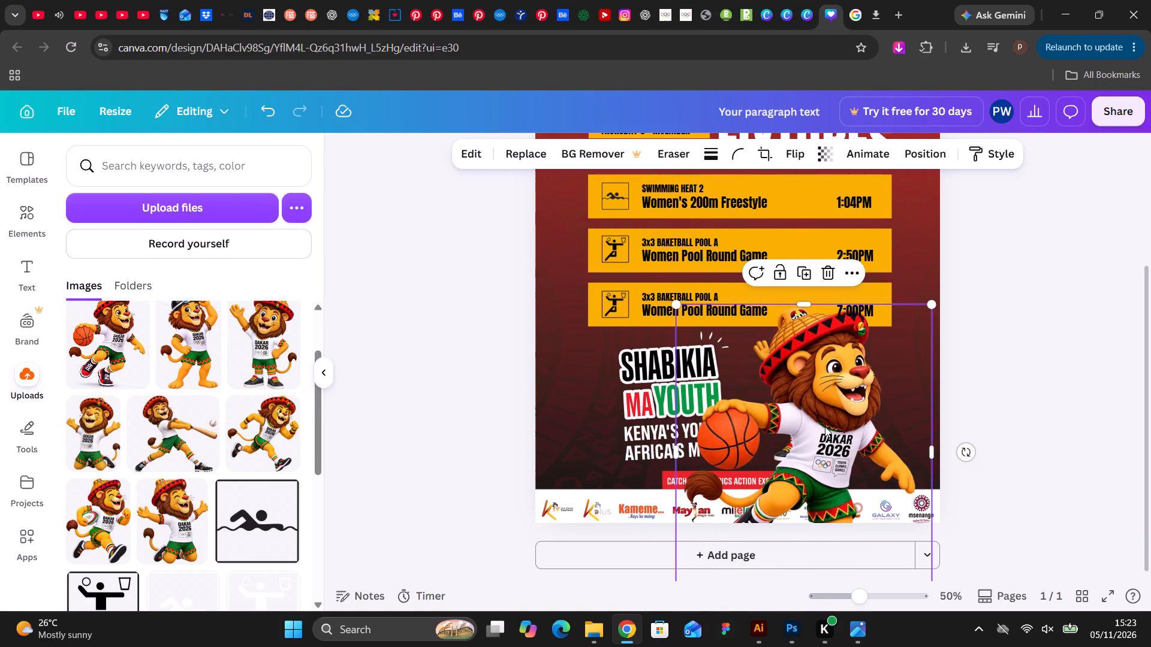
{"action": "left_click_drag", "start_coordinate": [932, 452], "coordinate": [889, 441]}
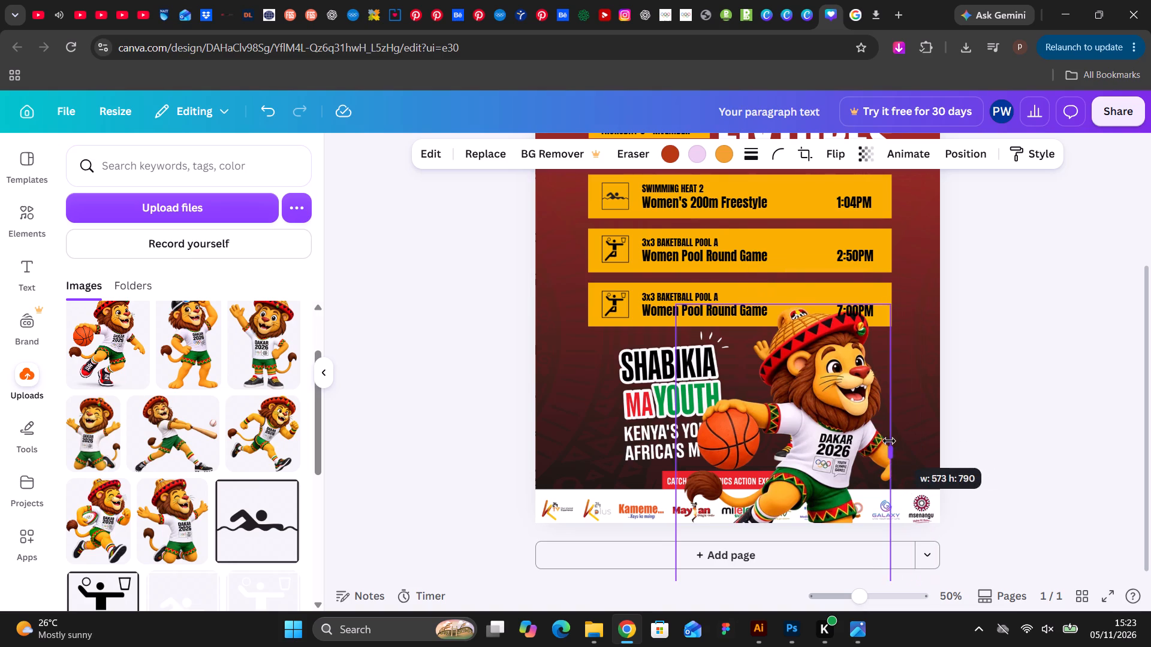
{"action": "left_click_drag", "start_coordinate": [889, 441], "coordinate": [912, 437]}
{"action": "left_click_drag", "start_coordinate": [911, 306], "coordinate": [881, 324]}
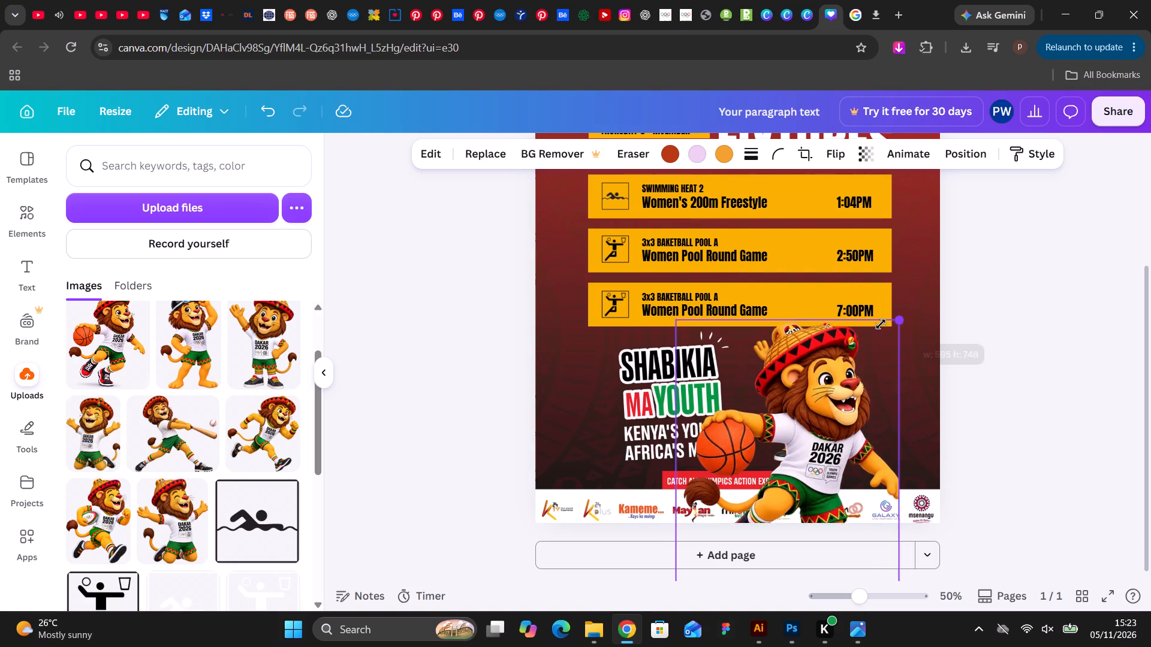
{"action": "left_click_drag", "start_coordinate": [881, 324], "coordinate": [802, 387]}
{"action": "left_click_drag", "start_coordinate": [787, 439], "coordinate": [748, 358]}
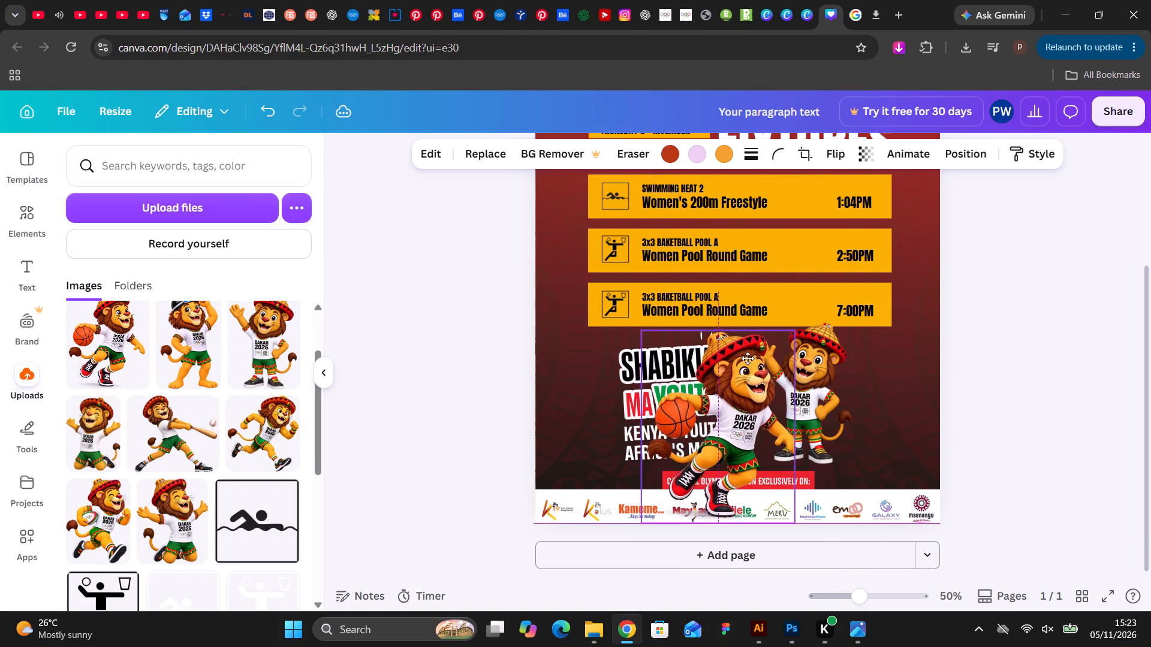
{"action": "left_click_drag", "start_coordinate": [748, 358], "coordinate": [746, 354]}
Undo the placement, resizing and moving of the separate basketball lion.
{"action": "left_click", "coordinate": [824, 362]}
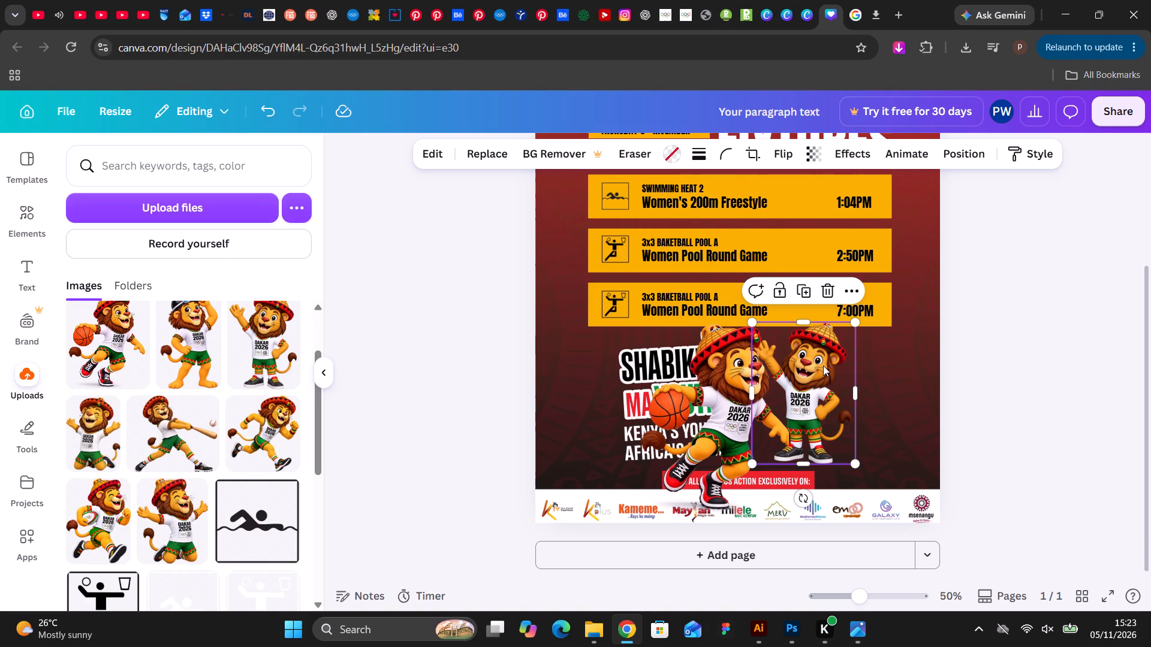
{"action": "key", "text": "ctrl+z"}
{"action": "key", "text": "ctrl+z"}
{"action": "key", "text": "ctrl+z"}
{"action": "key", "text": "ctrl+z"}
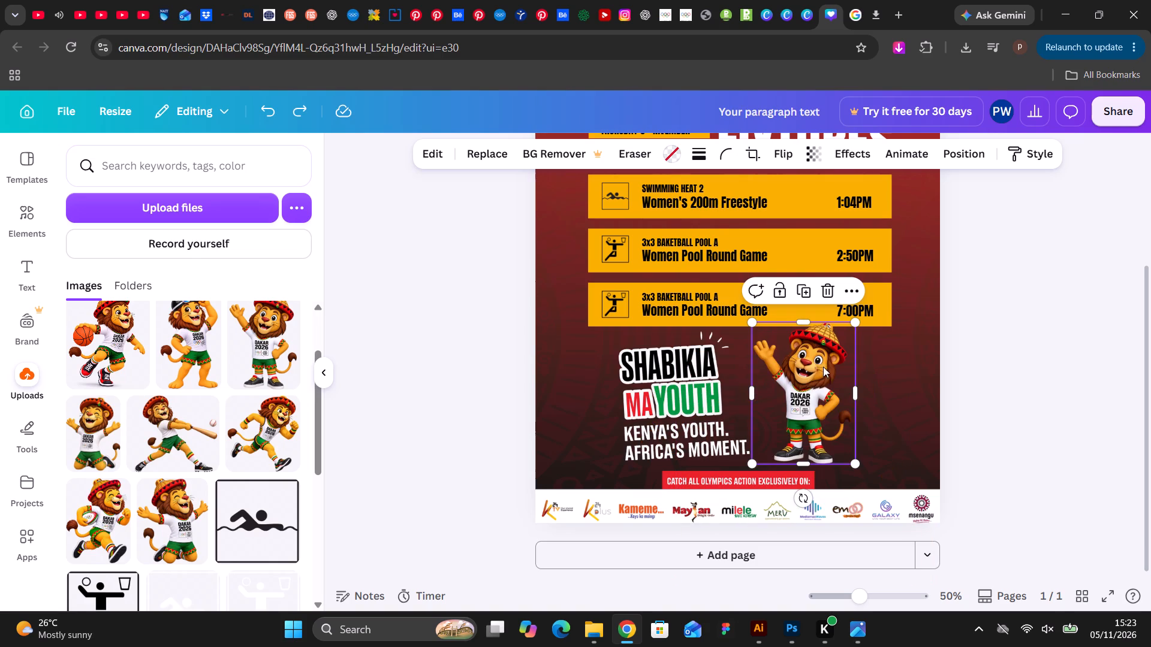
Replace the waving lion beside the slogan with the uploaded basketball lion, keeping it within the same image frame.
{"action": "left_click_drag", "start_coordinate": [117, 347], "coordinate": [730, 356]}
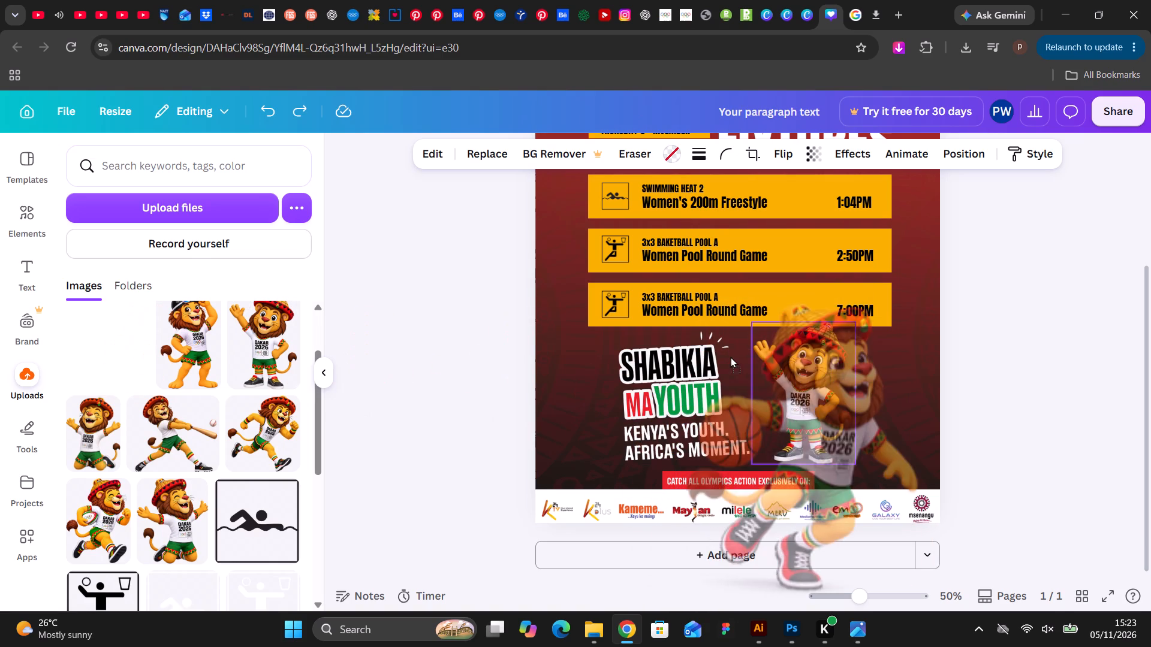
{"action": "left_click_drag", "start_coordinate": [730, 356], "coordinate": [779, 385]}
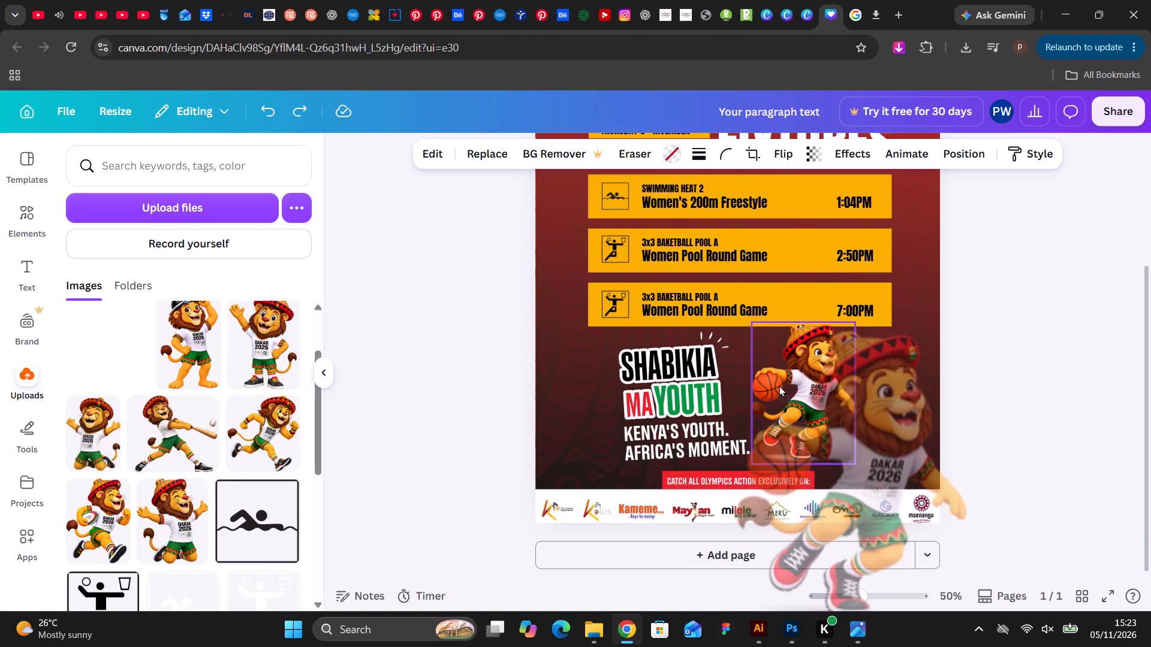
{"action": "left_click_drag", "start_coordinate": [779, 385], "coordinate": [778, 385]}
{"action": "left_click", "coordinate": [1045, 400]}
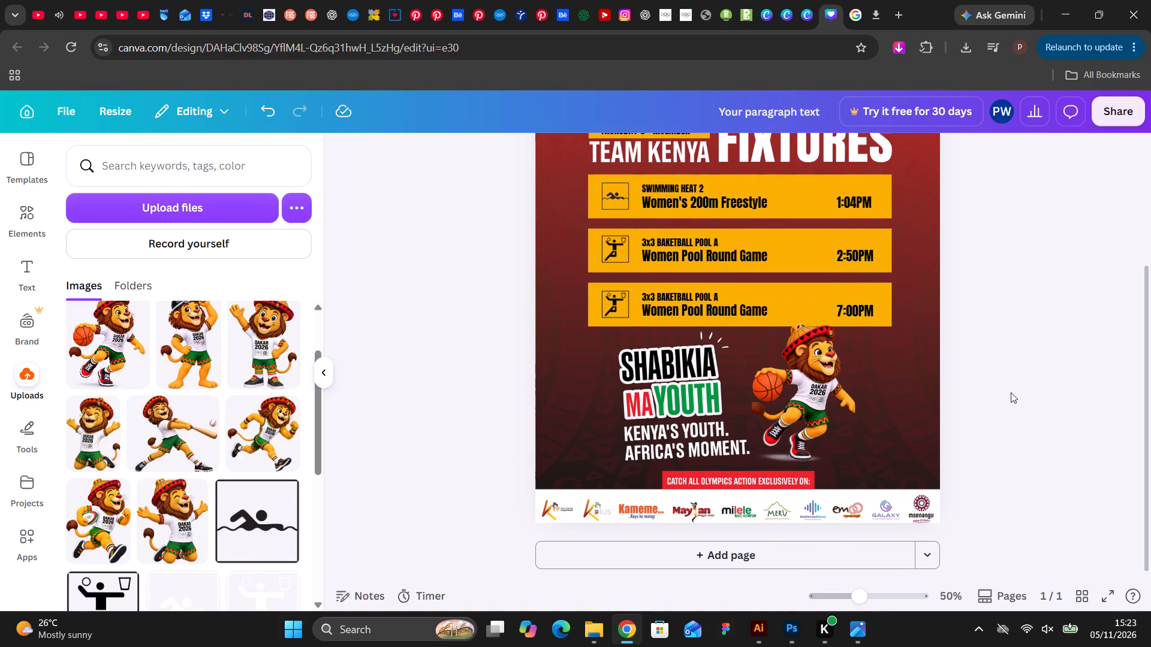
Enlarge the basketball lion's frame to about 397 high and make it wider, moving the mascot slightly closer to the slogan.
{"action": "left_click", "coordinate": [826, 392]}
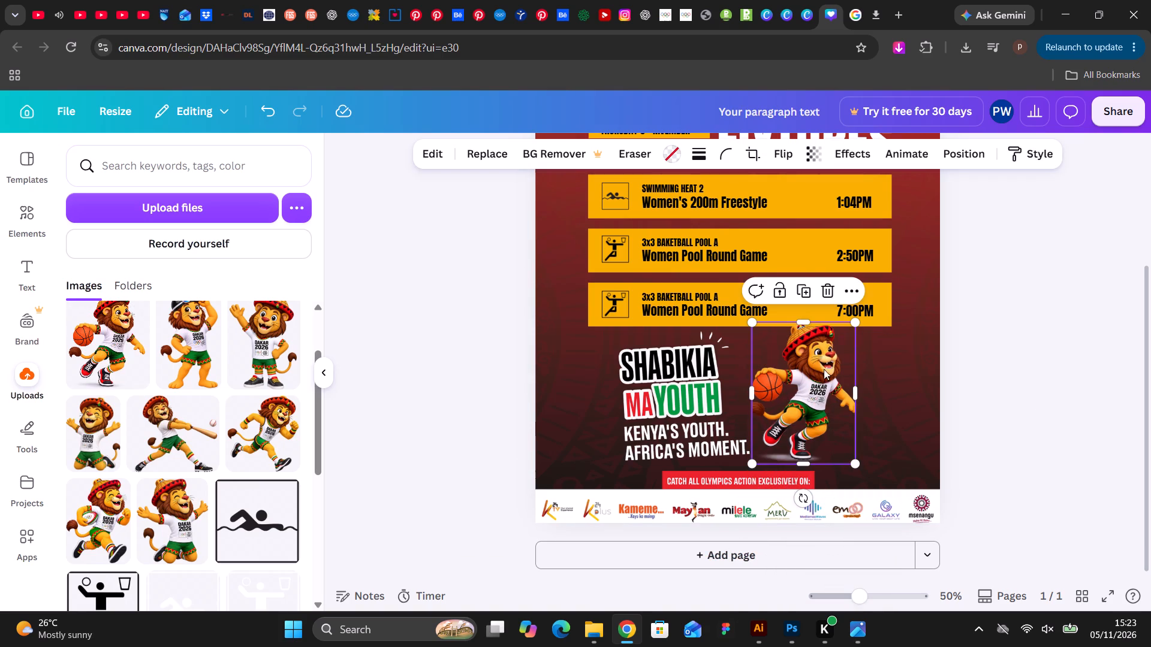
{"action": "left_click", "coordinate": [804, 322]}
{"action": "left_click_drag", "start_coordinate": [806, 461], "coordinate": [806, 467]}
{"action": "left_click", "coordinate": [816, 397]}
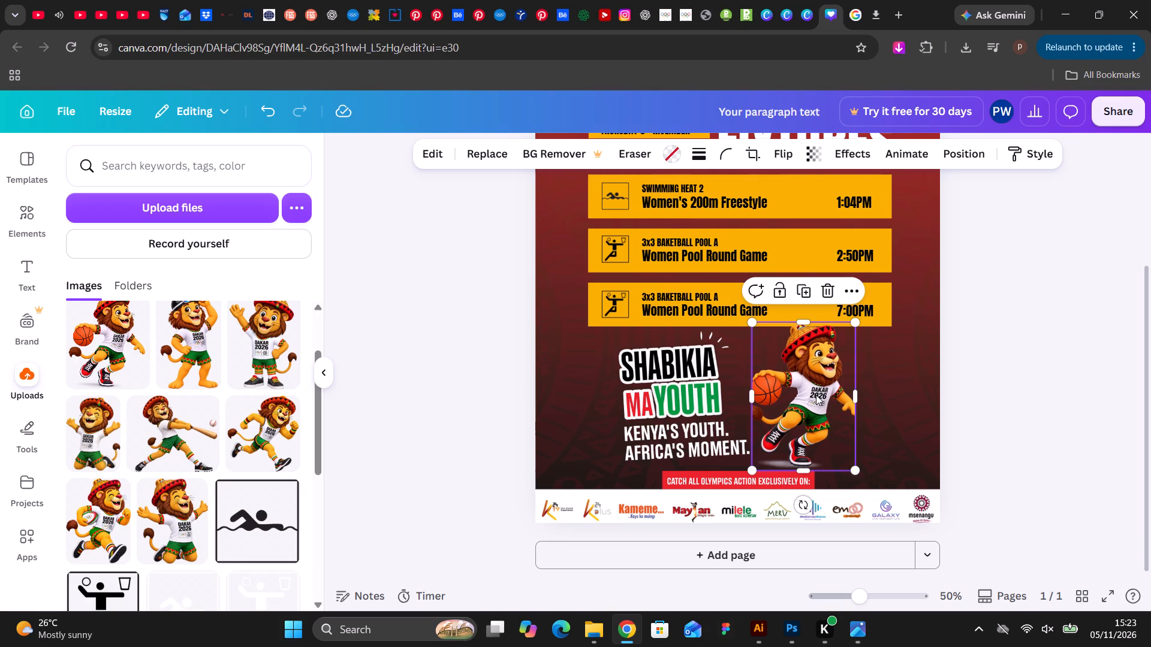
{"action": "left_click_drag", "start_coordinate": [858, 395], "coordinate": [872, 394]}
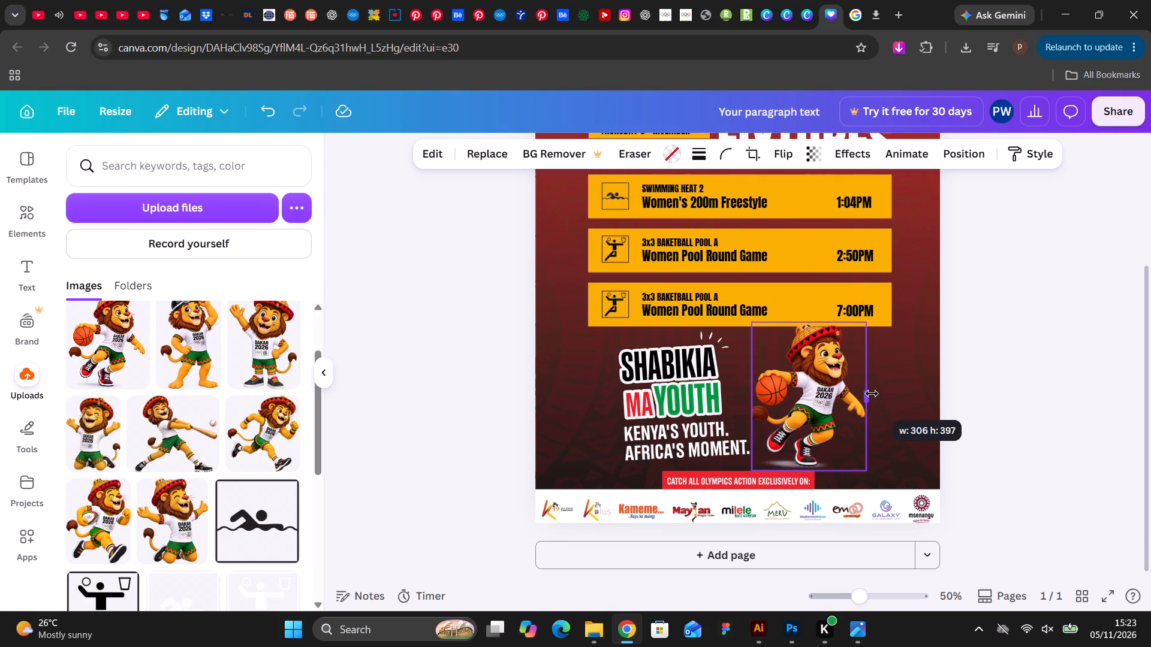
{"action": "left_click_drag", "start_coordinate": [872, 394], "coordinate": [874, 394]}
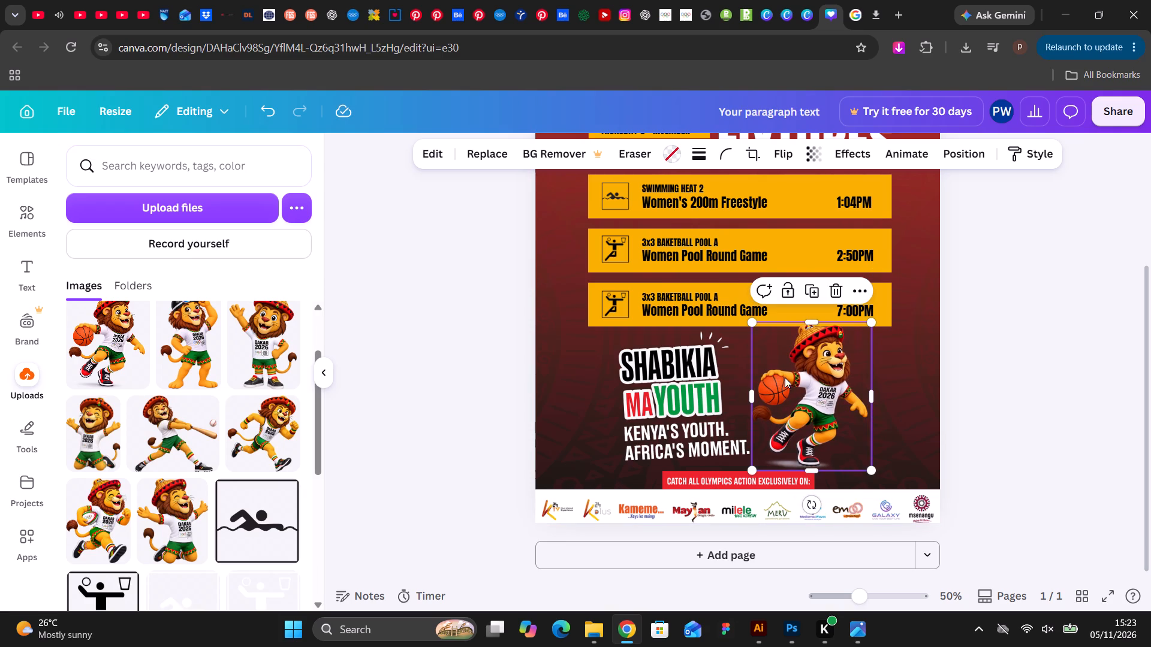
{"action": "left_click_drag", "start_coordinate": [817, 374], "coordinate": [806, 375]}
{"action": "left_click", "coordinate": [1041, 296]}
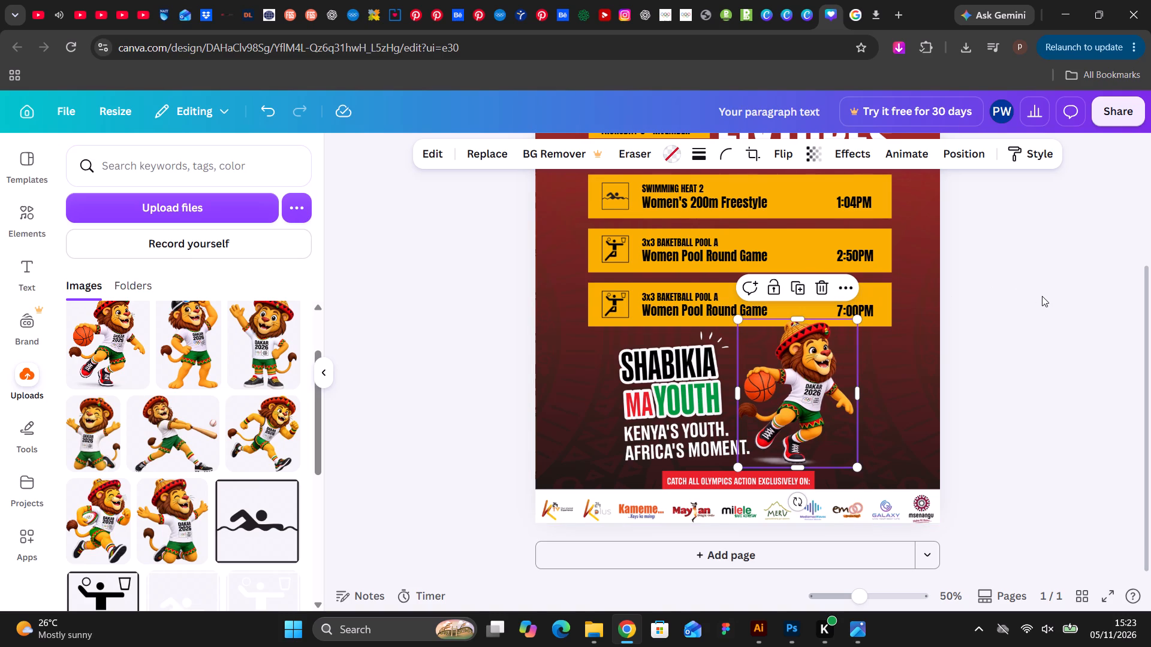
Review the fixtures post's overall layout, from the Dakar 2026 header through the fixture rows to the basketball lion and sponsor logos.
{"action": "scroll", "coordinate": [1042, 296], "scroll_direction": "up", "scroll_amount": 2}
{"action": "scroll", "coordinate": [1043, 297], "scroll_direction": "down", "scroll_amount": 2}
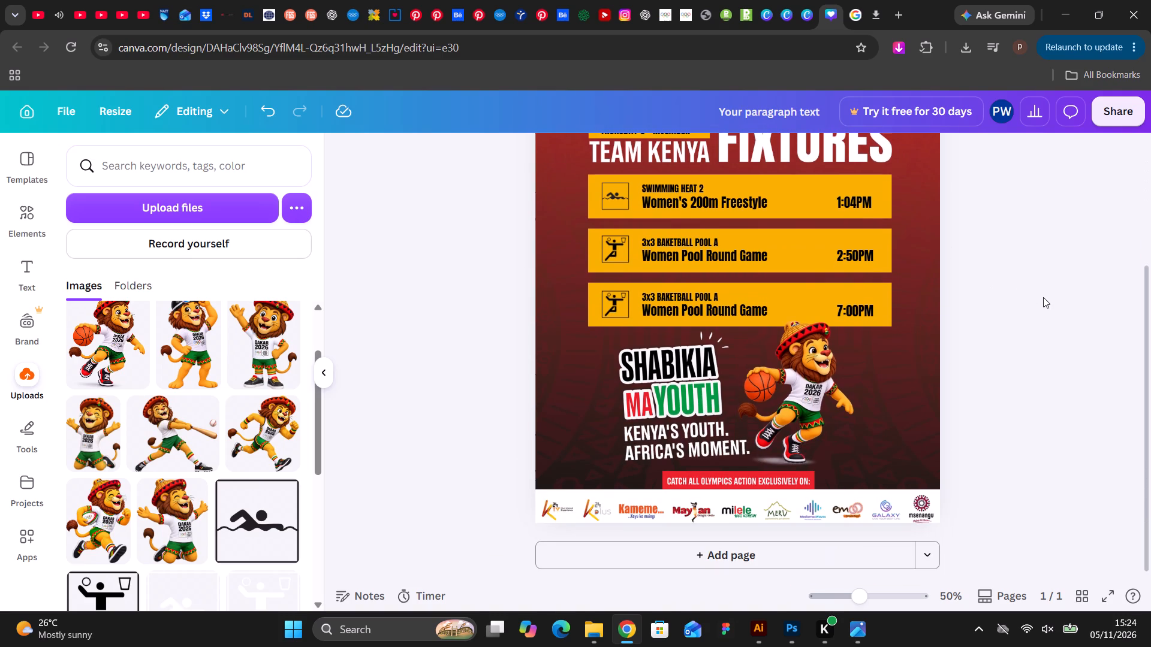
{"action": "scroll", "coordinate": [1039, 298], "scroll_direction": "up", "scroll_amount": 3}
{"action": "scroll", "coordinate": [1033, 288], "scroll_direction": "down", "scroll_amount": 1}
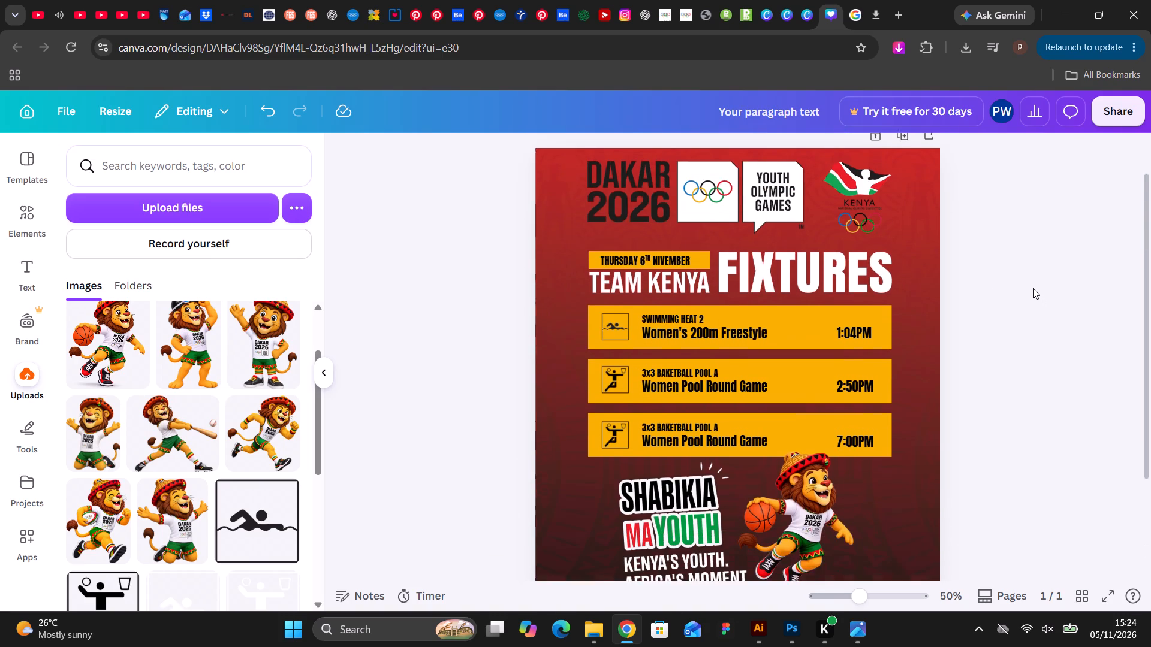
{"action": "scroll", "coordinate": [1033, 288], "scroll_direction": "down", "scroll_amount": 3}
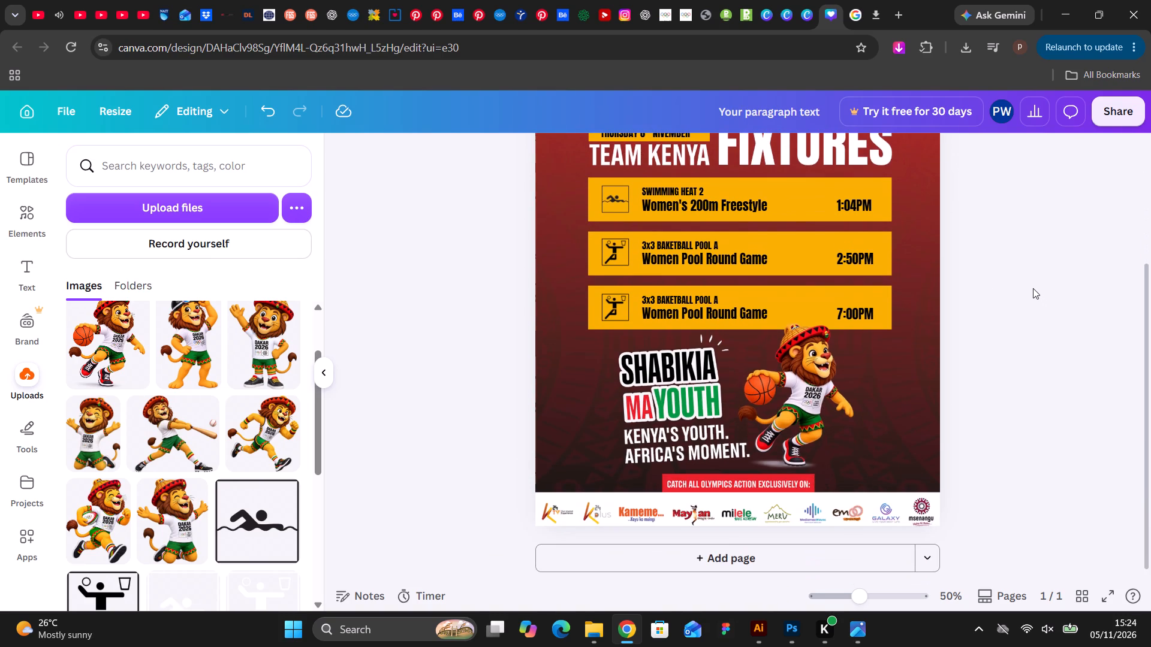
{"action": "scroll", "coordinate": [1033, 288], "scroll_direction": "up", "scroll_amount": 4}
{"action": "scroll", "coordinate": [1033, 288], "scroll_direction": "down", "scroll_amount": 2}
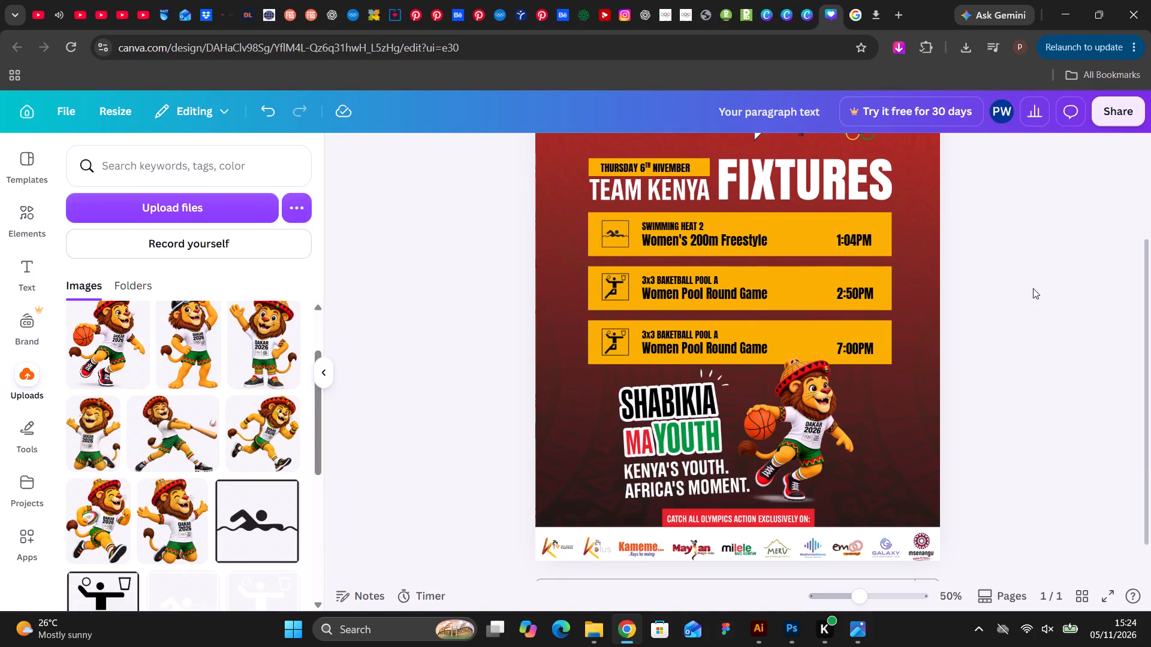
{"action": "scroll", "coordinate": [1033, 288], "scroll_direction": "up", "scroll_amount": 2}
{"action": "scroll", "coordinate": [1033, 288], "scroll_direction": "down", "scroll_amount": 1}
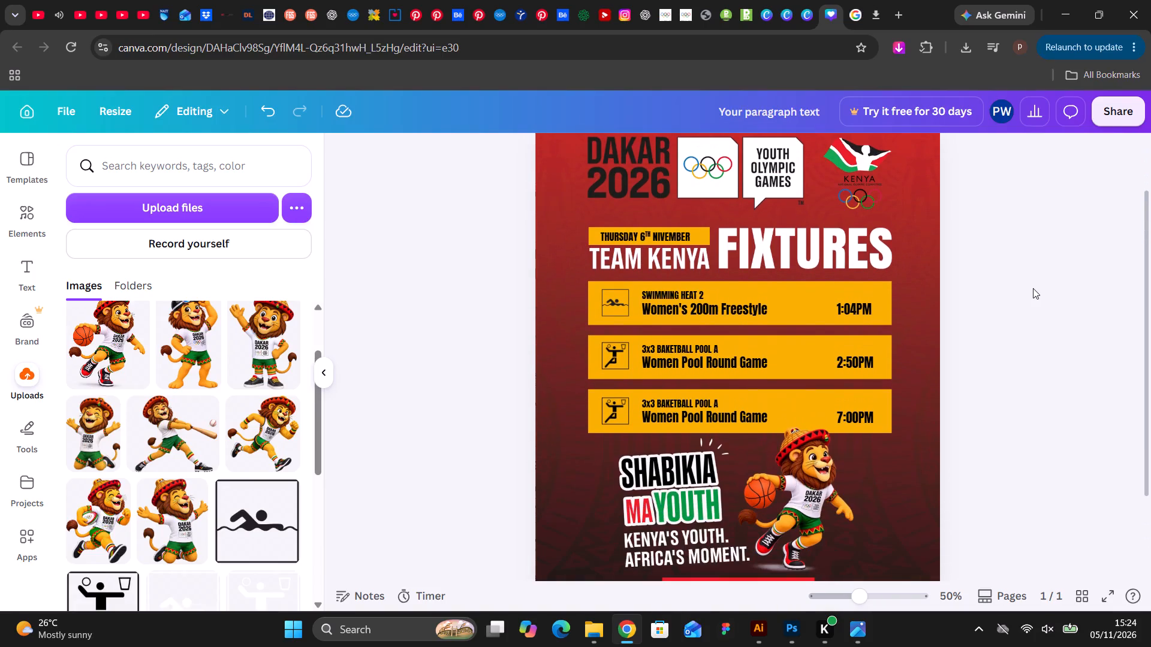
Open the design's sharing settings and start adding a person by email to the people with access.
{"action": "left_click", "coordinate": [998, 119]}
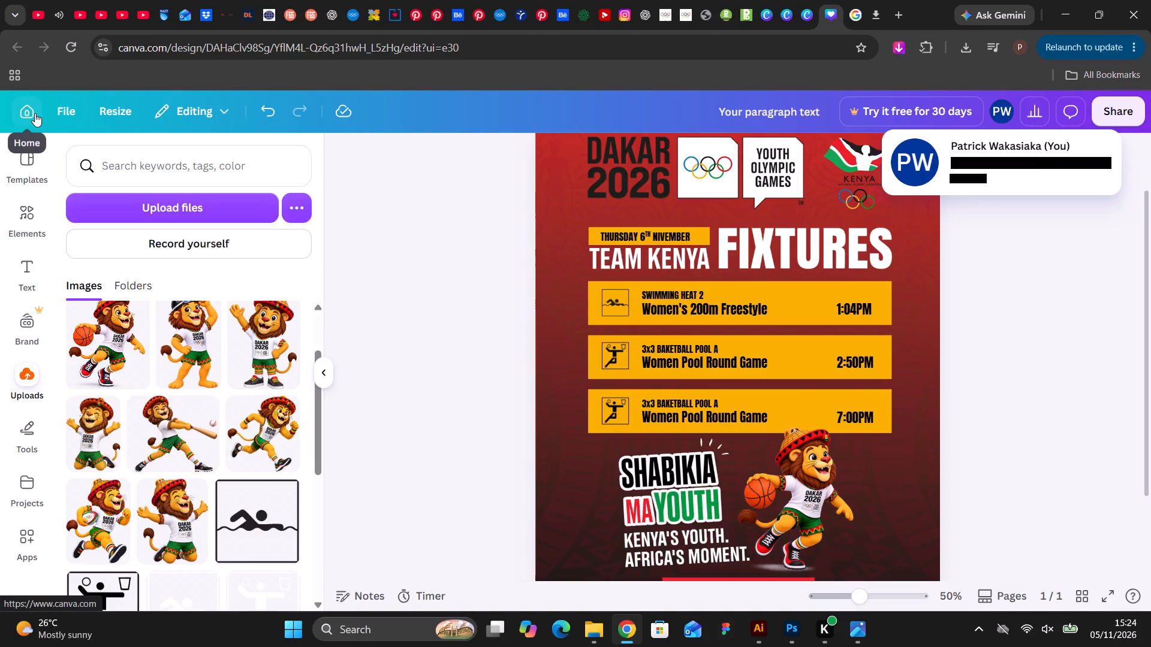
{"action": "left_click", "coordinate": [1098, 107]}
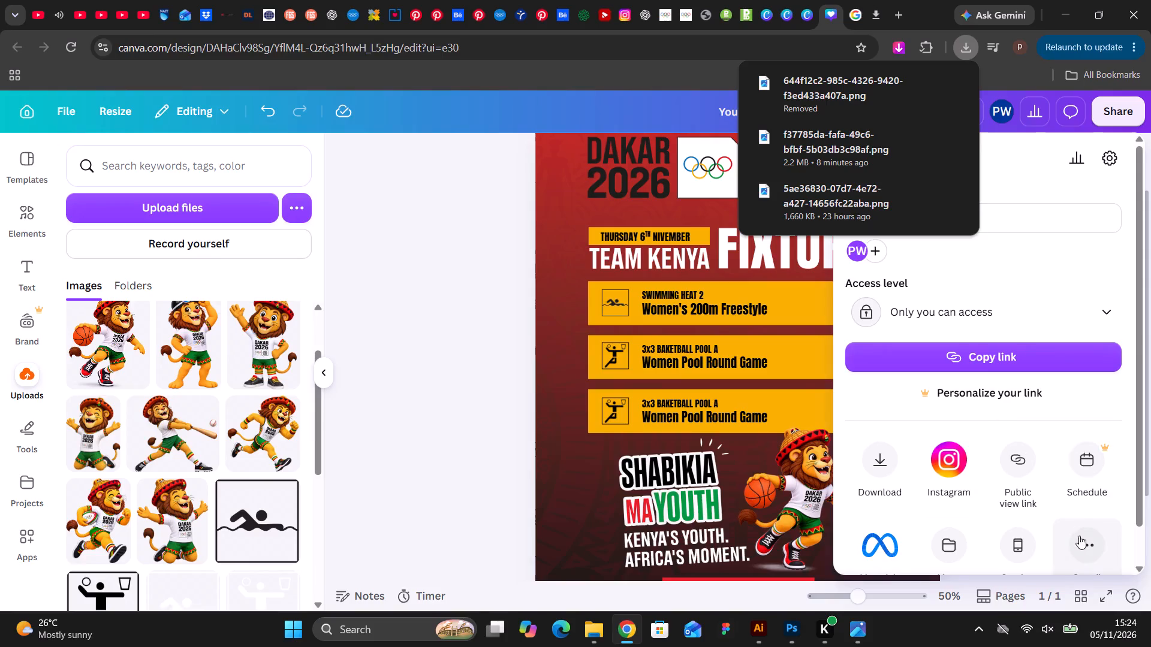
{"action": "left_click", "coordinate": [1068, 258]}
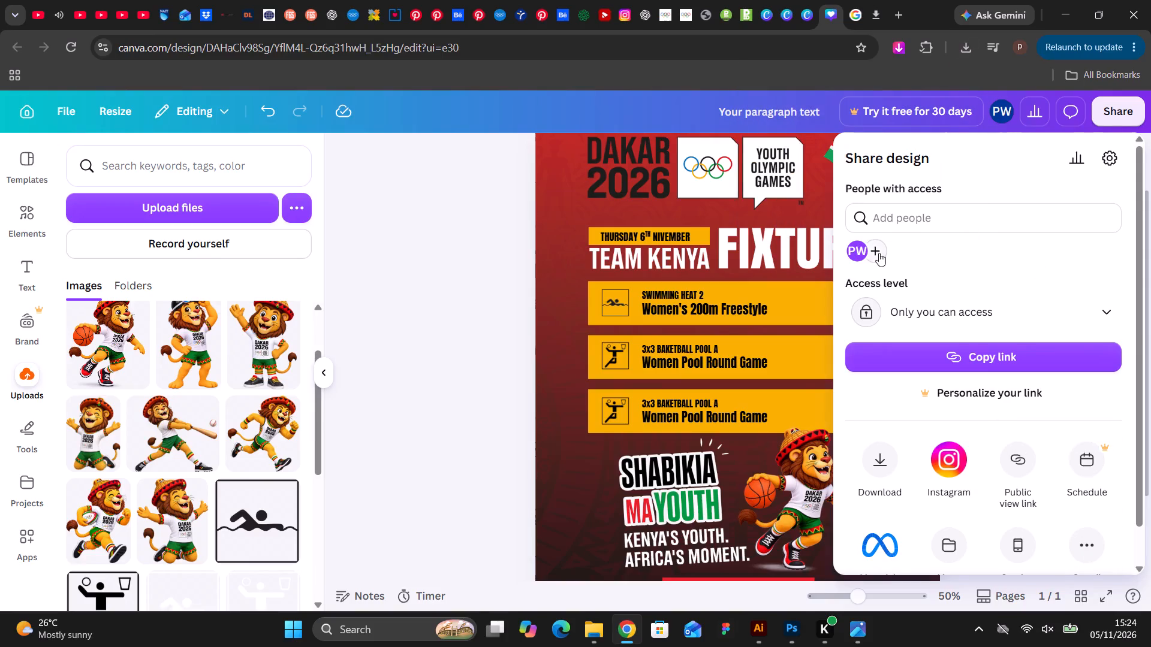
{"action": "left_click", "coordinate": [879, 252]}
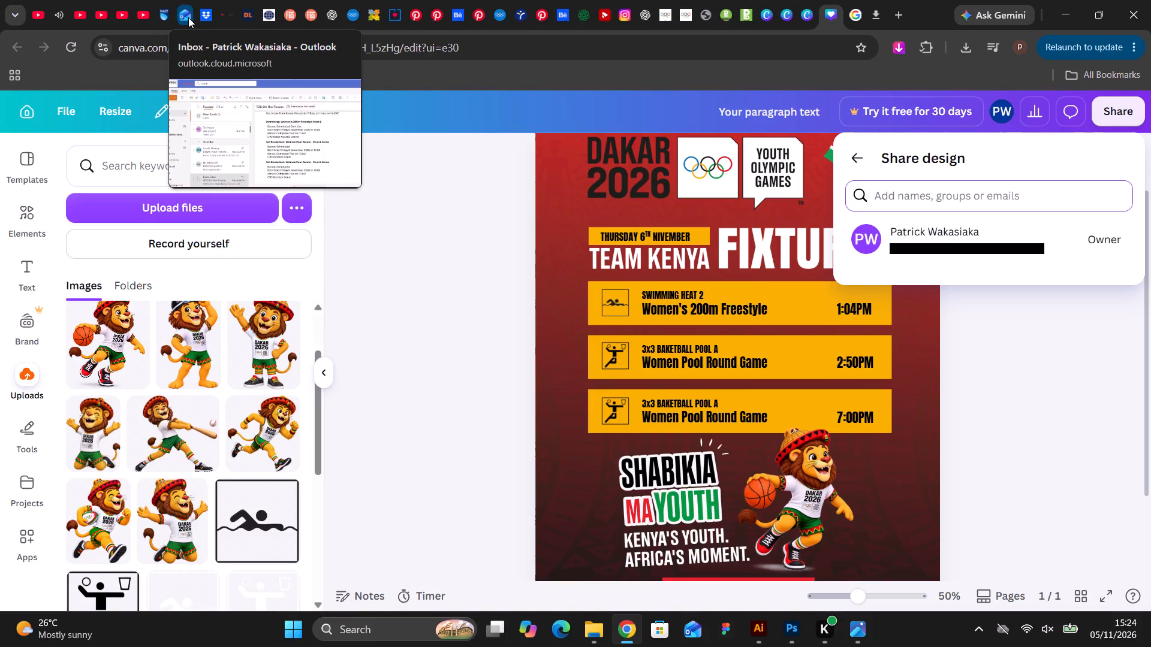
{"action": "left_click", "coordinate": [914, 195]}
{"action": "left_click", "coordinate": [913, 195]}
{"action": "left_click", "coordinate": [890, 195]}
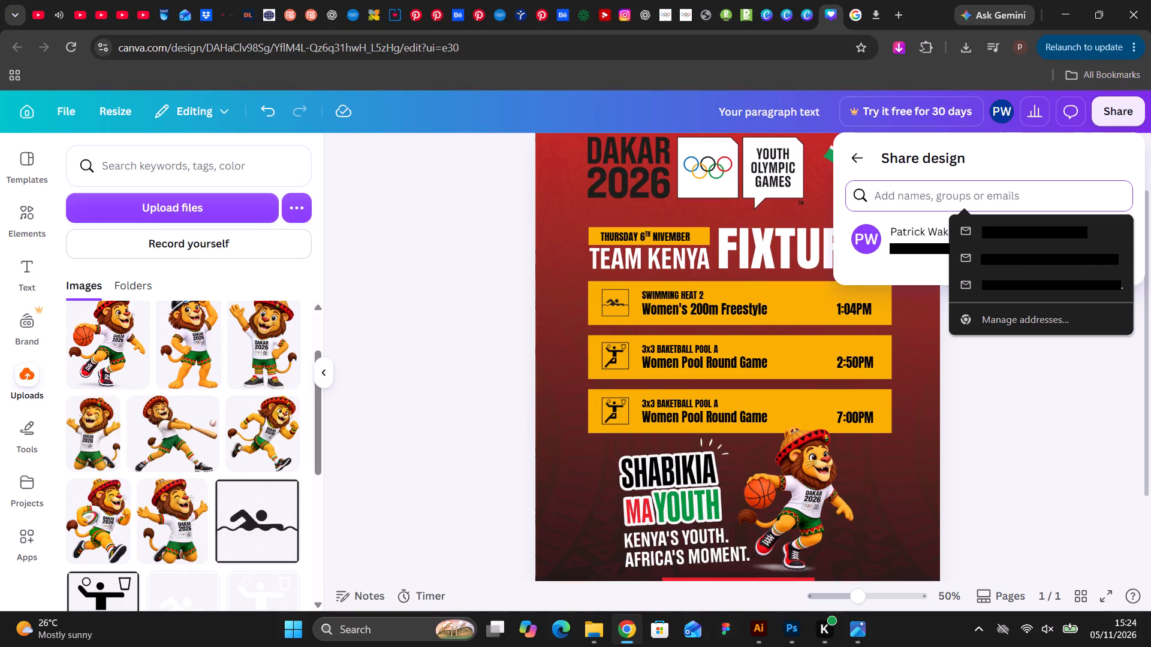
{"action": "left_click", "coordinate": [890, 195]}
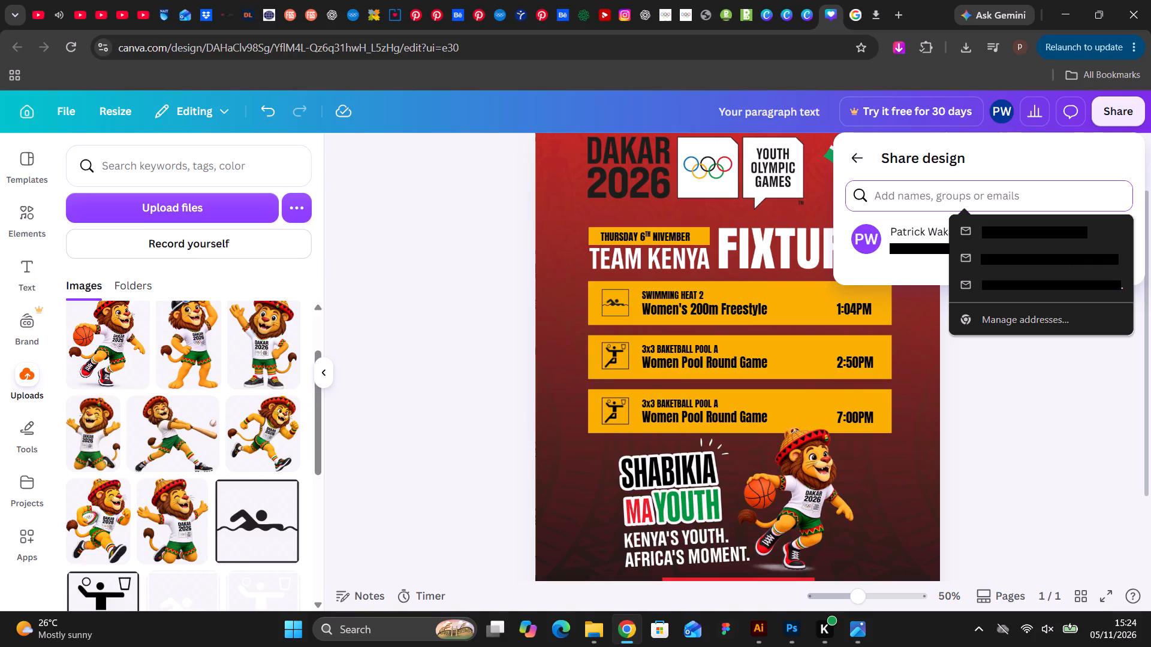